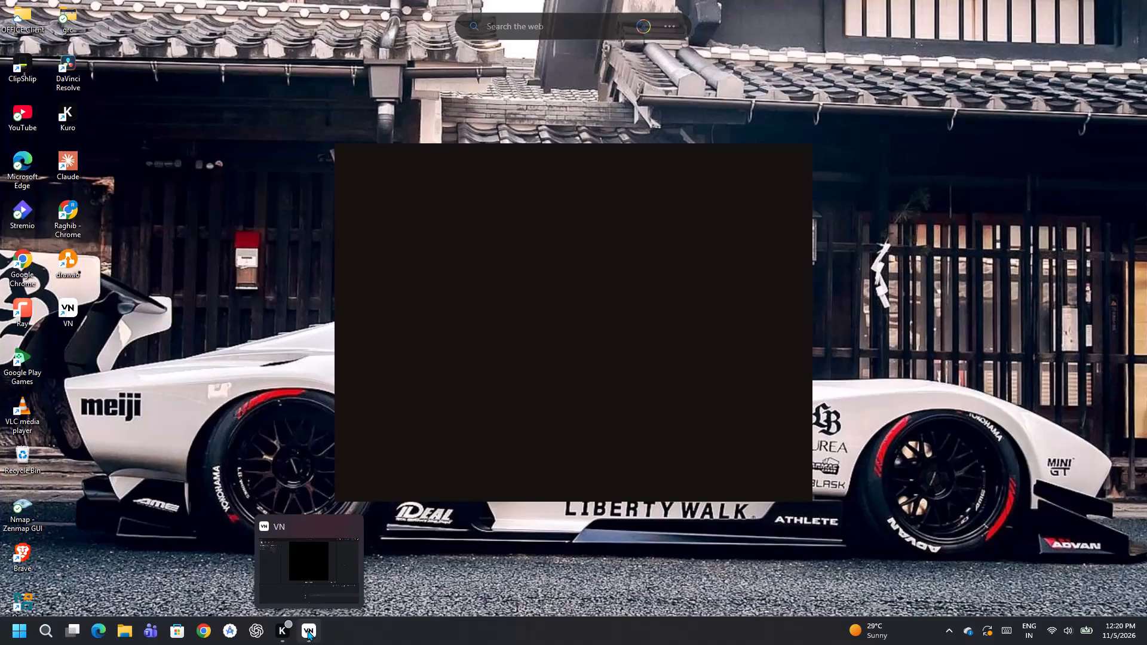
# Switch to VN and place the starred 1:02 clip from Favorite at the start of the main track.
pyautogui.click(303, 627)
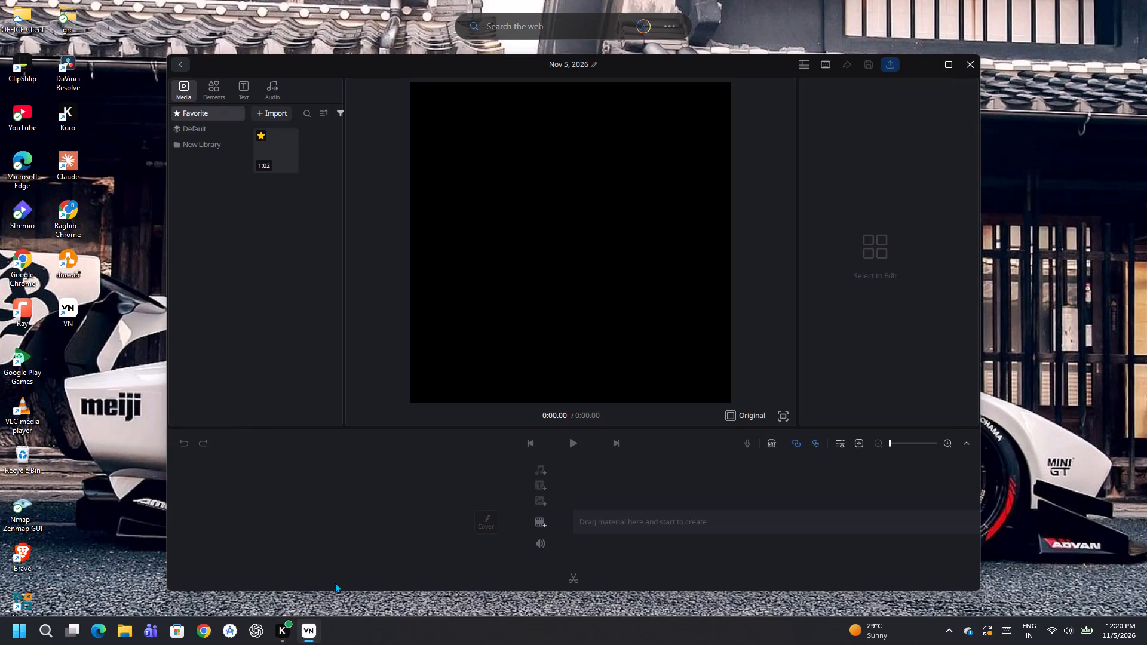
pyautogui.moveTo(272, 155); pyautogui.dragTo(590, 510)
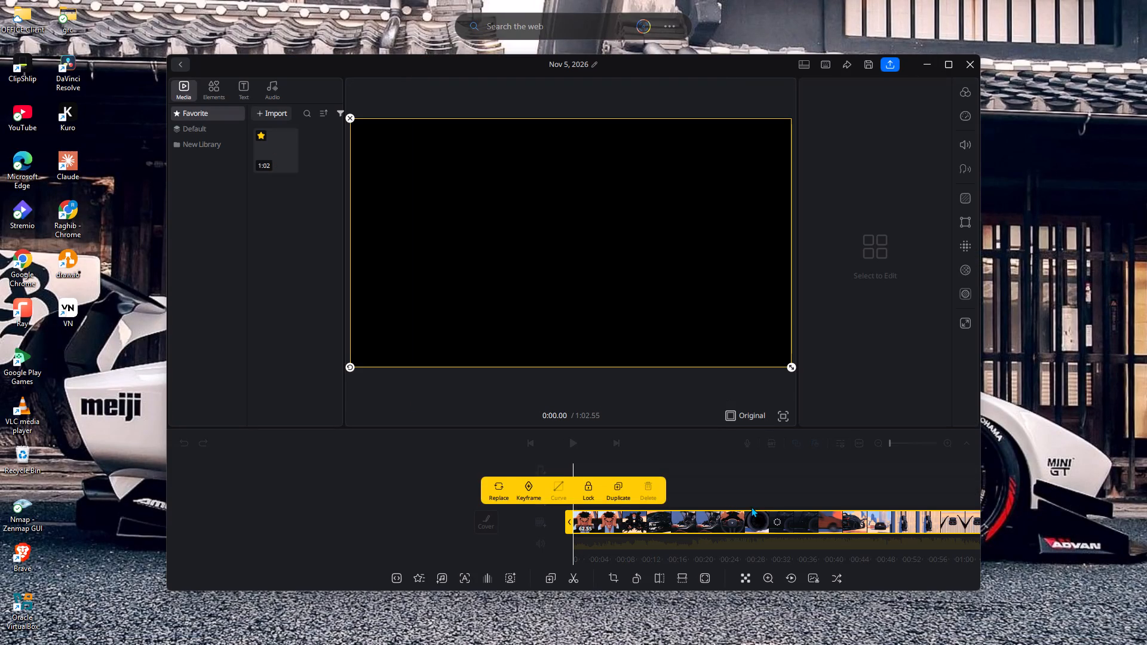
pyautogui.click(896, 457)
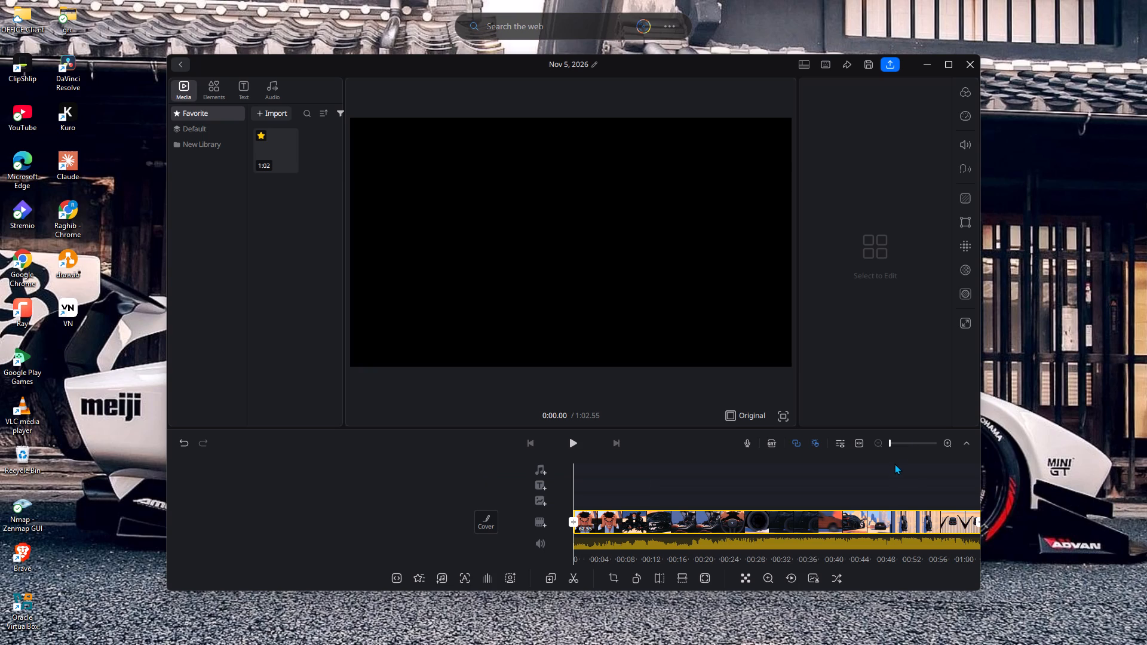
# Split the clip on the main track at about 0:00.40, 0:00.85, 0:01.43 and 0:01.92, using a finer timeline scale.
pyautogui.click(910, 443)
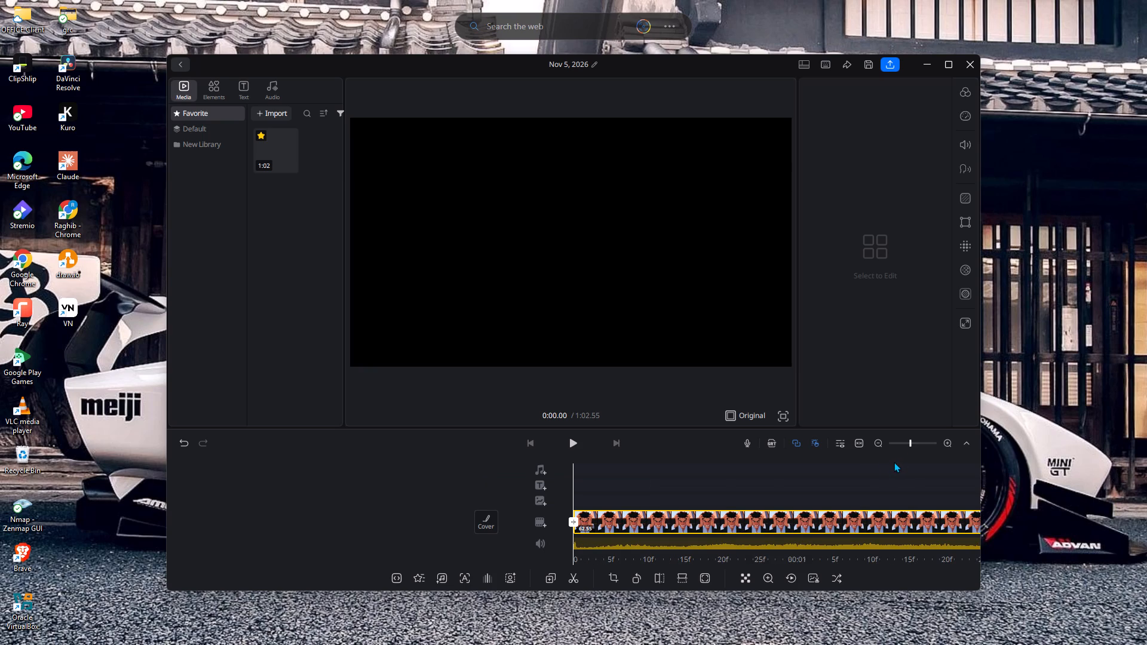
pyautogui.click(646, 523)
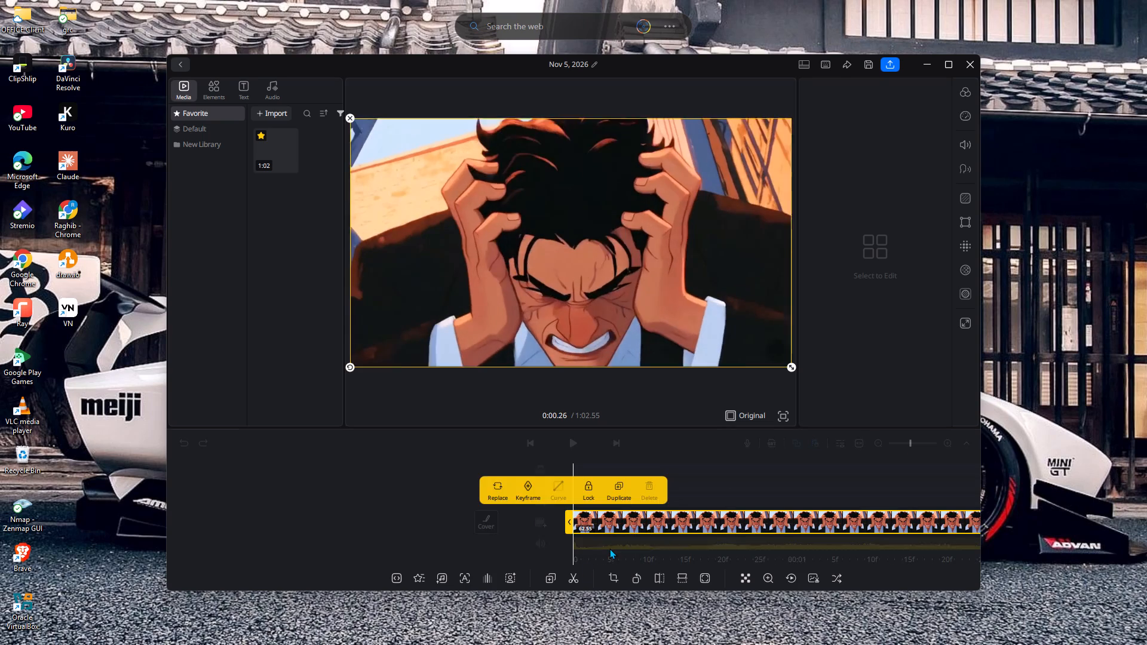
pyautogui.click(663, 524)
pyautogui.click(579, 575)
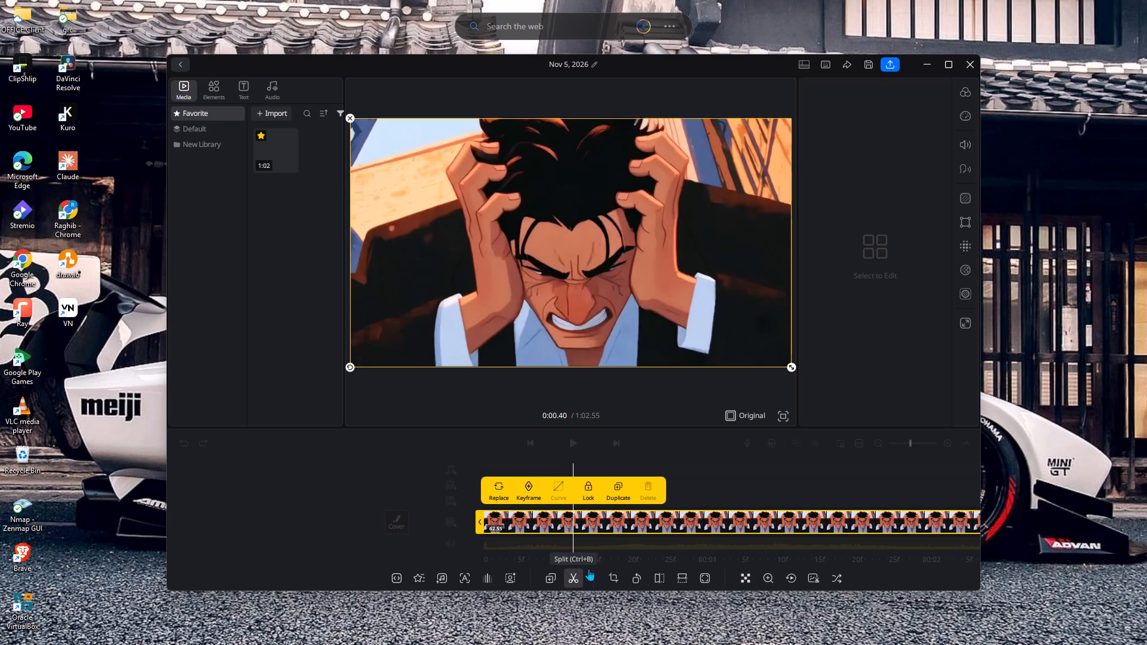
pyautogui.click(674, 523)
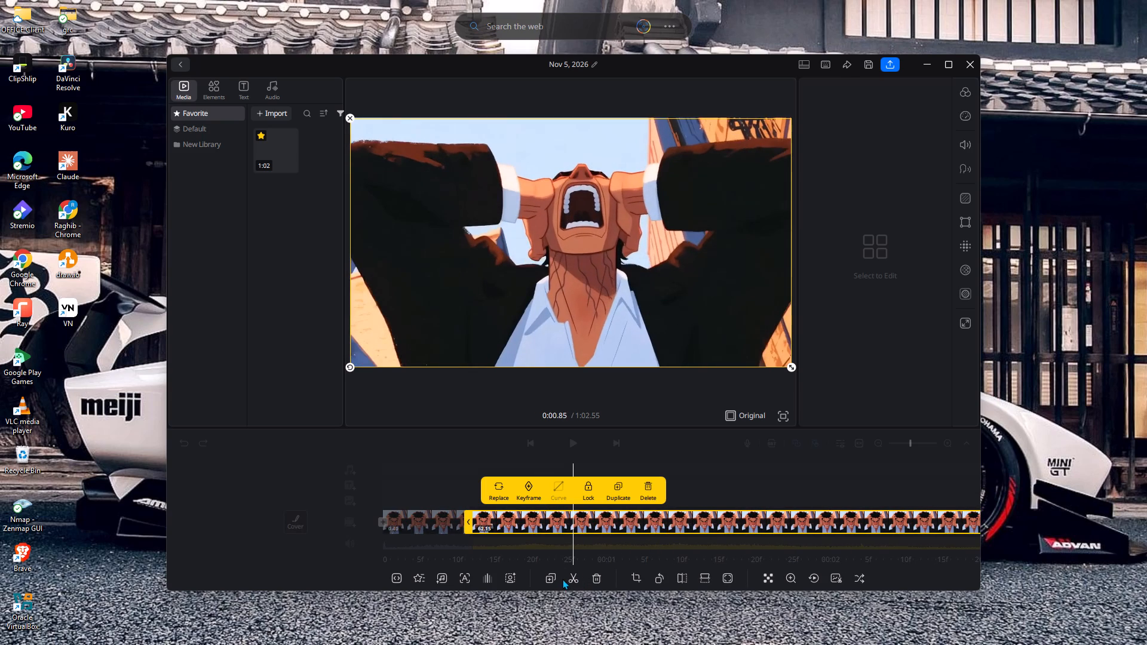
pyautogui.click(572, 576)
pyautogui.click(703, 516)
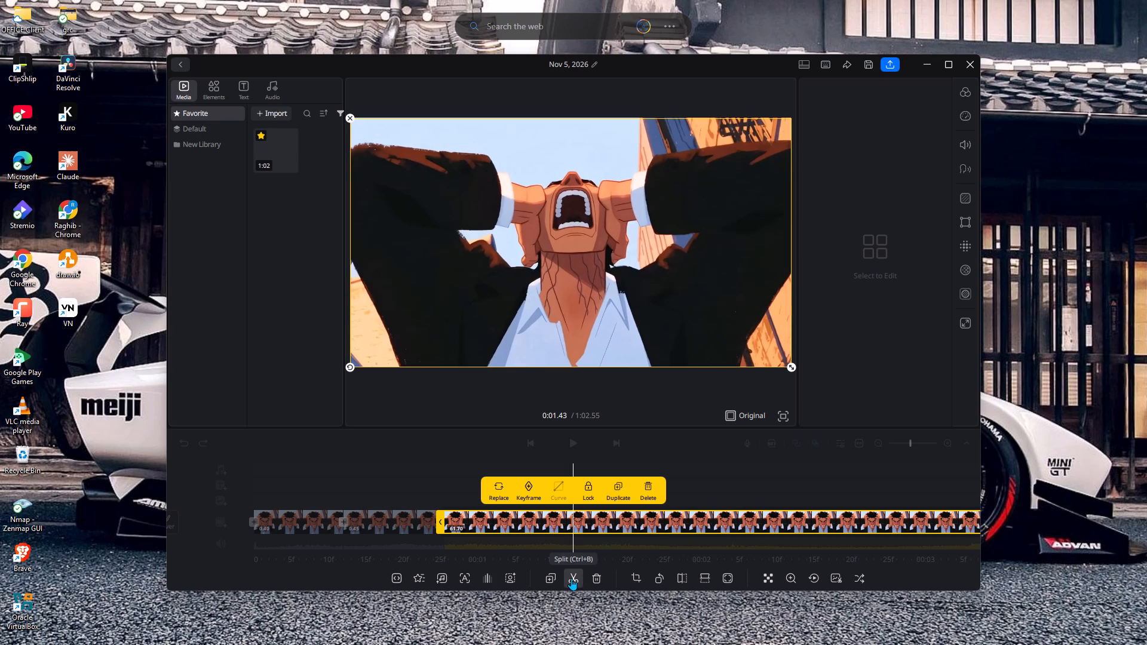
pyautogui.click(571, 578)
pyautogui.click(684, 529)
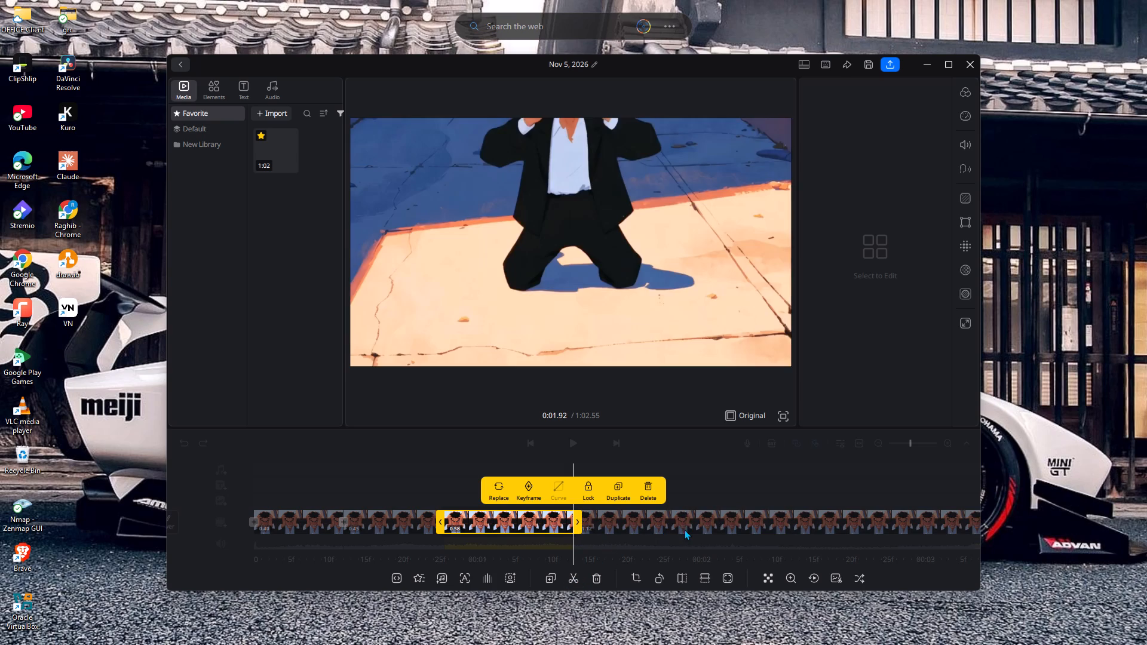
pyautogui.click(573, 578)
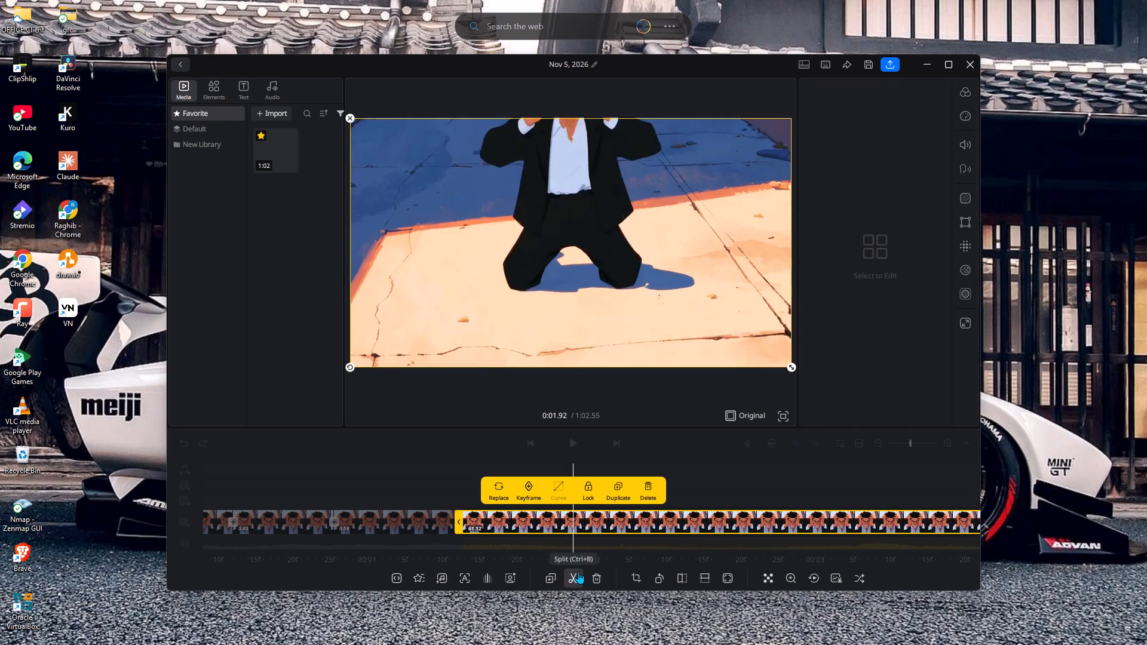
# Split the remaining footage at about 0:02.38, 0:02.81, 0:03.26 and 0:03.74.
pyautogui.click(676, 520)
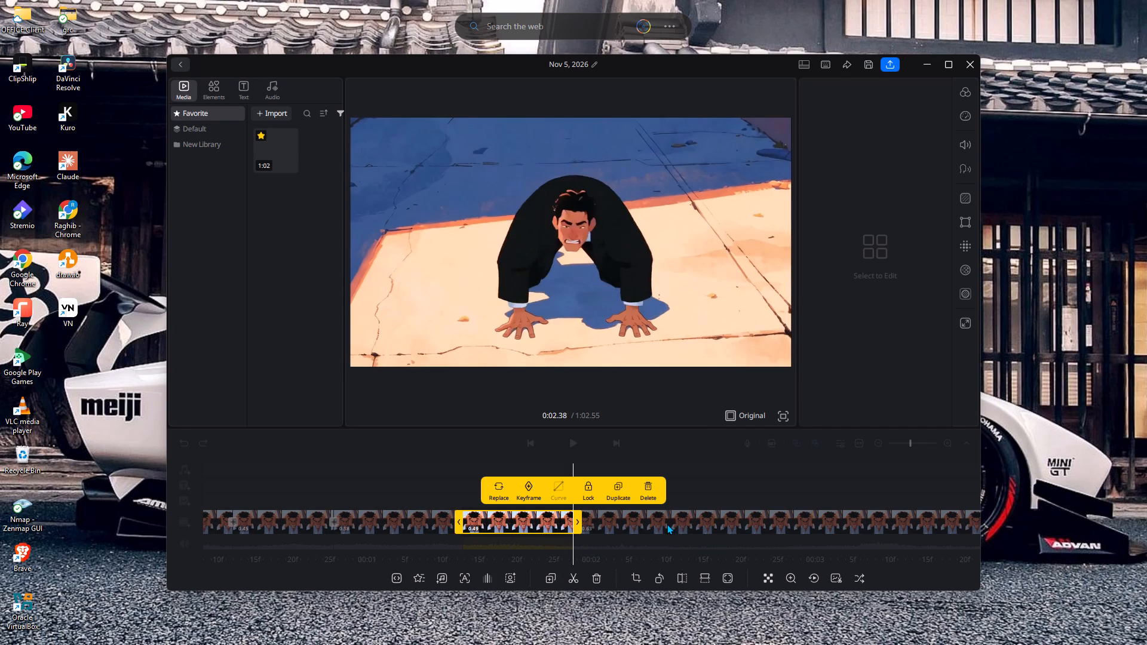
pyautogui.click(577, 577)
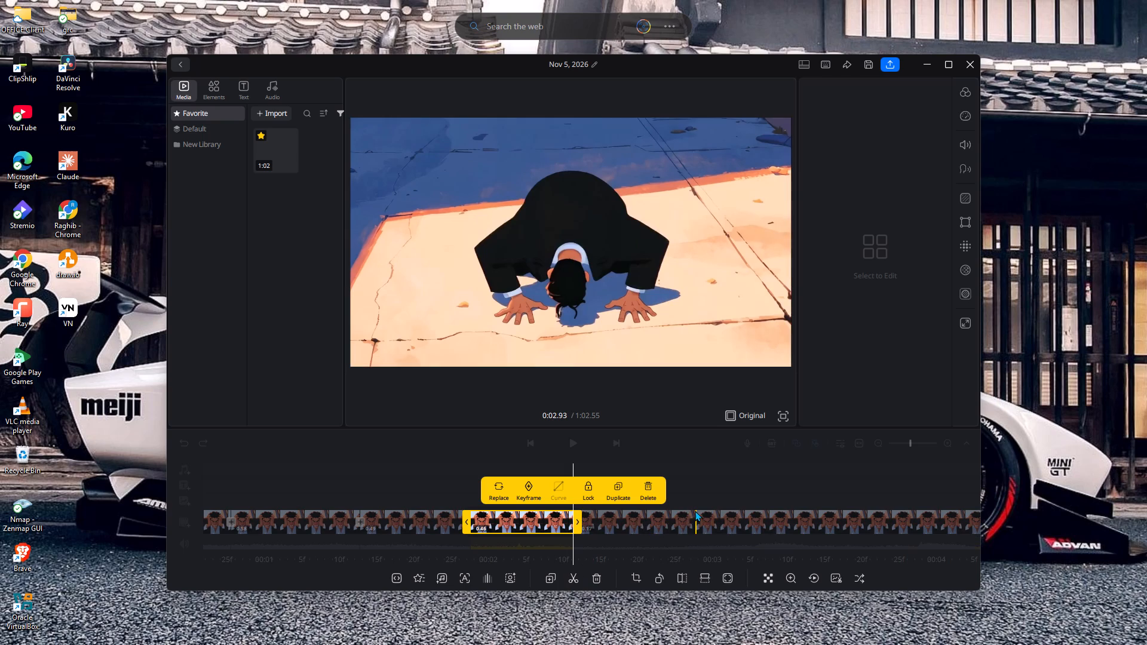
pyautogui.click(674, 520)
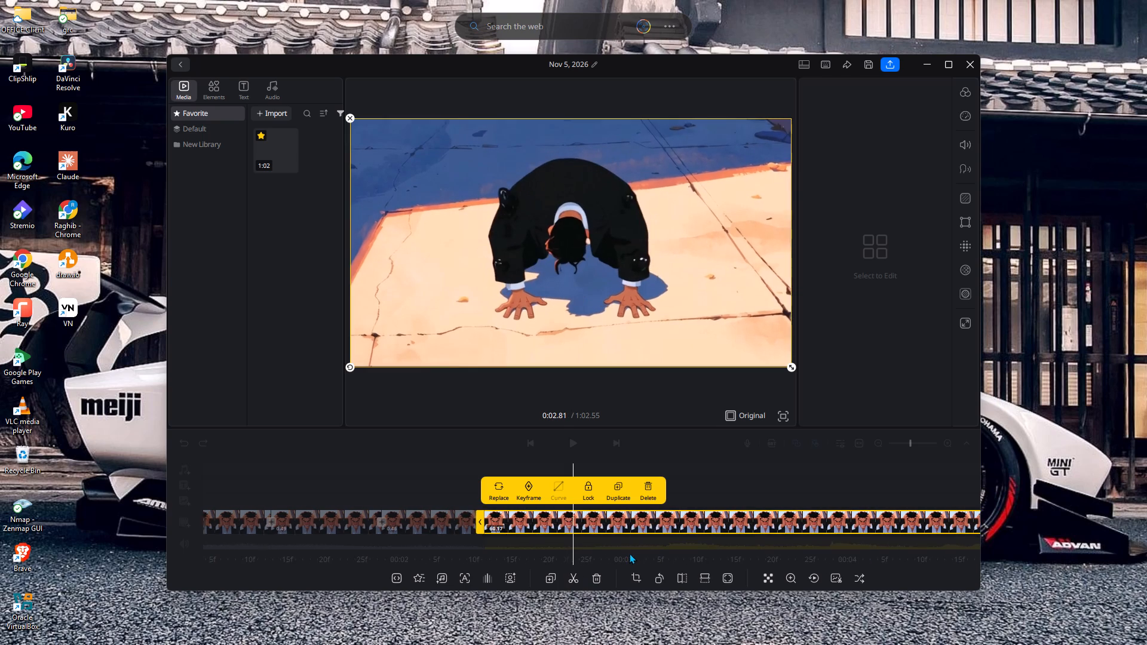
pyautogui.click(573, 576)
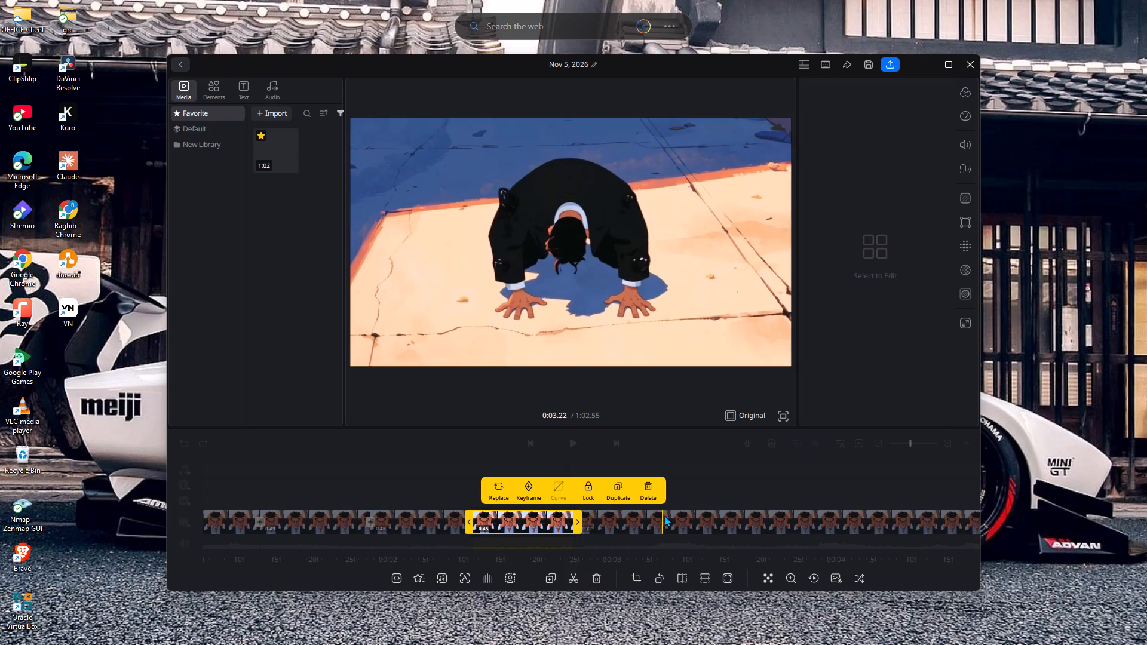
pyautogui.click(671, 516)
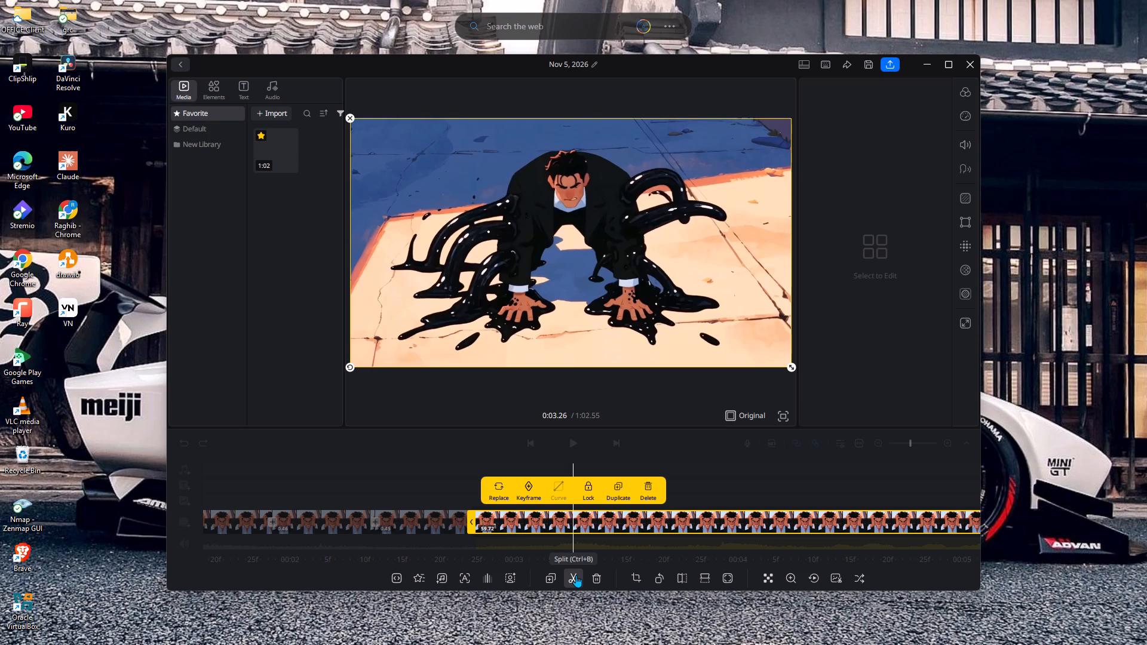
pyautogui.click(581, 575)
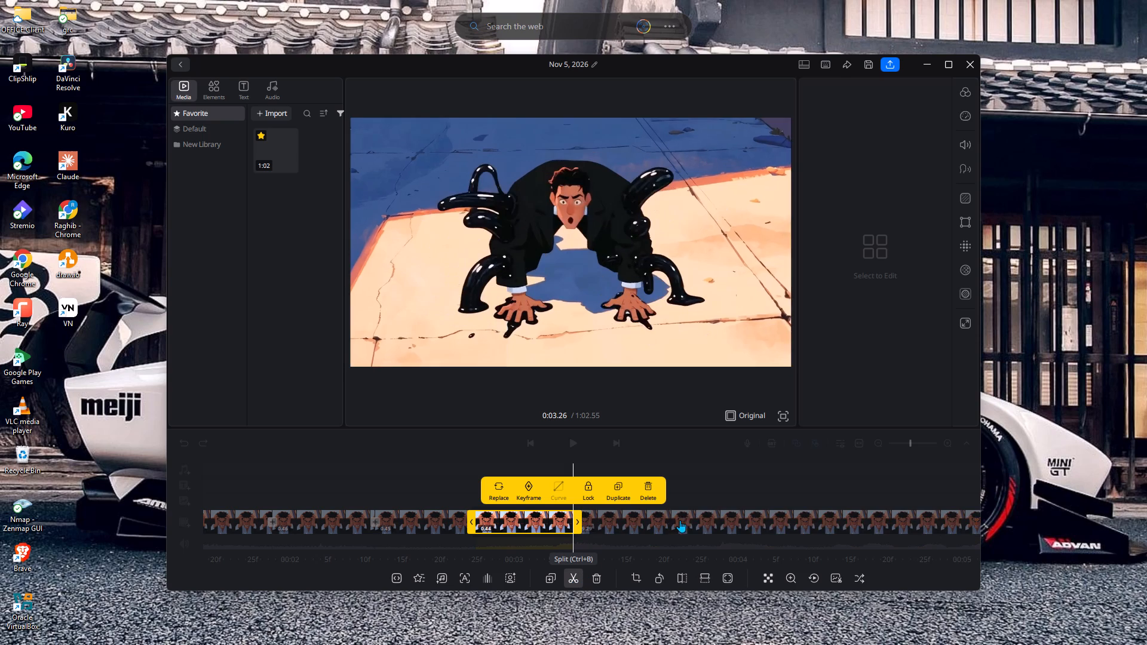
pyautogui.click(681, 517)
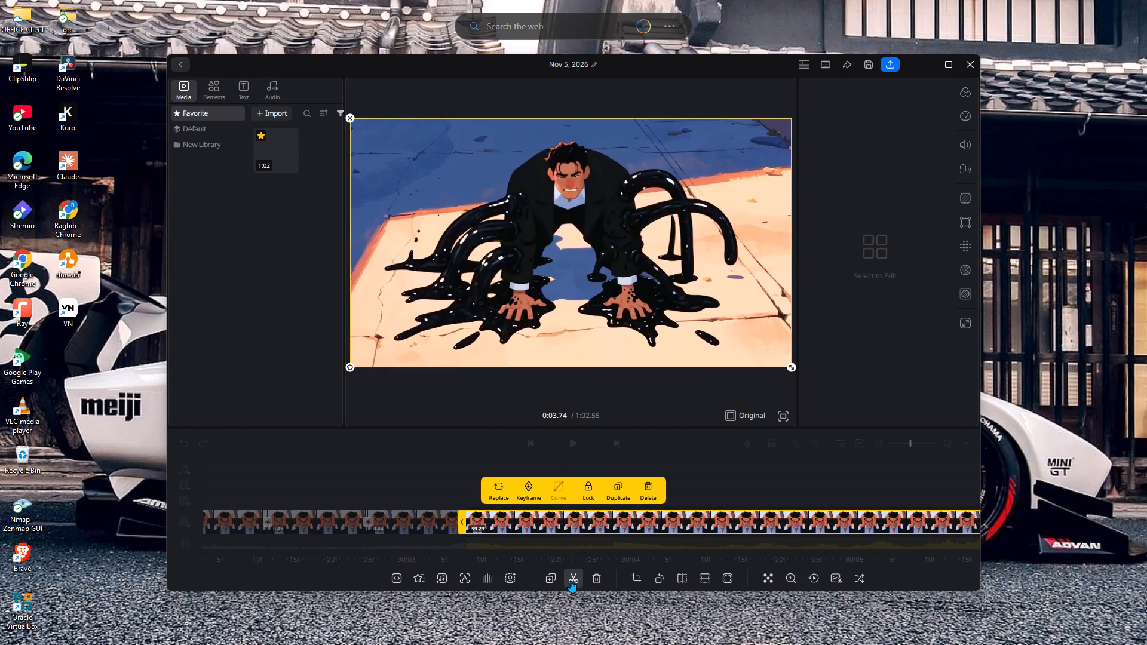
pyautogui.click(572, 578)
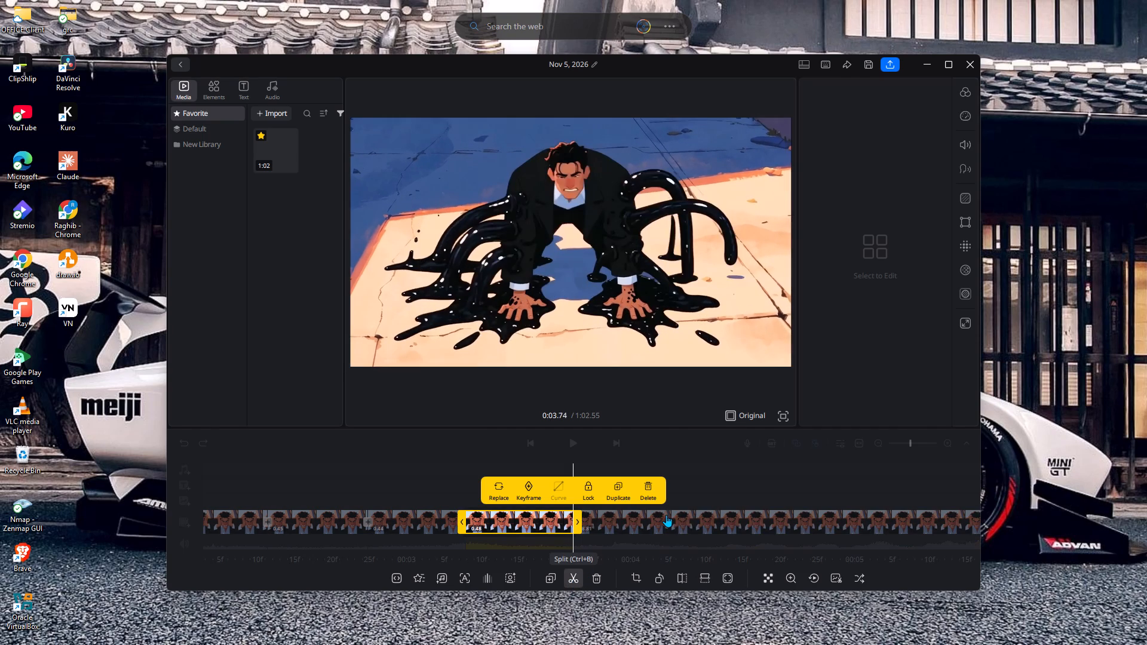
# Split the remaining footage at about 0:04.19, 0:04.61, 0:04.99 and 0:05.38.
pyautogui.click(674, 522)
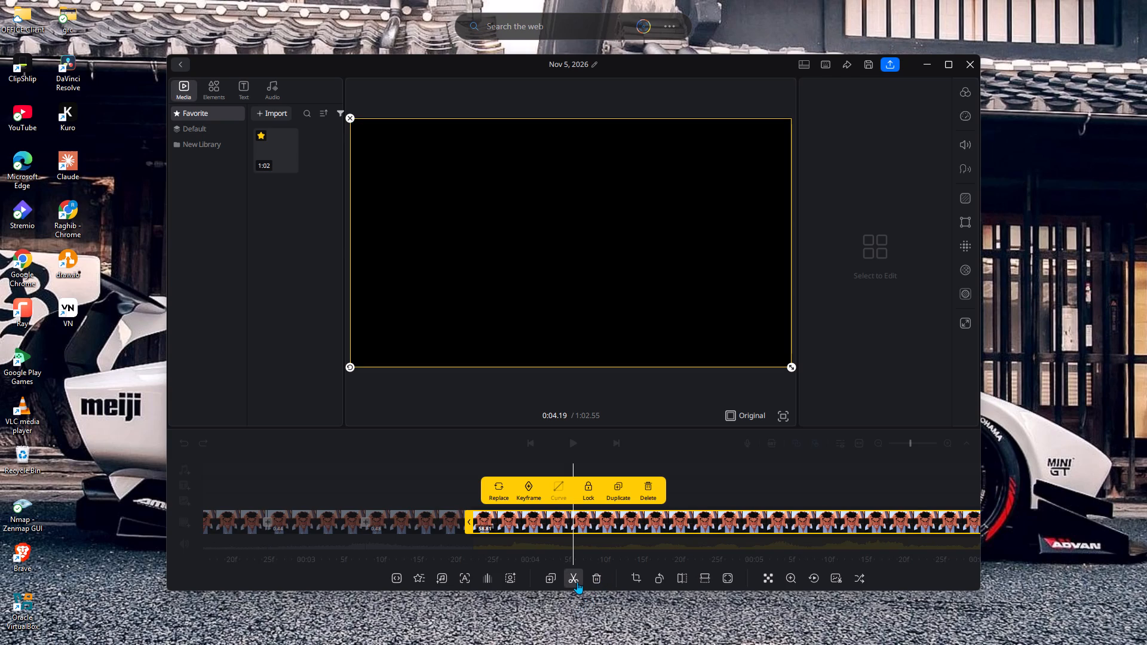
pyautogui.click(577, 578)
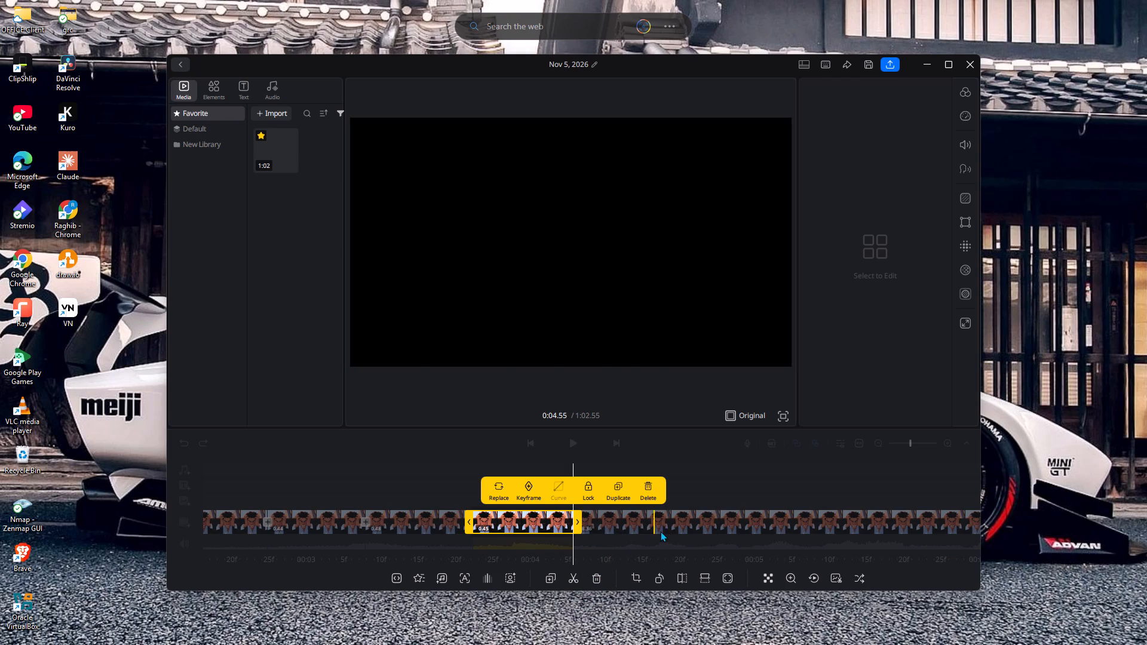
pyautogui.click(666, 527)
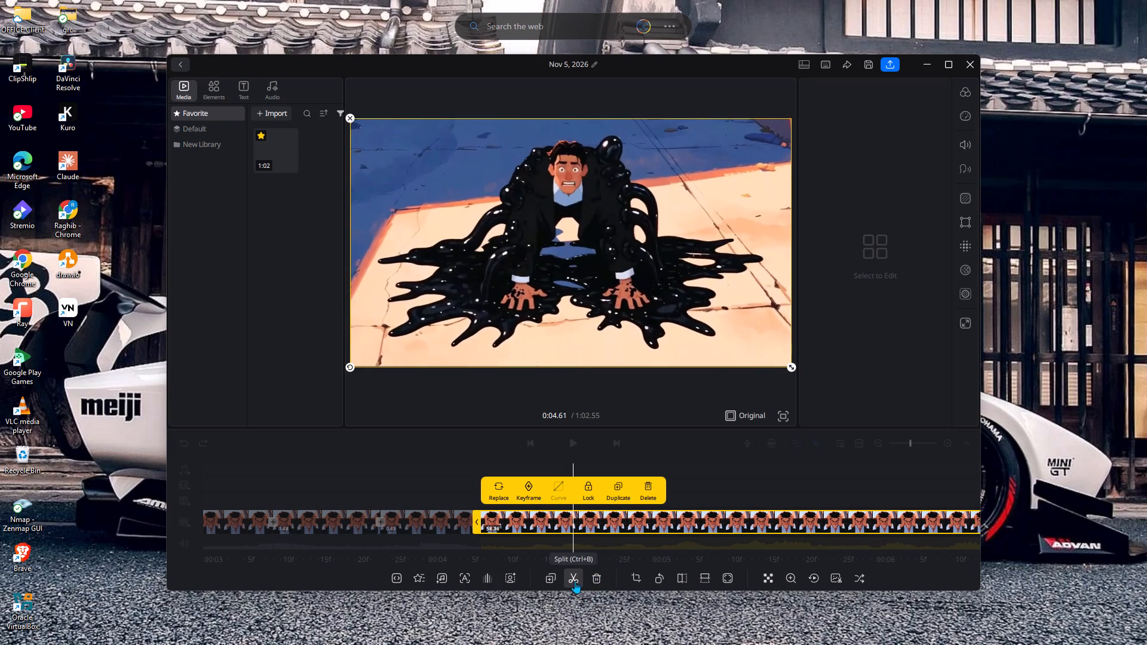
pyautogui.click(572, 576)
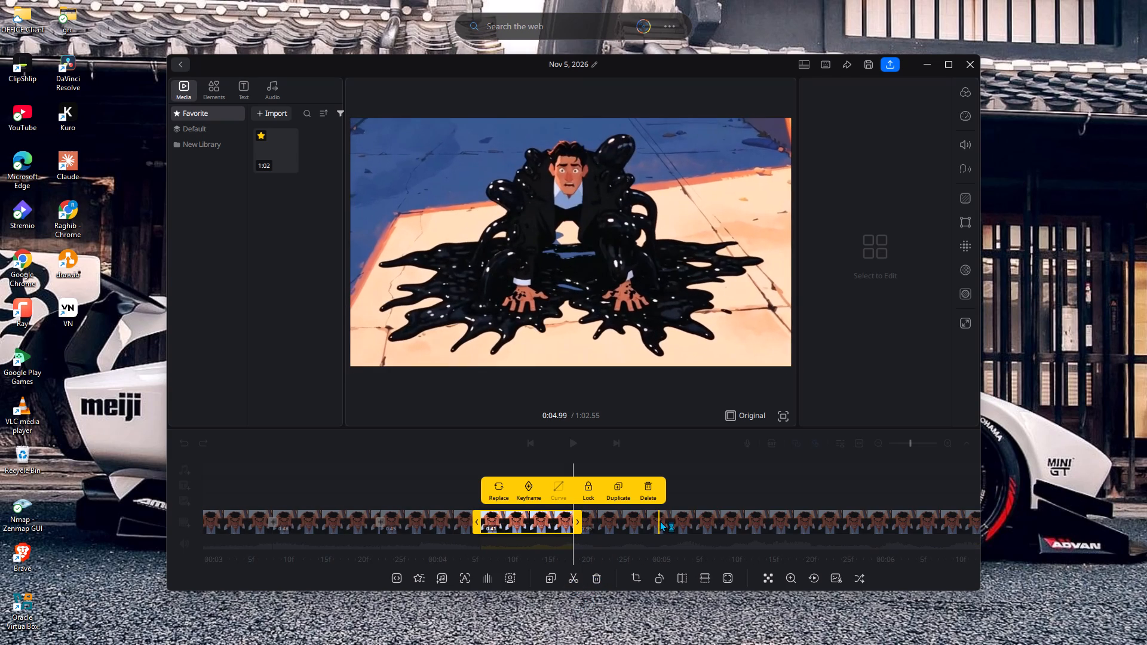
pyautogui.click(660, 520)
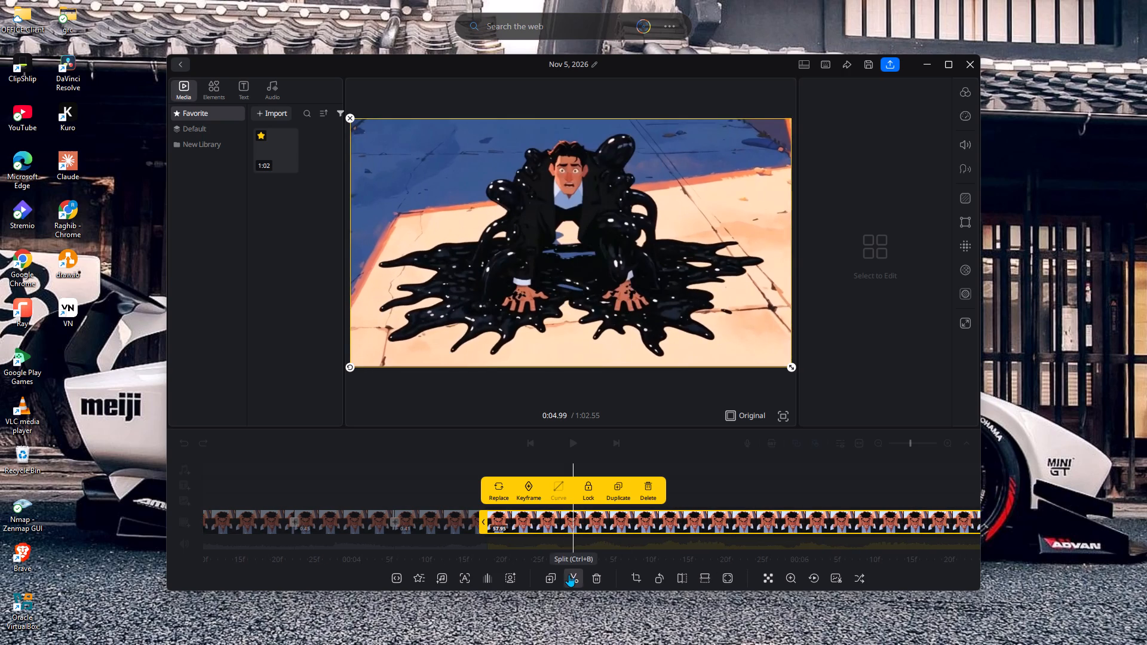
pyautogui.click(569, 575)
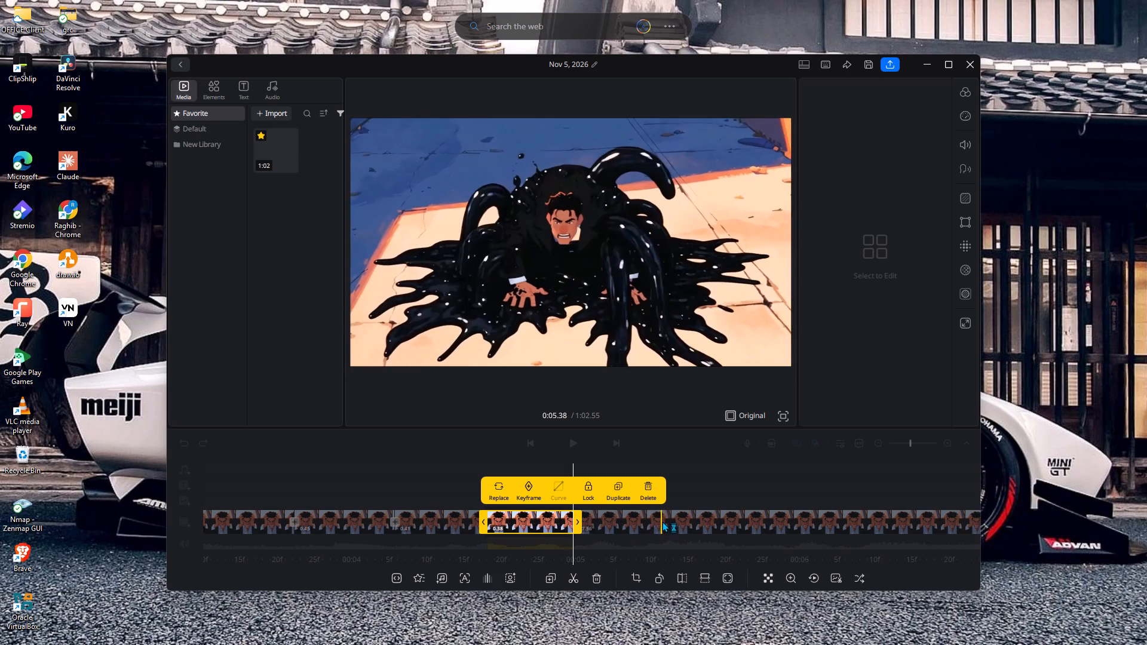
pyautogui.click(662, 521)
pyautogui.click(574, 578)
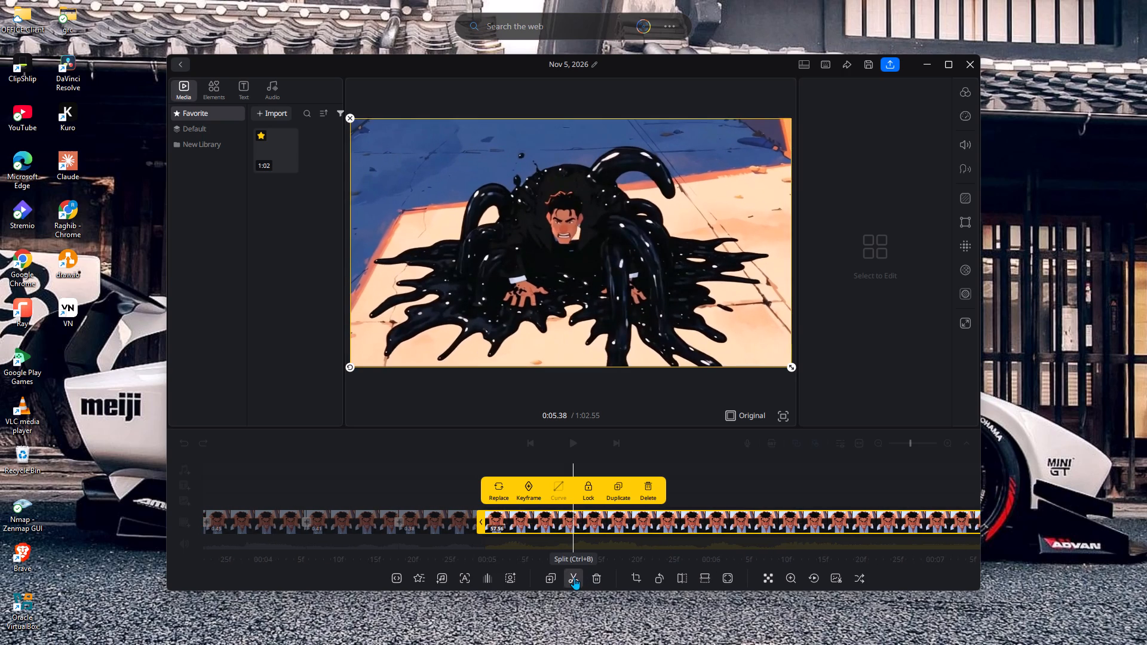
# Split the remaining footage at about 0:05.79, 0:06.22, 0:06.63, 0:07.06 and 0:07.49.
pyautogui.click(664, 520)
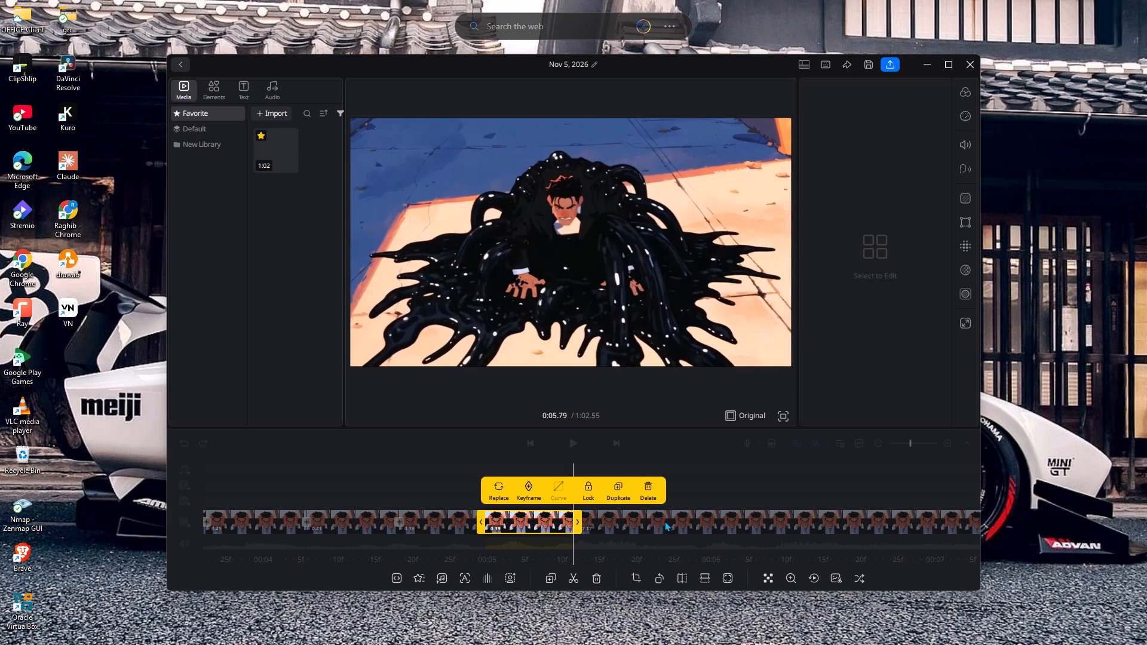
pyautogui.click(573, 576)
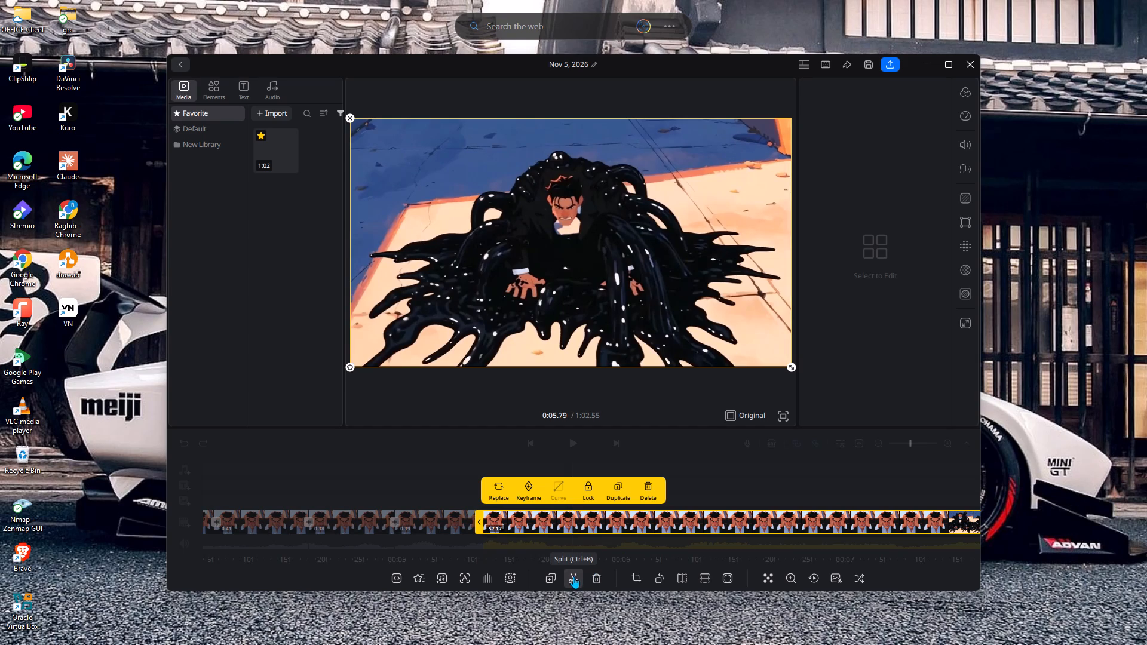
pyautogui.click(671, 521)
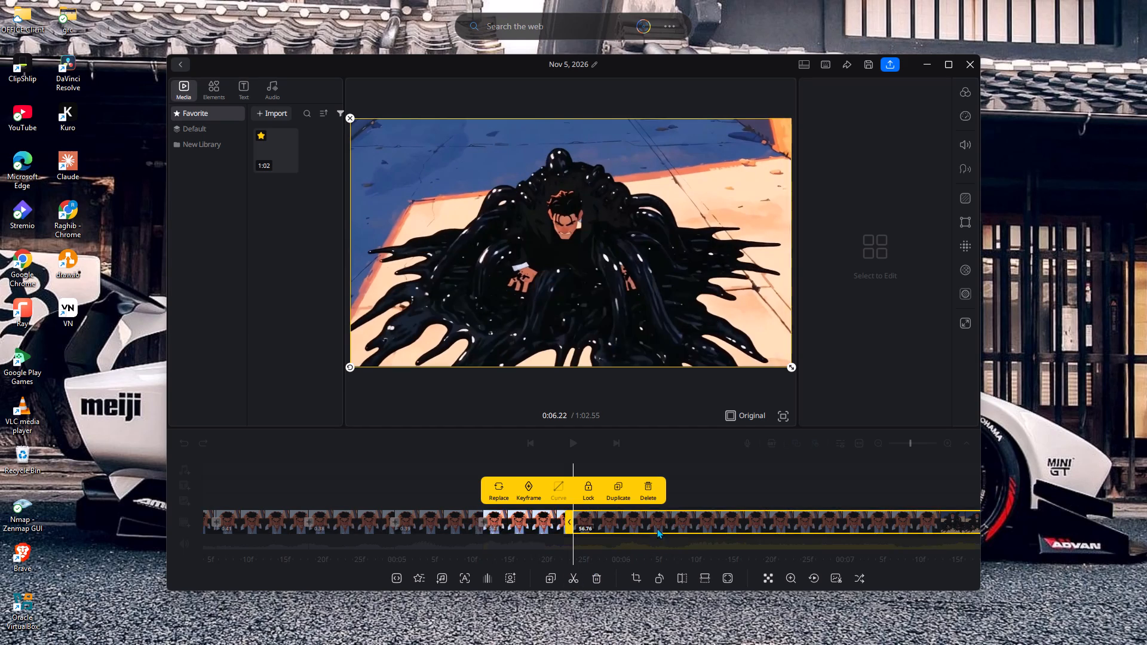
pyautogui.click(578, 576)
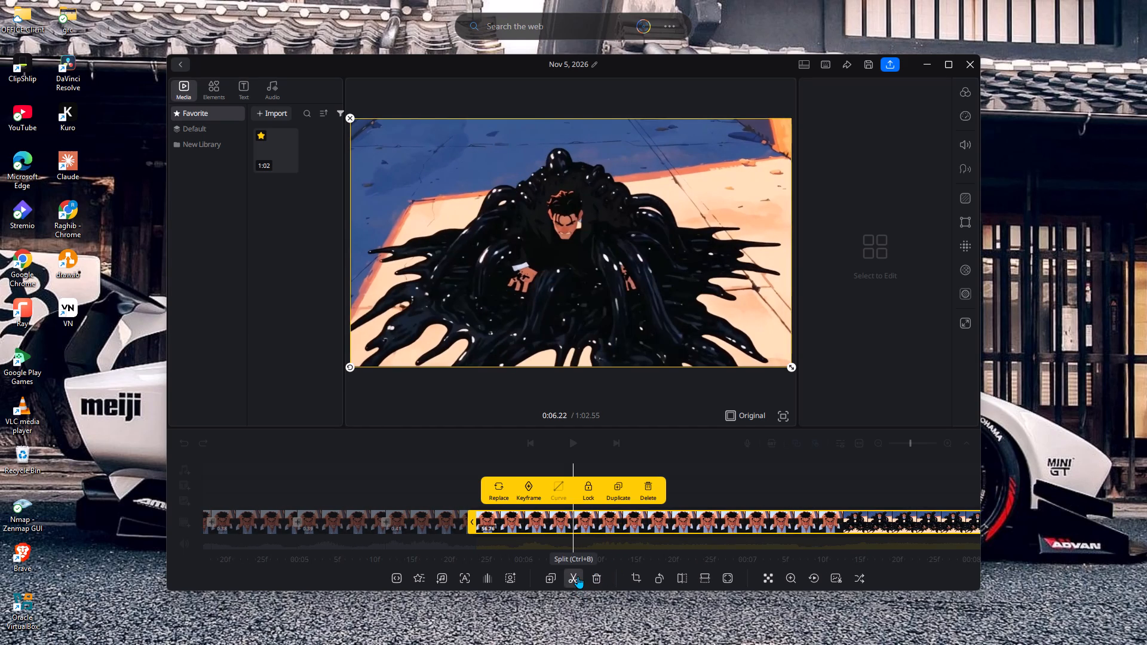
pyautogui.click(665, 525)
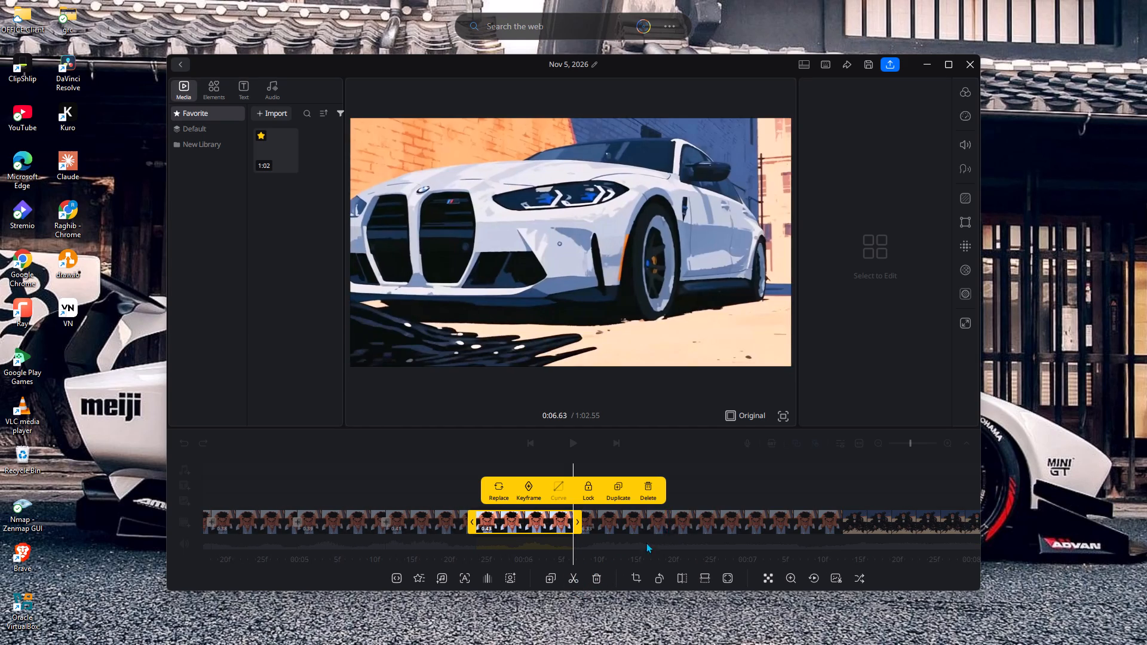
pyautogui.click(571, 581)
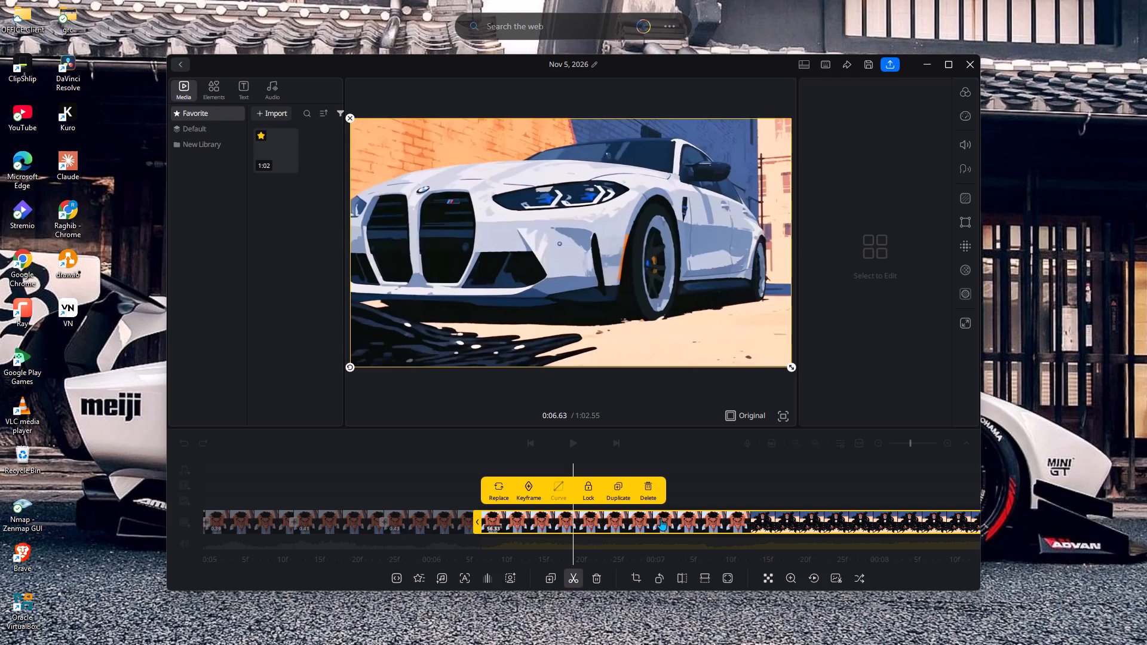
pyautogui.click(668, 520)
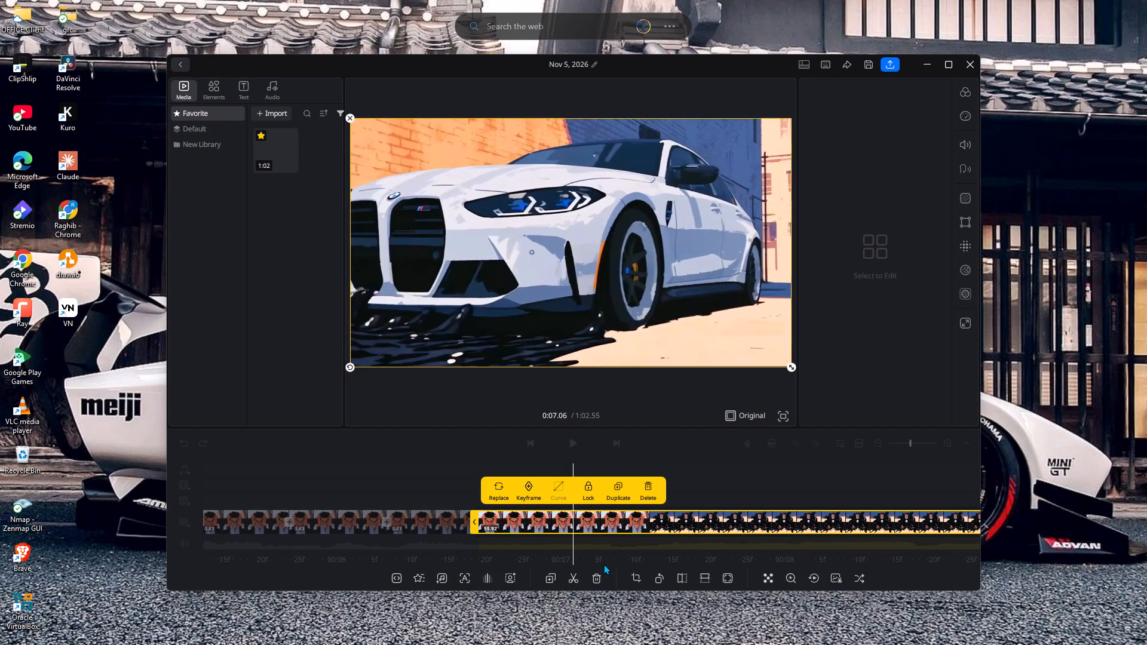
pyautogui.click(577, 575)
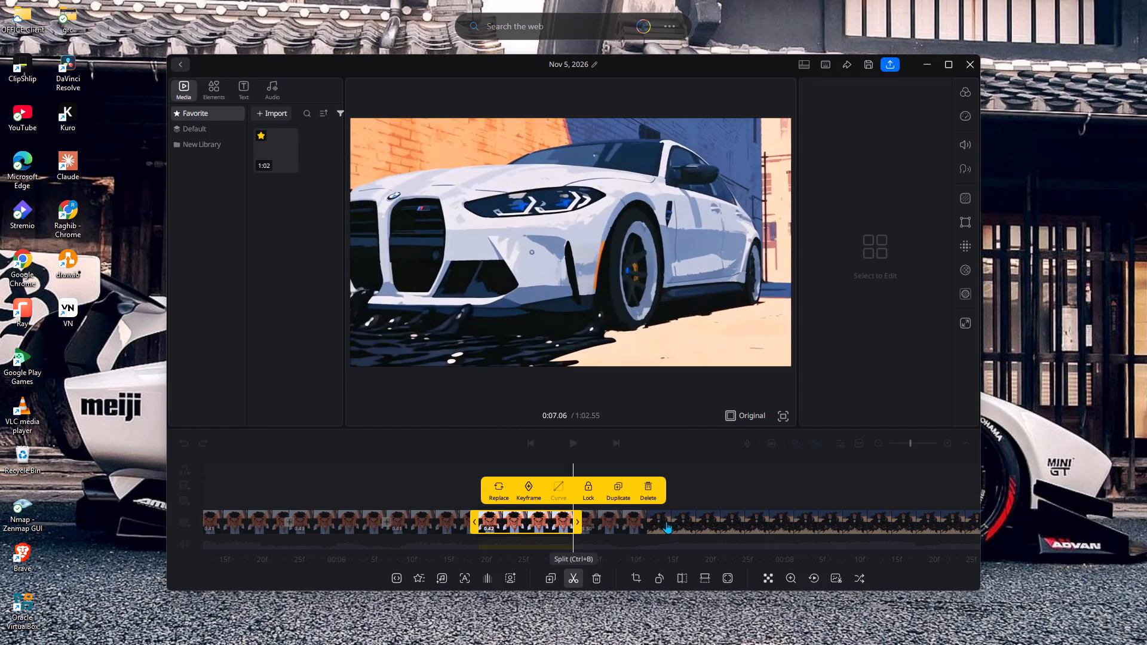
pyautogui.click(670, 521)
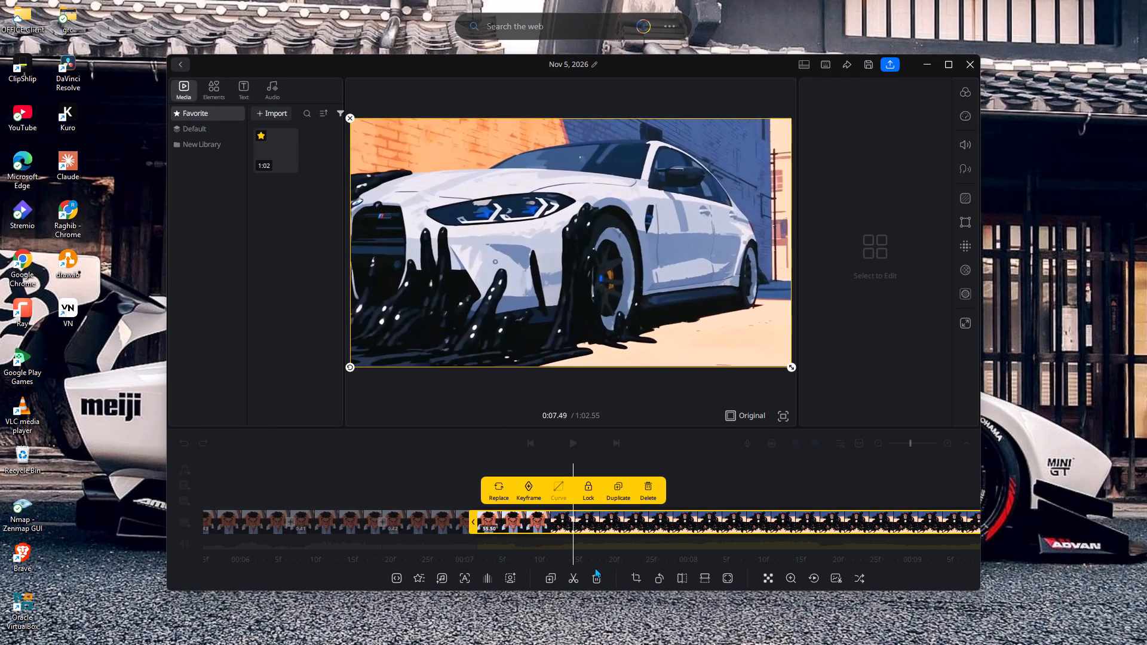
pyautogui.click(577, 582)
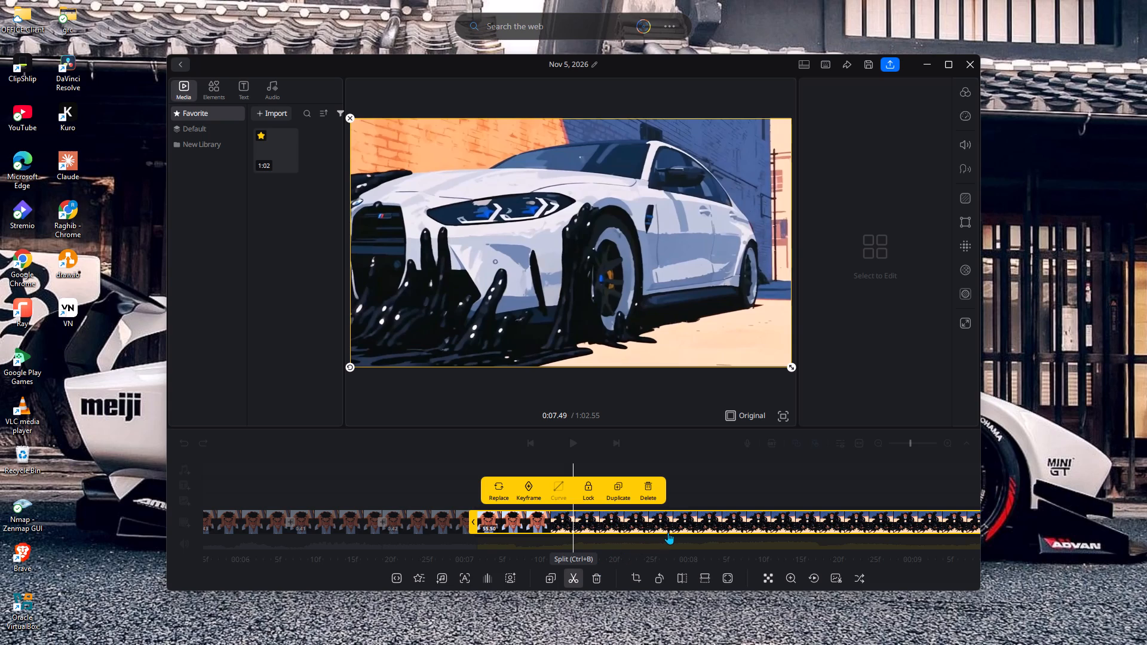
# Split the remaining footage on the main track at about 0:07.90, 0:08.30, 0:08.70 and 0:09.14.
pyautogui.click(665, 521)
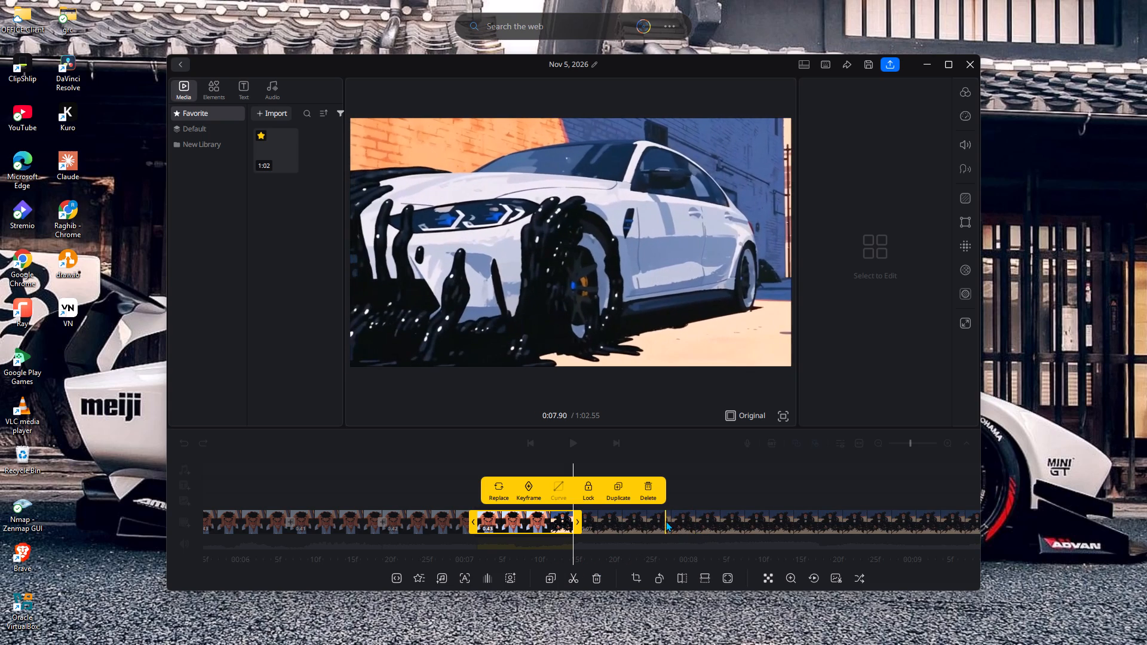
pyautogui.click(571, 577)
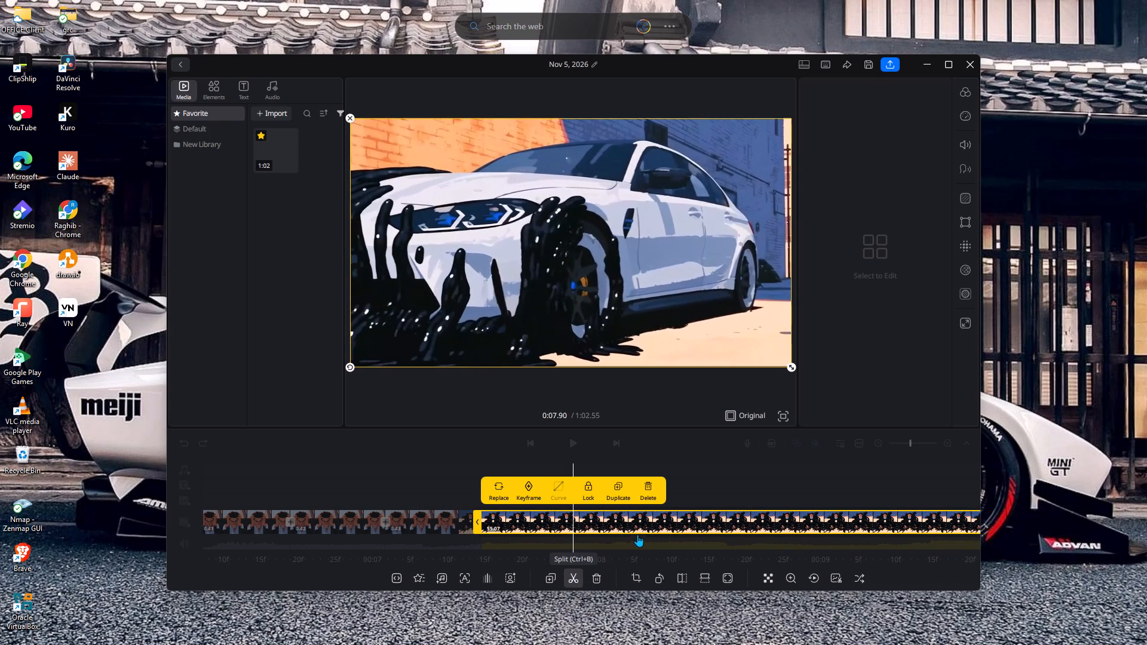
pyautogui.click(663, 526)
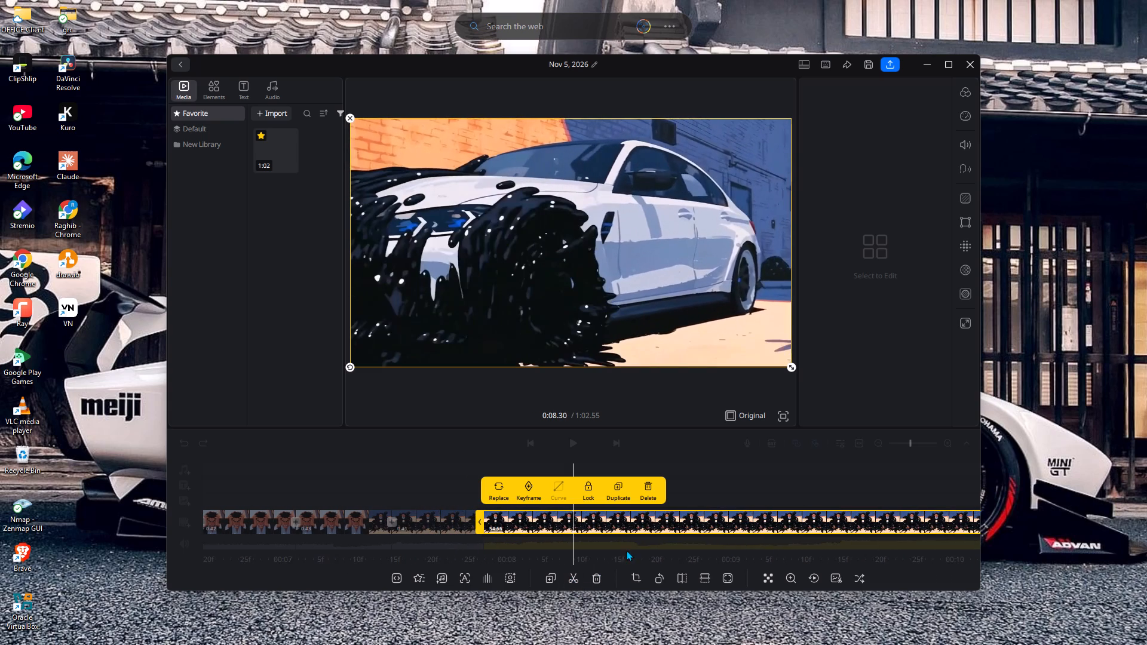
pyautogui.click(574, 575)
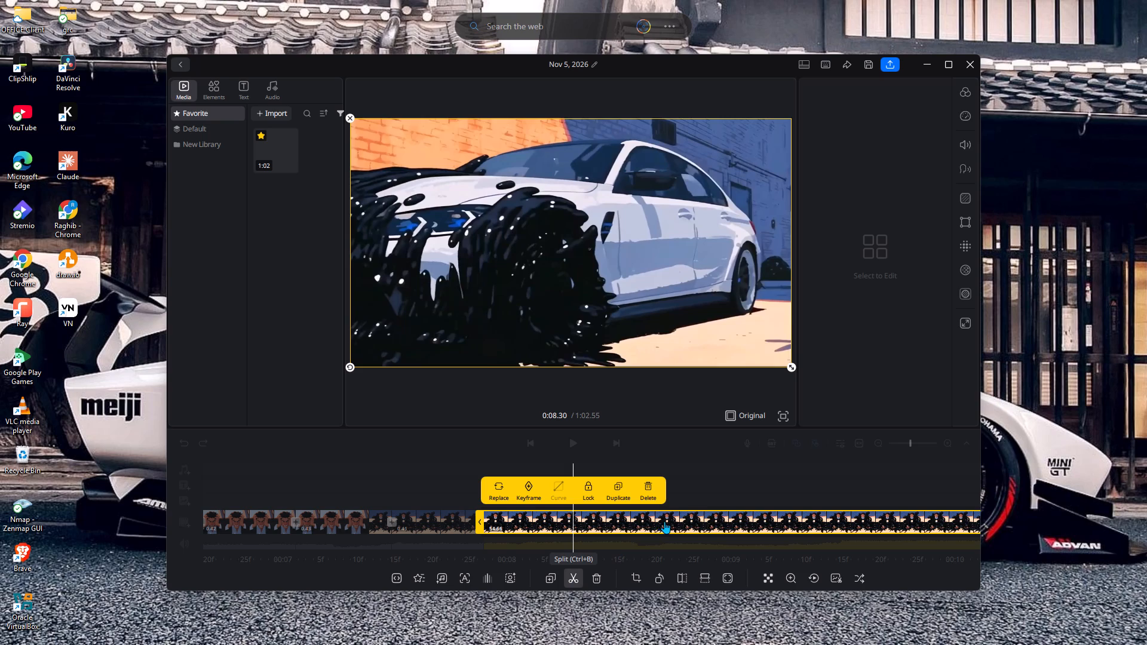
pyautogui.click(665, 521)
pyautogui.click(574, 576)
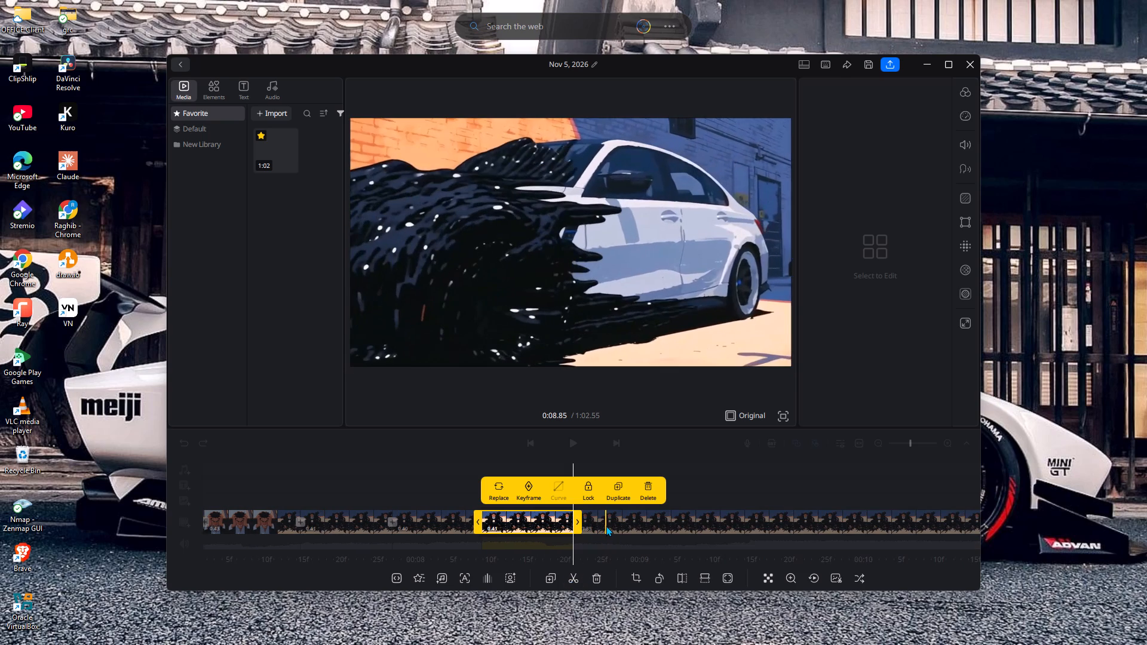
pyautogui.click(672, 521)
pyautogui.click(576, 582)
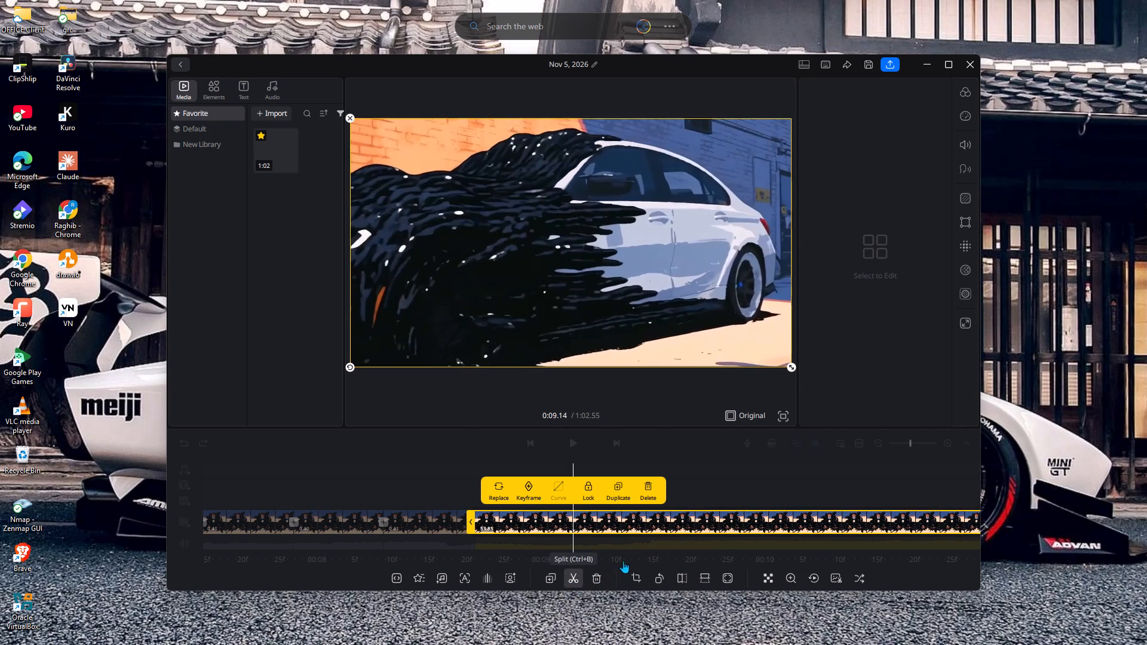
# Split the remaining footage at about 0:09.57, 0:10.00, 0:10.43 and 0:10.82.
pyautogui.click(670, 520)
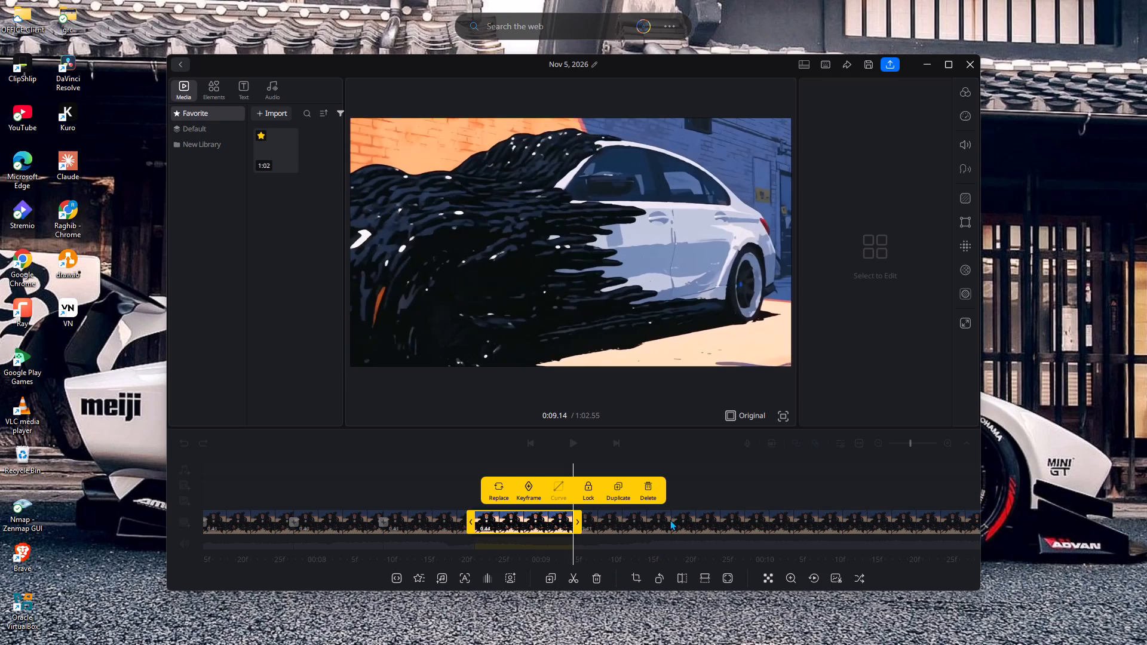
pyautogui.click(570, 579)
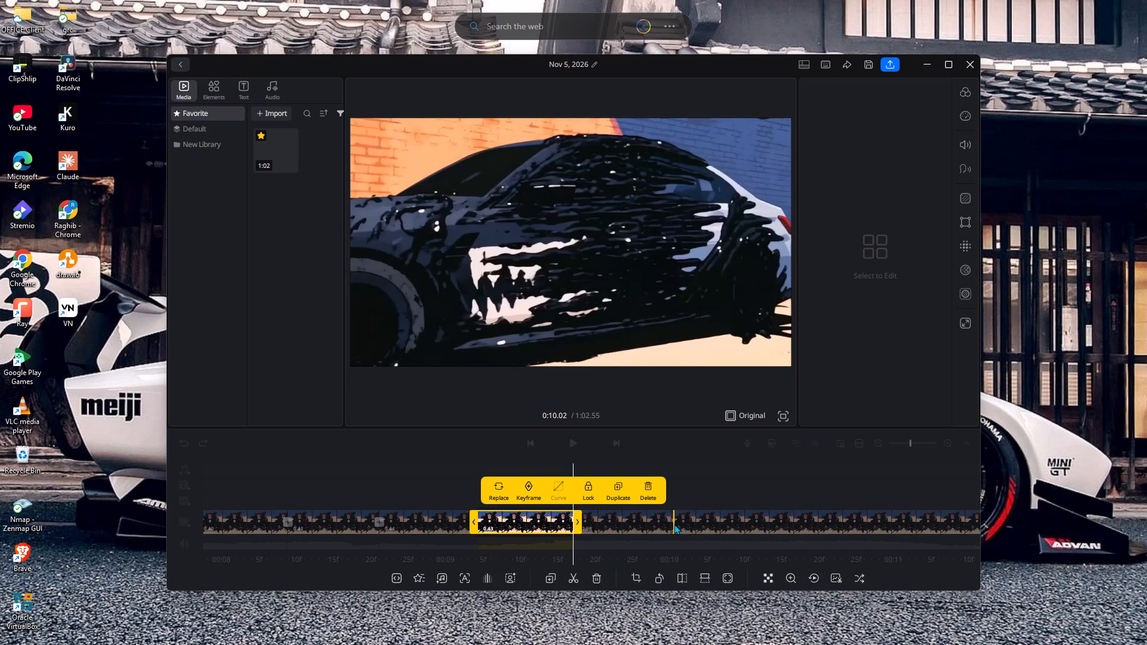
pyautogui.click(668, 521)
pyautogui.click(571, 579)
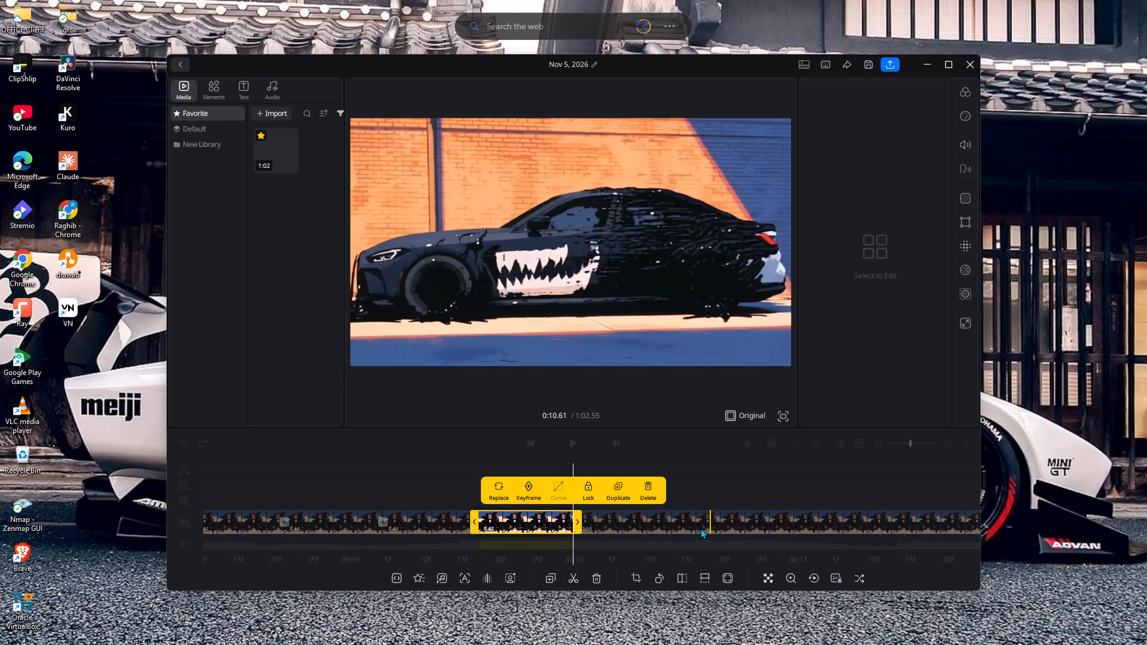
pyautogui.click(670, 520)
pyautogui.click(579, 579)
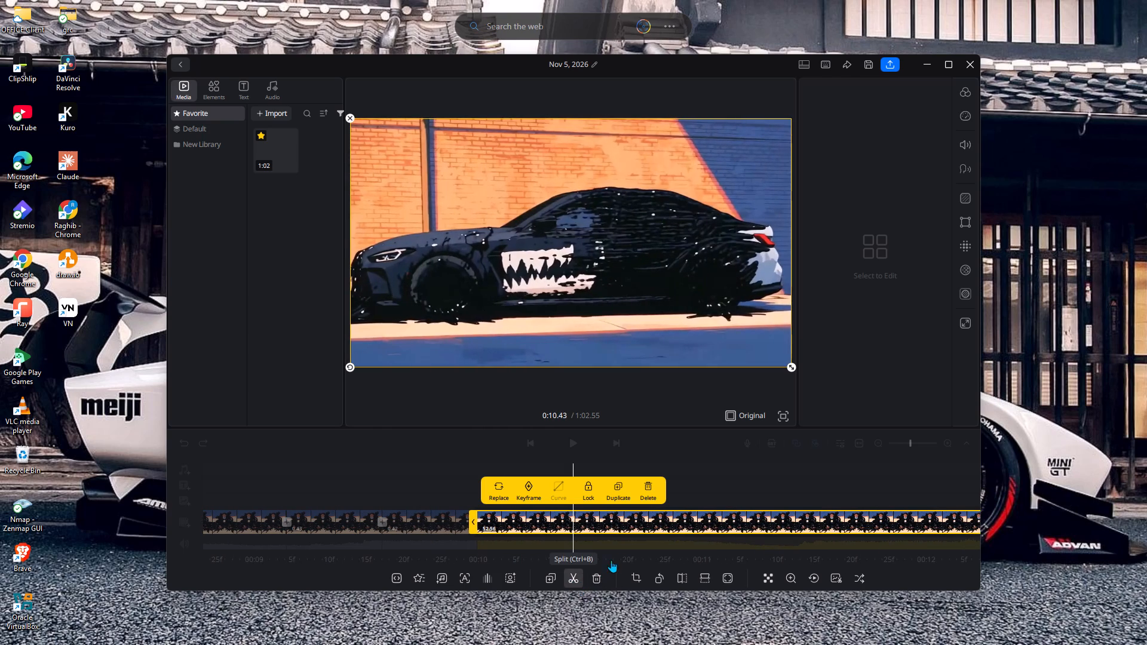
pyautogui.click(662, 525)
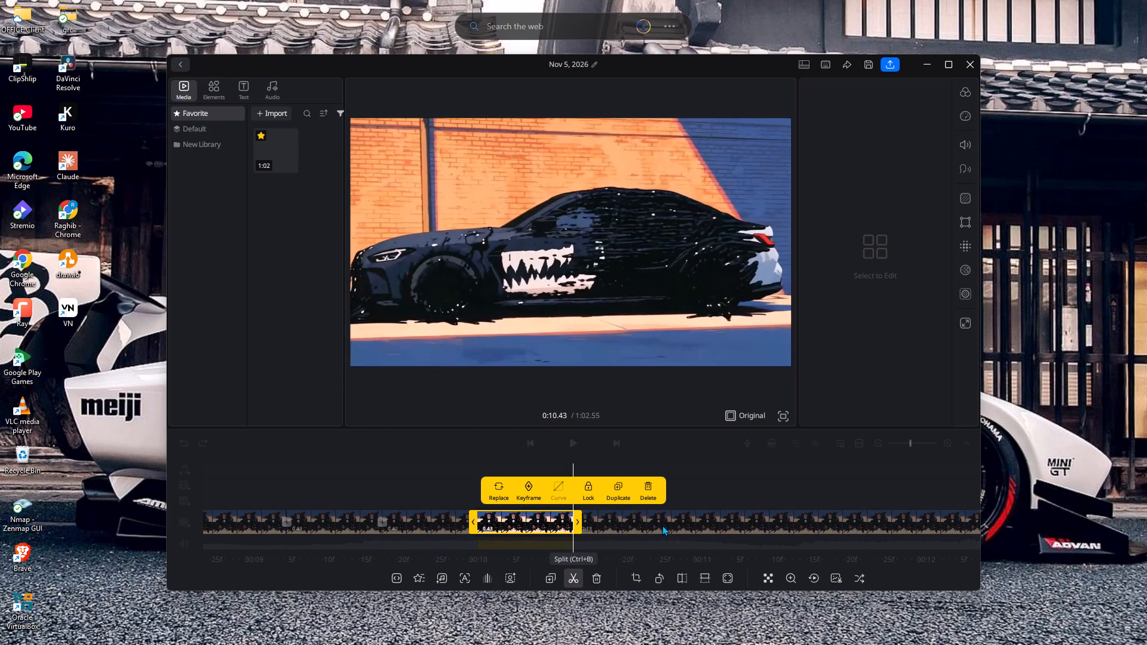
pyautogui.click(576, 576)
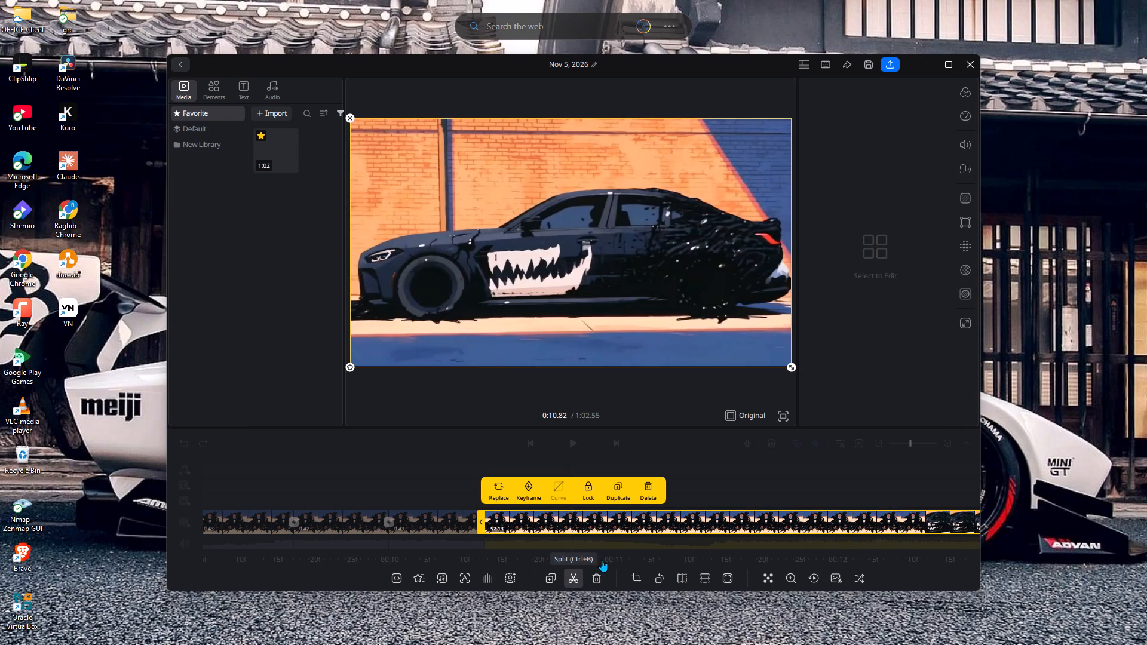
# Split the remaining footage at about 0:11.23, 0:11.66, 0:12.07 and 0:12.47.
pyautogui.click(664, 521)
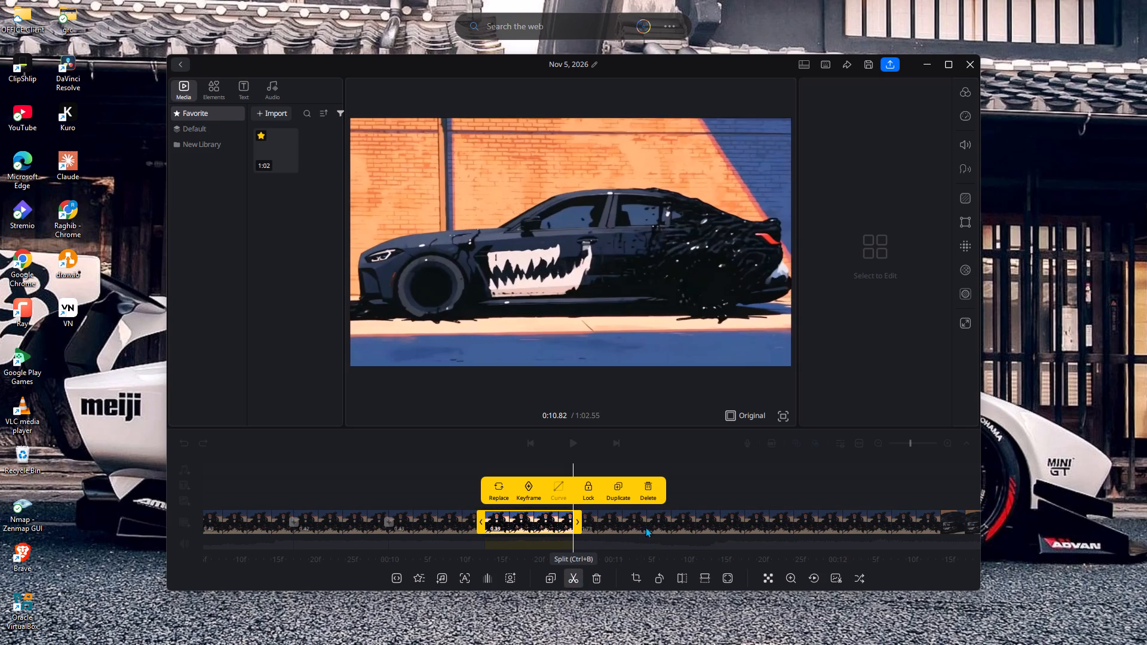
pyautogui.click(573, 579)
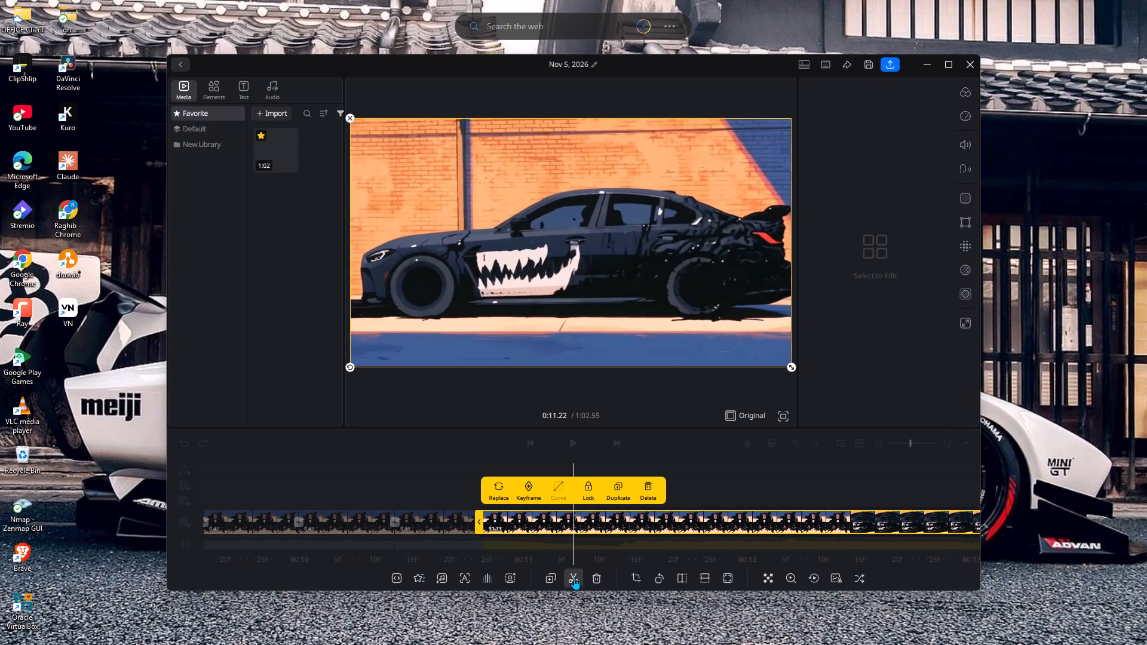
pyautogui.click(671, 524)
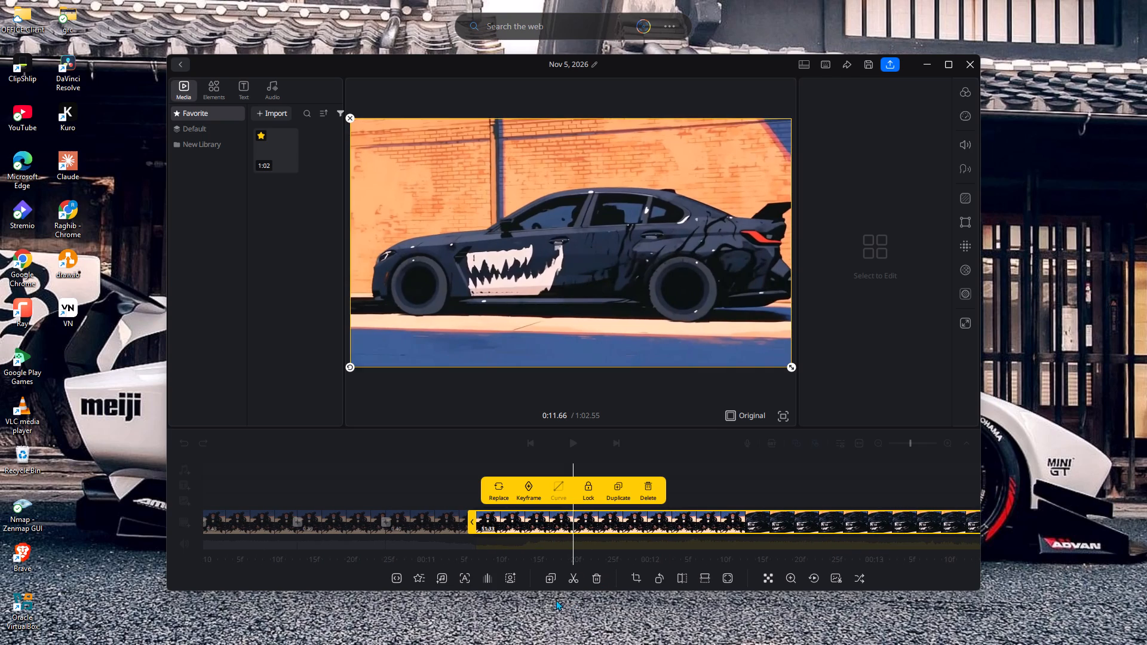
pyautogui.click(575, 583)
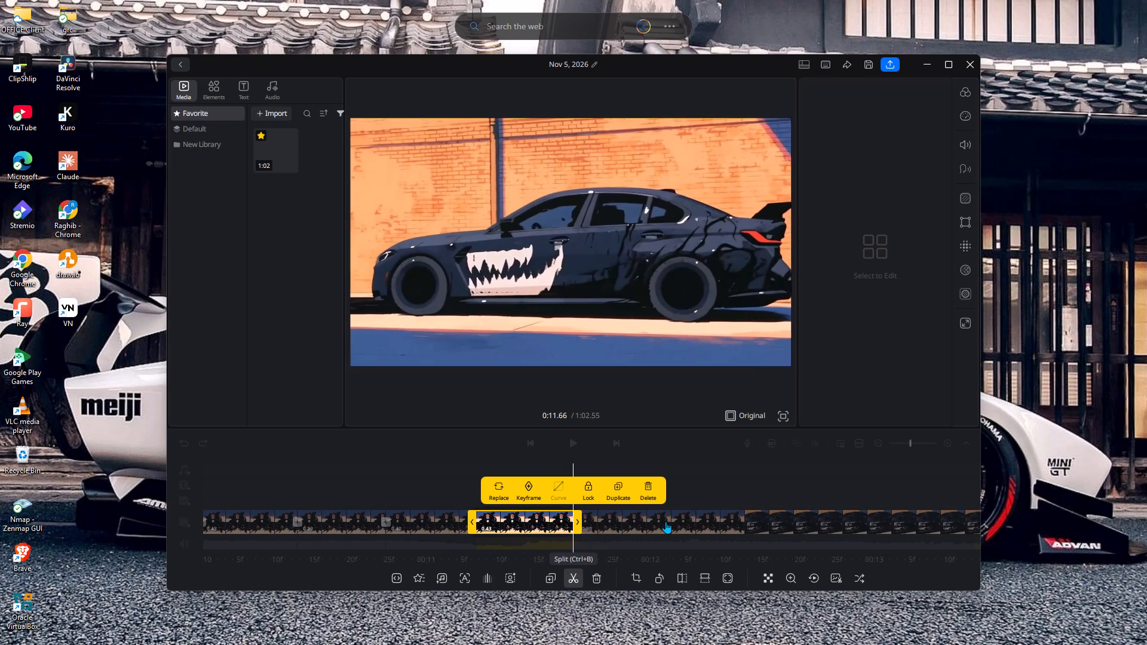
pyautogui.click(665, 521)
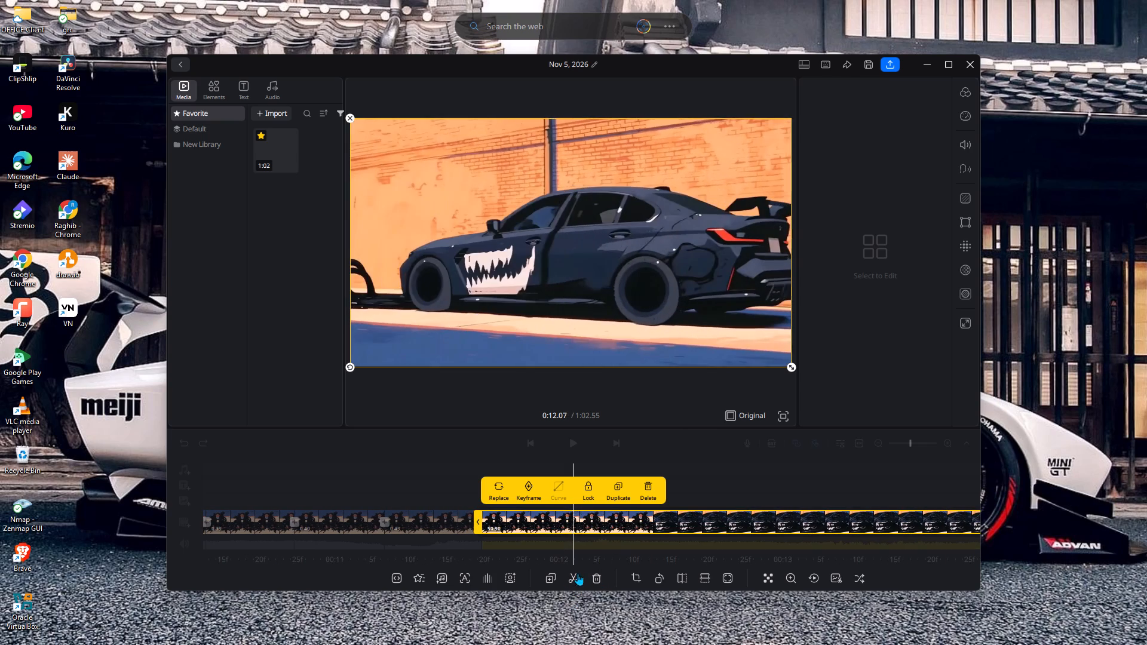
pyautogui.click(576, 575)
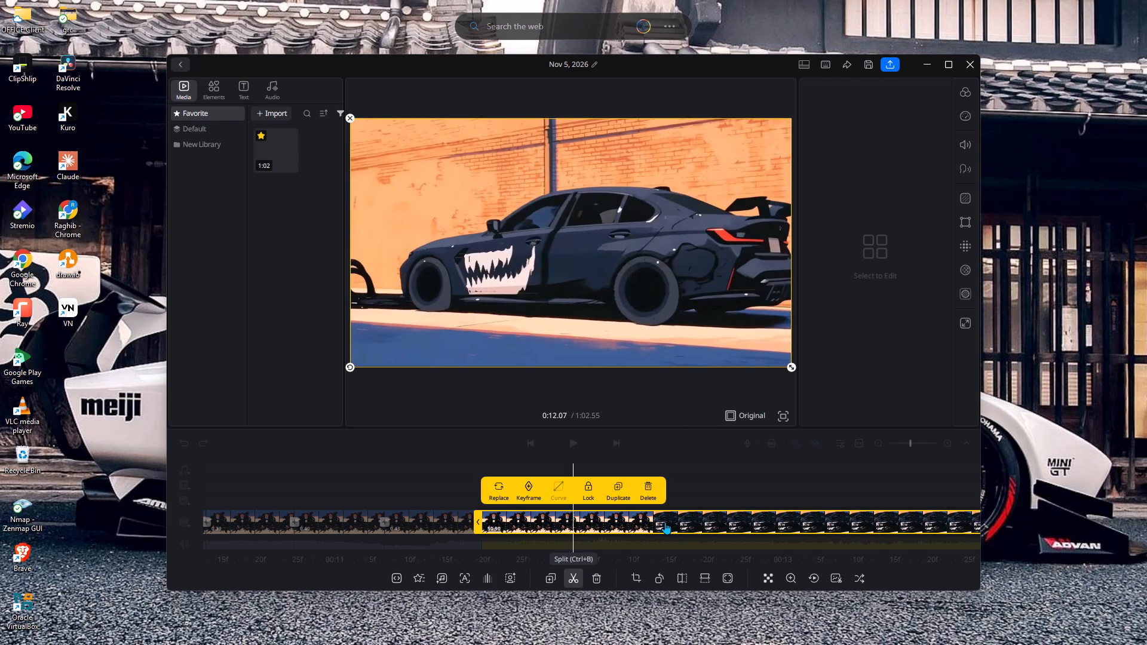
pyautogui.click(665, 522)
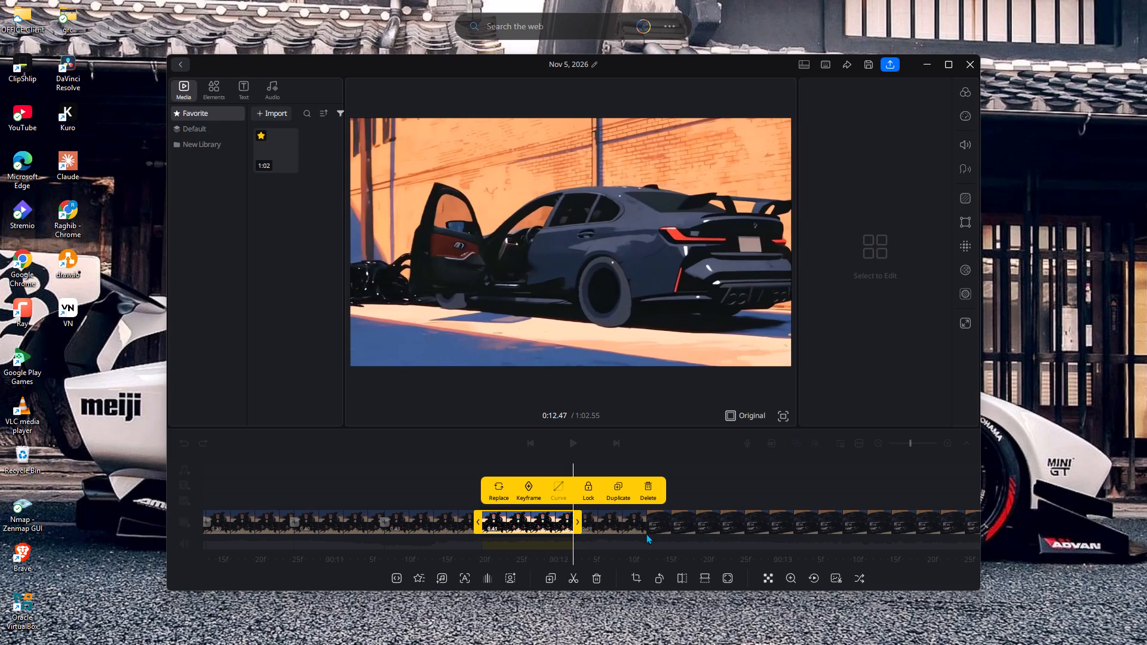
pyautogui.click(569, 577)
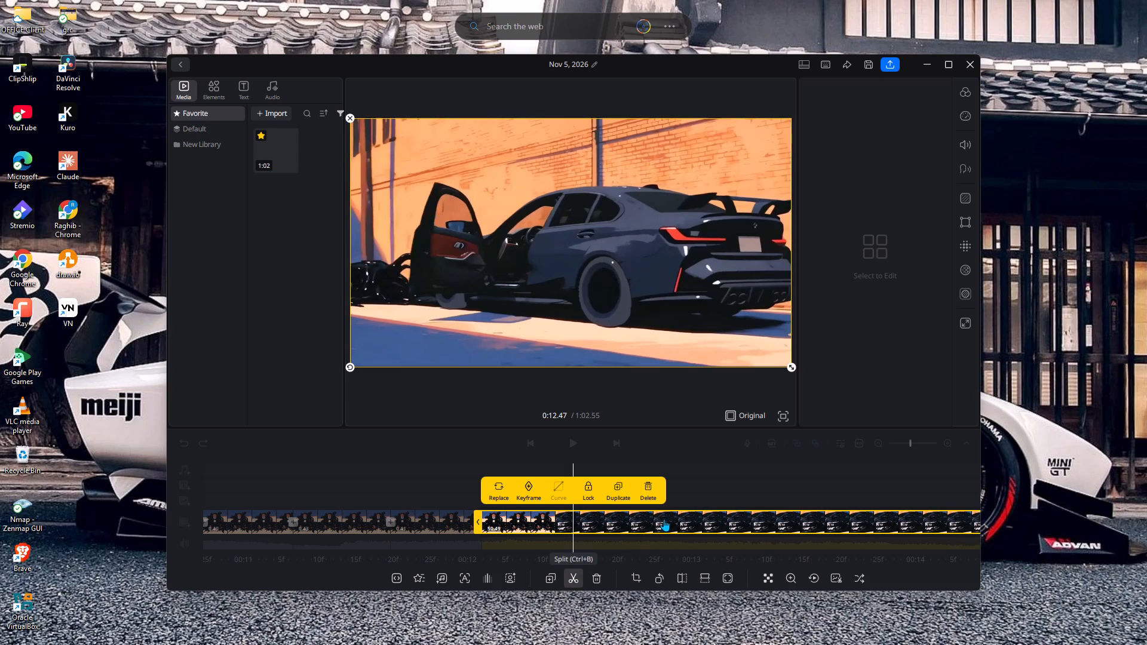
# Split the remaining footage at about 0:12.90, 0:13.31, 0:13.72 and 0:14.14.
pyautogui.click(668, 517)
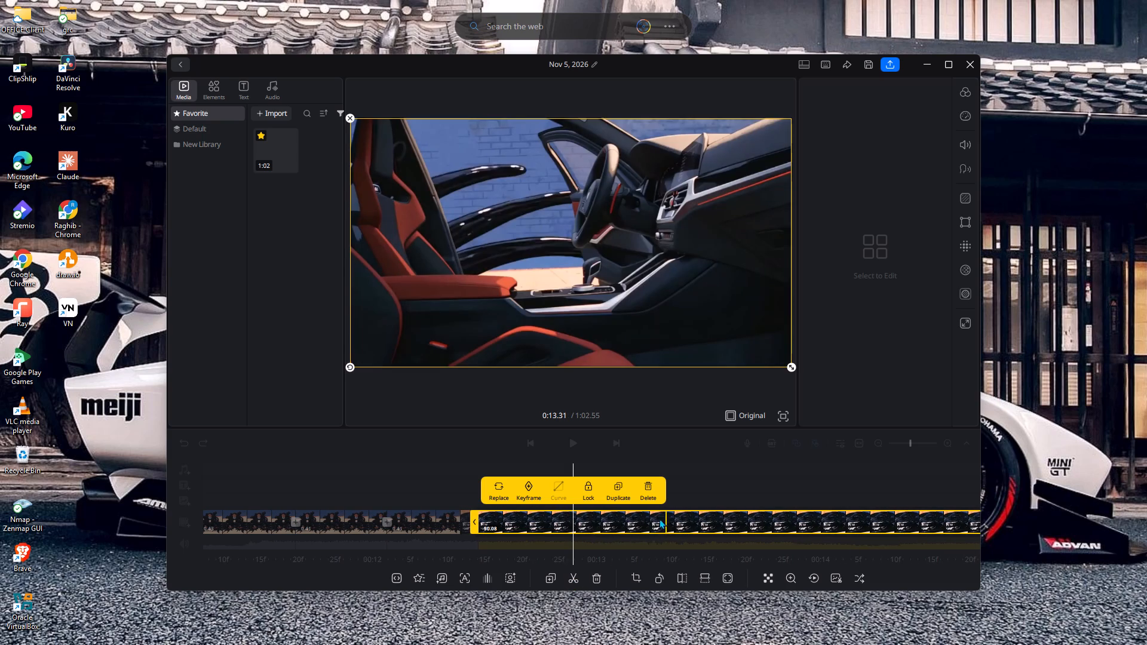
pyautogui.click(572, 576)
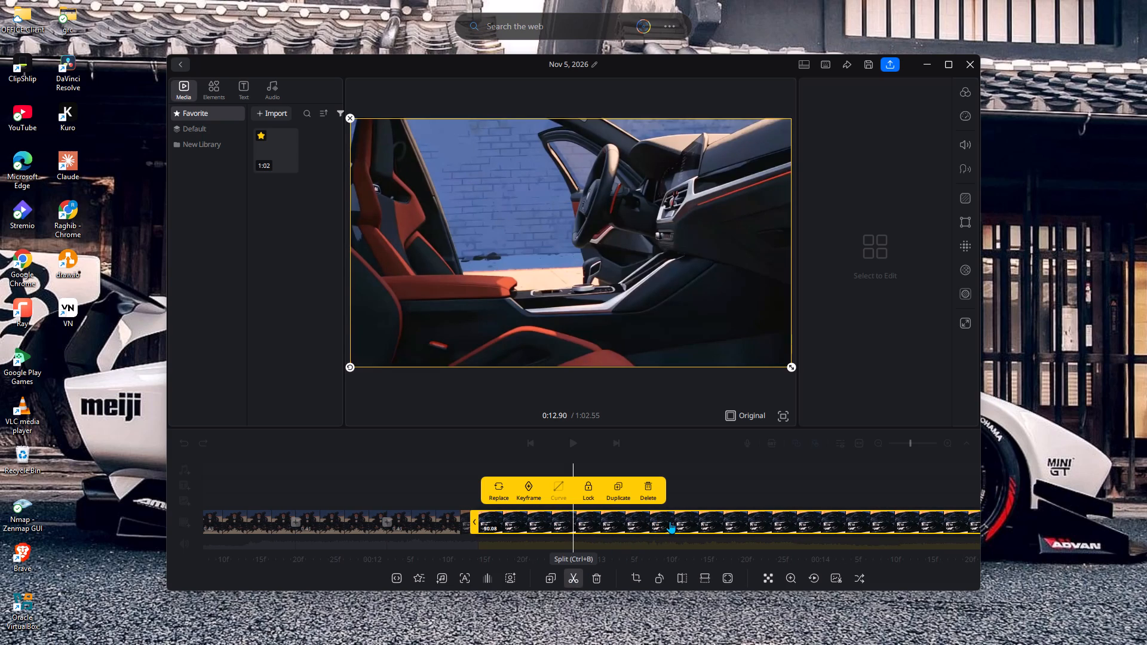
pyautogui.click(667, 520)
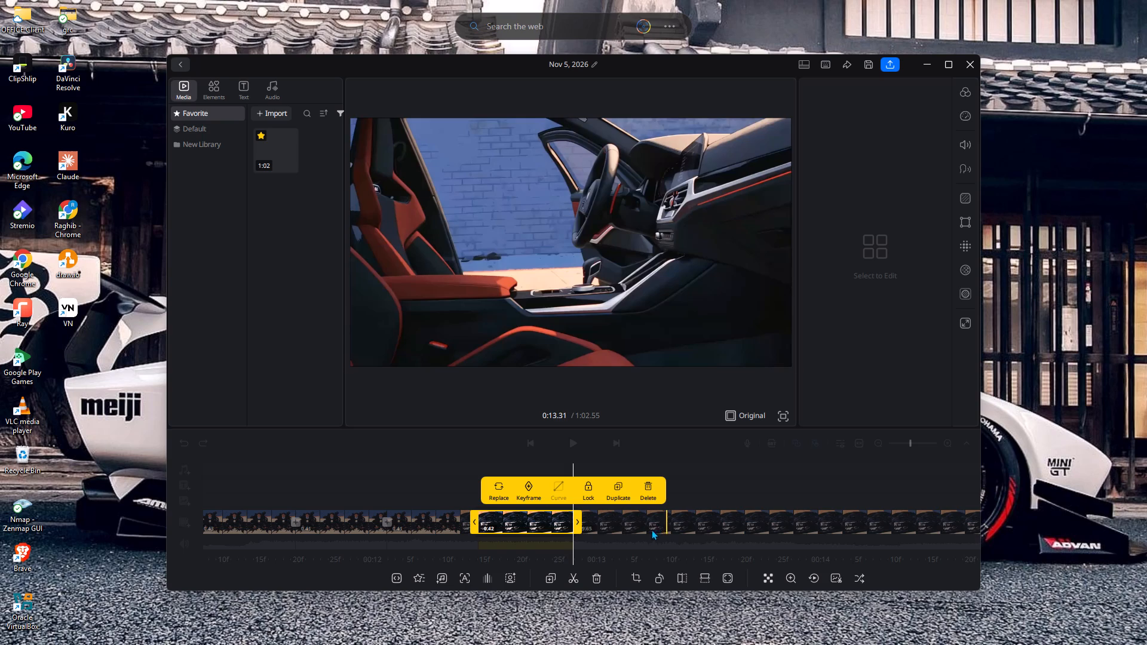
pyautogui.click(571, 574)
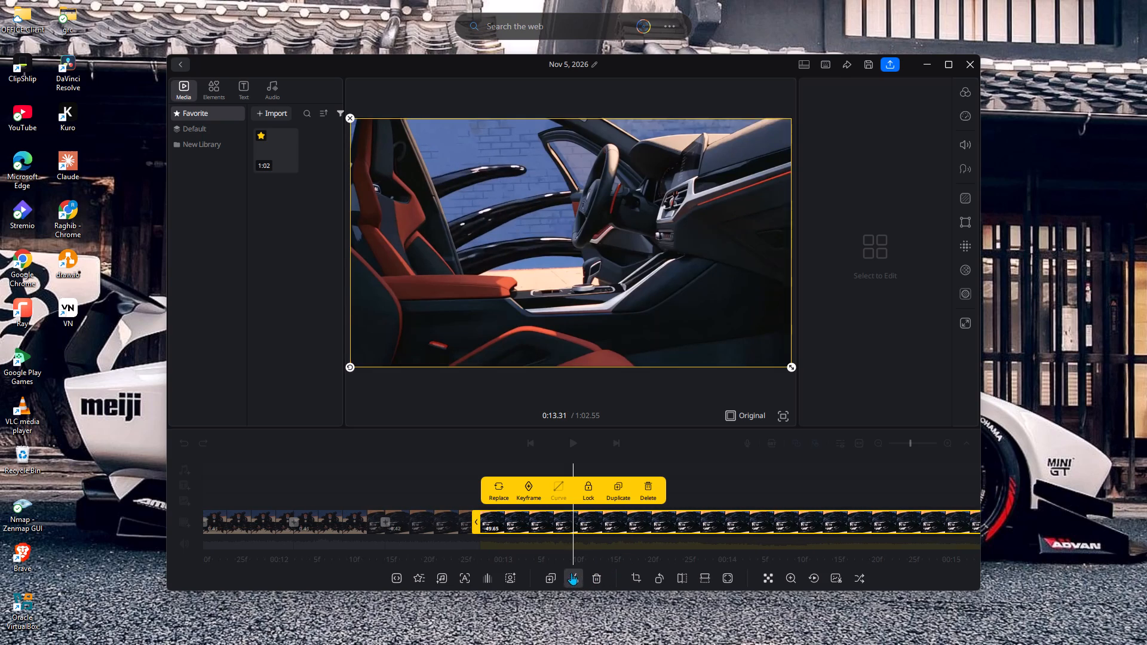
pyautogui.click(664, 518)
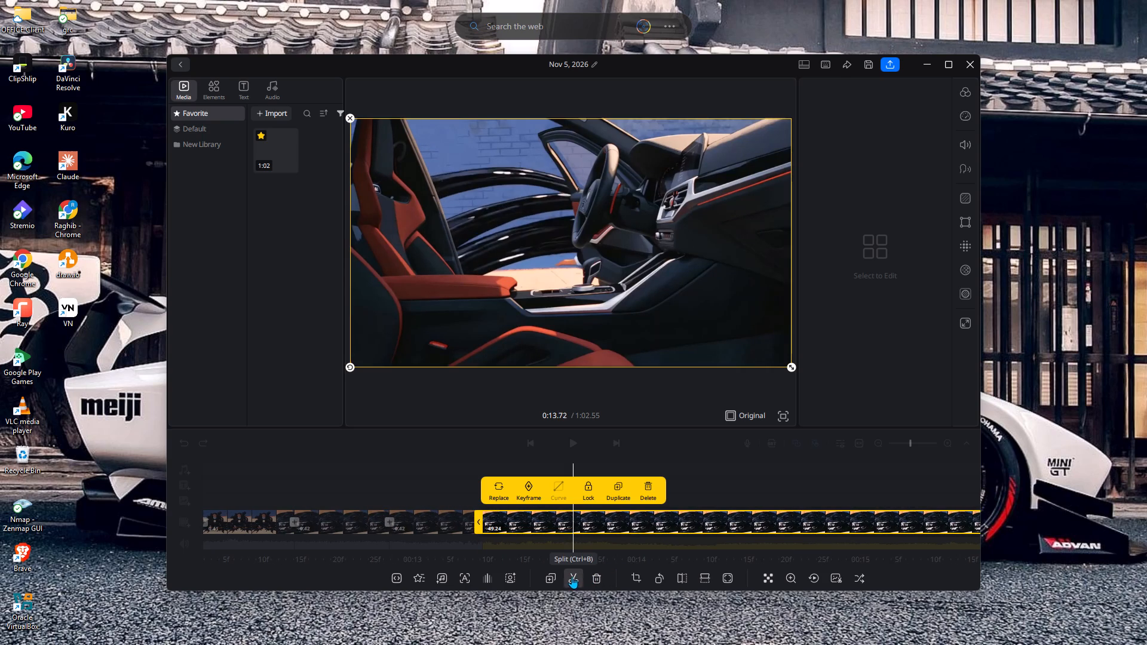
pyautogui.click(572, 576)
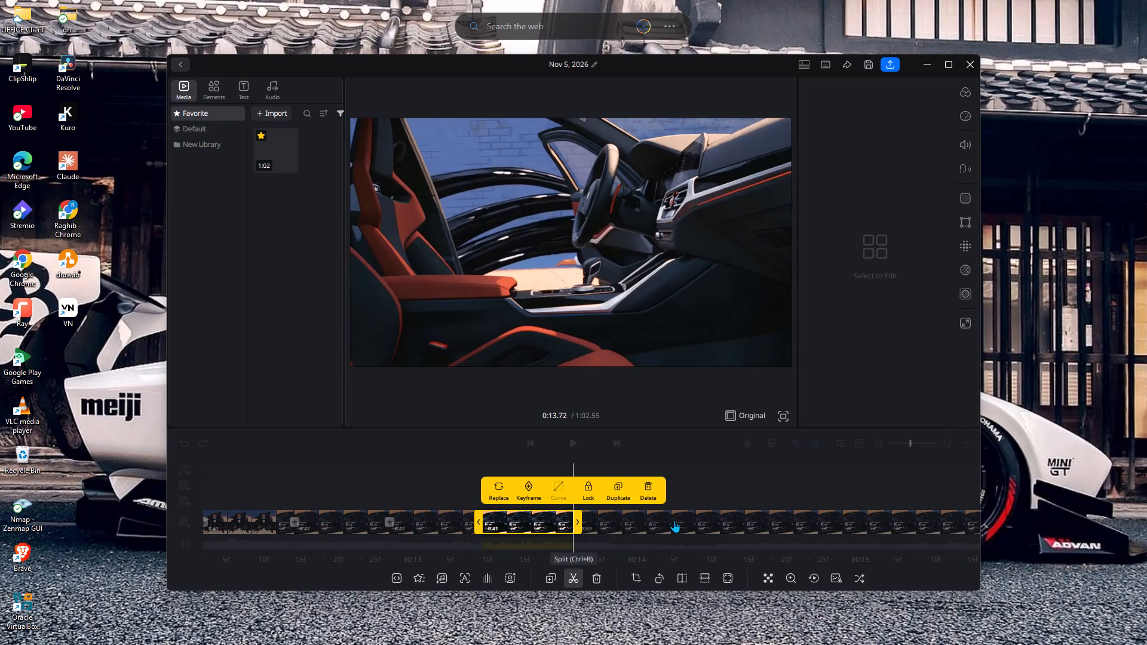
pyautogui.click(667, 521)
pyautogui.click(575, 574)
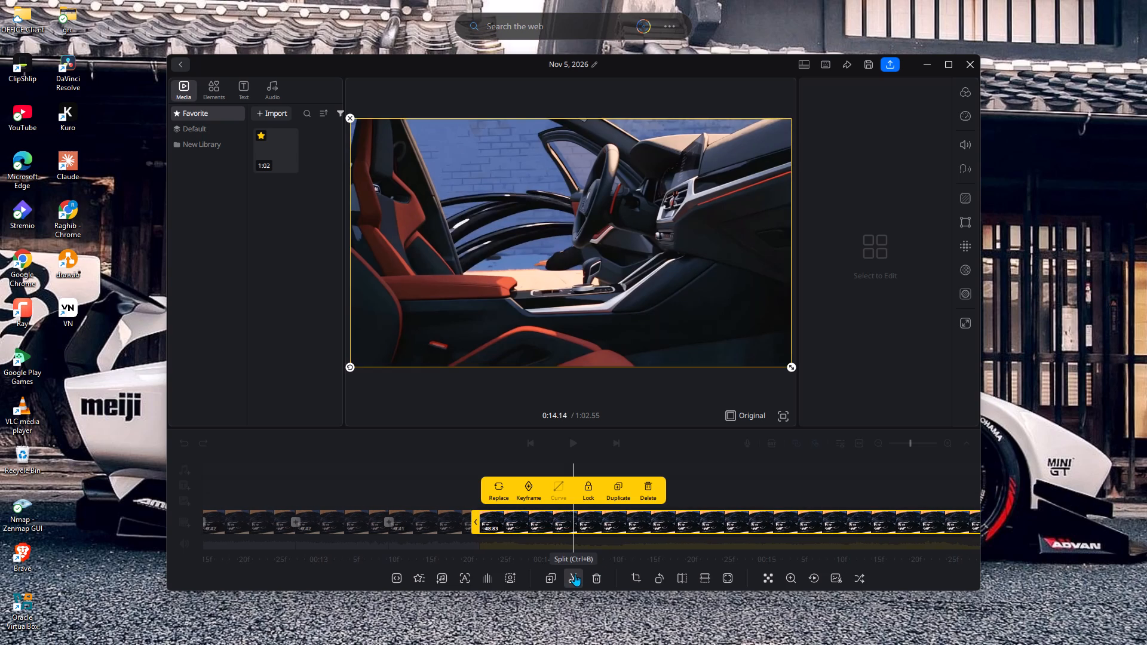
# Split the remaining footage on the main track at about 0:14.55, 0:14.98, 0:15.39 and 0:15.81.
pyautogui.click(667, 521)
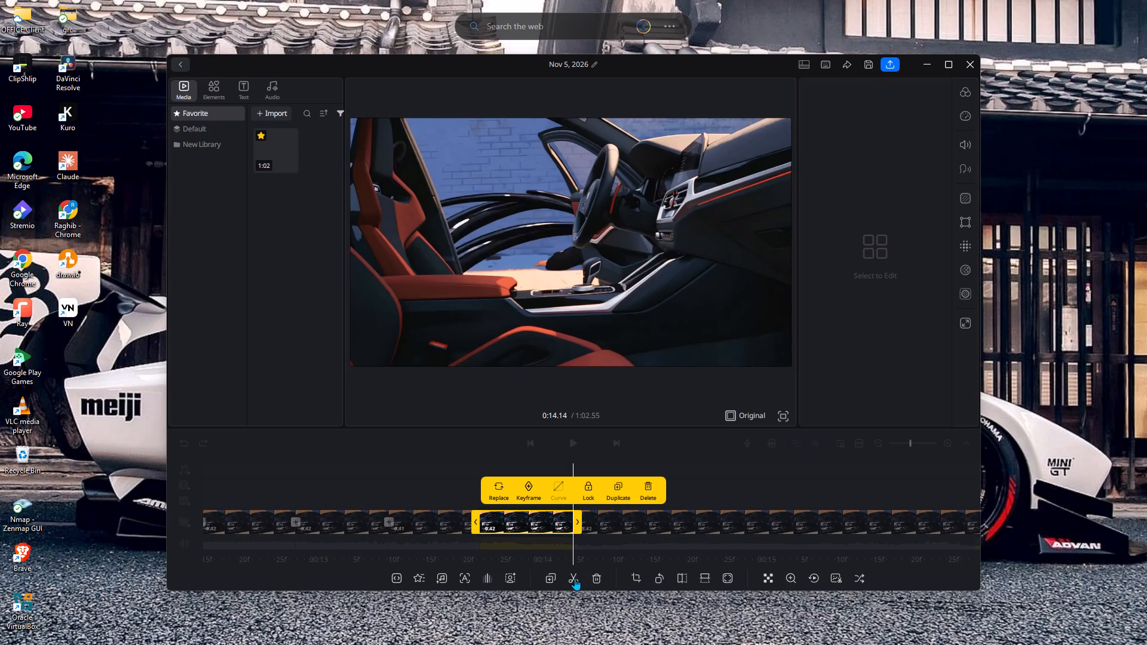
pyautogui.click(575, 578)
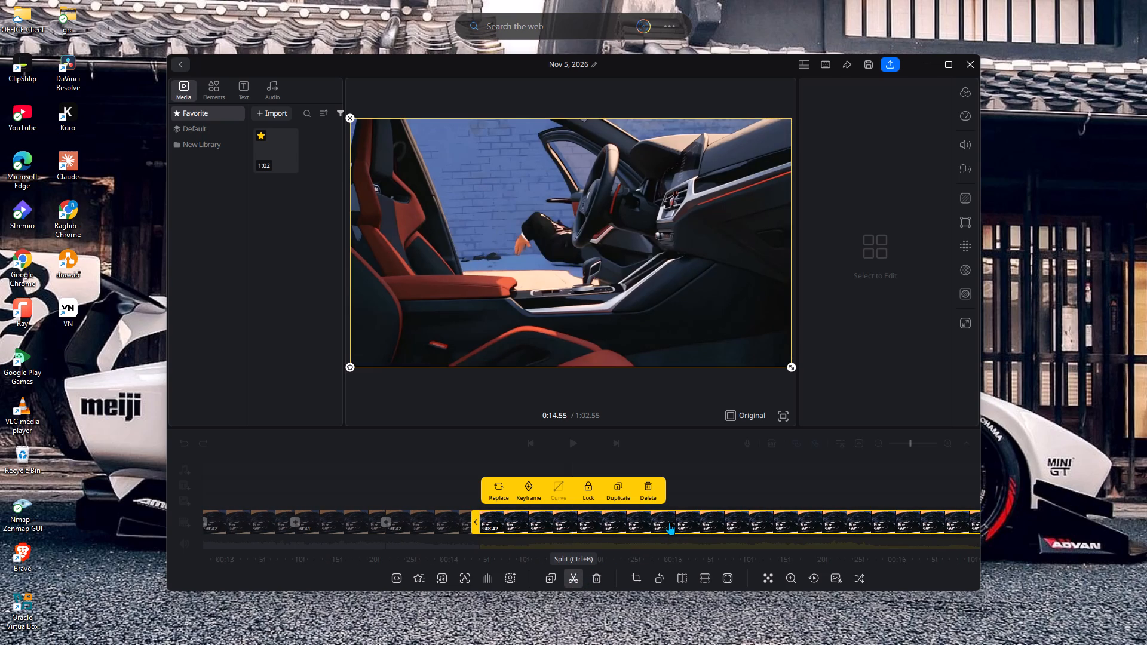
pyautogui.click(668, 521)
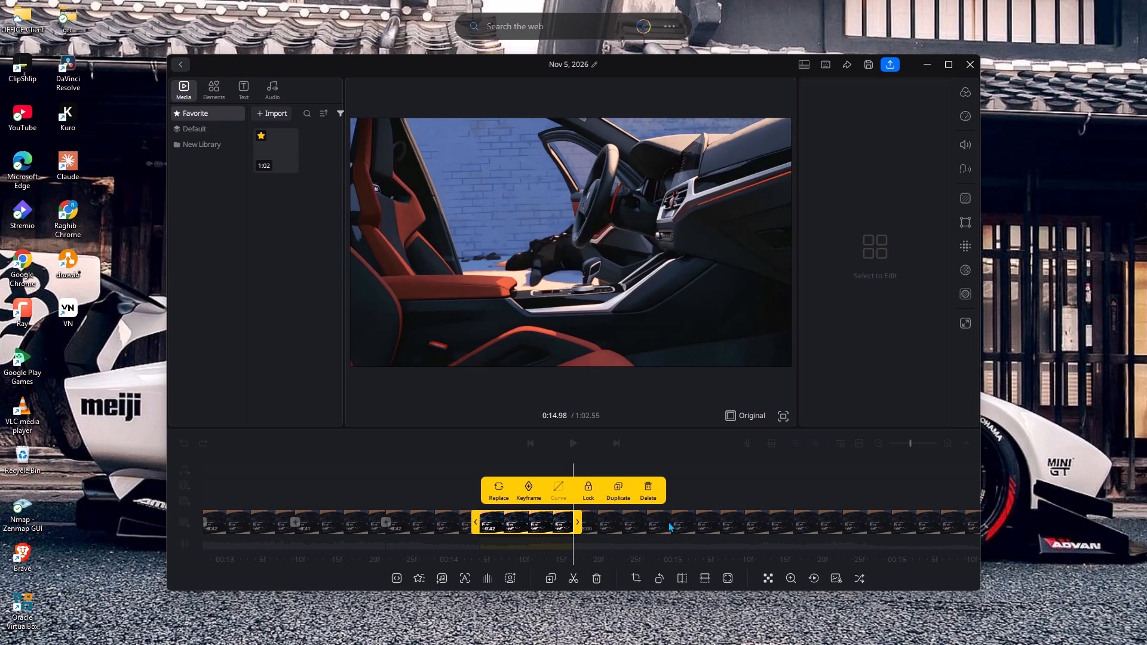
pyautogui.click(574, 578)
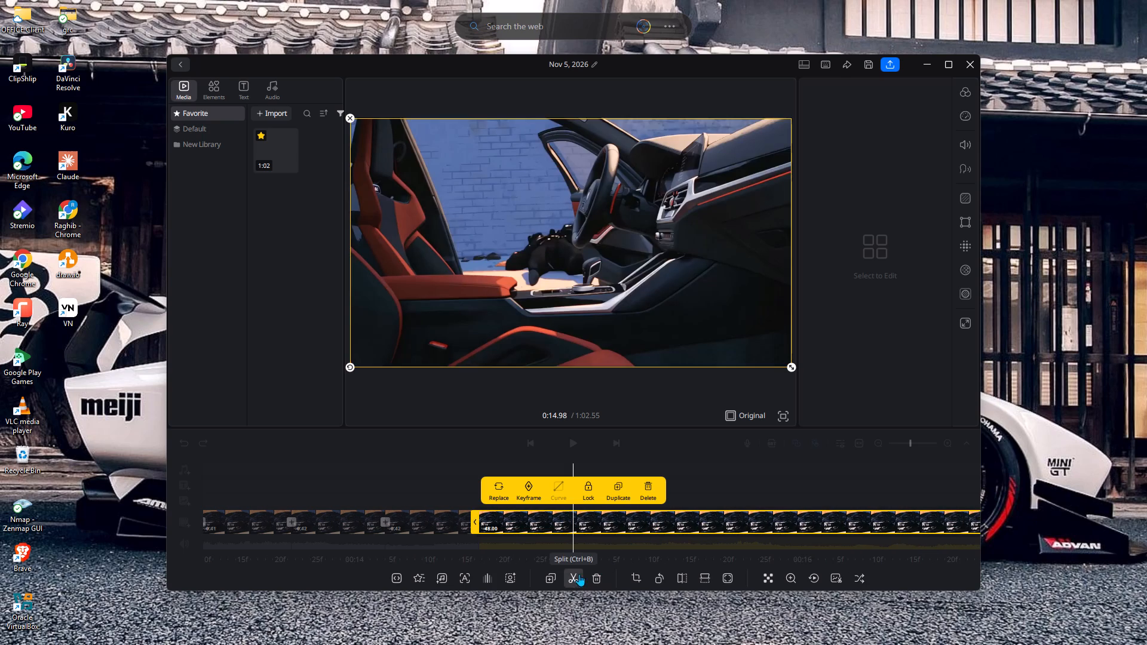
pyautogui.click(666, 520)
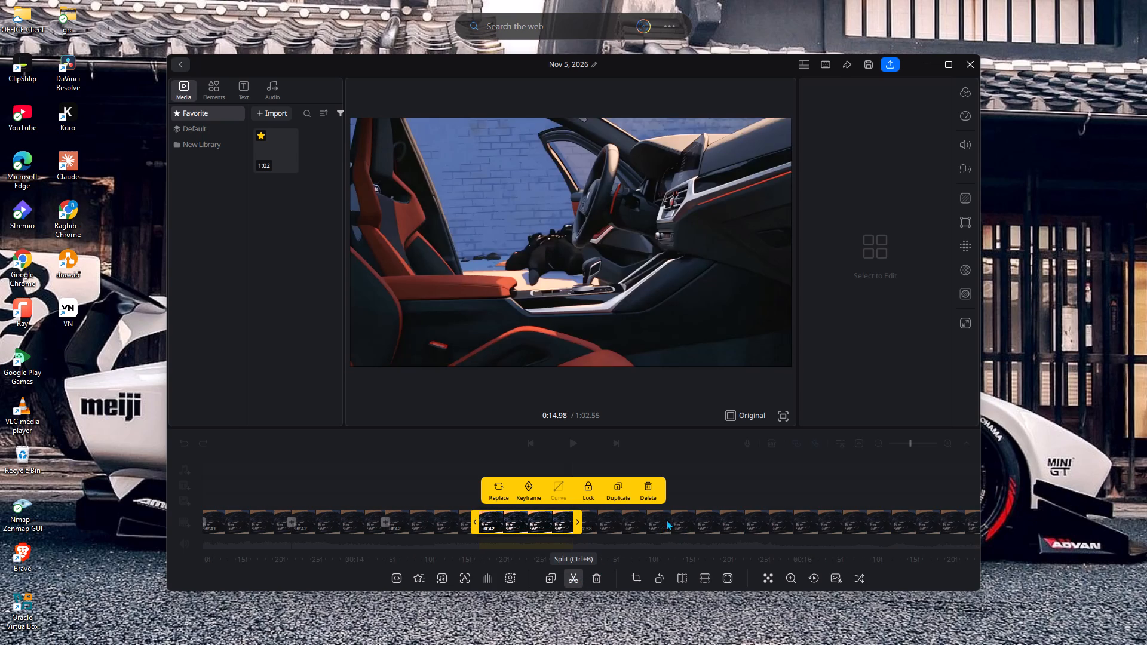
pyautogui.click(569, 578)
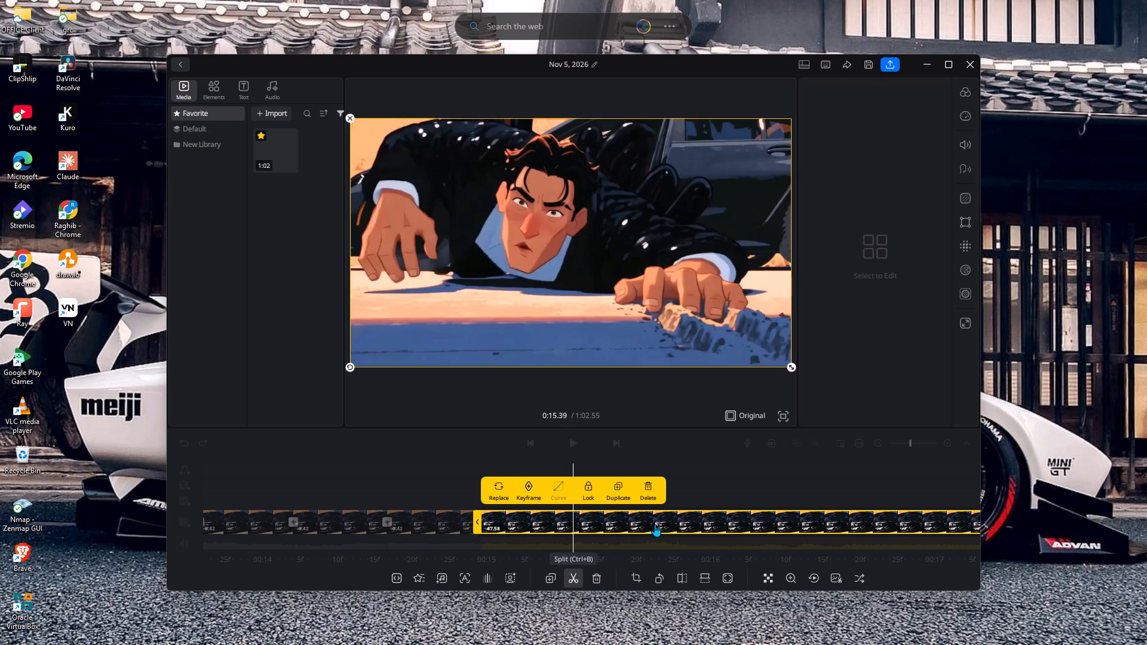
pyautogui.click(667, 517)
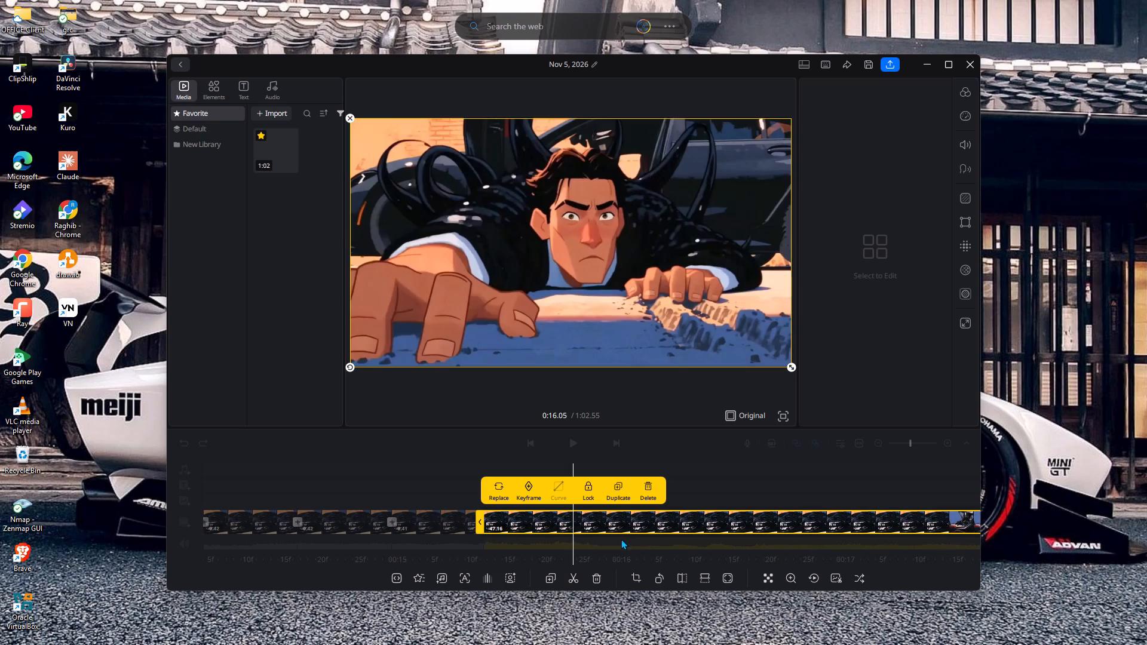
pyautogui.click(574, 572)
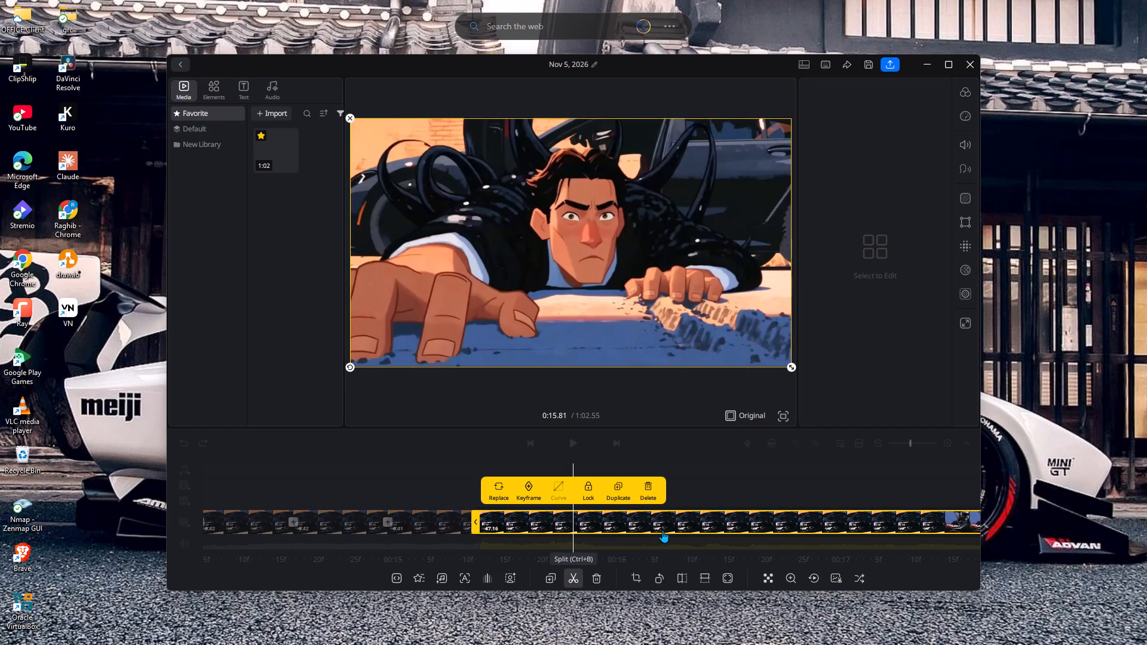
# Split the remaining footage at about 0:16.24, 0:16.65, 0:17.07 and 0:17.49.
pyautogui.click(670, 517)
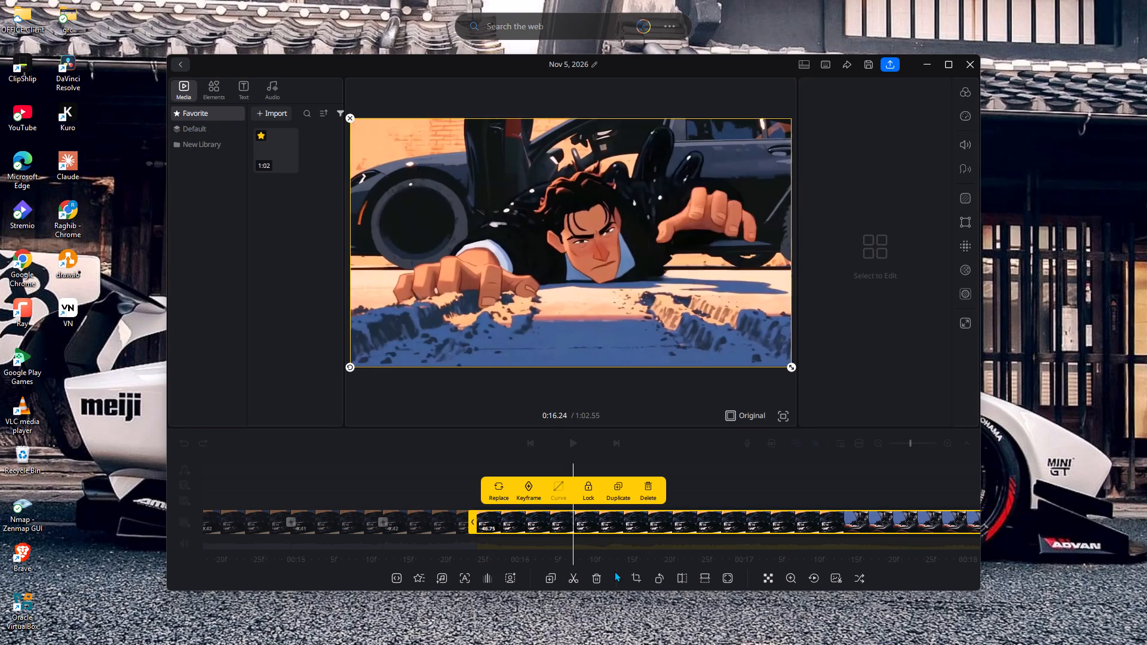
pyautogui.click(576, 576)
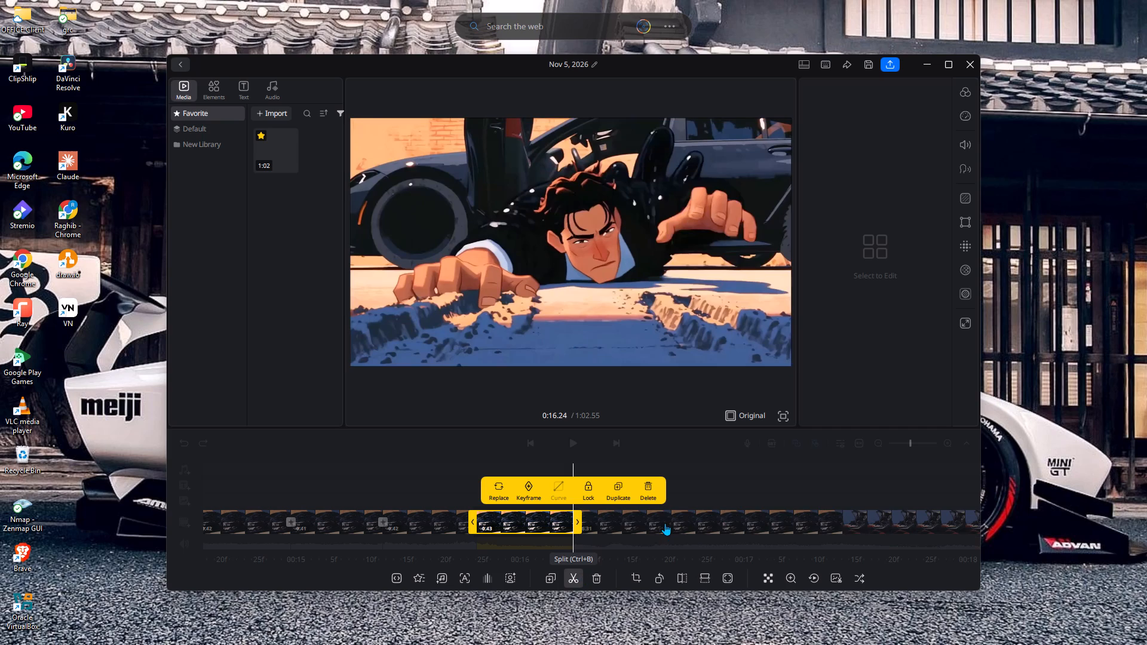
pyautogui.click(666, 523)
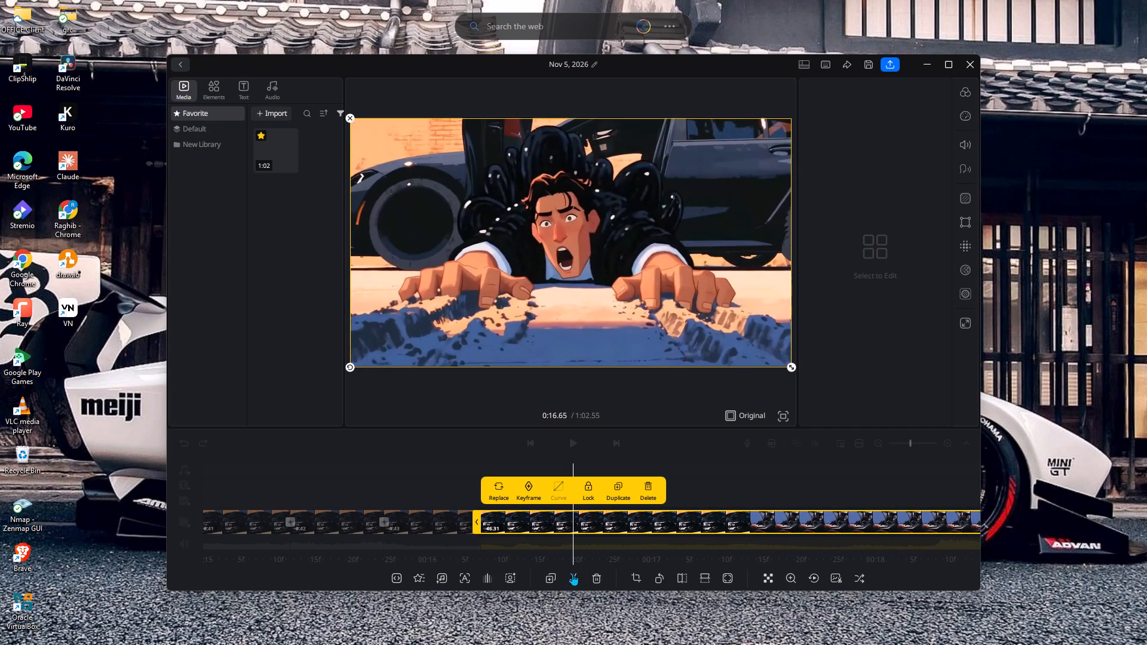
pyautogui.click(575, 579)
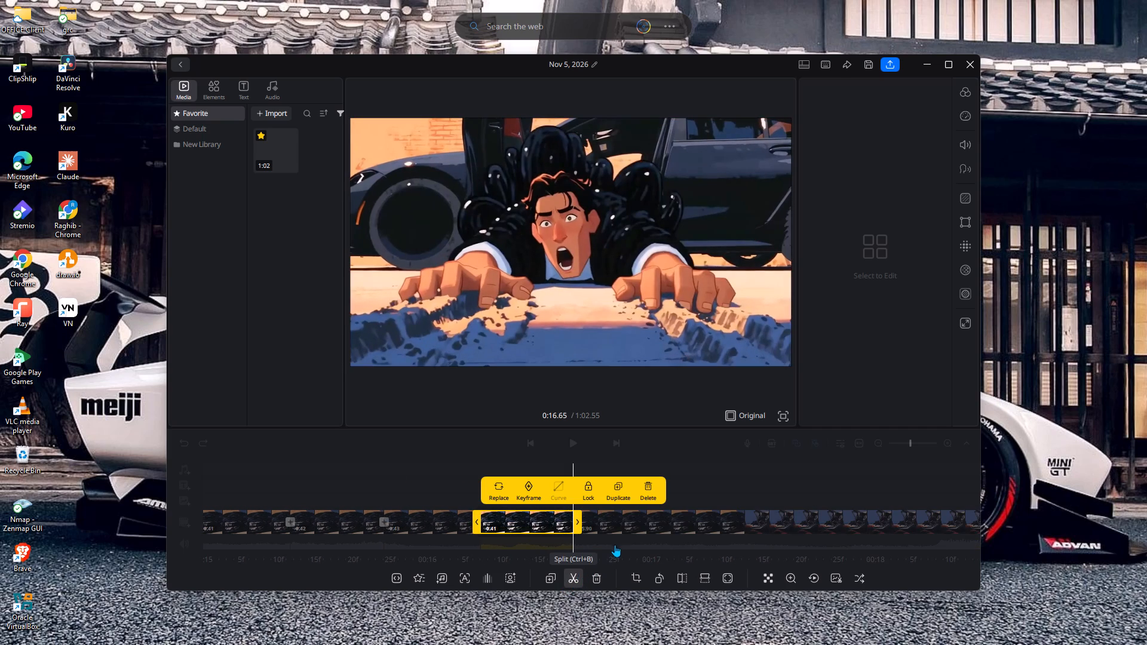
pyautogui.click(667, 523)
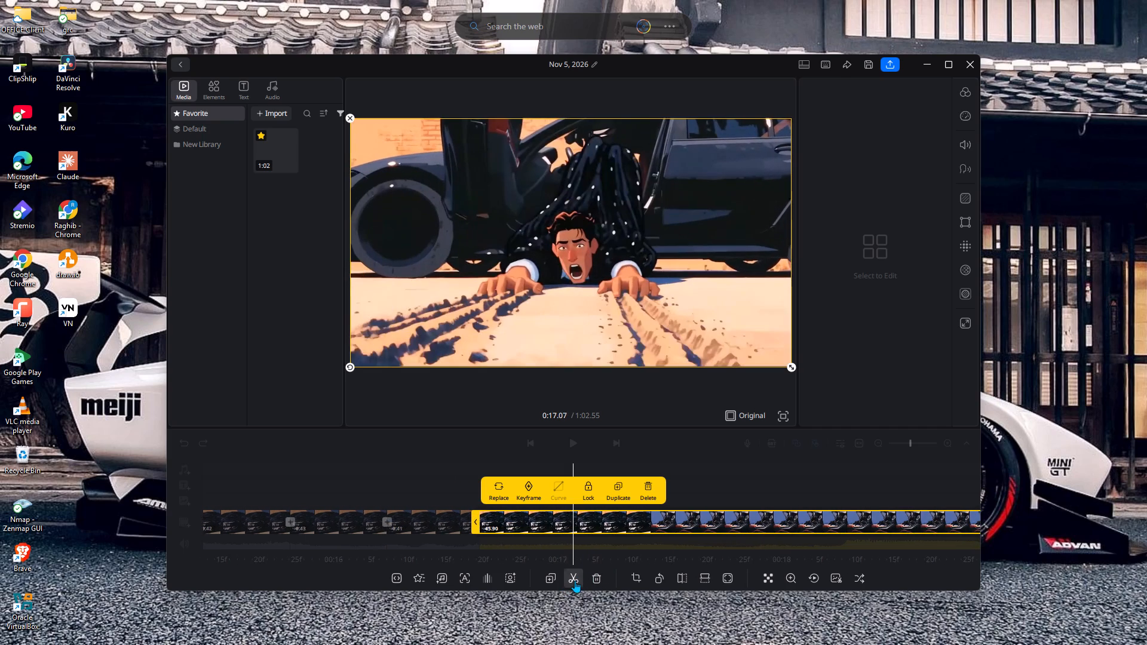
pyautogui.click(575, 580)
pyautogui.click(667, 519)
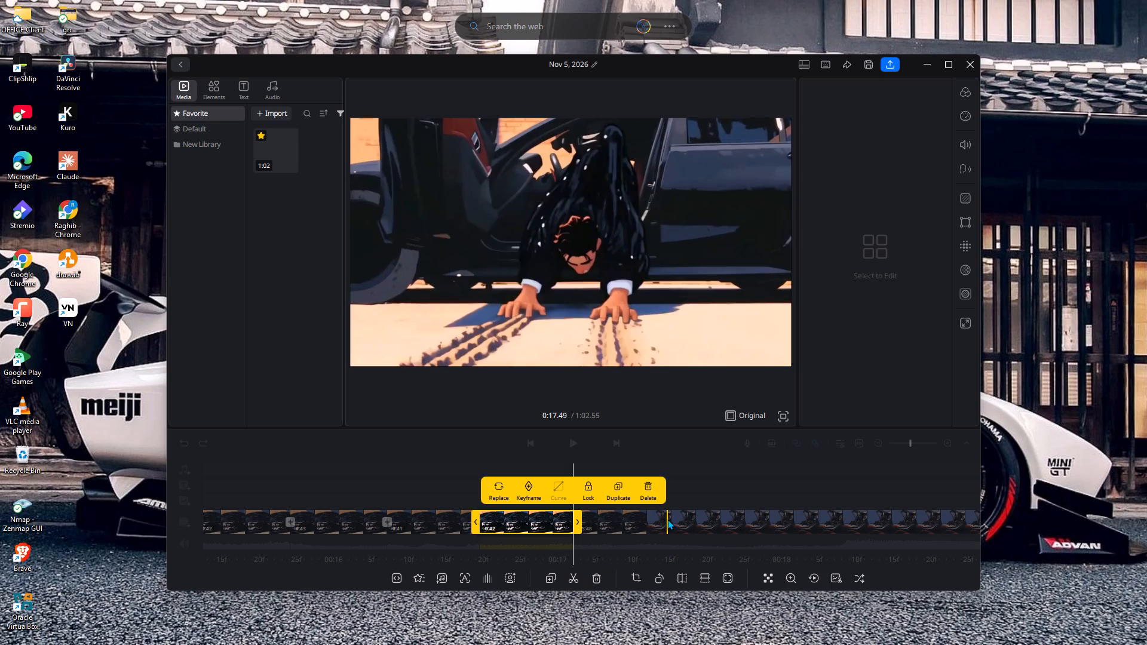
pyautogui.click(573, 578)
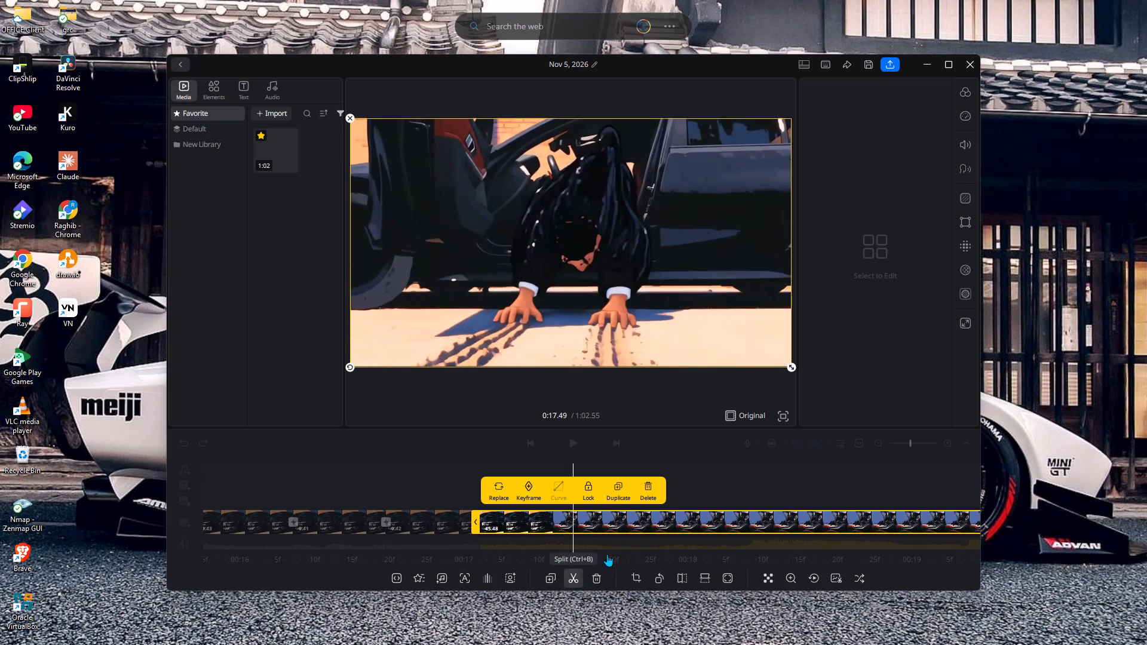
# Split the remaining footage at about 0:17.91, 0:18.33, 0:18.76 and 0:19.17.
pyautogui.click(668, 523)
pyautogui.click(576, 576)
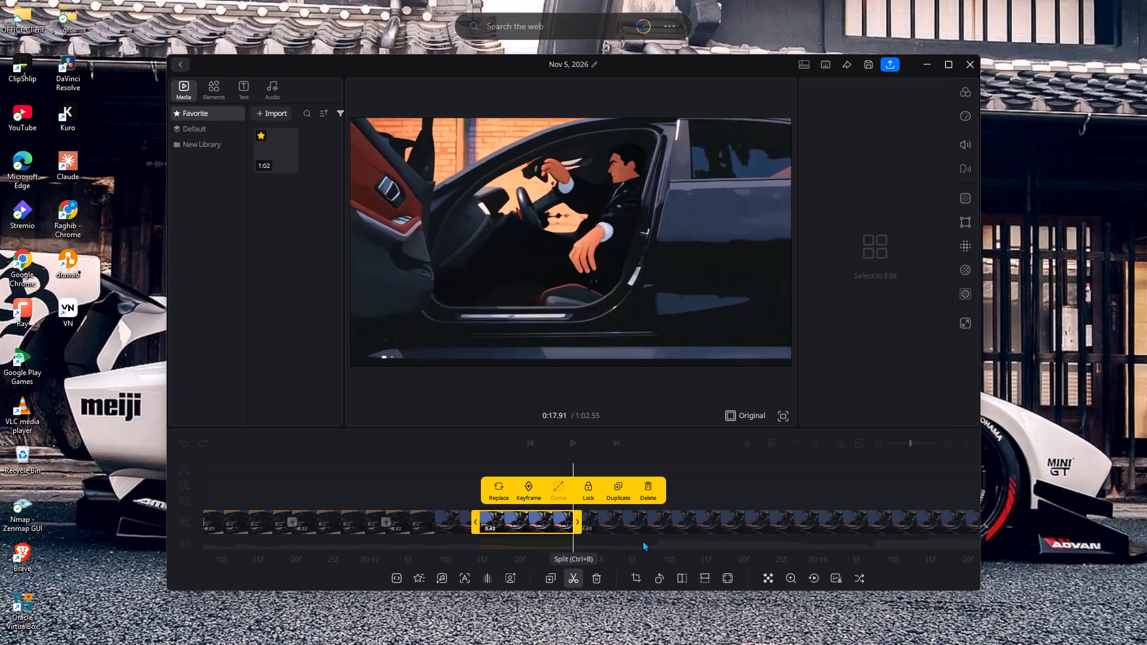
pyautogui.click(667, 526)
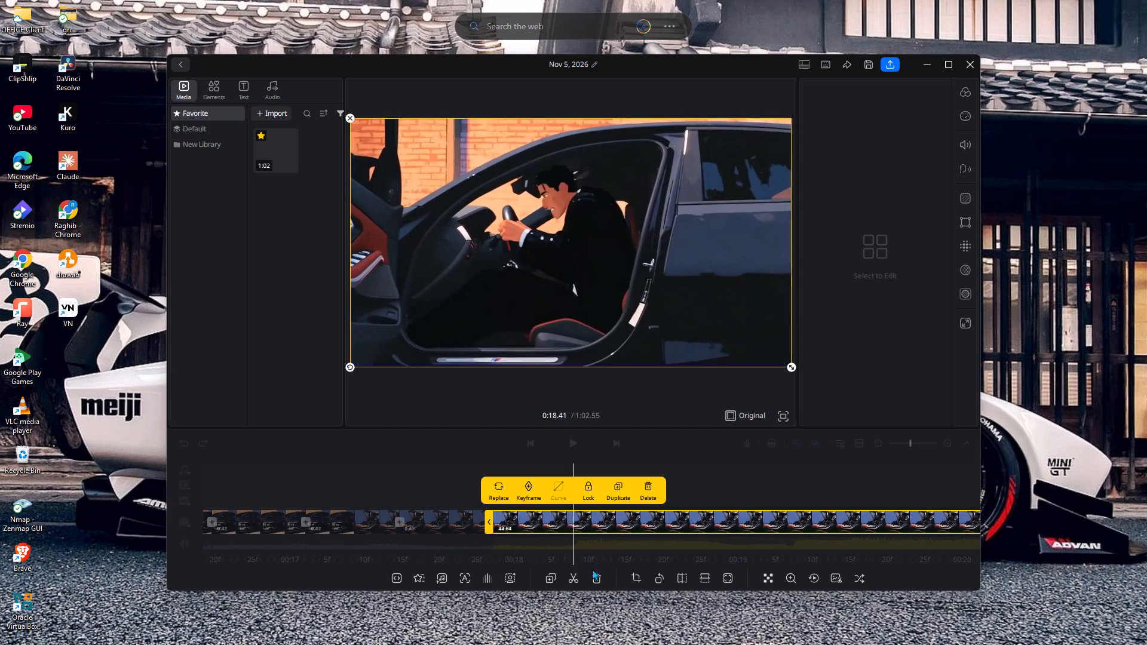
pyautogui.click(574, 575)
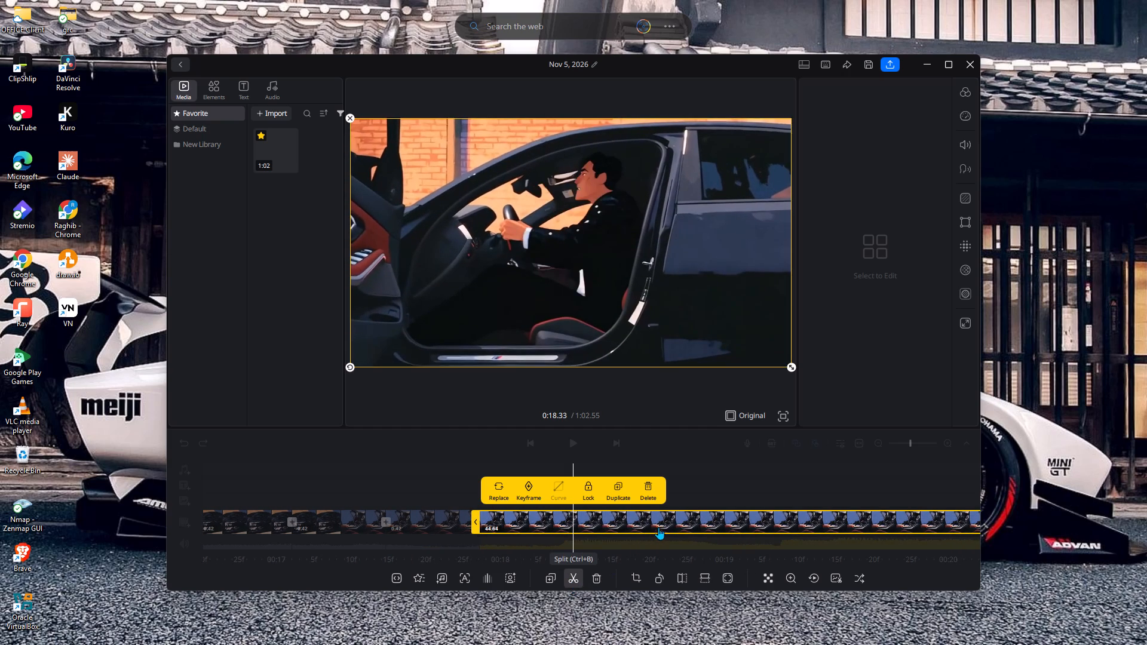
pyautogui.click(670, 519)
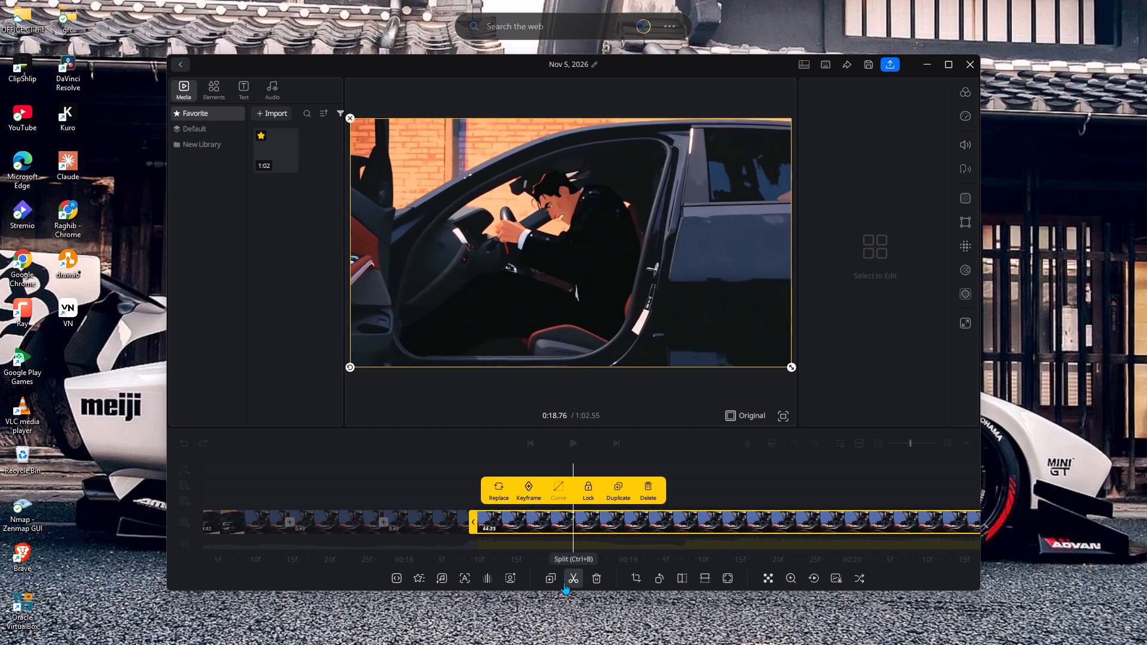
pyautogui.click(575, 577)
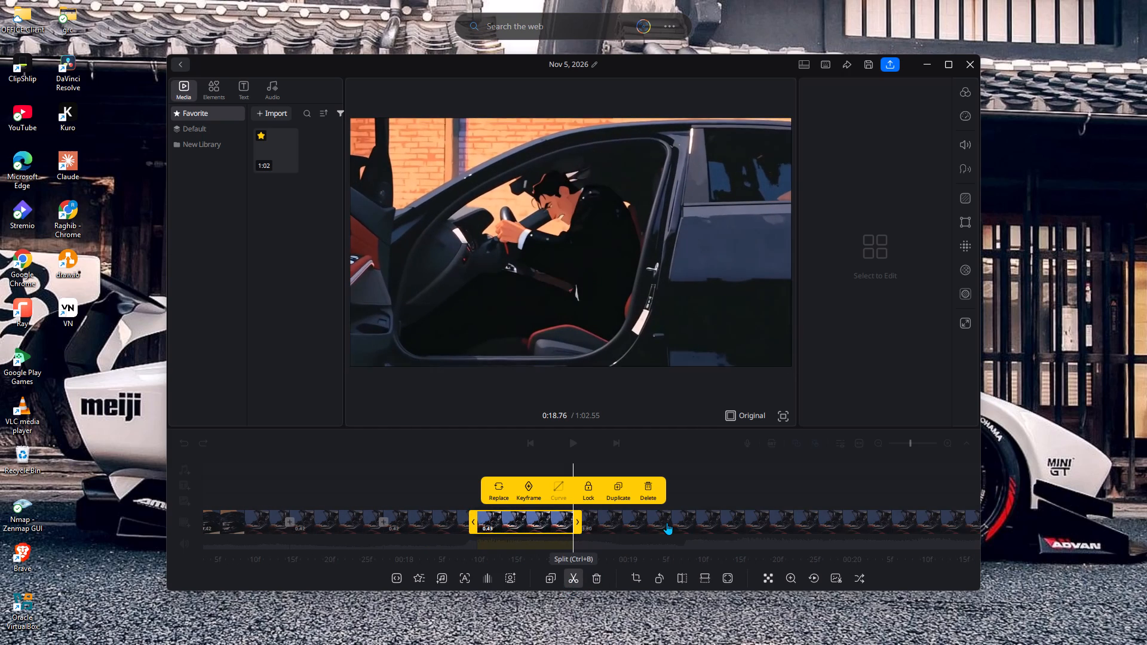
pyautogui.click(667, 523)
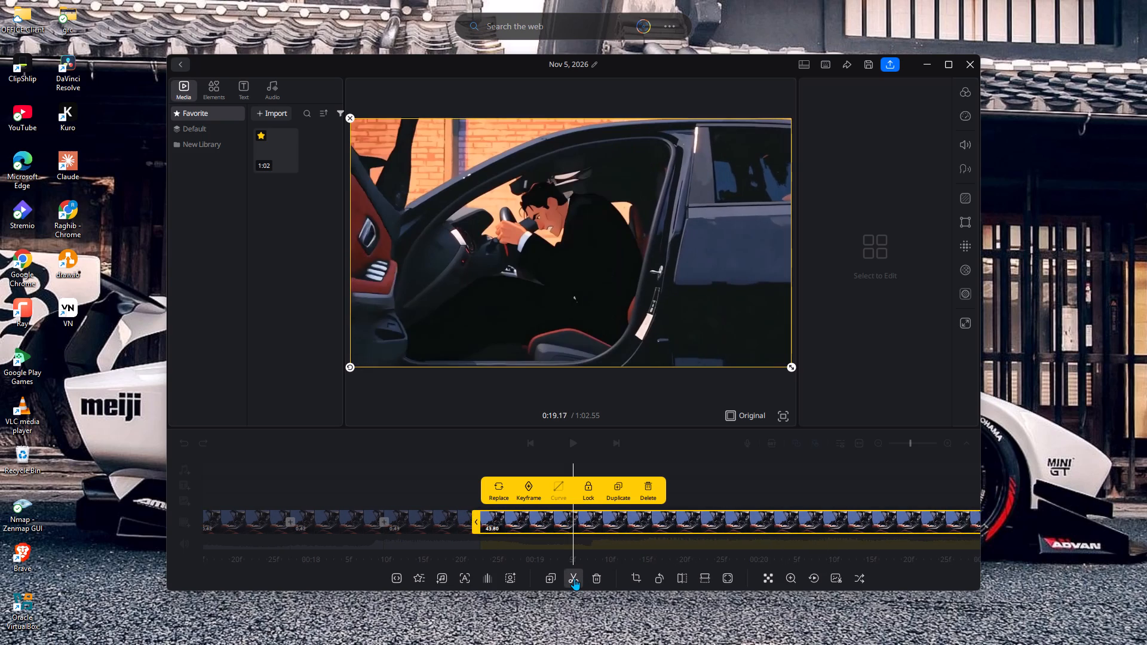
pyautogui.click(574, 578)
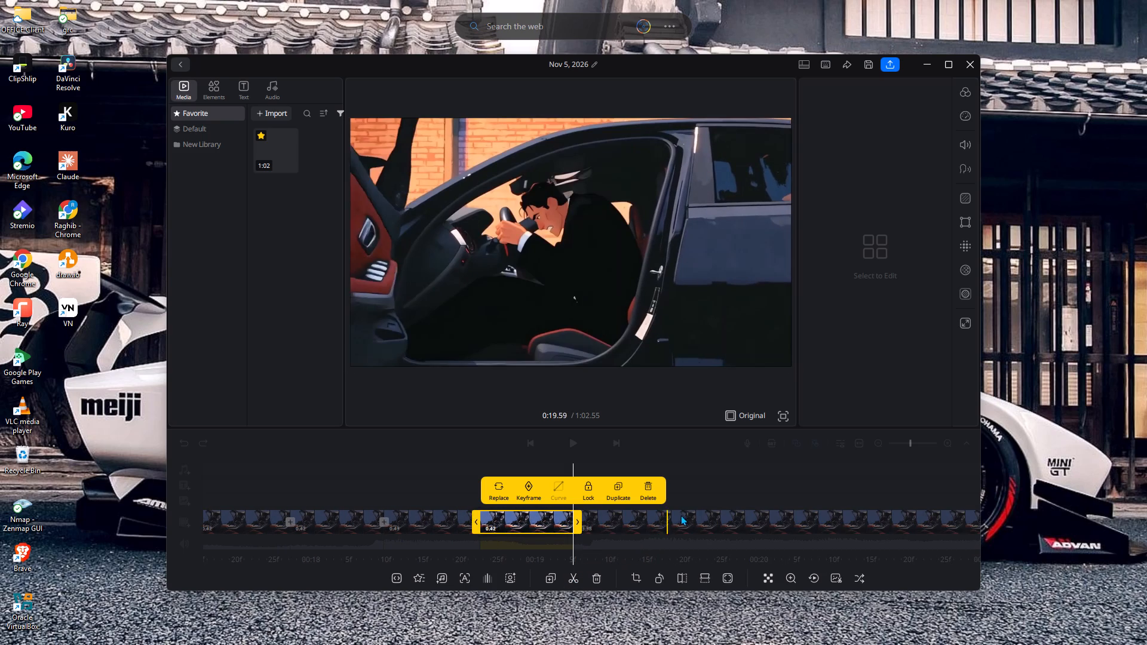
# Split the remaining footage at about 0:19.58, 0:19.99, 0:20.40 and 0:20.82.
pyautogui.click(665, 520)
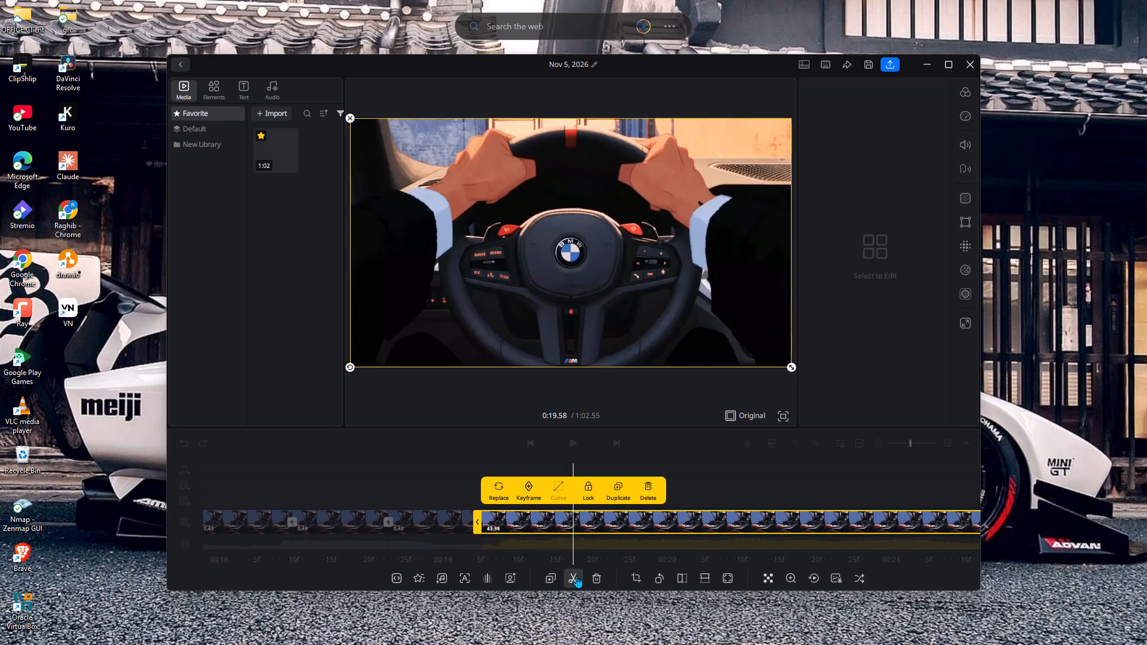
pyautogui.click(576, 576)
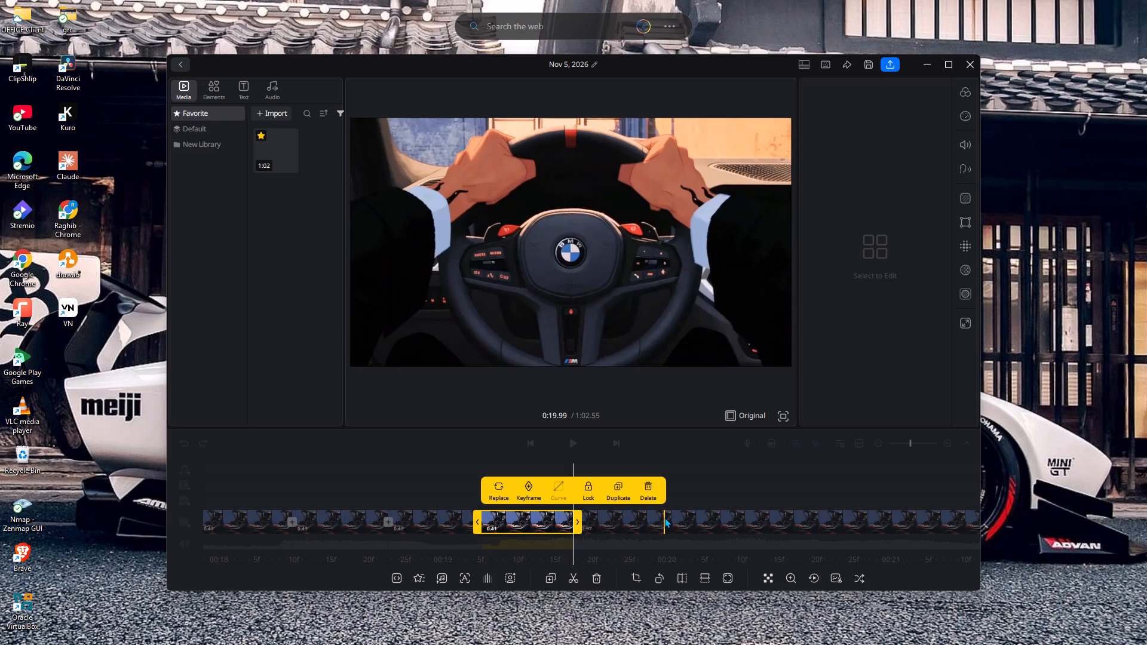
pyautogui.click(664, 517)
pyautogui.click(573, 579)
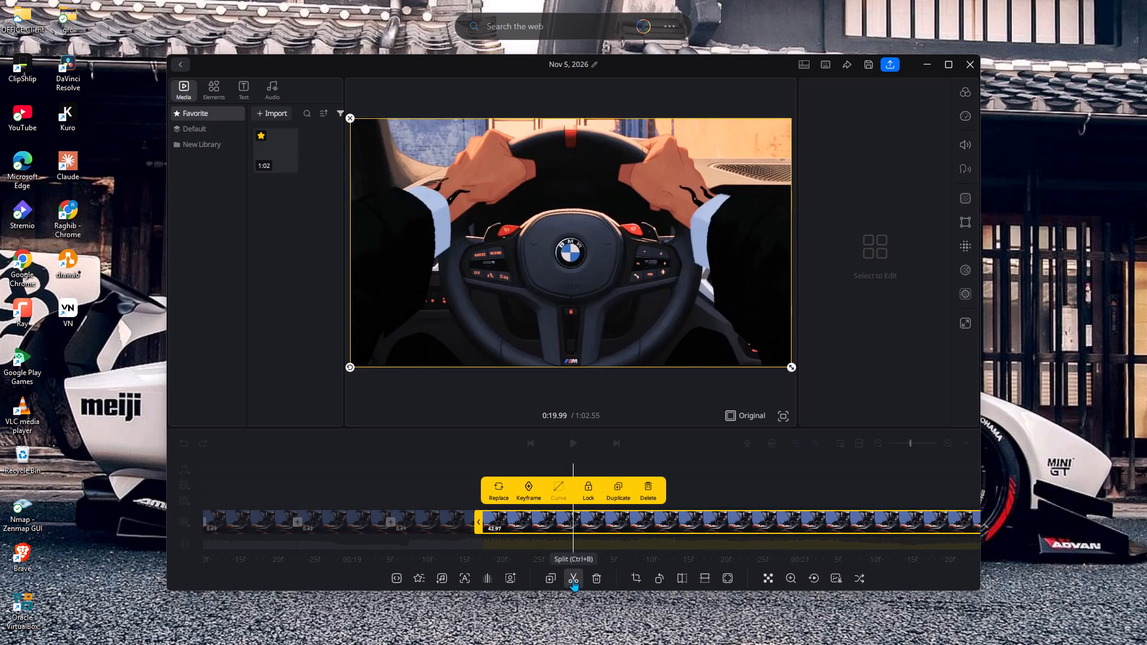
pyautogui.click(667, 518)
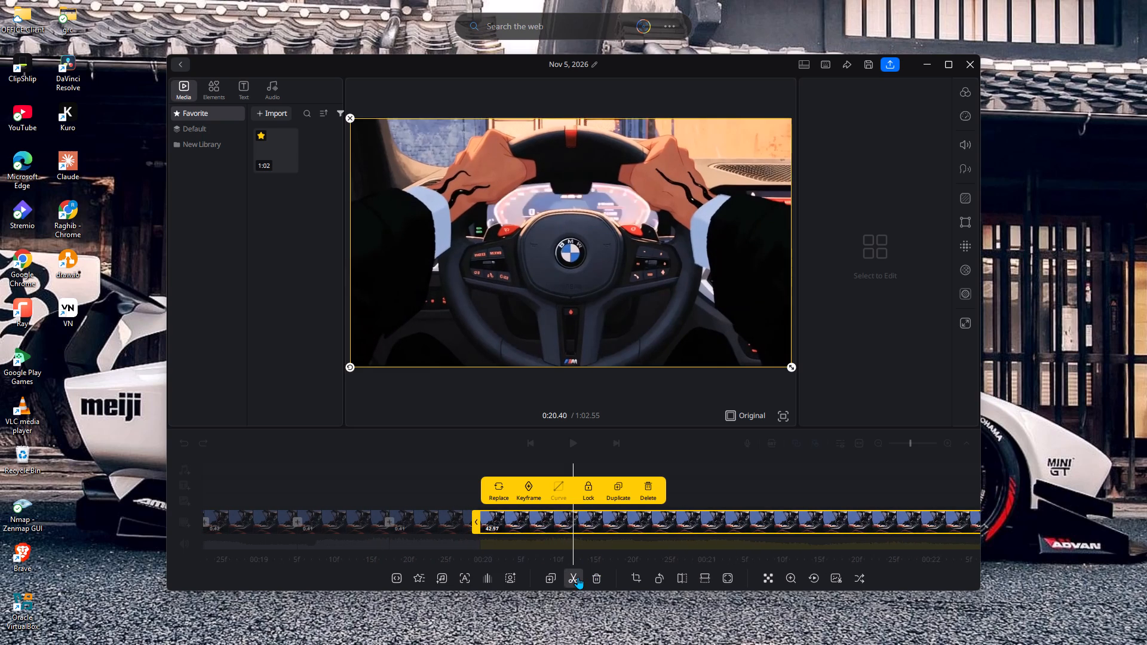
pyautogui.click(572, 577)
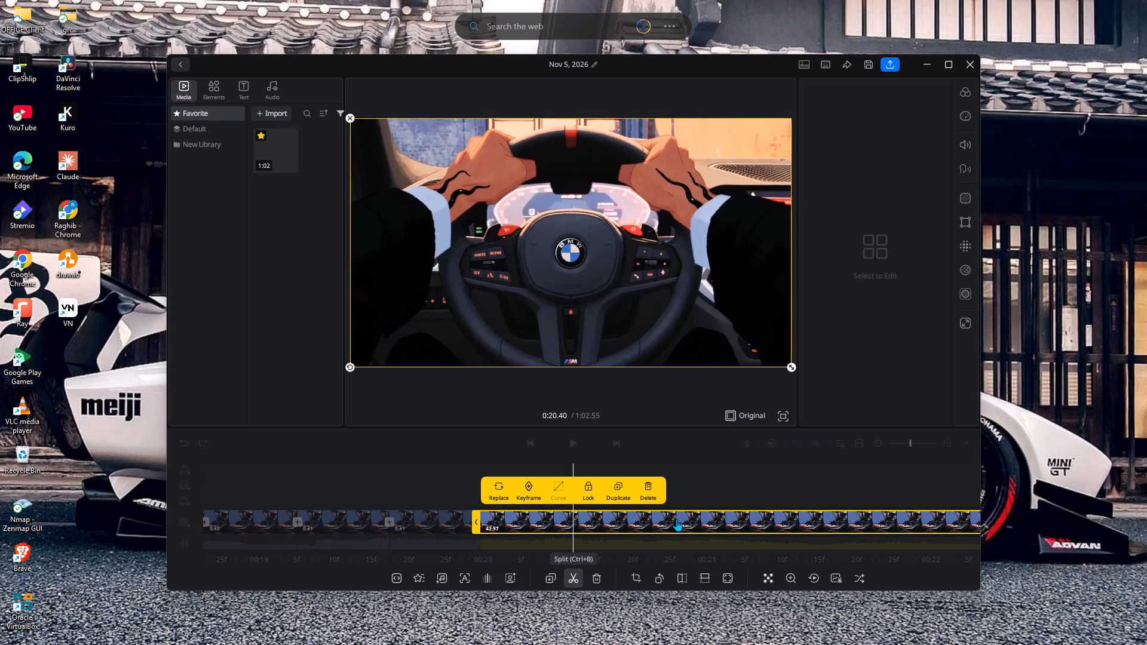
pyautogui.click(667, 522)
pyautogui.click(573, 576)
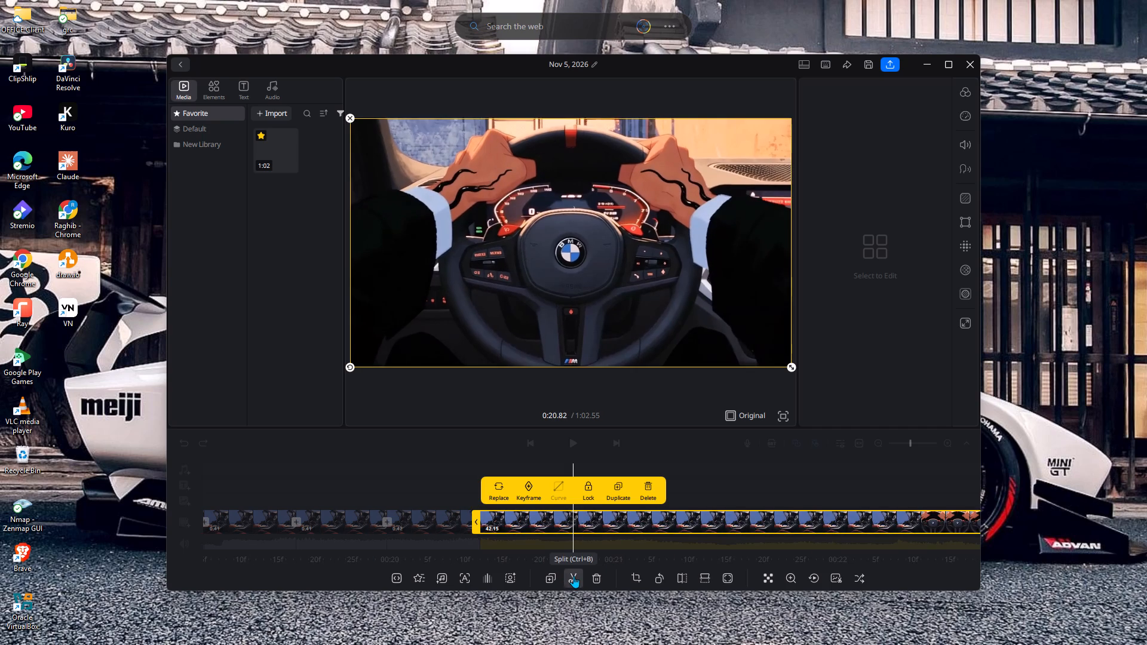
# Split the remaining footage at about 0:21.24 and 0:21.67.
pyautogui.click(668, 521)
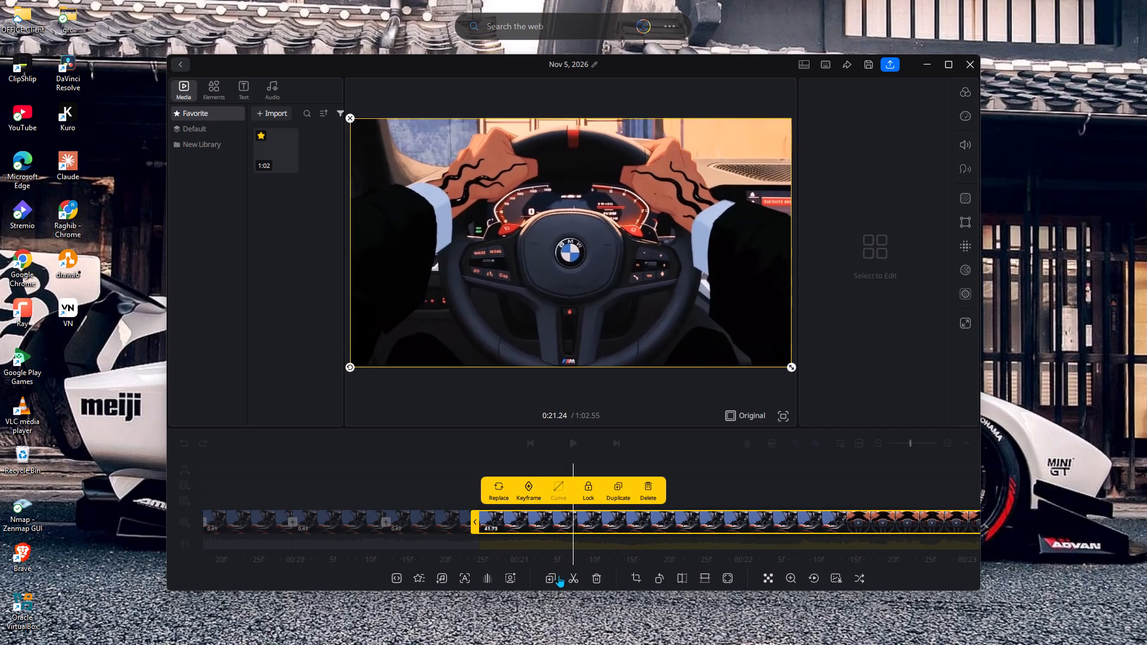
pyautogui.click(575, 579)
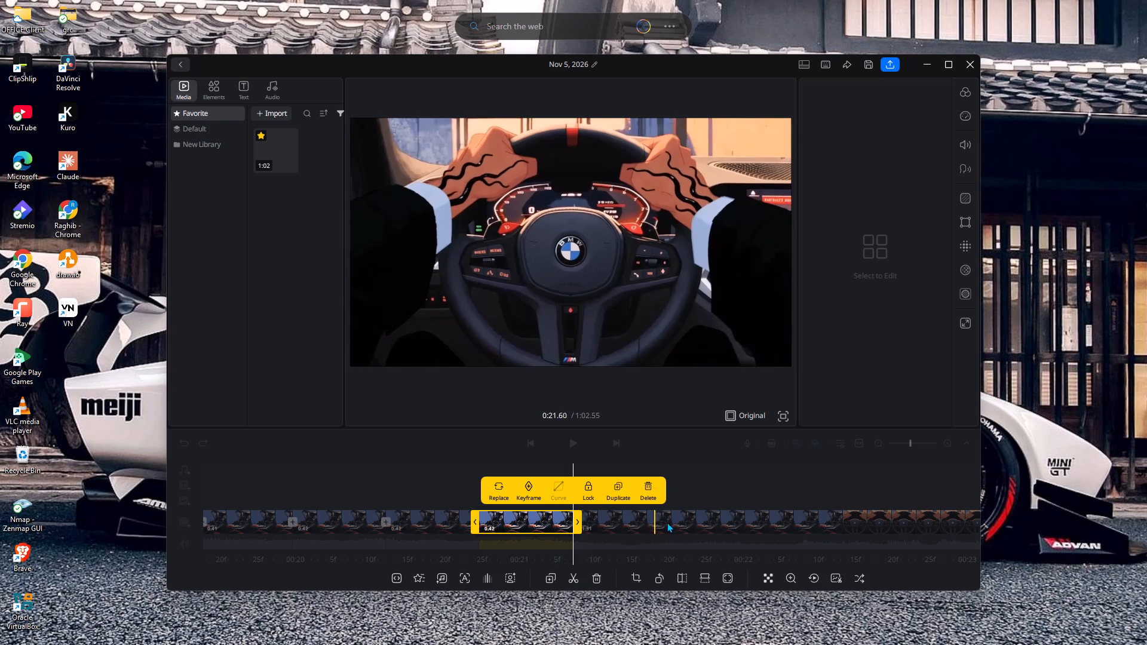
pyautogui.click(669, 521)
pyautogui.click(579, 577)
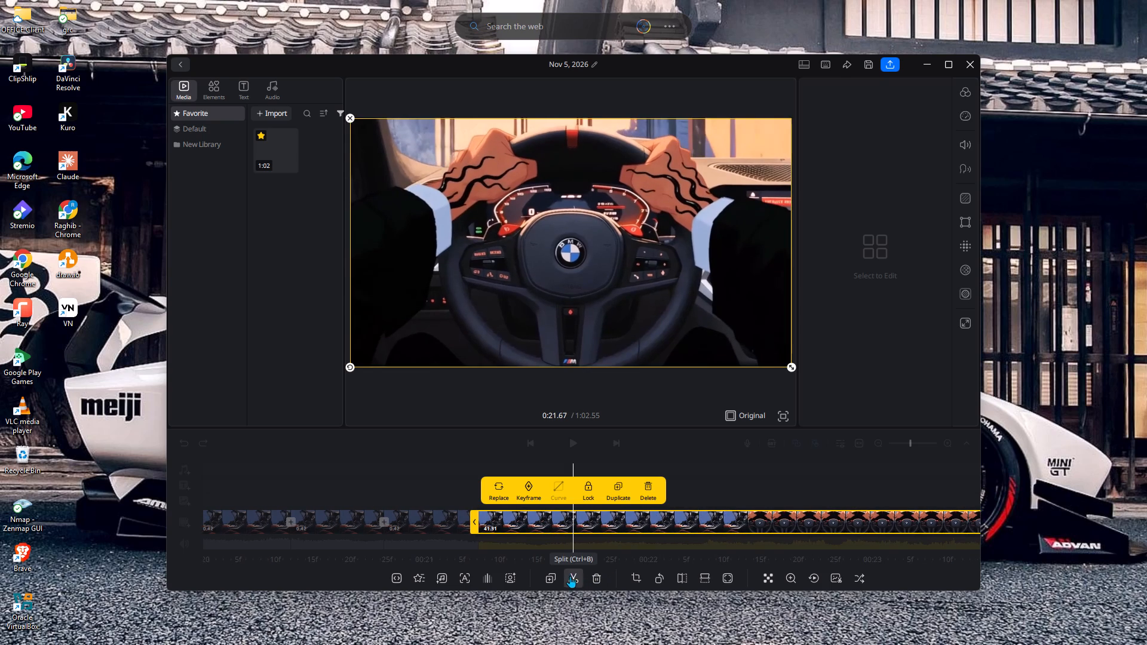
# Add a Zoom 2 transition with a duration of 0.3 at the cut at about 0:20.40.
pyautogui.click(293, 523)
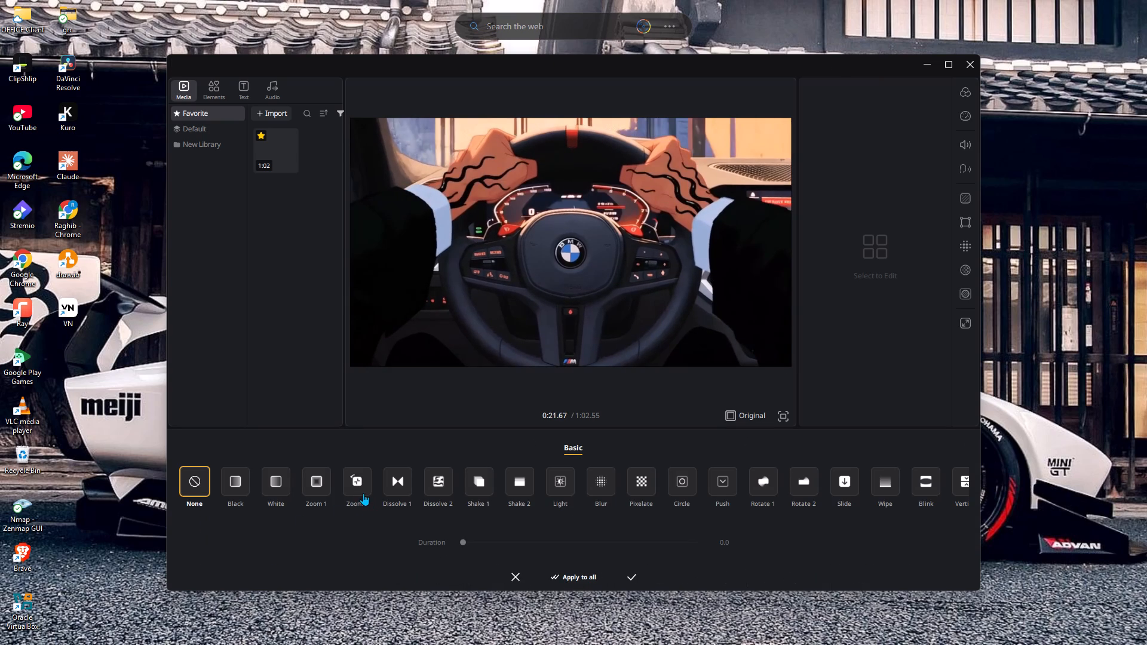
pyautogui.click(358, 493)
pyautogui.click(594, 540)
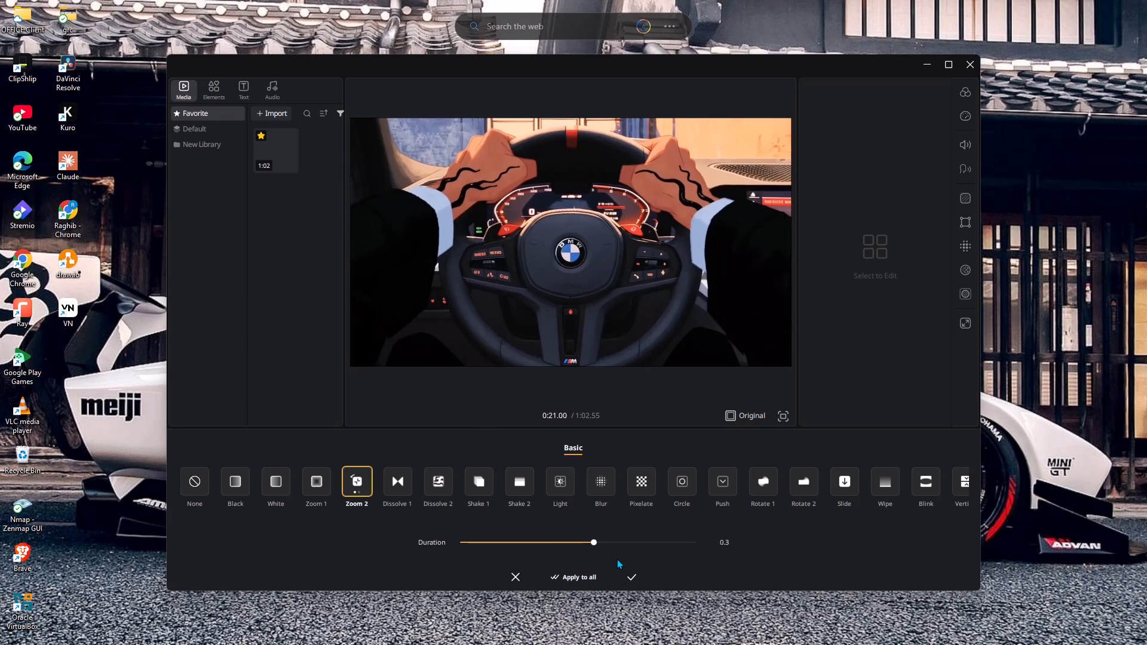
pyautogui.click(630, 576)
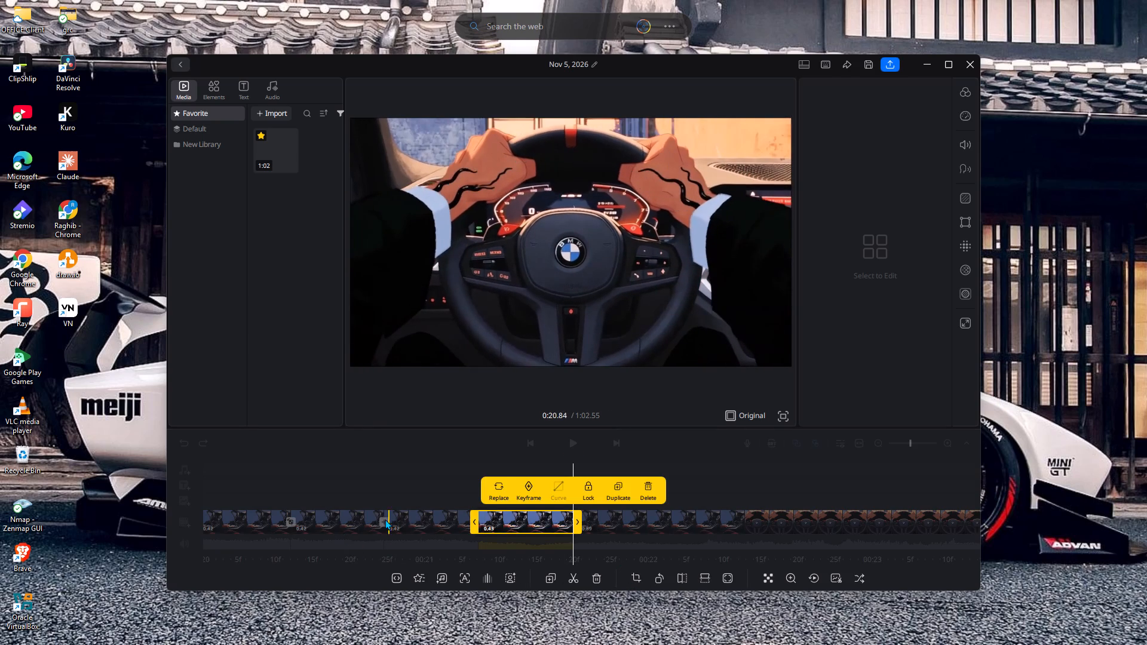
# Add a Shake 1 transition with a shortened duration at the cut at about 0:20.82.
pyautogui.click(385, 519)
pyautogui.click(481, 487)
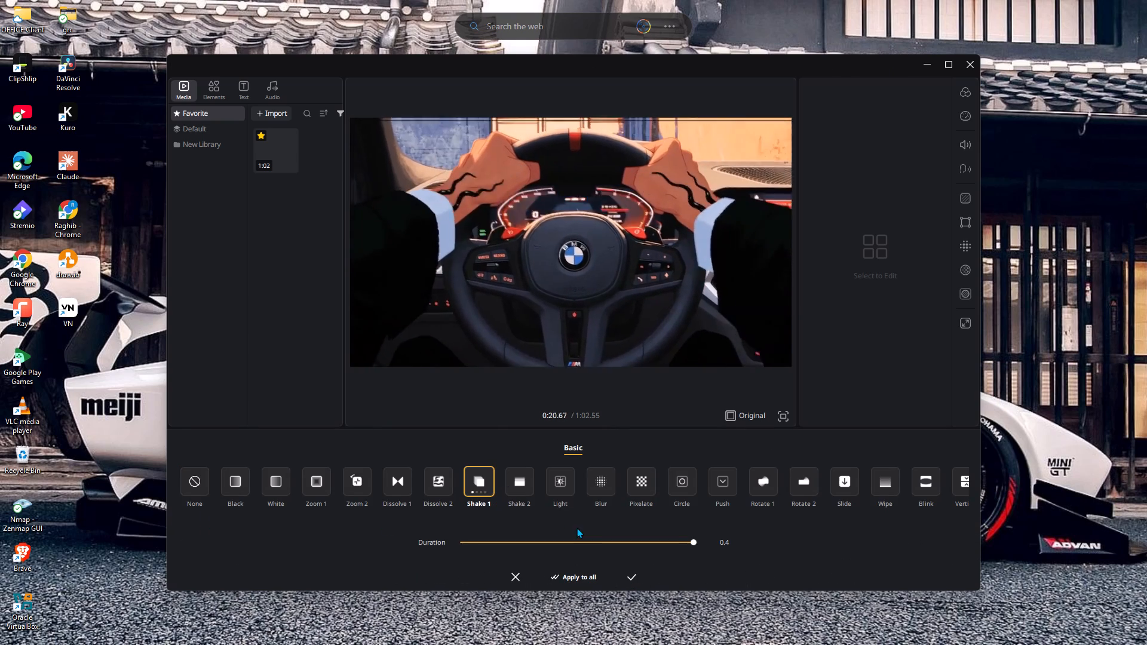
pyautogui.click(604, 538)
pyautogui.click(631, 574)
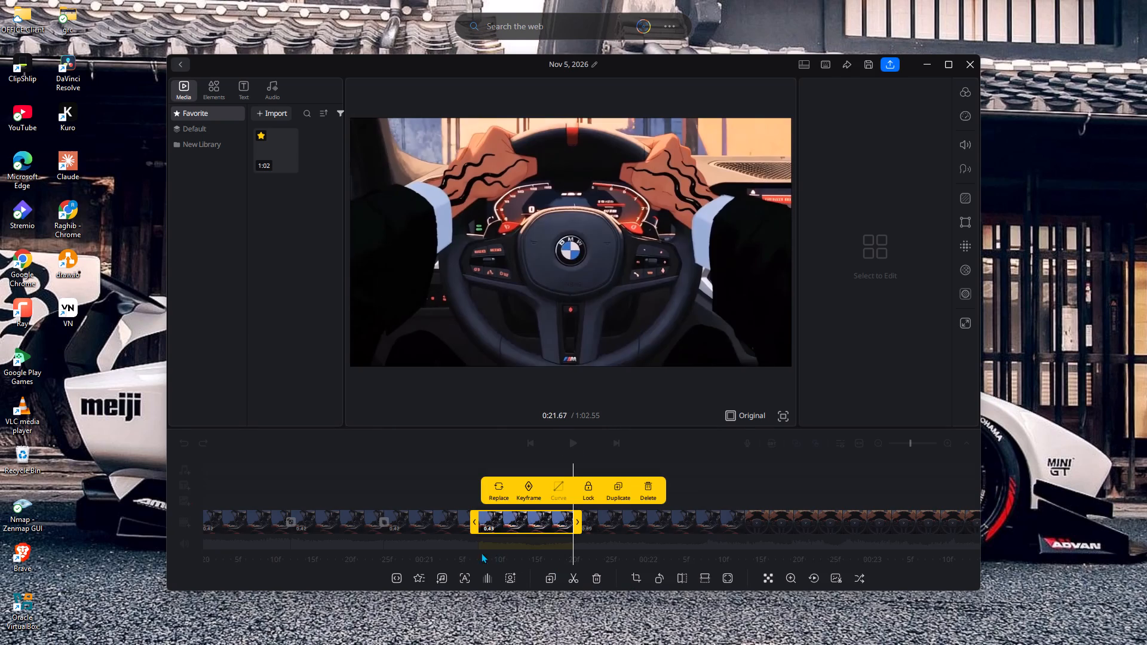
# Split the remaining footage at about 0:22.05, 0:22.45, 0:22.85 and 0:23.26.
pyautogui.click(659, 526)
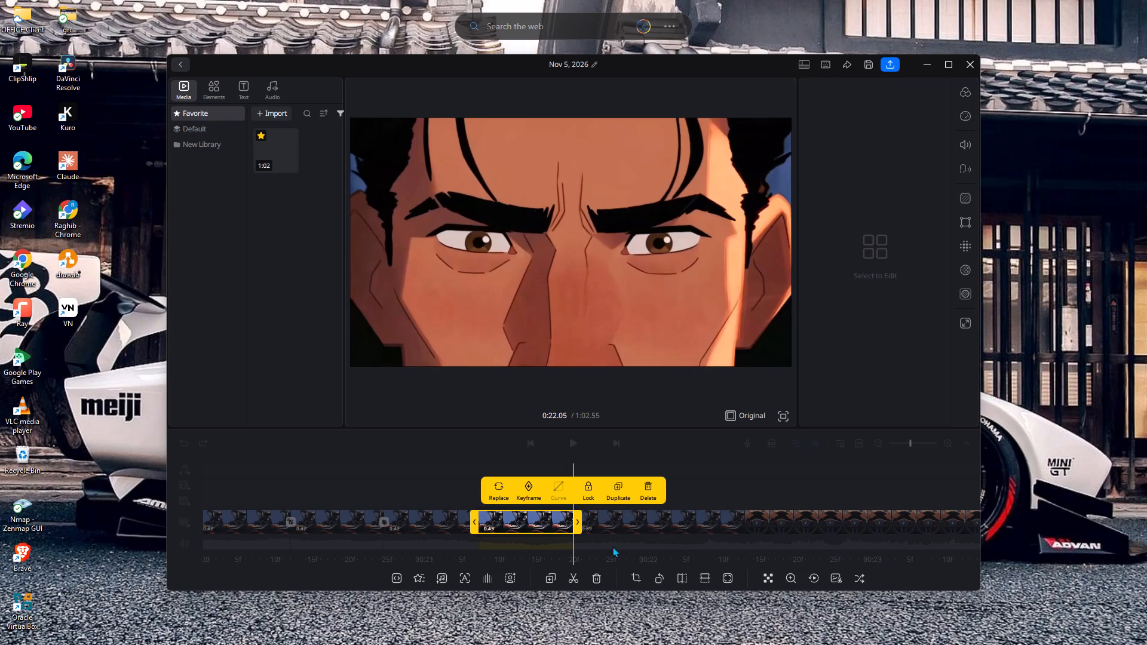
pyautogui.click(573, 578)
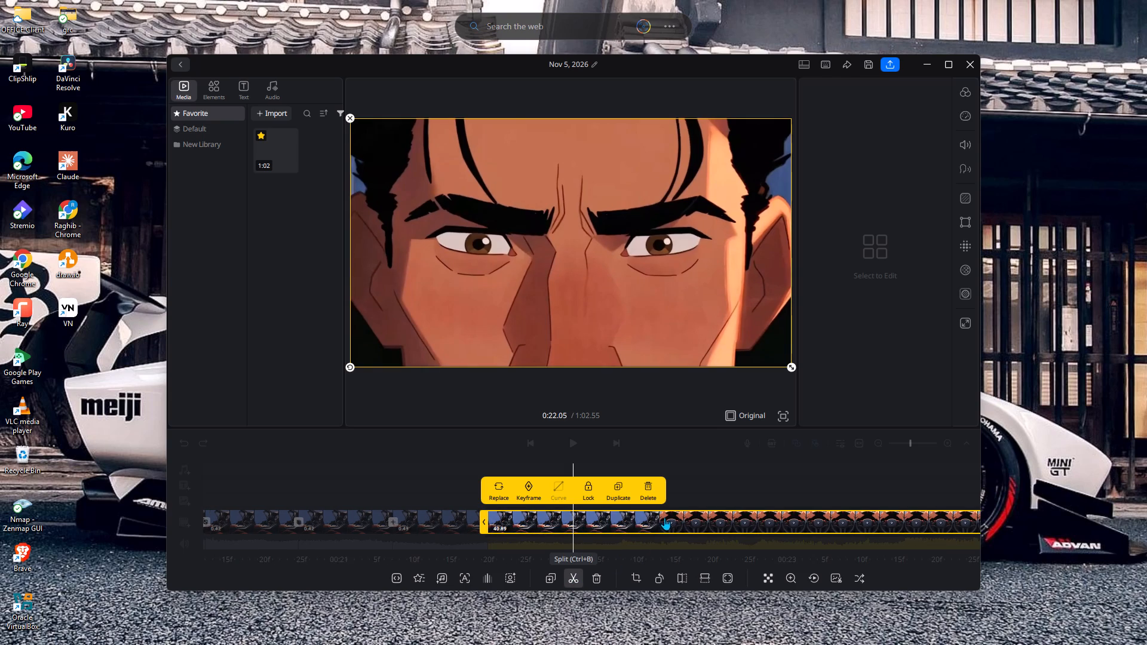
pyautogui.click(665, 521)
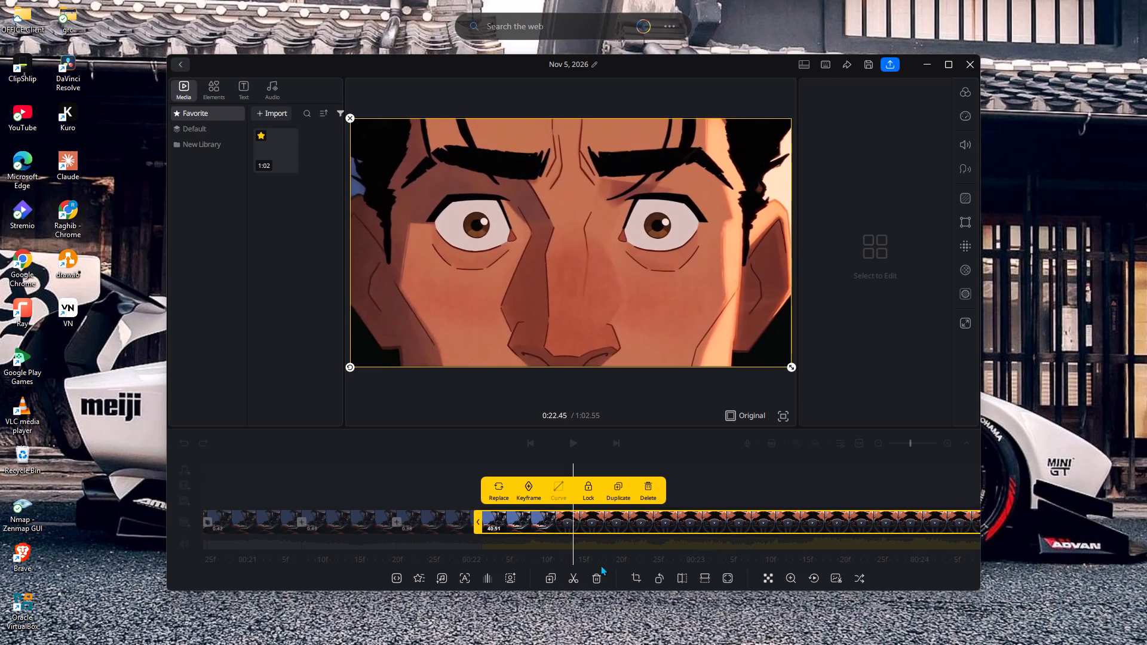
pyautogui.doubleClick(575, 579)
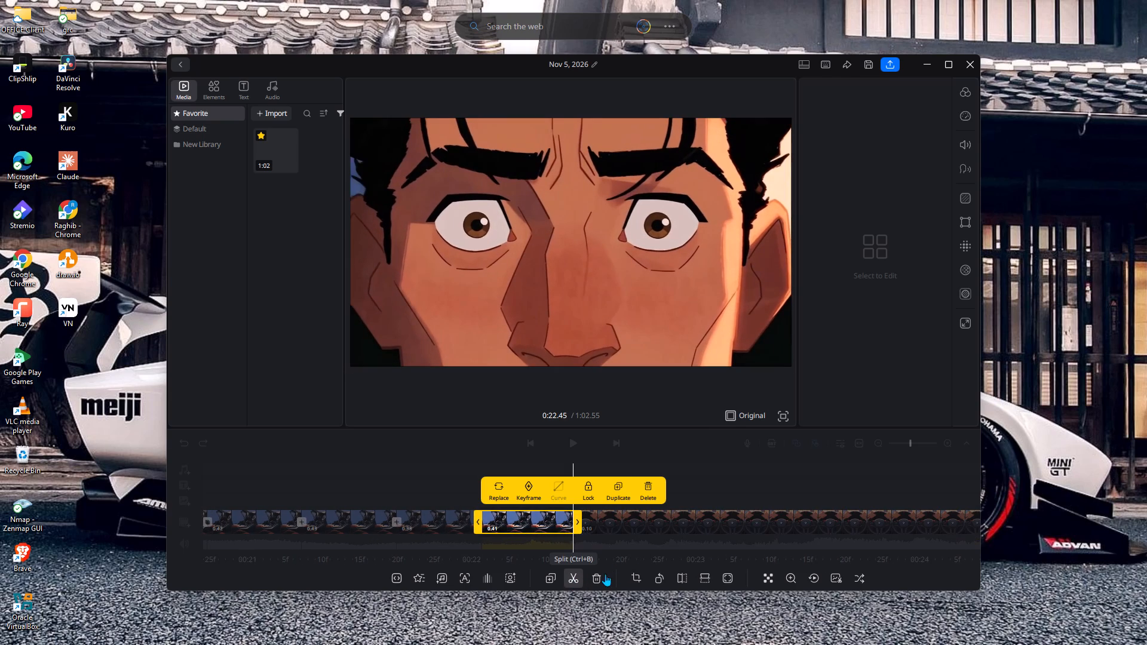
pyautogui.click(663, 526)
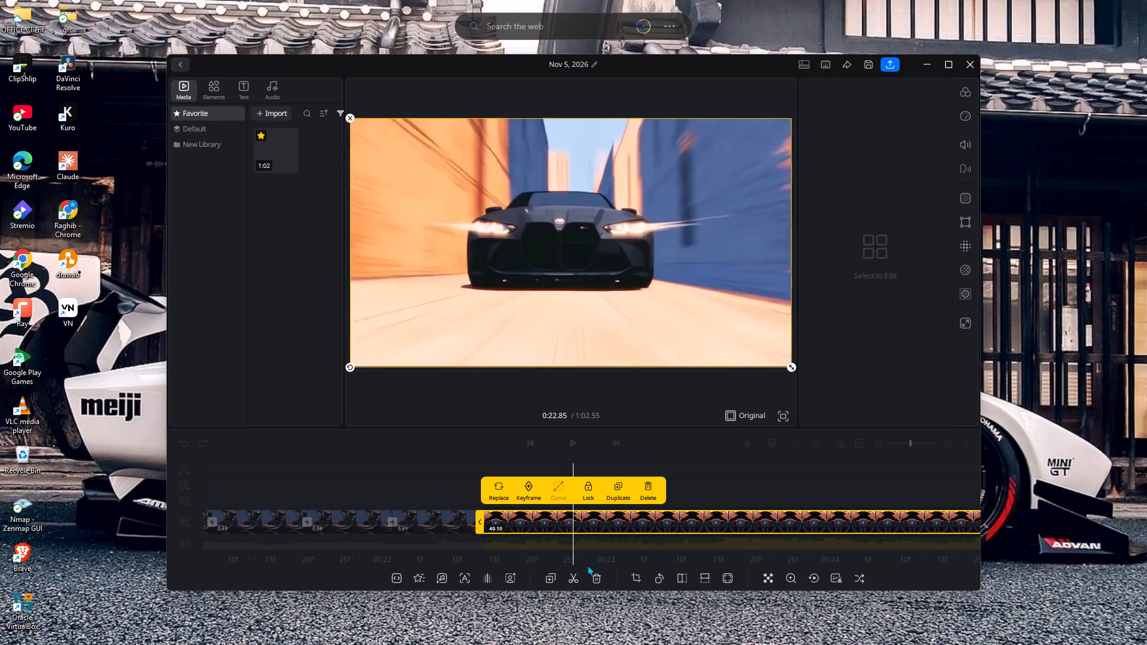
pyautogui.click(573, 580)
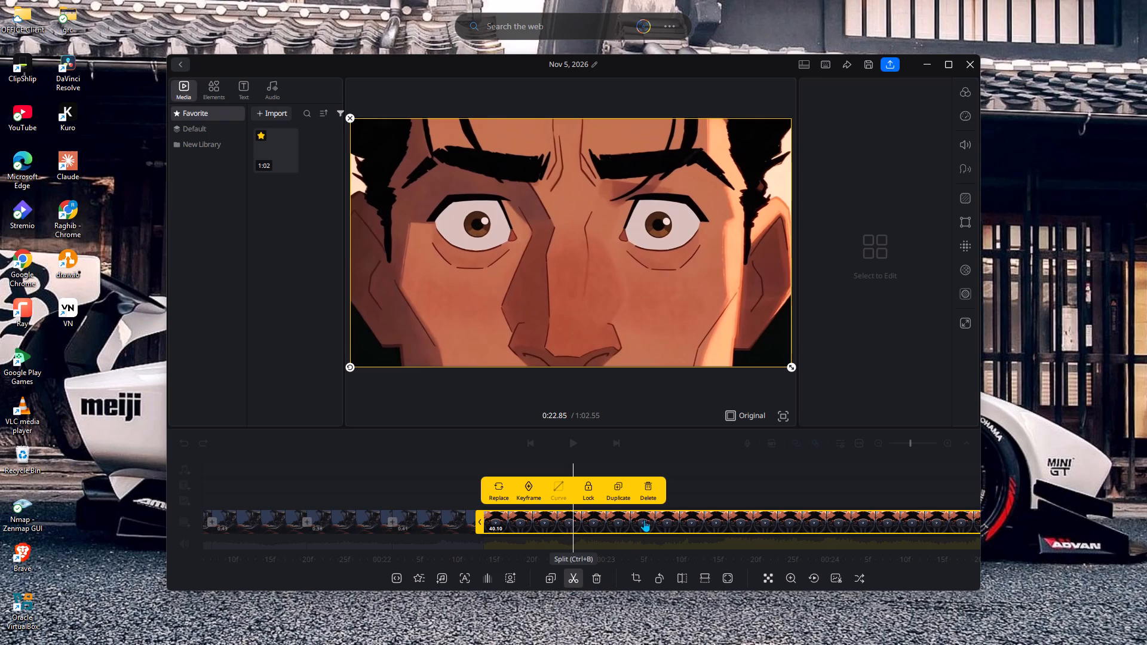
pyautogui.click(664, 520)
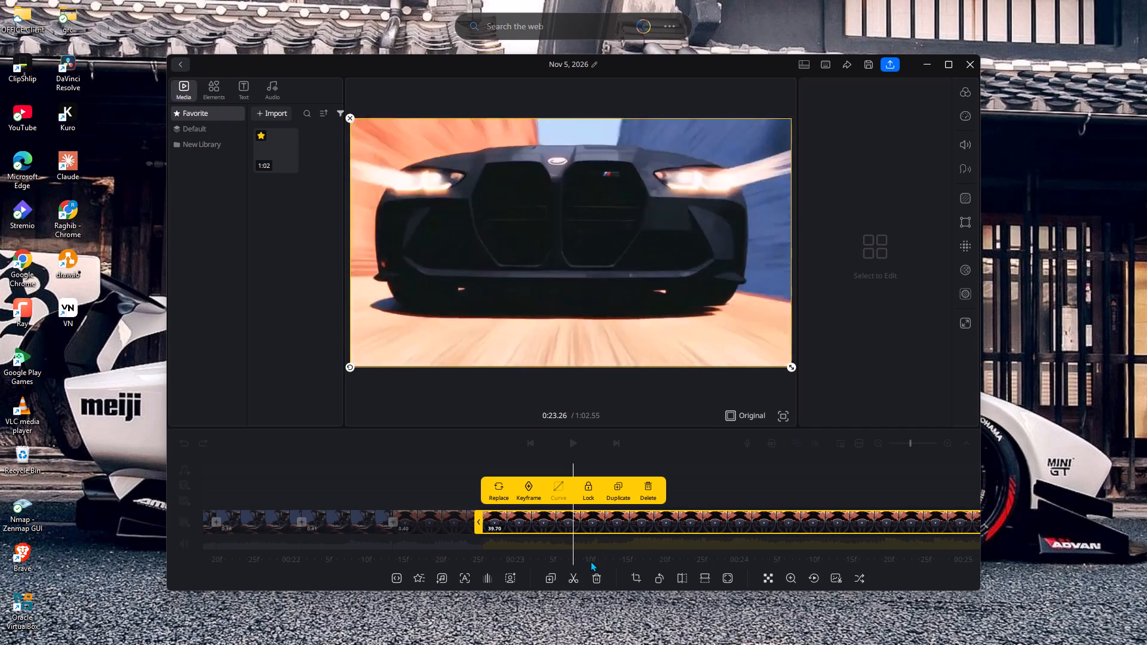
pyautogui.click(574, 576)
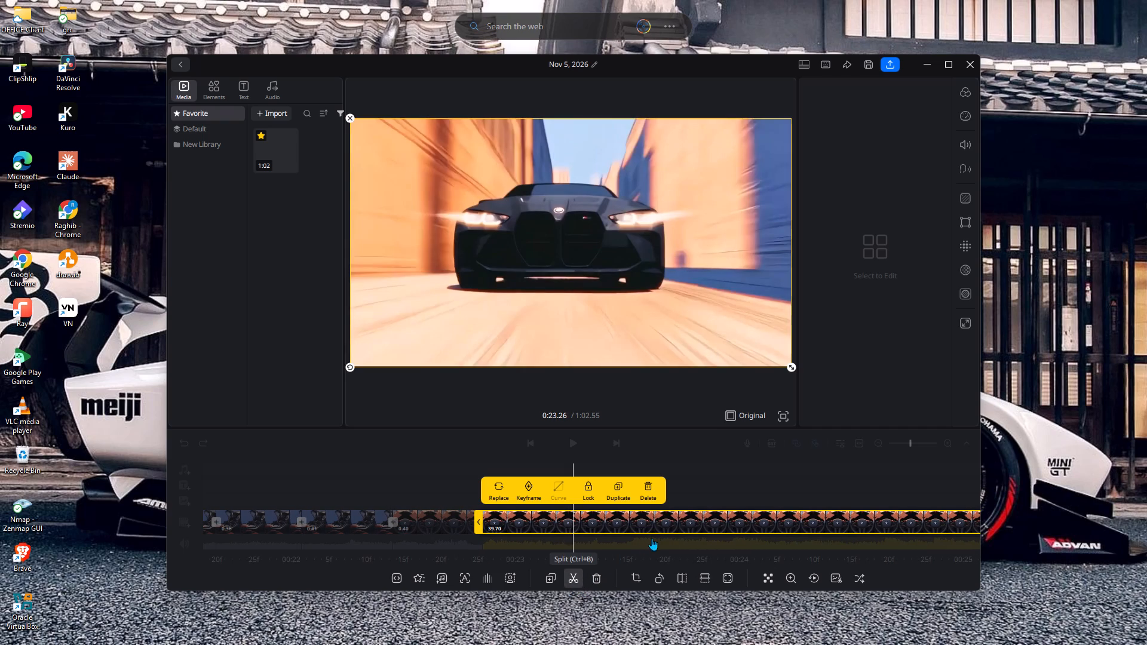
# Split the remaining footage at about 0:23.68, 0:24.09, 0:24.50 and 0:24.92.
pyautogui.click(667, 522)
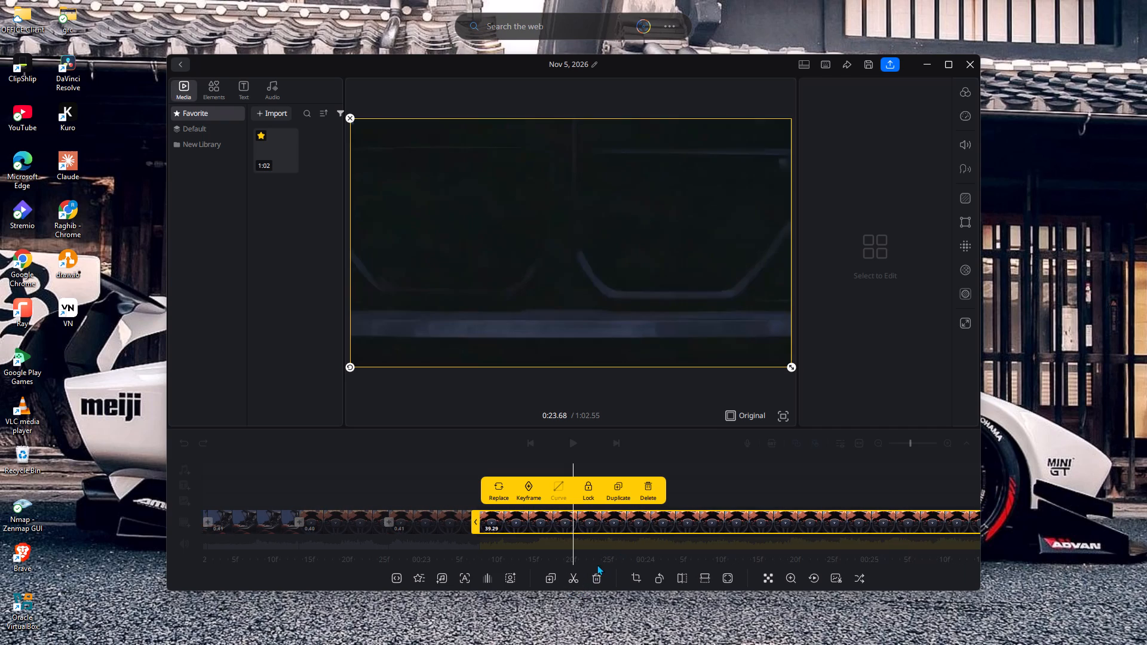
pyautogui.click(573, 579)
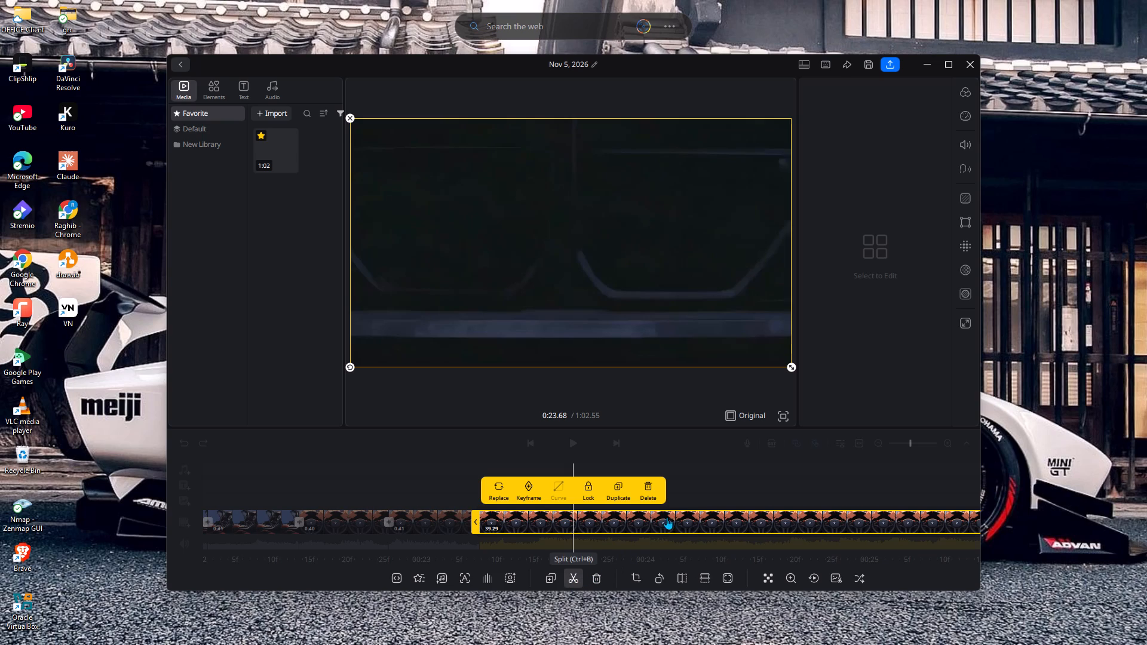
pyautogui.click(666, 519)
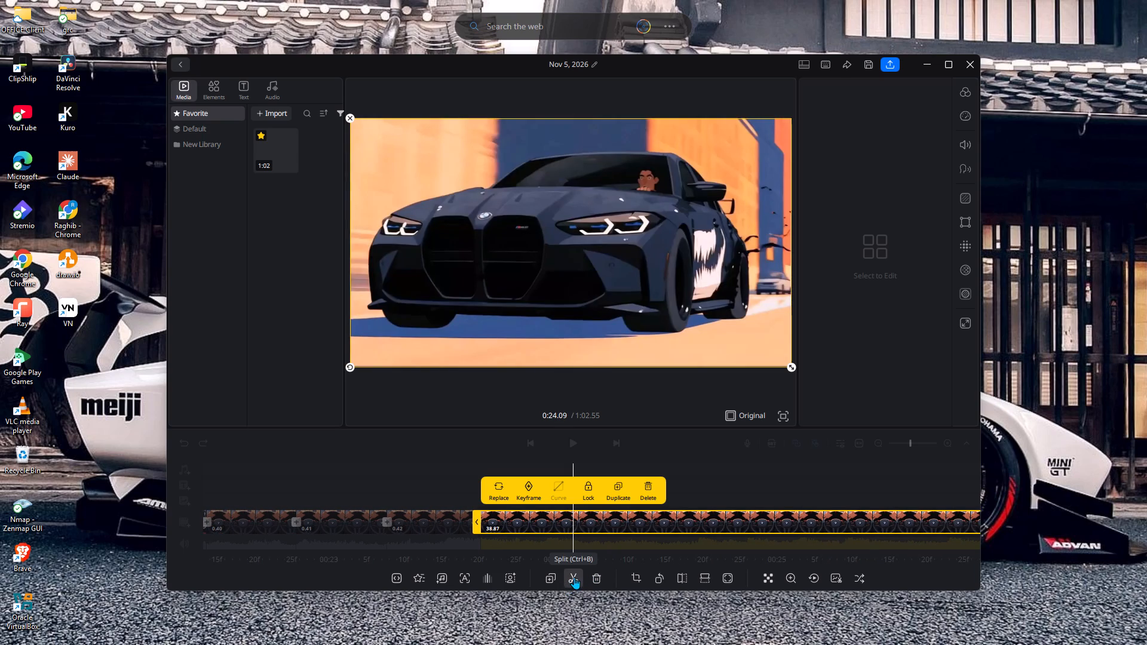
pyautogui.click(574, 577)
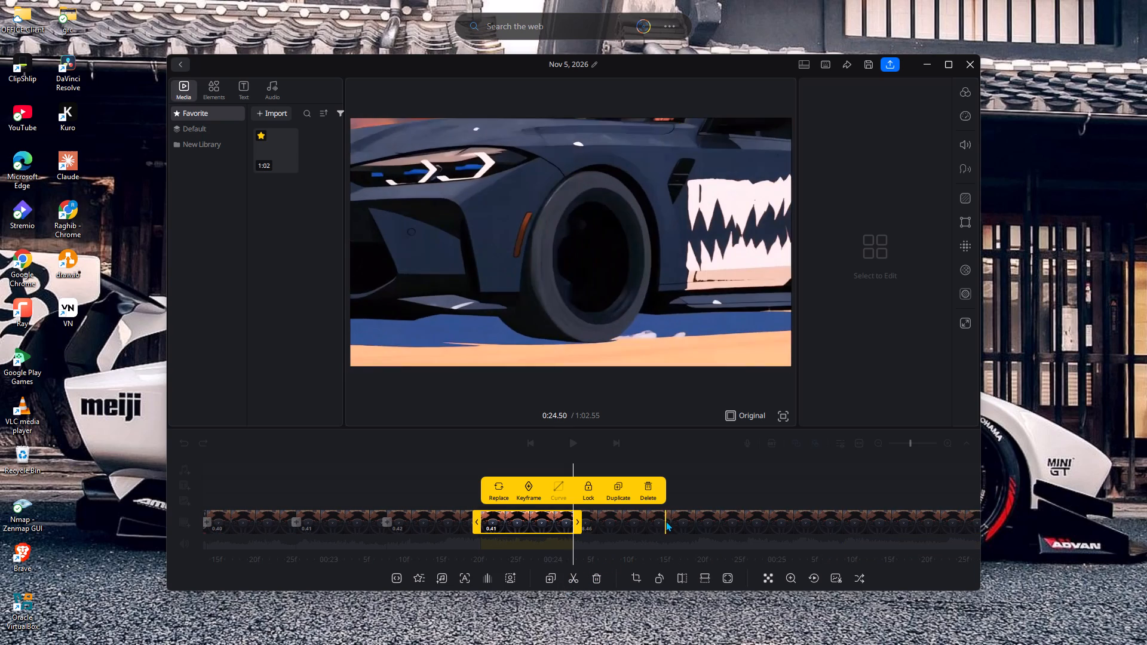
pyautogui.click(665, 521)
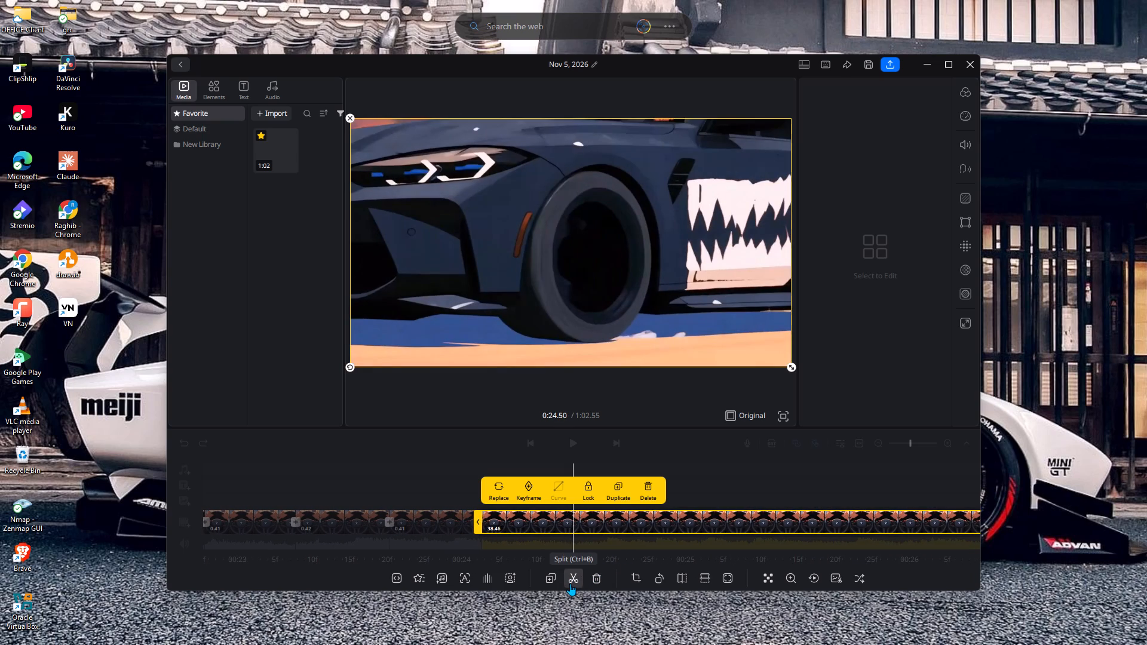
pyautogui.click(573, 576)
pyautogui.click(667, 518)
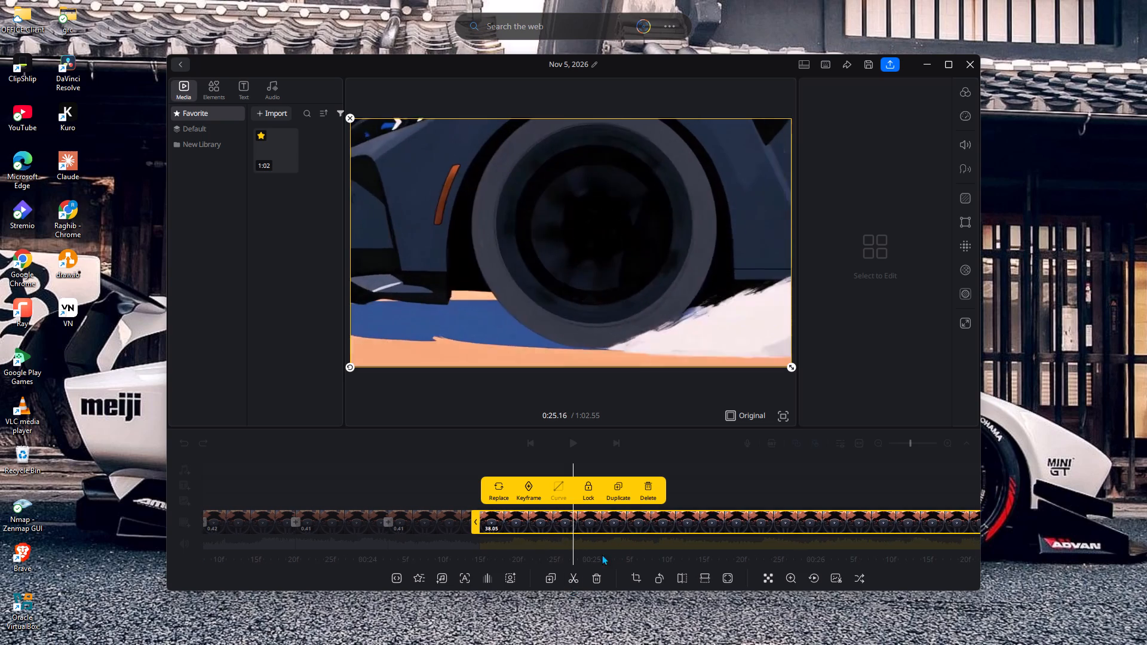
pyautogui.click(574, 578)
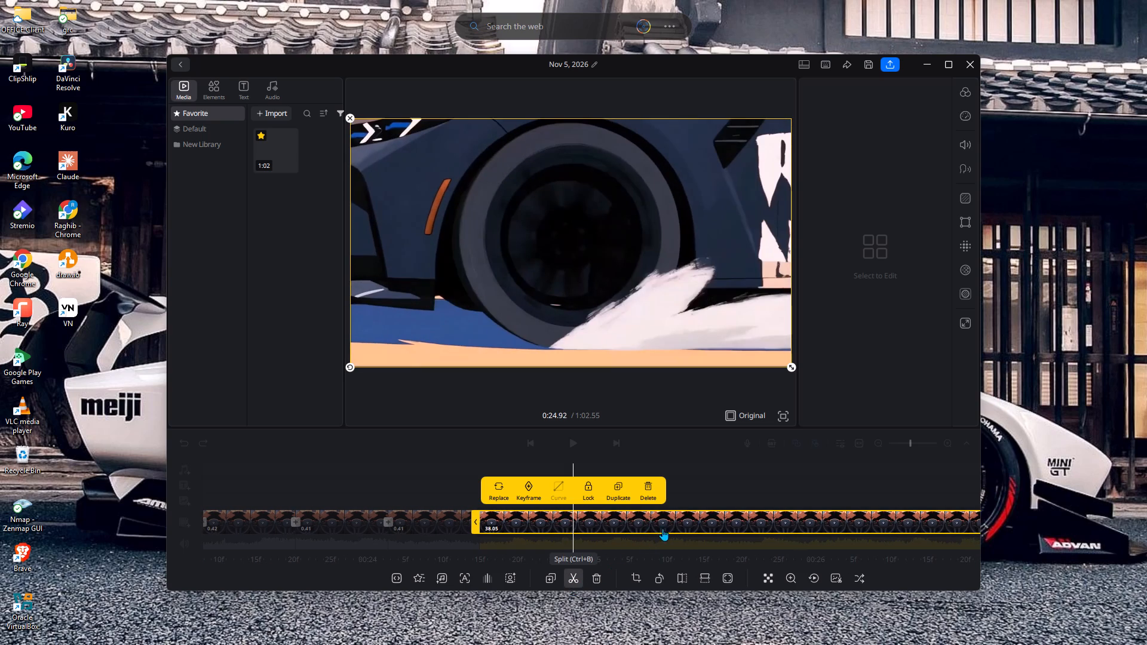
# Split the remaining footage at about 0:25.34, 0:25.76, 0:26.17 and 0:26.59.
pyautogui.click(668, 524)
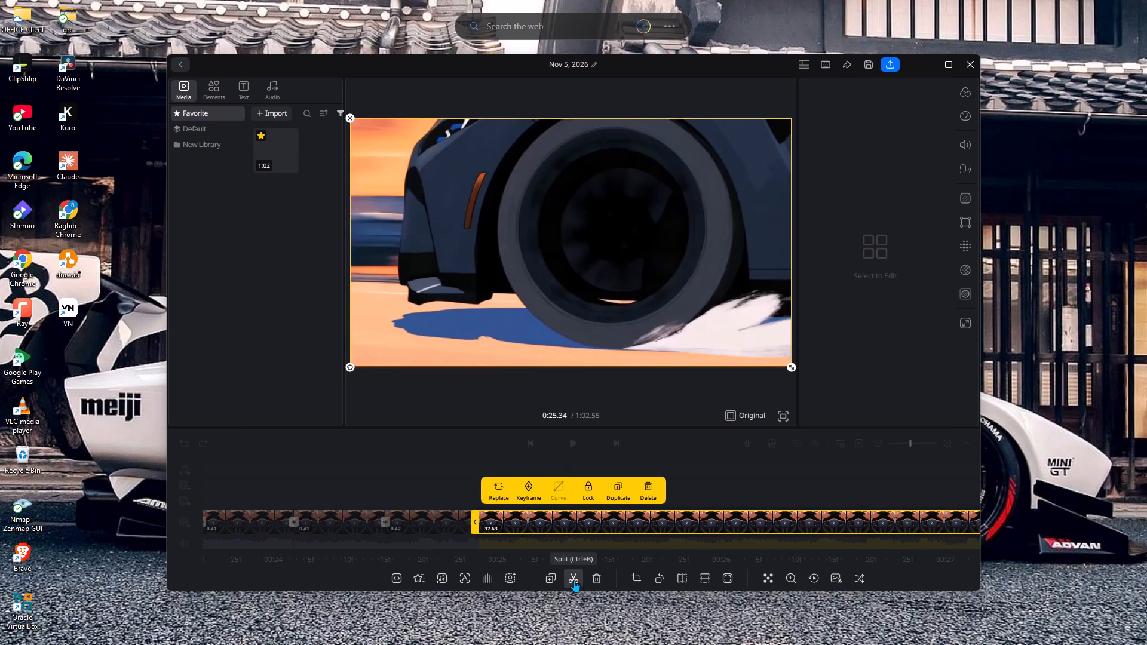
pyautogui.click(574, 580)
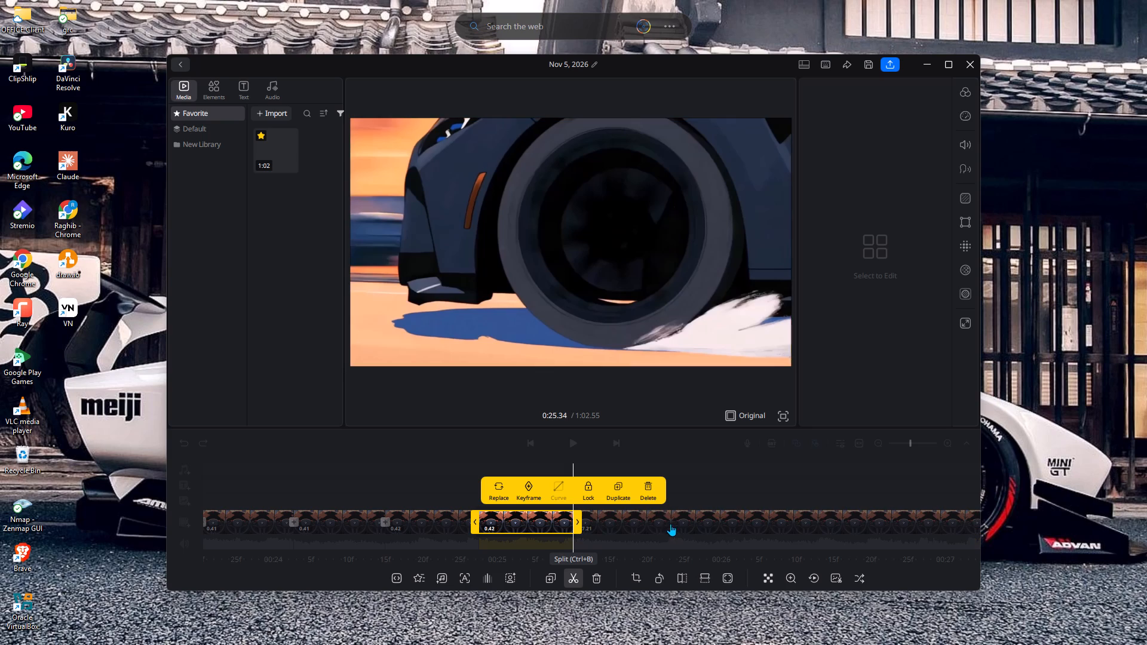
pyautogui.click(669, 524)
pyautogui.click(577, 578)
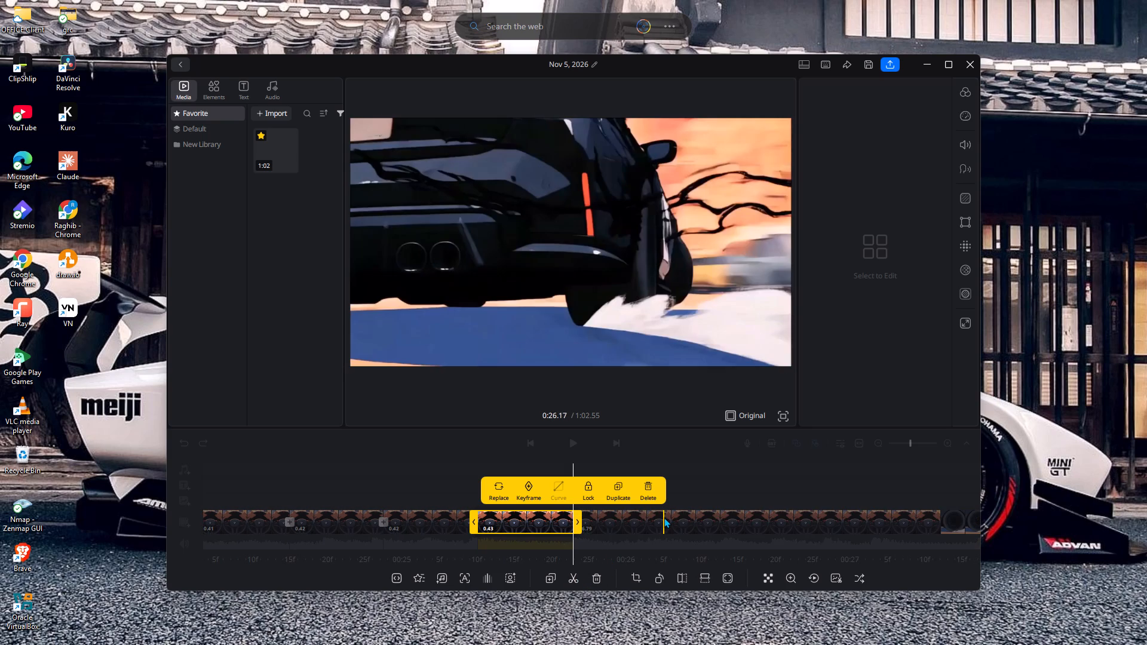
pyautogui.click(664, 517)
pyautogui.click(573, 578)
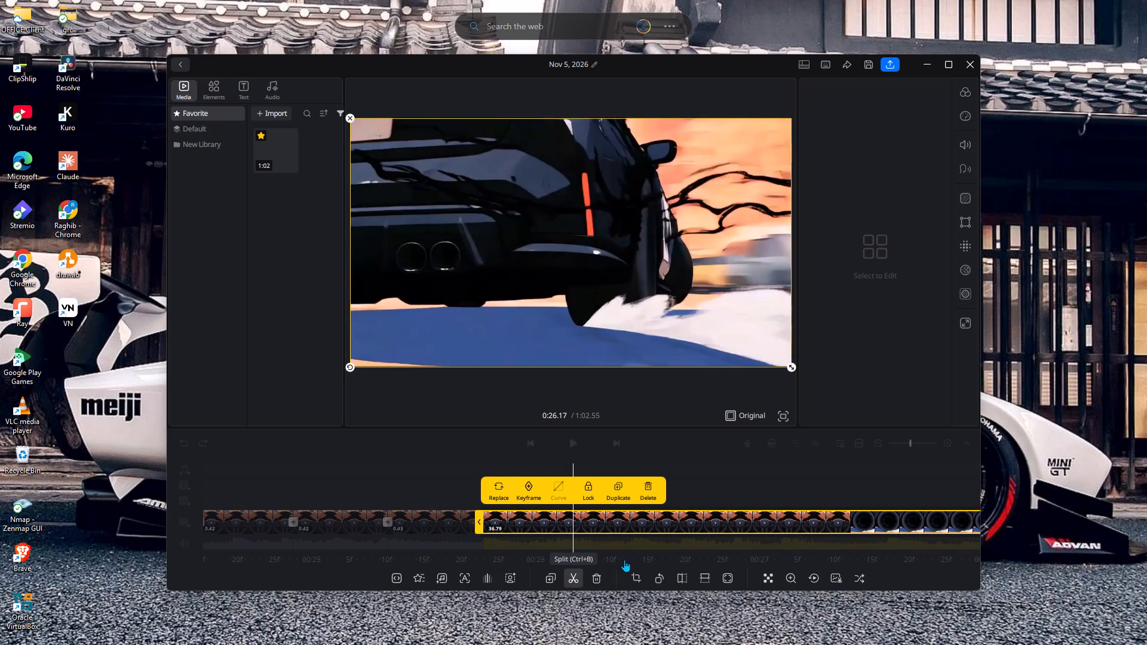
pyautogui.click(668, 524)
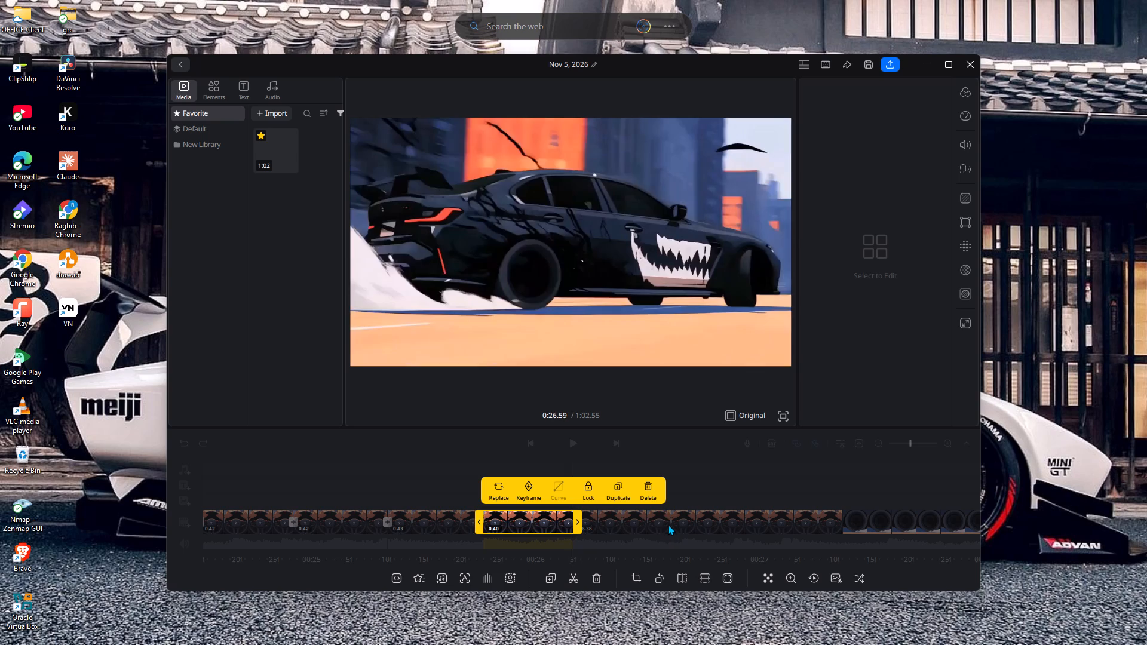
pyautogui.click(575, 580)
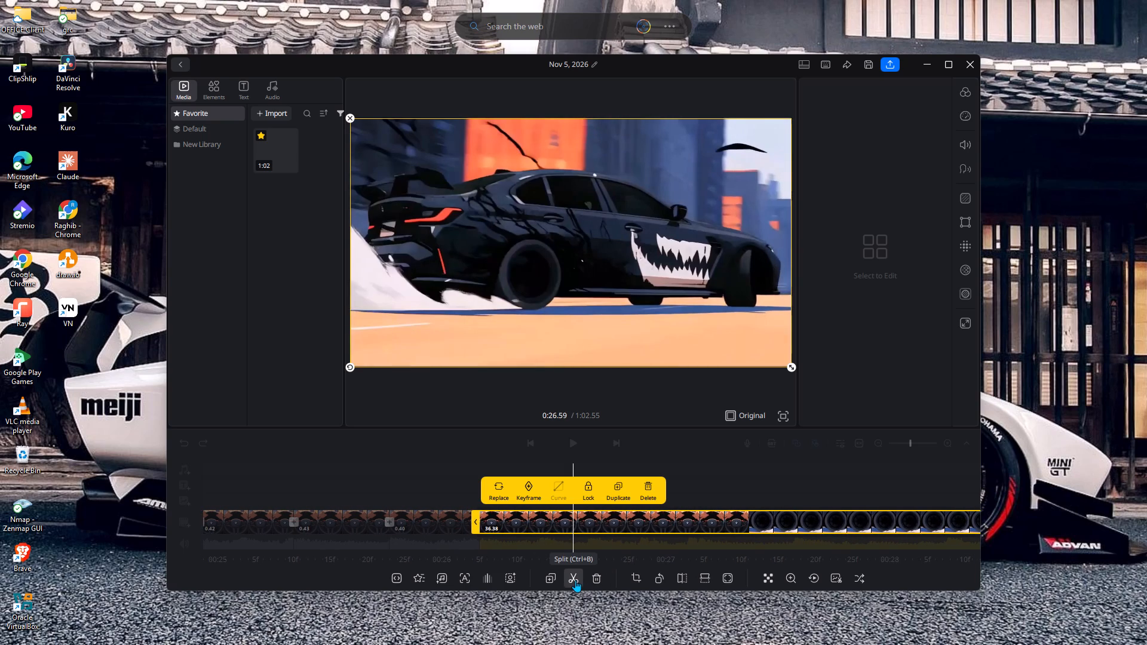
# Split the remaining footage at about 0:27.02, 0:27.44, 0:27.85 and 0:28.25.
pyautogui.click(671, 520)
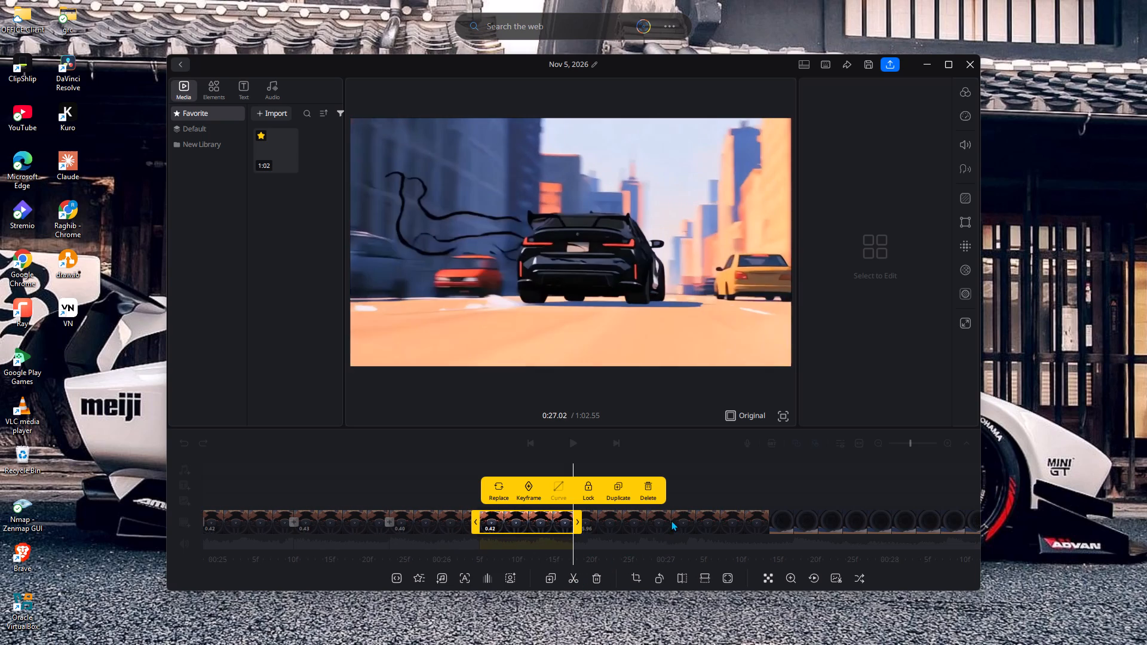
pyautogui.click(576, 576)
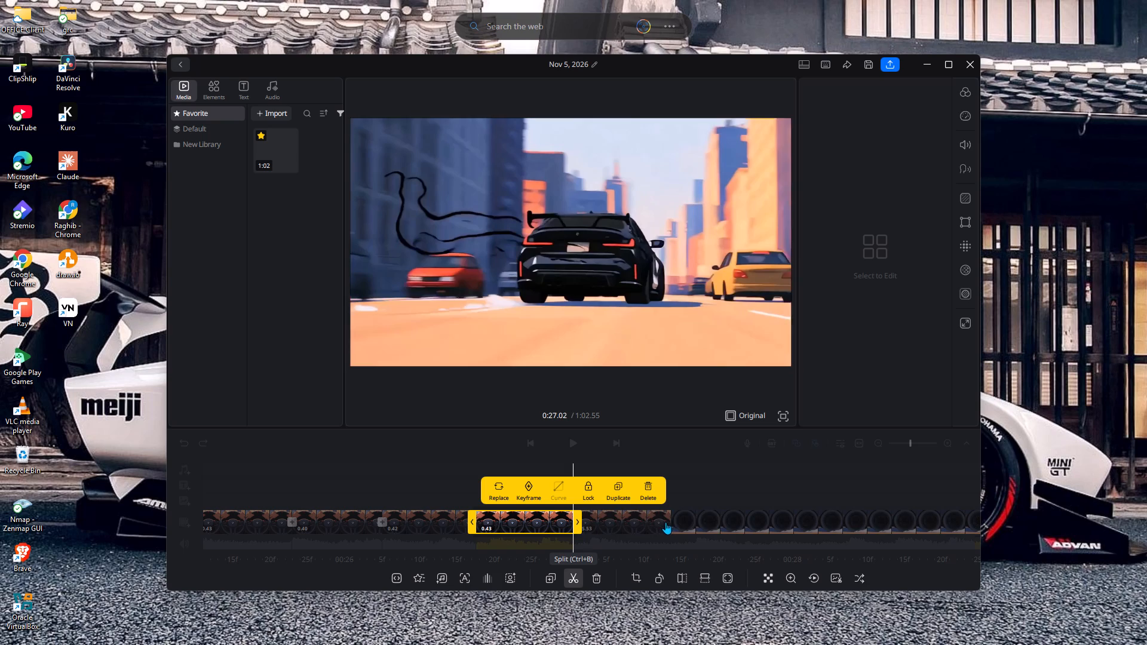
pyautogui.click(666, 521)
pyautogui.click(575, 581)
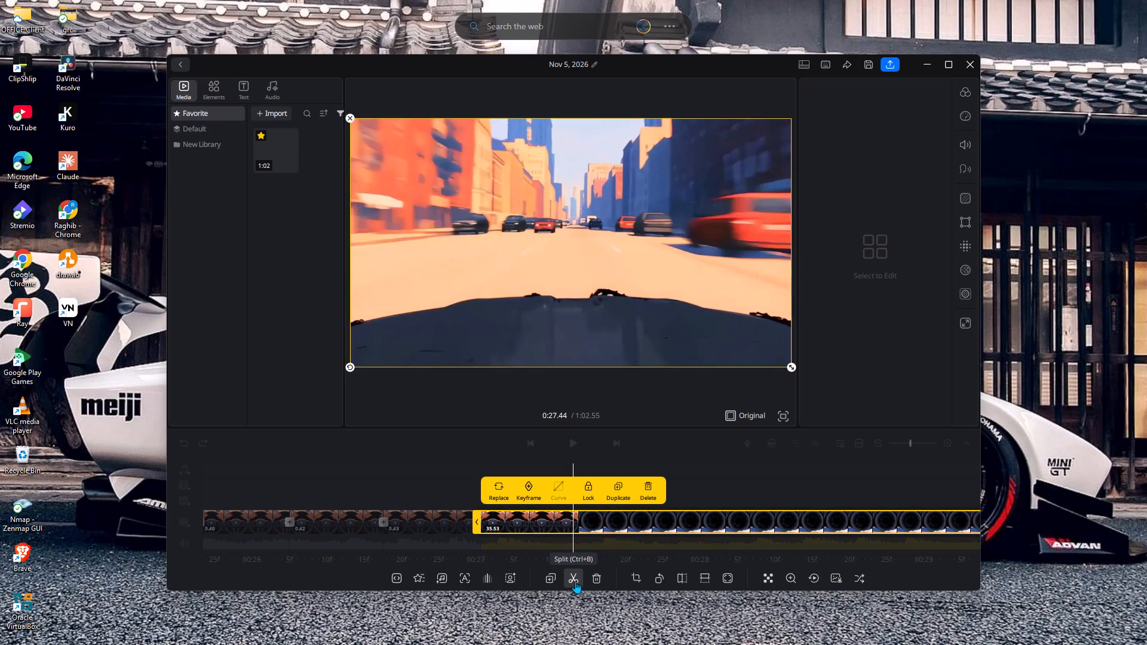
pyautogui.click(665, 518)
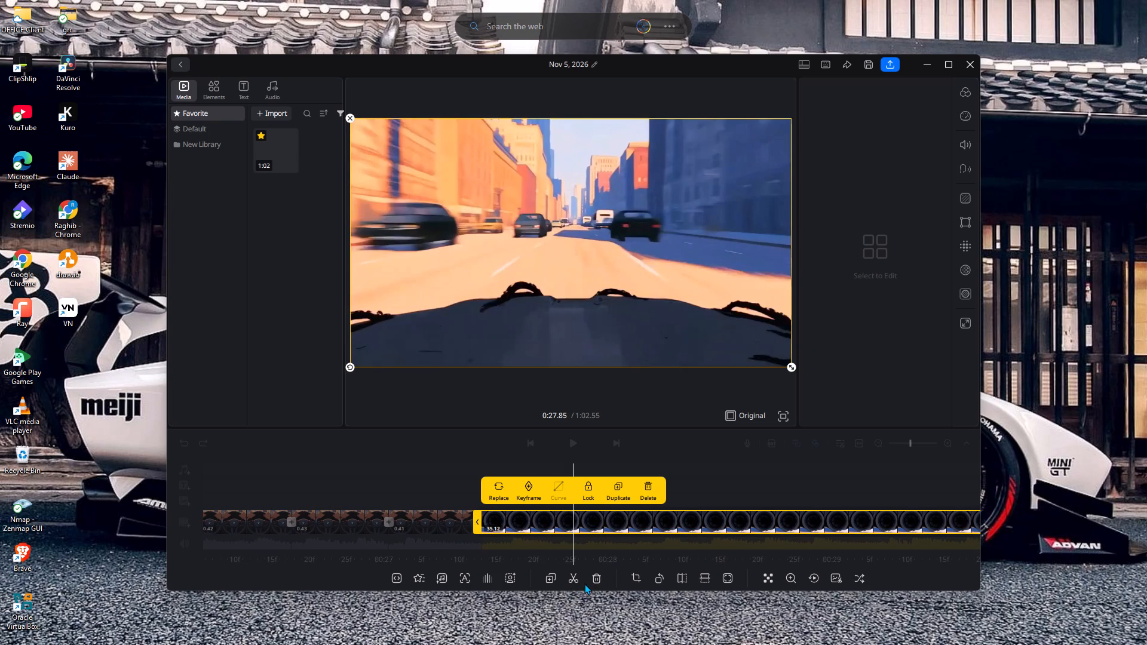
pyautogui.click(575, 578)
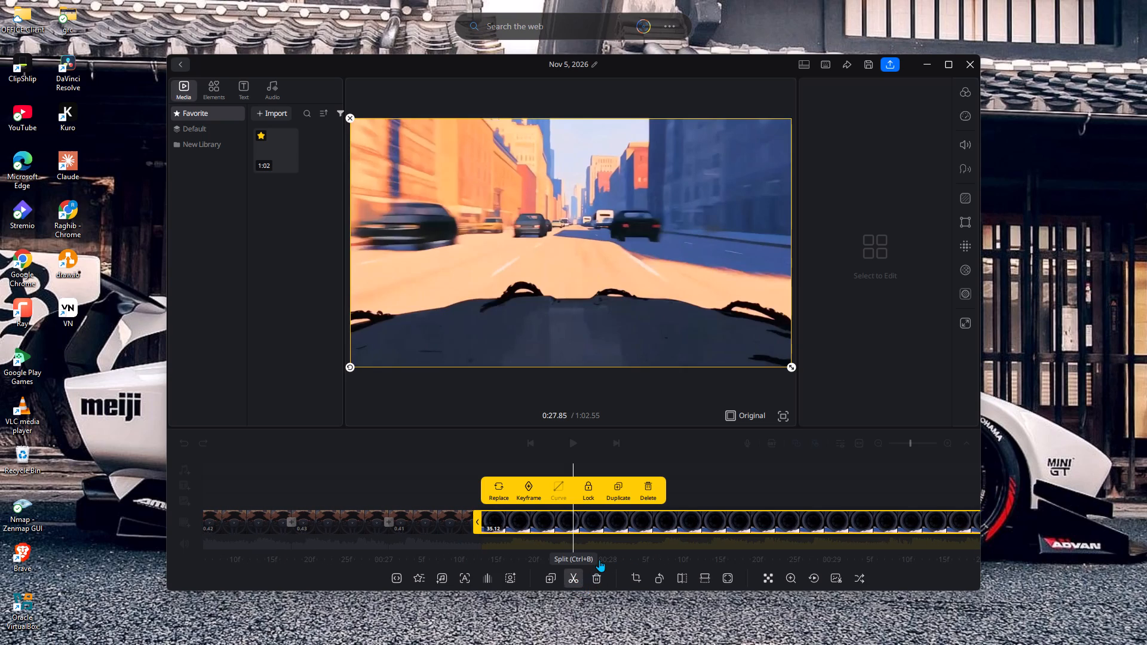
pyautogui.click(665, 521)
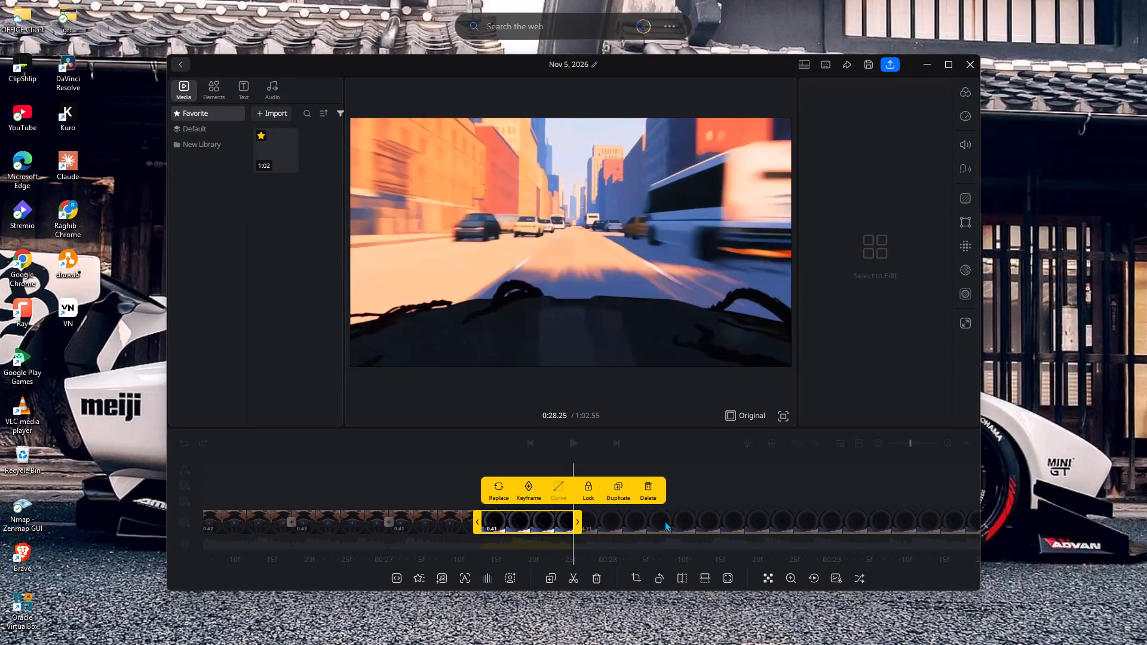
pyautogui.click(579, 578)
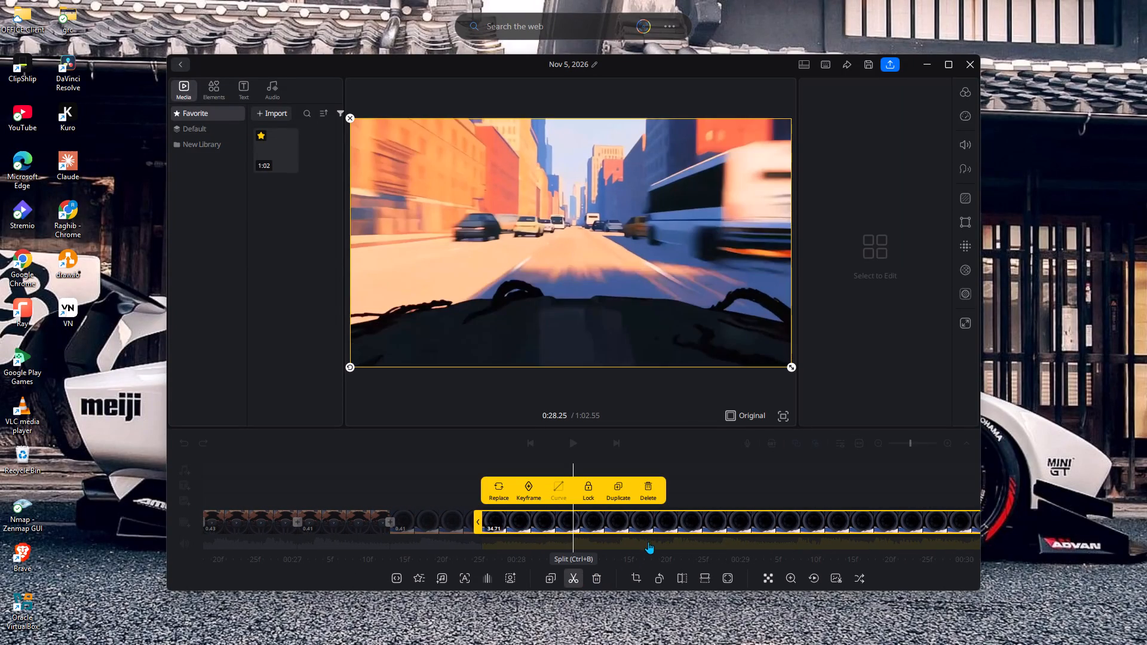
# Split the remaining footage at about 0:28.67 and 0:29.08.
pyautogui.click(667, 520)
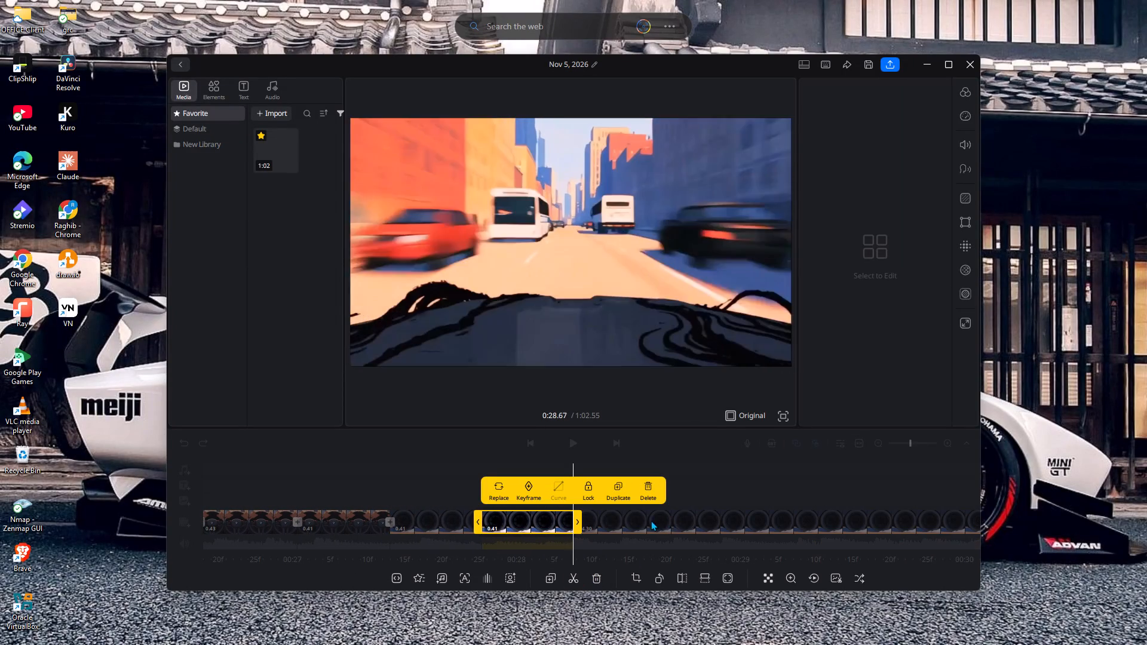
pyautogui.click(578, 576)
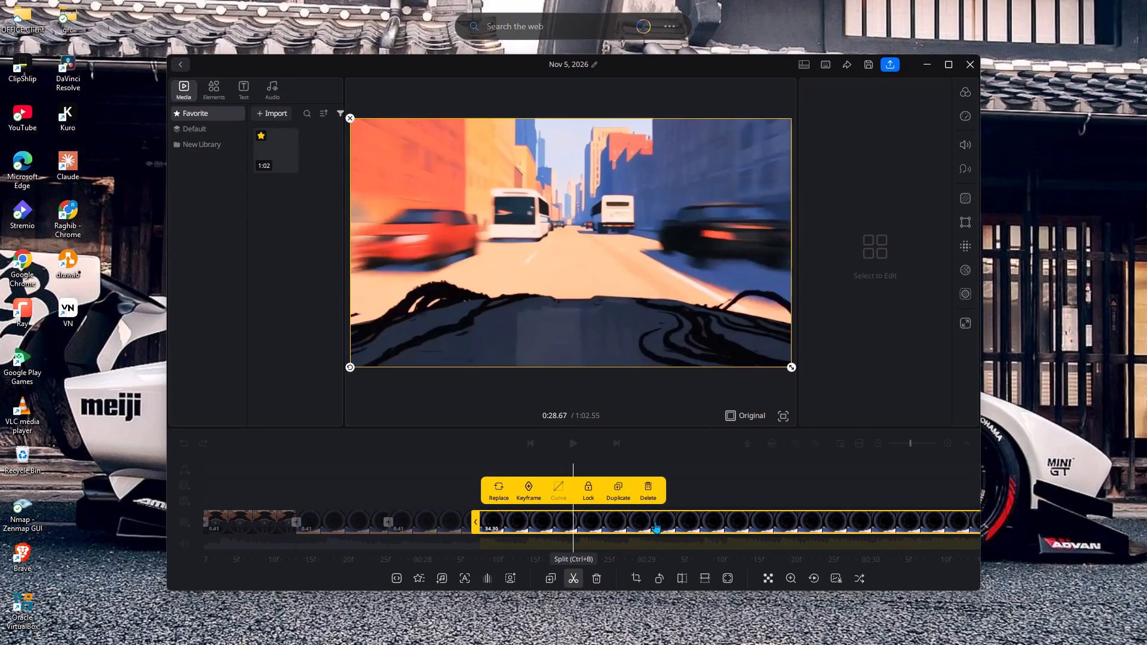
pyautogui.click(666, 521)
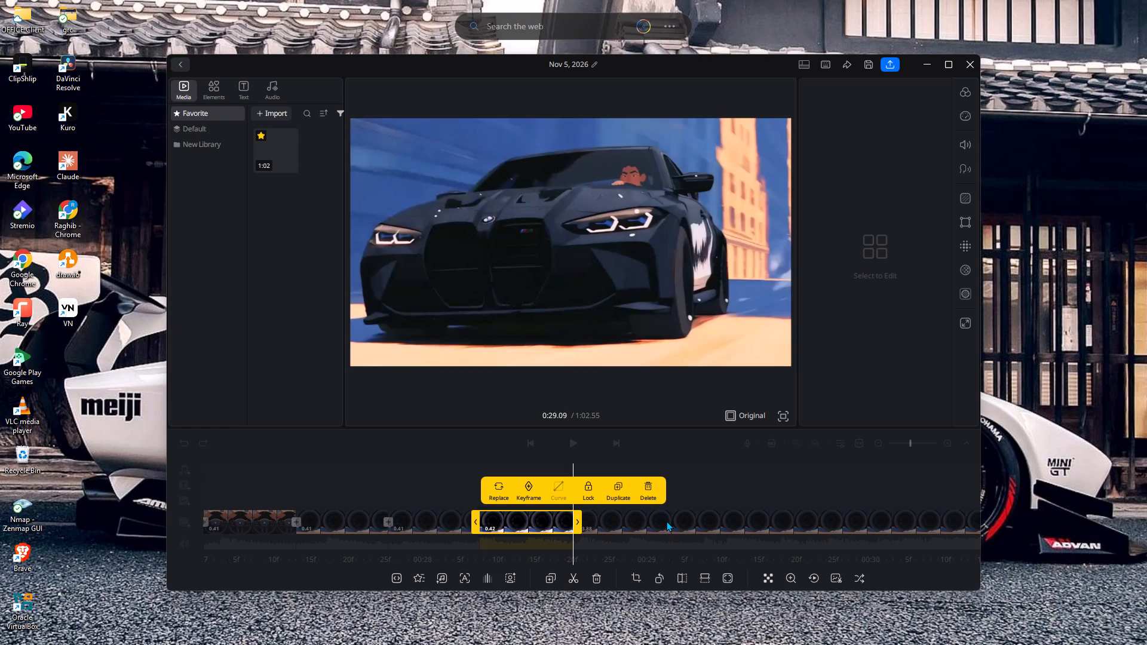
pyautogui.click(570, 579)
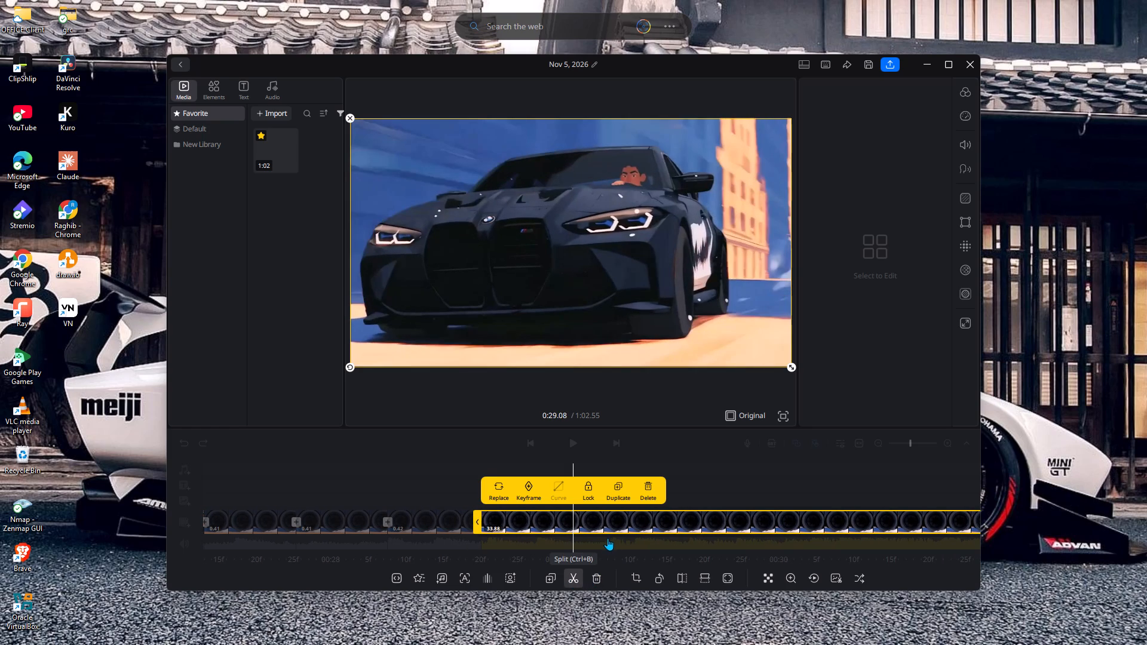
# Split the remaining footage at about 0:29.50, 0:29.93, 0:30.35 and 0:30.76.
pyautogui.click(666, 522)
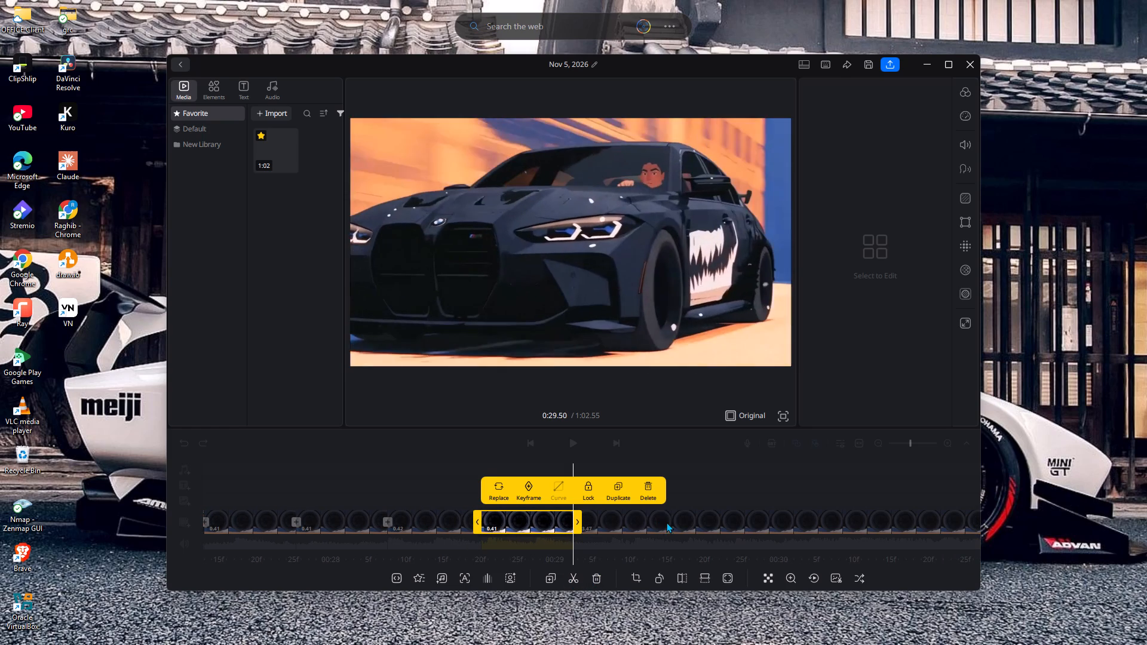
pyautogui.click(574, 576)
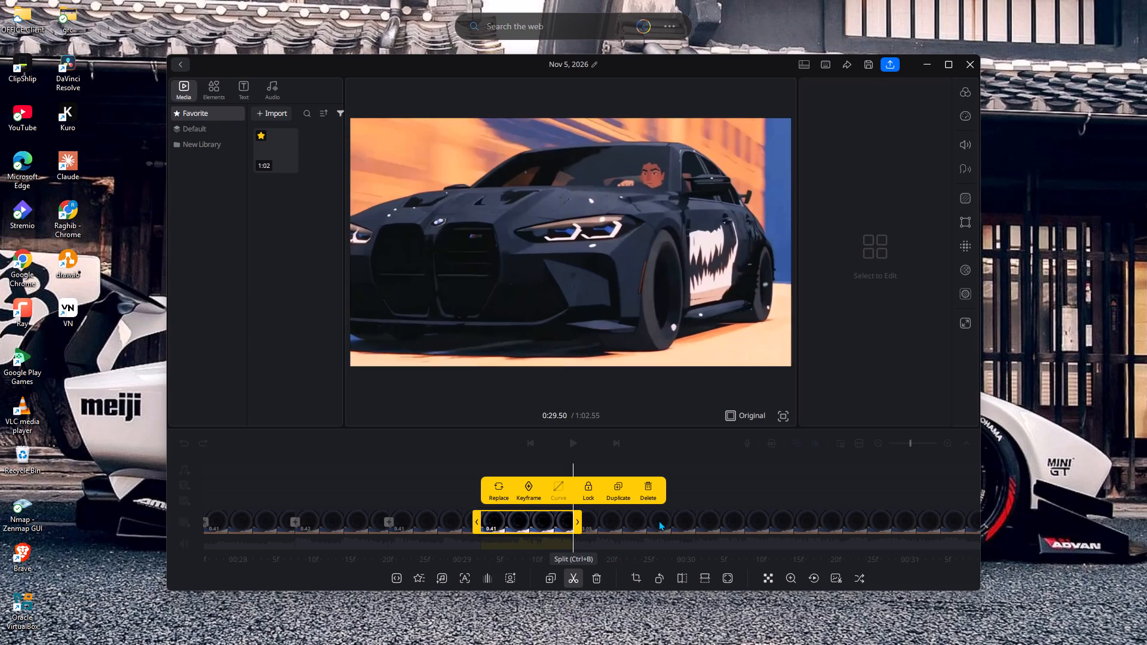
pyautogui.click(671, 523)
pyautogui.click(573, 576)
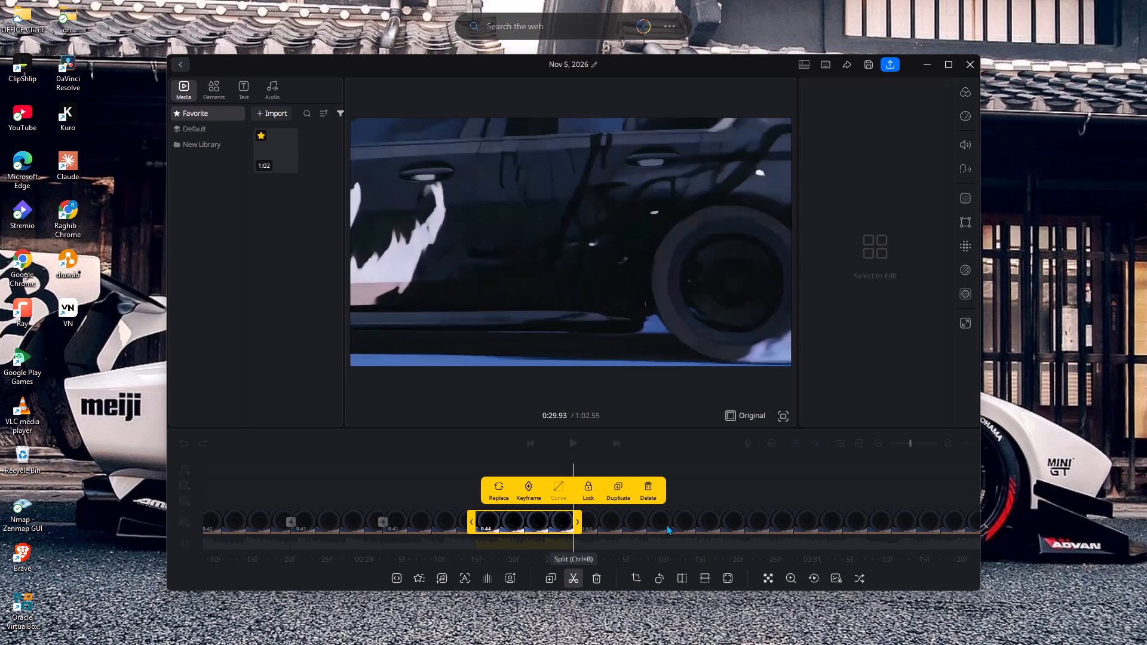
pyautogui.click(666, 524)
pyautogui.click(578, 573)
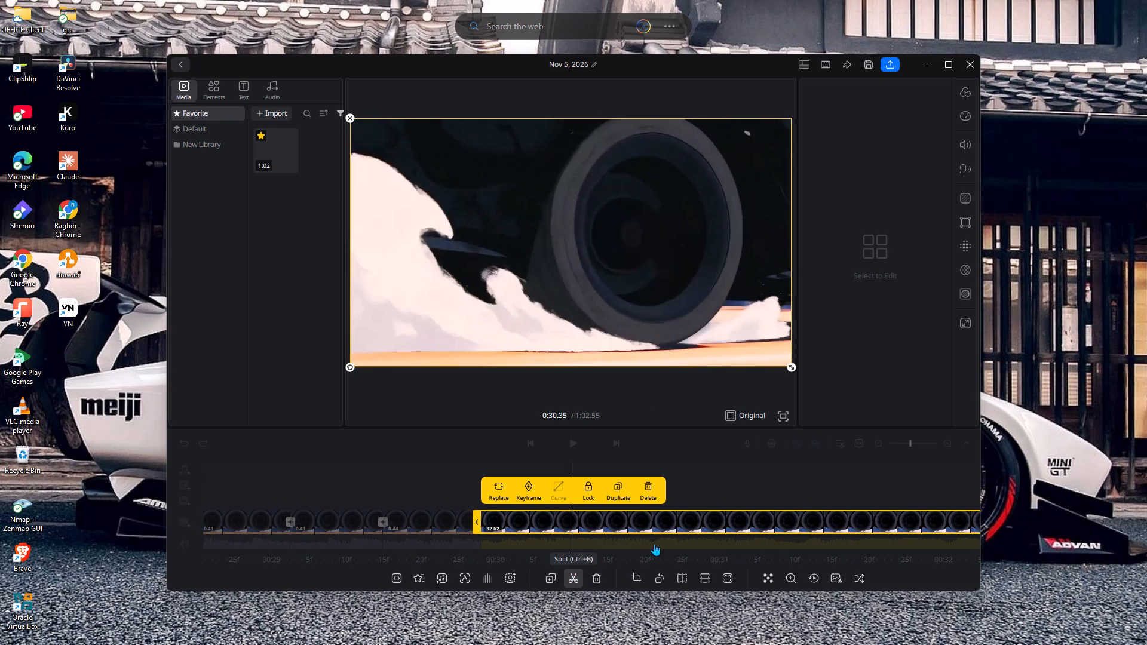
pyautogui.click(667, 518)
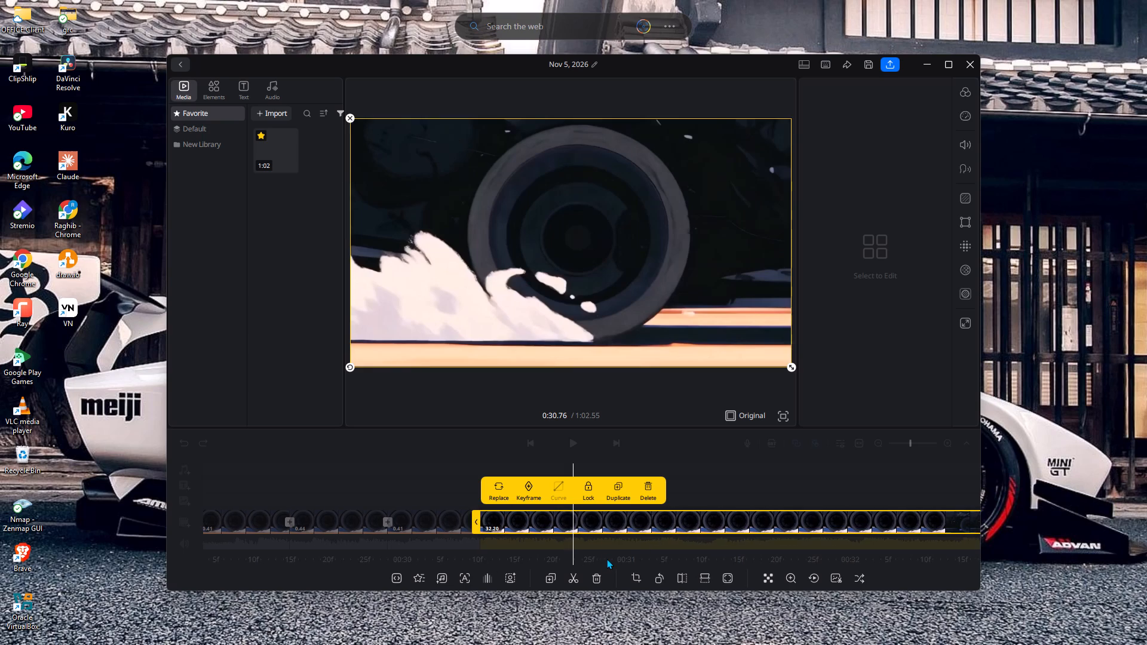
pyautogui.click(578, 575)
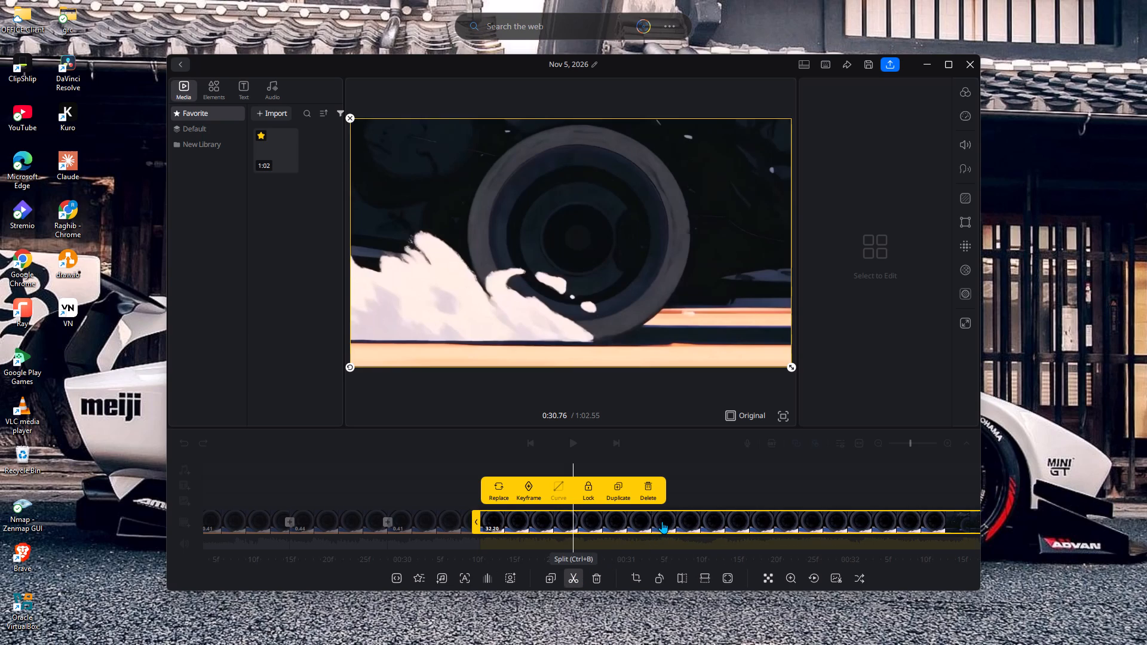
# Split the remaining footage at about 0:31.16, 0:31.58, 0:31.98 and 0:32.39.
pyautogui.click(662, 521)
pyautogui.click(573, 576)
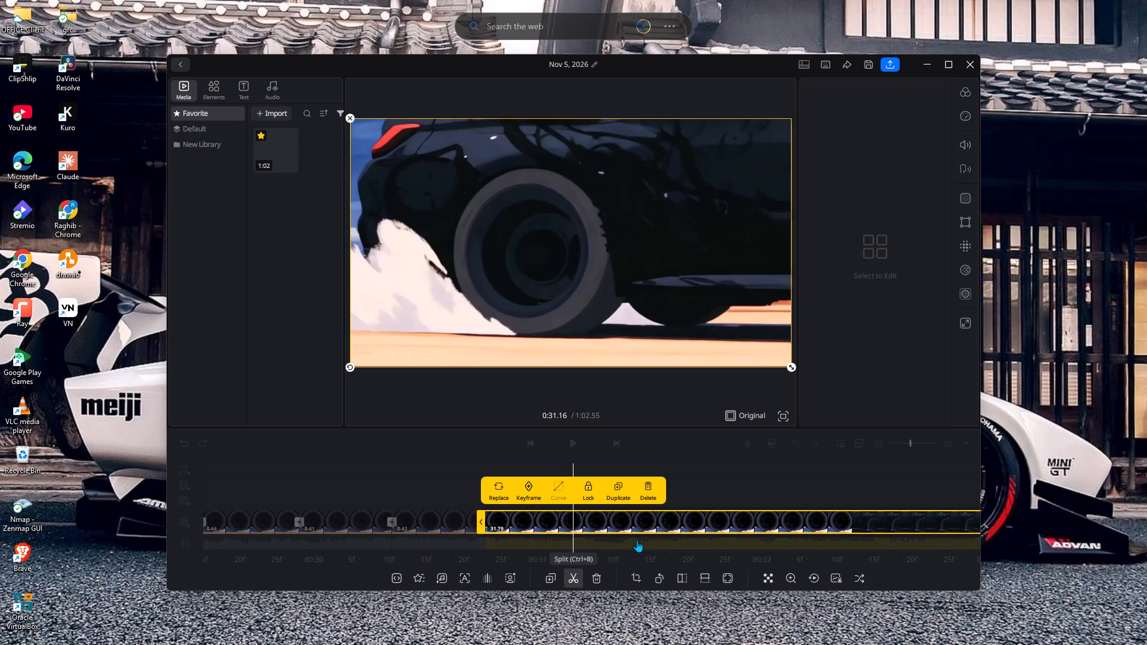
pyautogui.click(667, 521)
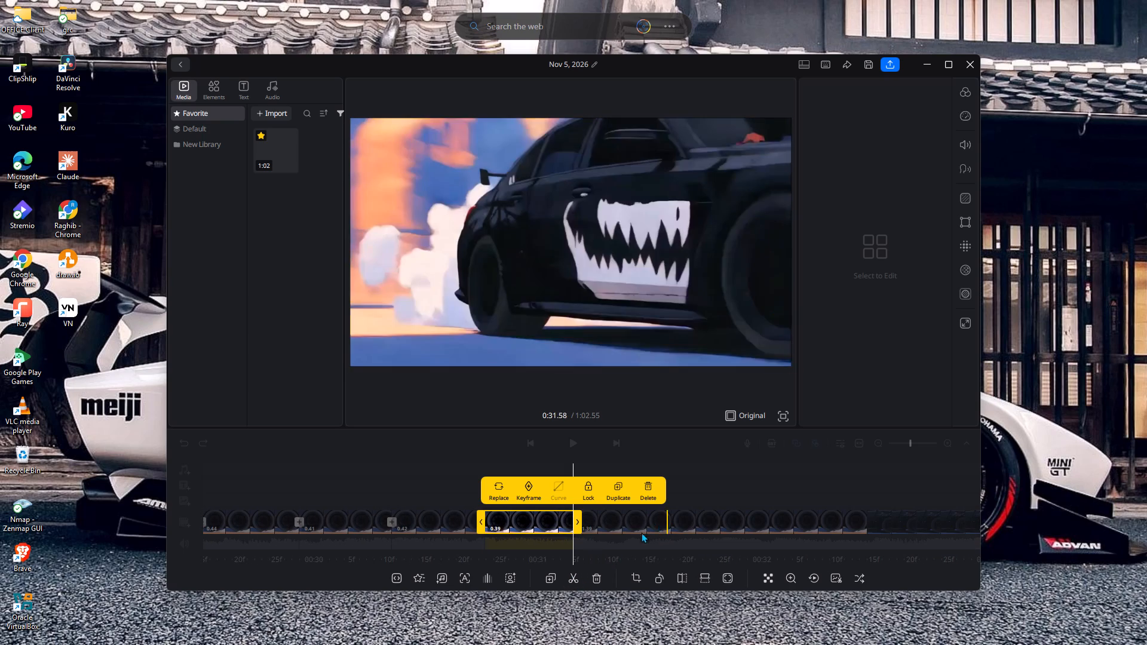
pyautogui.click(574, 580)
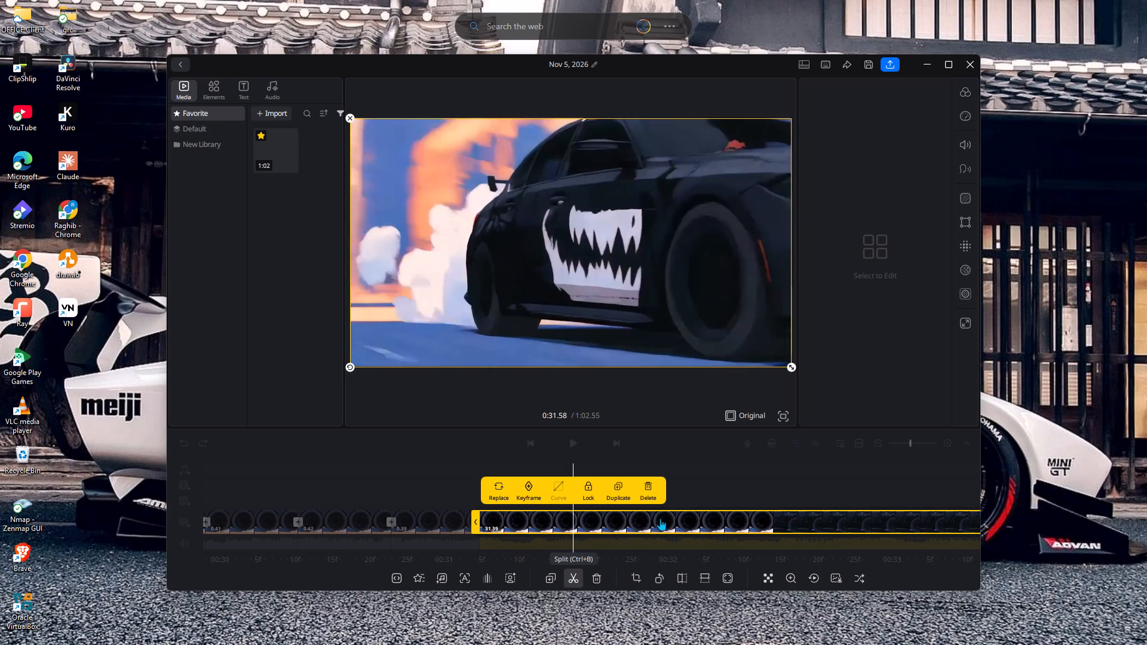
pyautogui.click(663, 521)
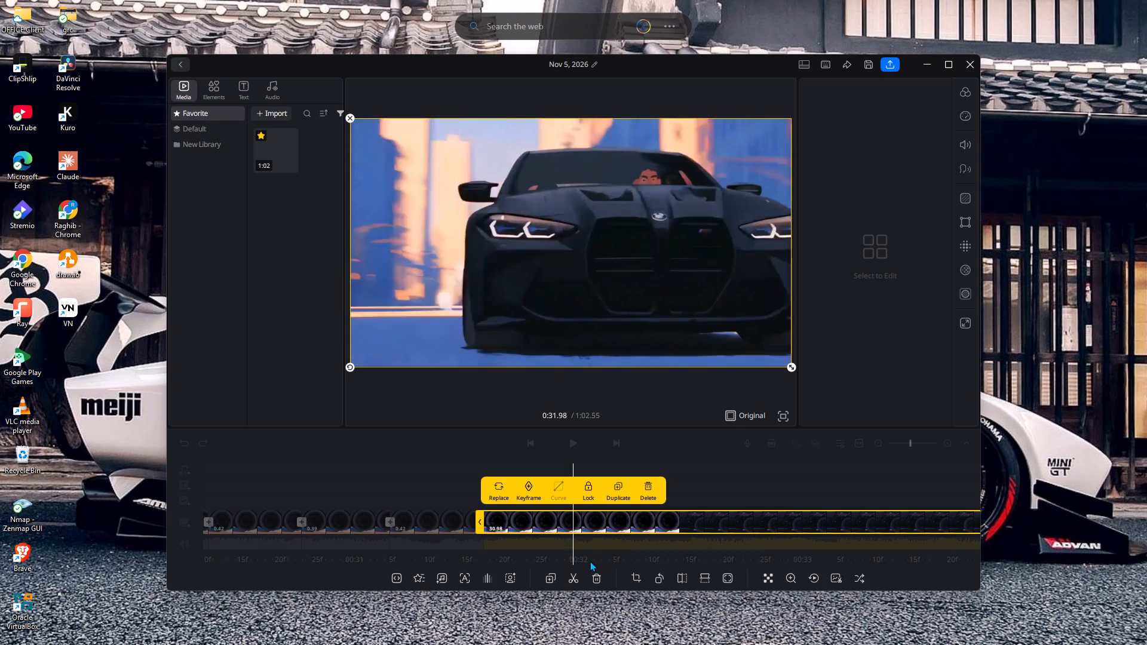
pyautogui.click(571, 574)
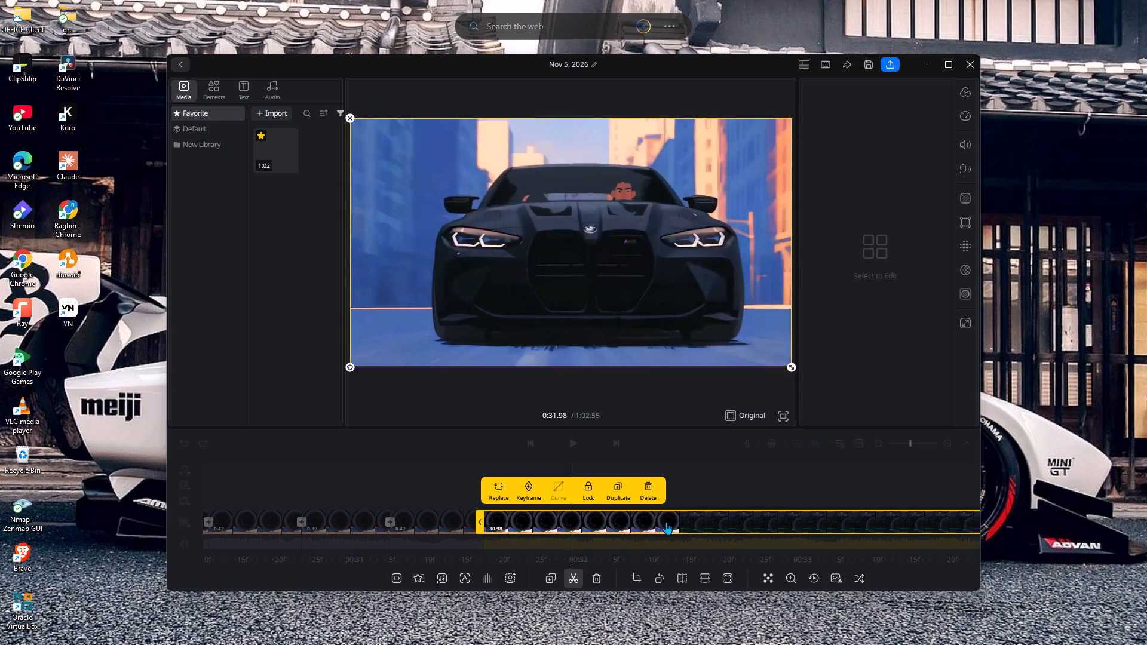
pyautogui.click(666, 522)
pyautogui.click(571, 579)
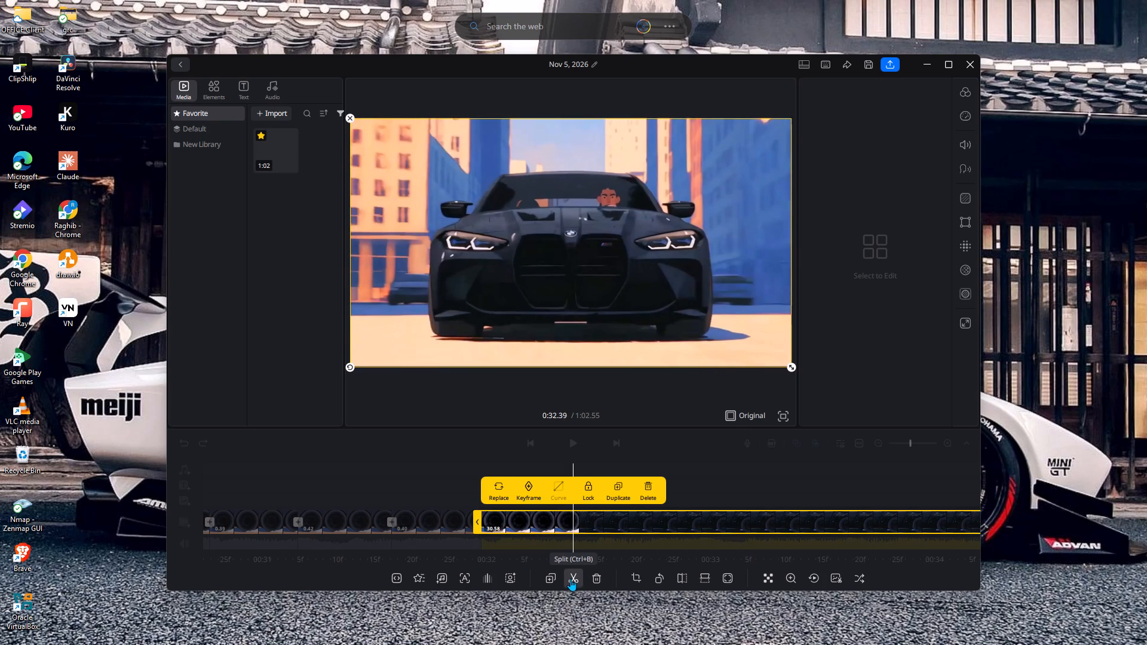
# Split the remaining footage at about 0:32.79, 0:33.21, 0:33.63 and 0:34.04.
pyautogui.click(664, 514)
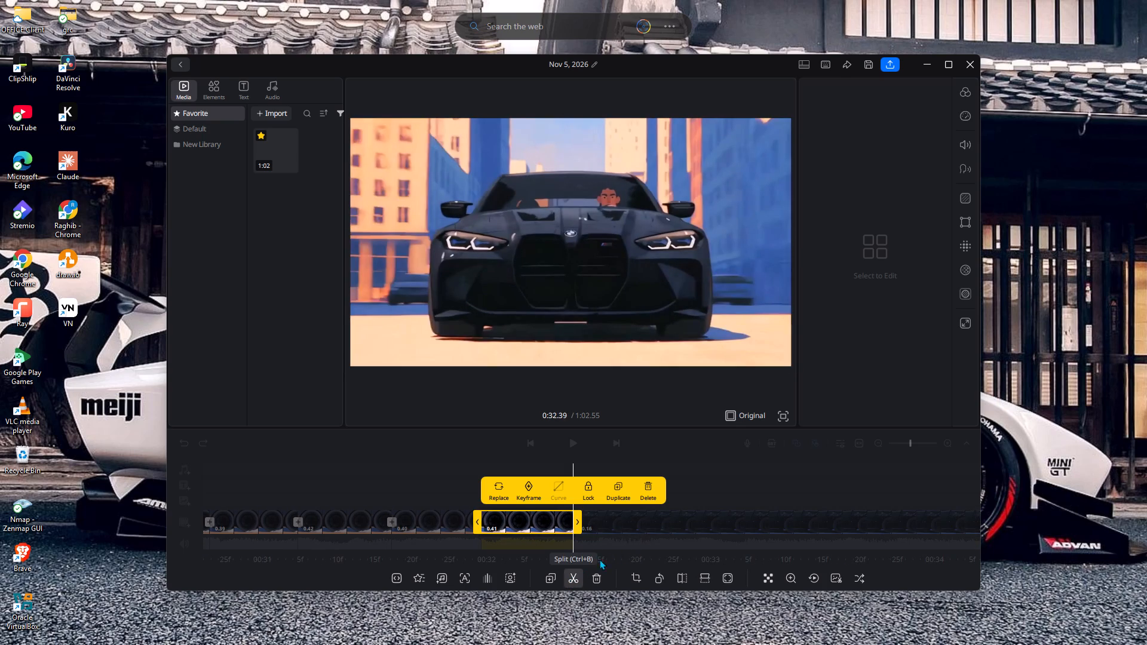
pyautogui.click(571, 580)
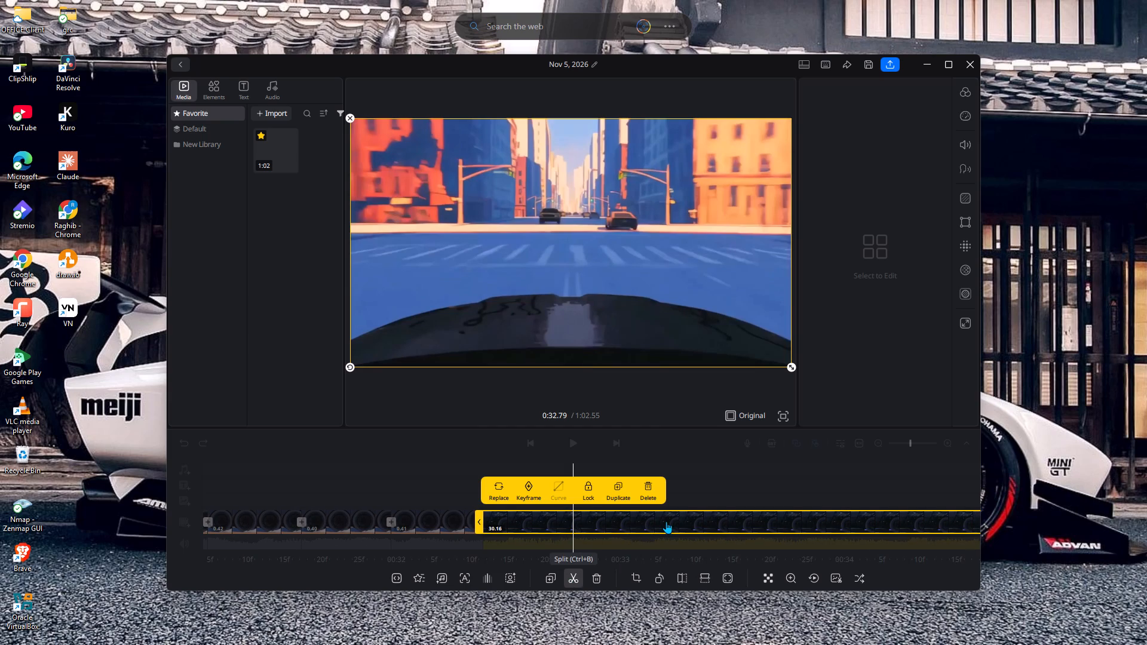
pyautogui.click(668, 521)
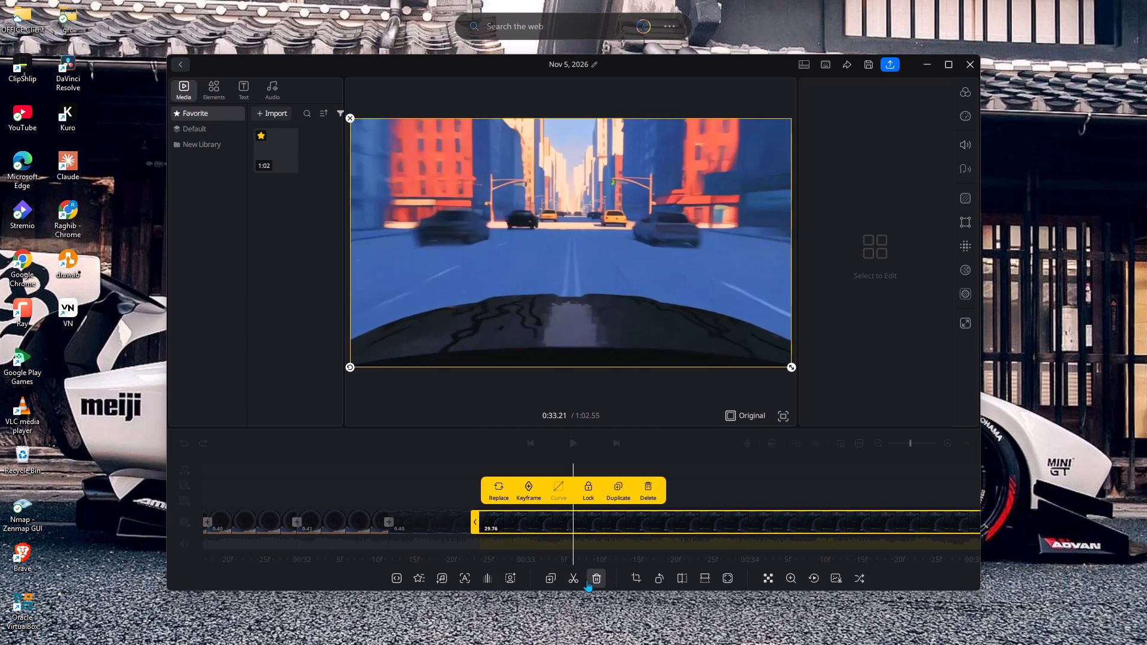
pyautogui.click(570, 580)
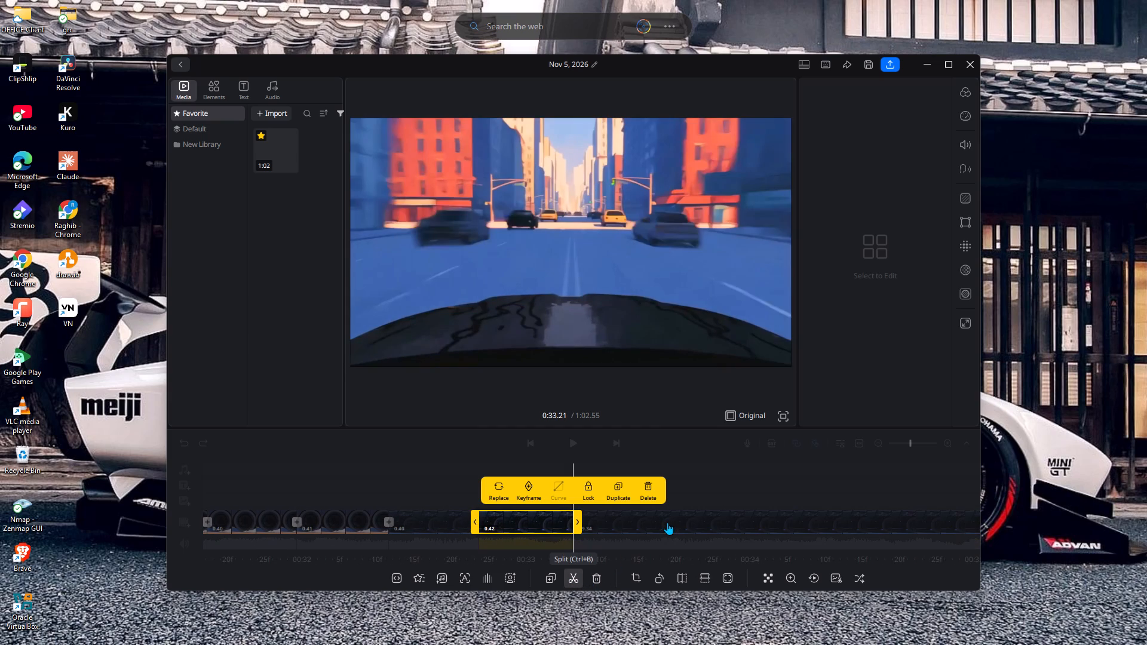
pyautogui.click(667, 523)
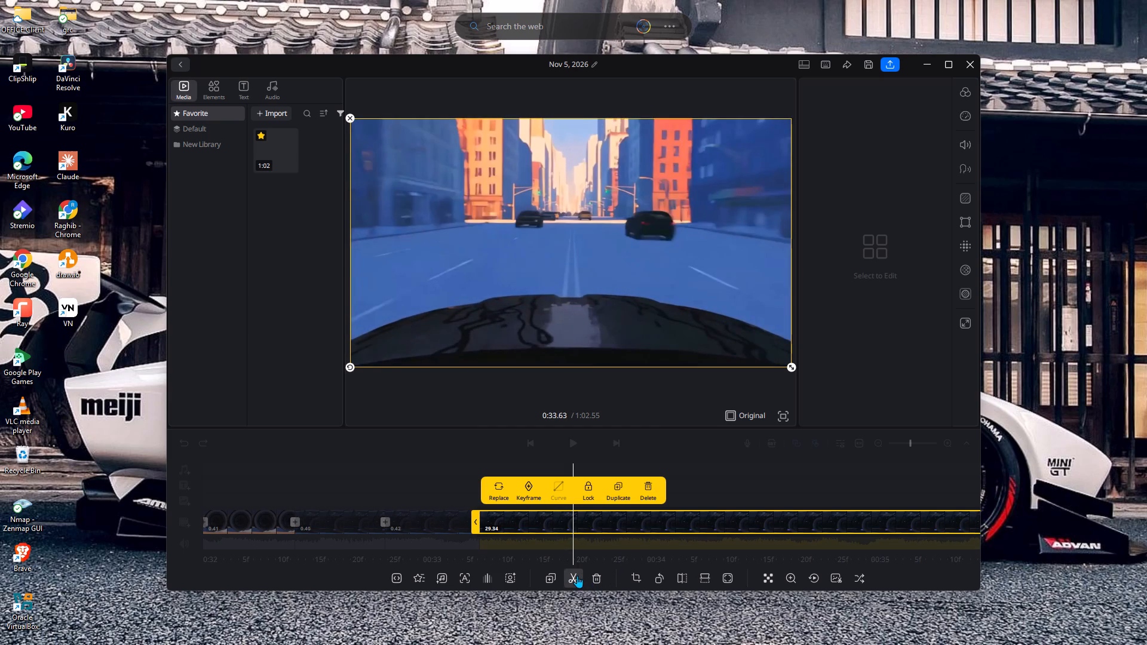
pyautogui.click(577, 576)
pyautogui.click(665, 520)
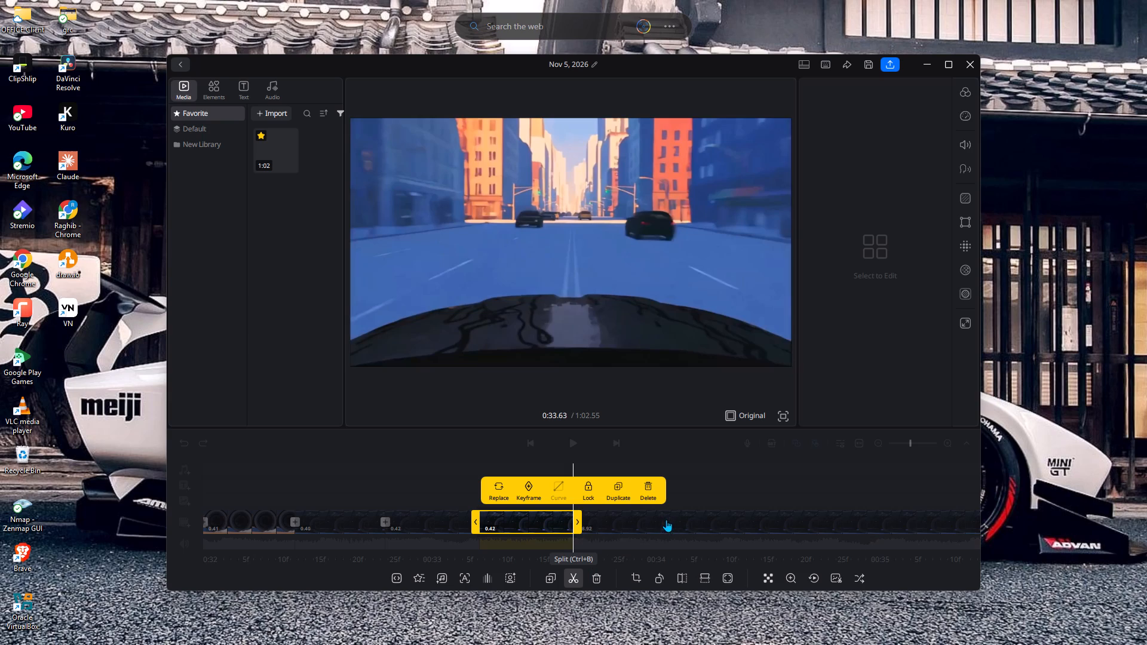
pyautogui.click(574, 582)
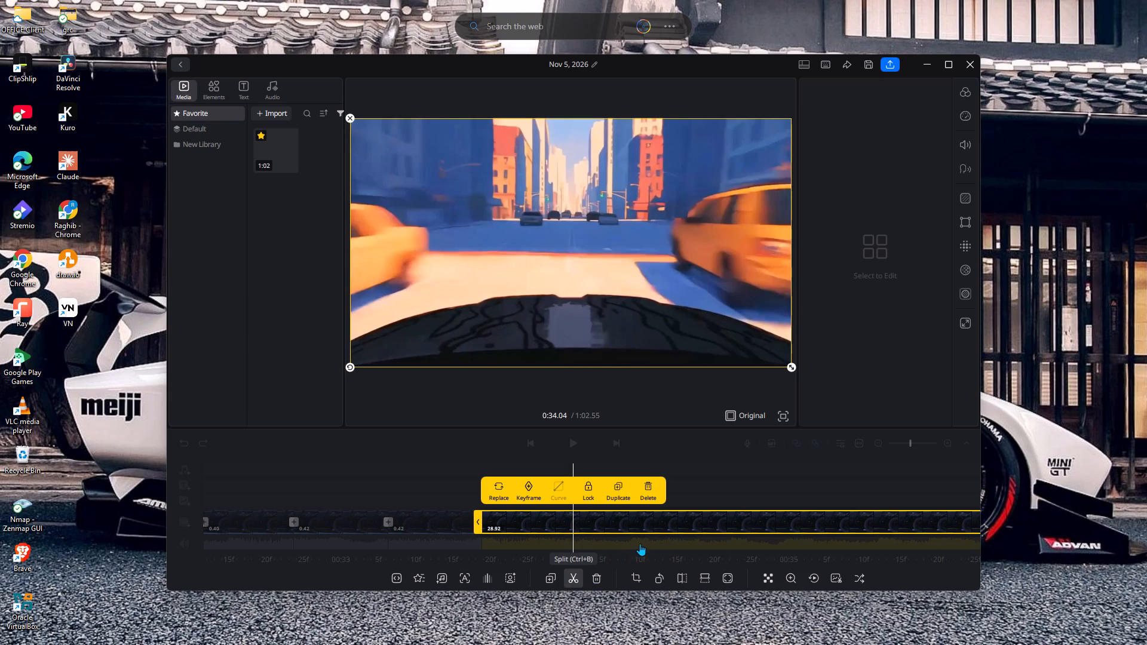
# Split the remaining footage at about 0:34.45, 0:34.88, 0:35.32 and 0:35.74.
pyautogui.click(667, 522)
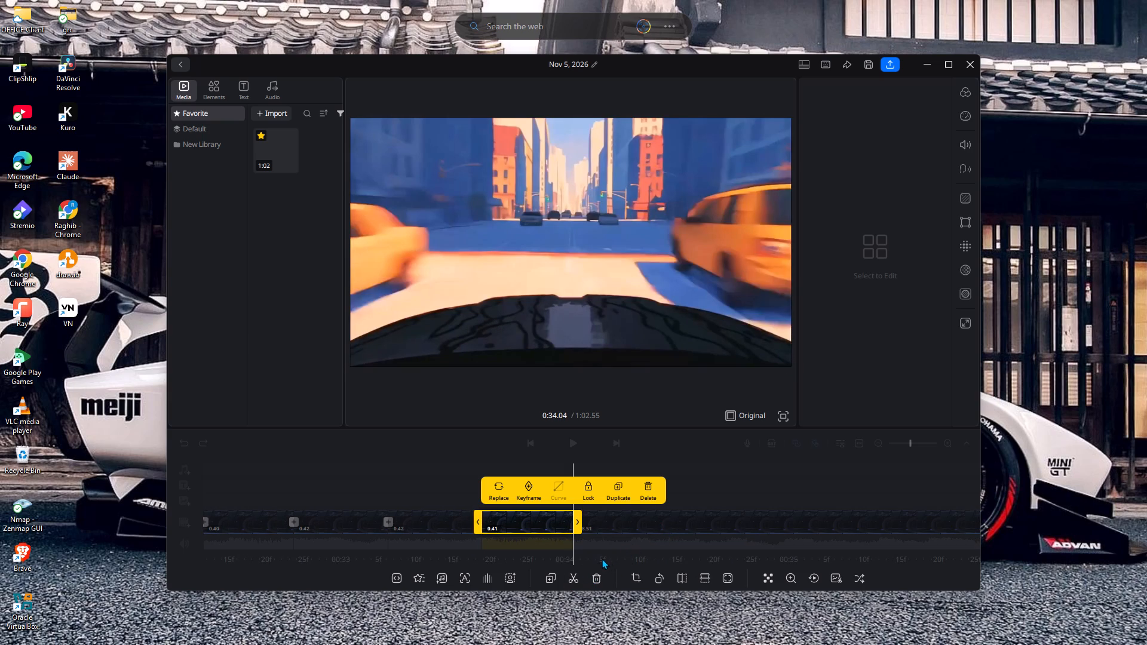
pyautogui.click(575, 577)
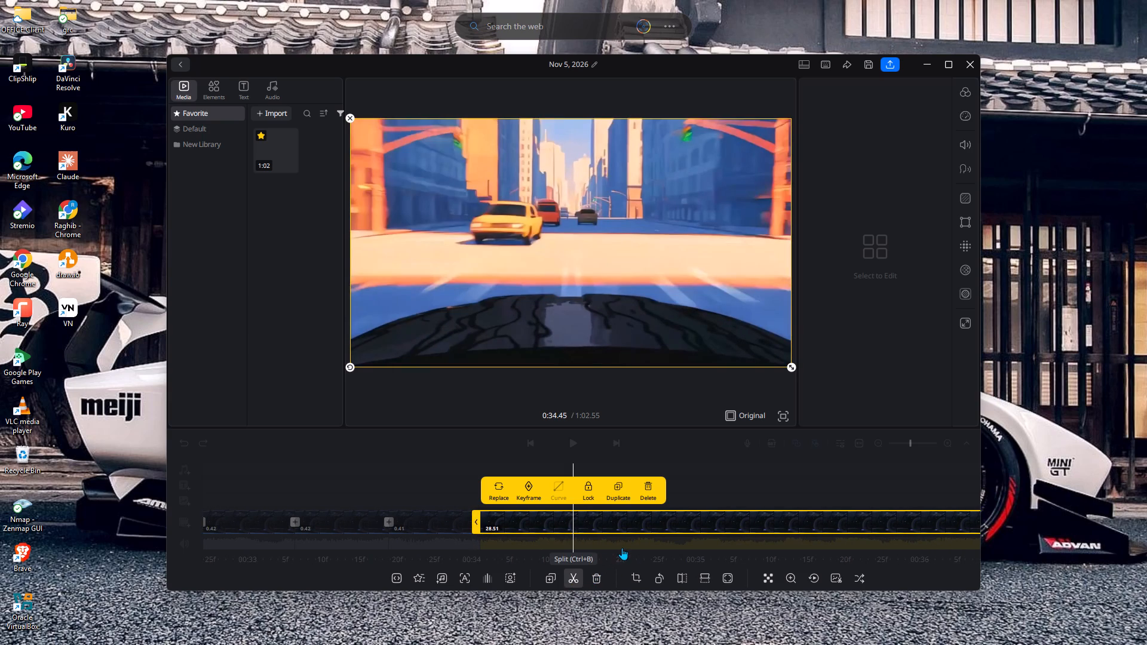
pyautogui.click(670, 520)
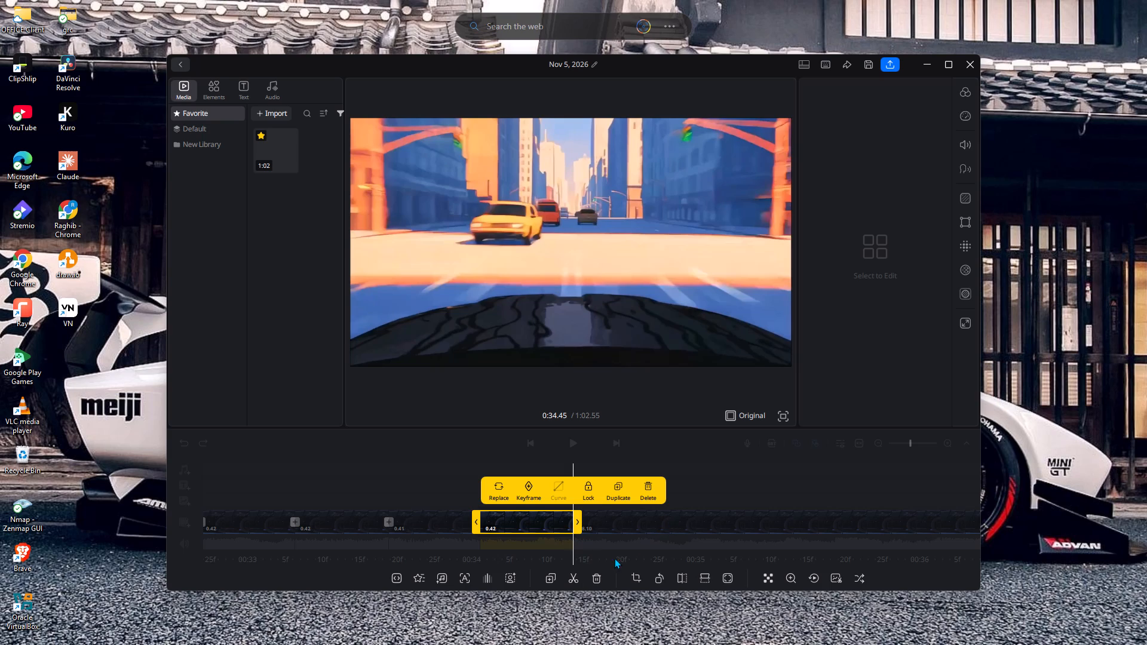
pyautogui.click(574, 581)
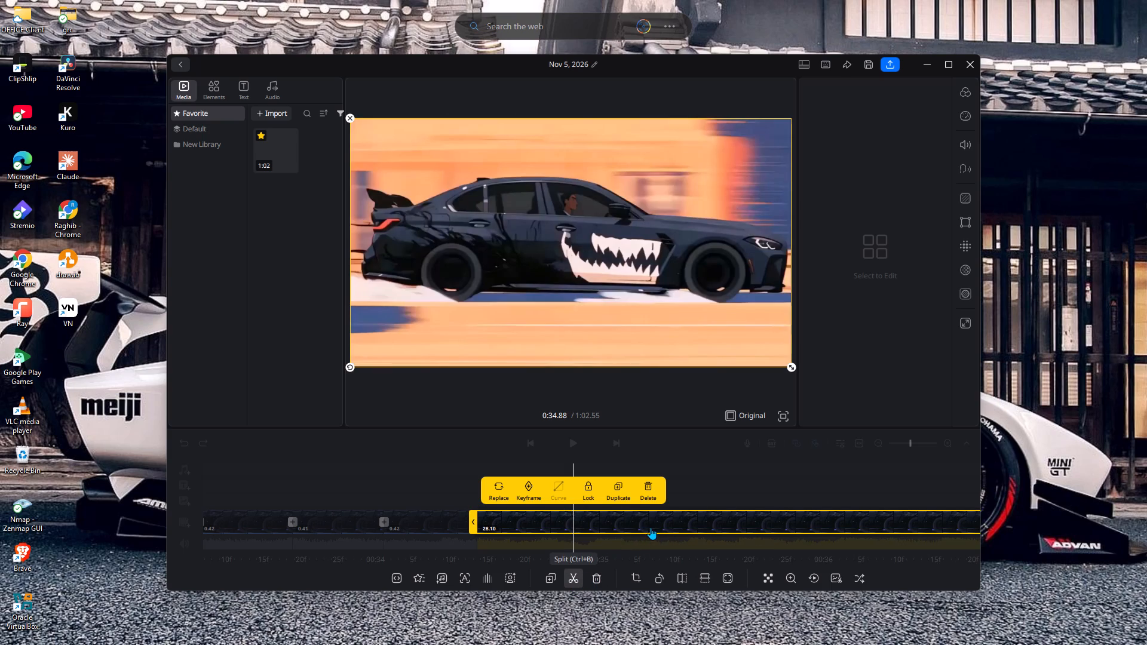
pyautogui.click(672, 521)
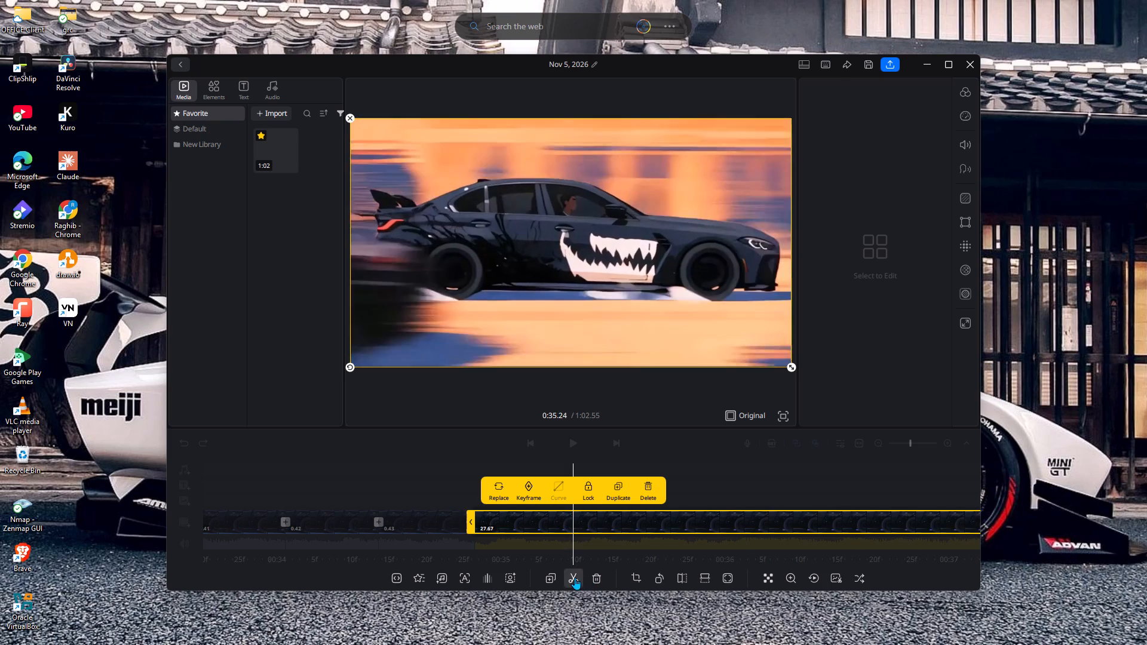
pyautogui.click(573, 578)
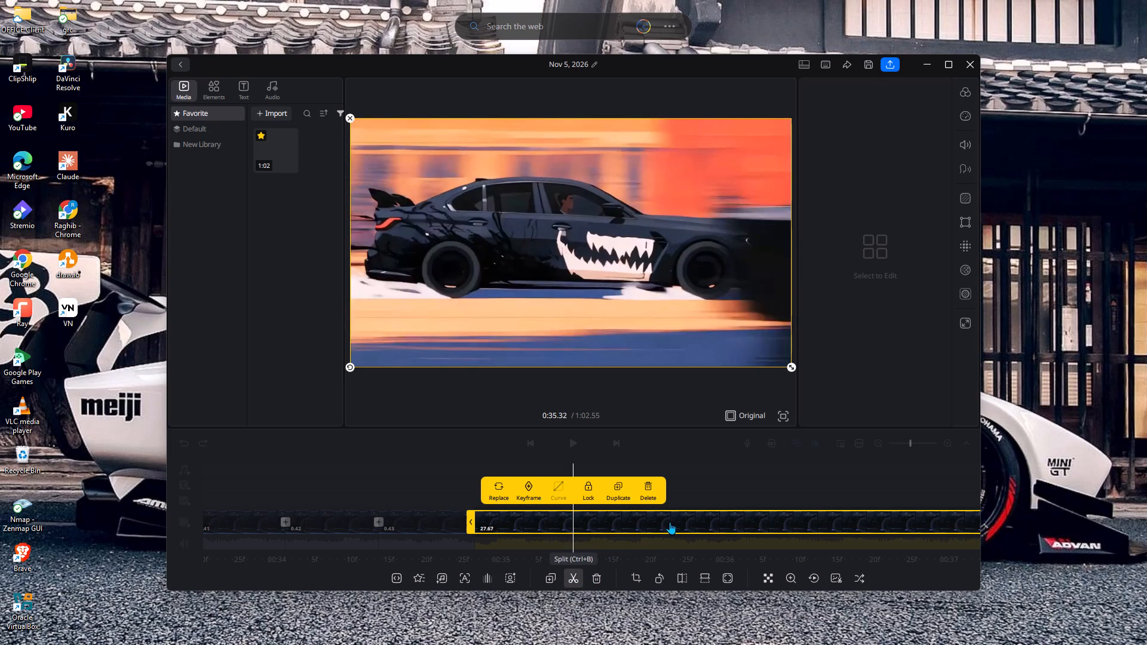
pyautogui.click(667, 522)
pyautogui.click(573, 579)
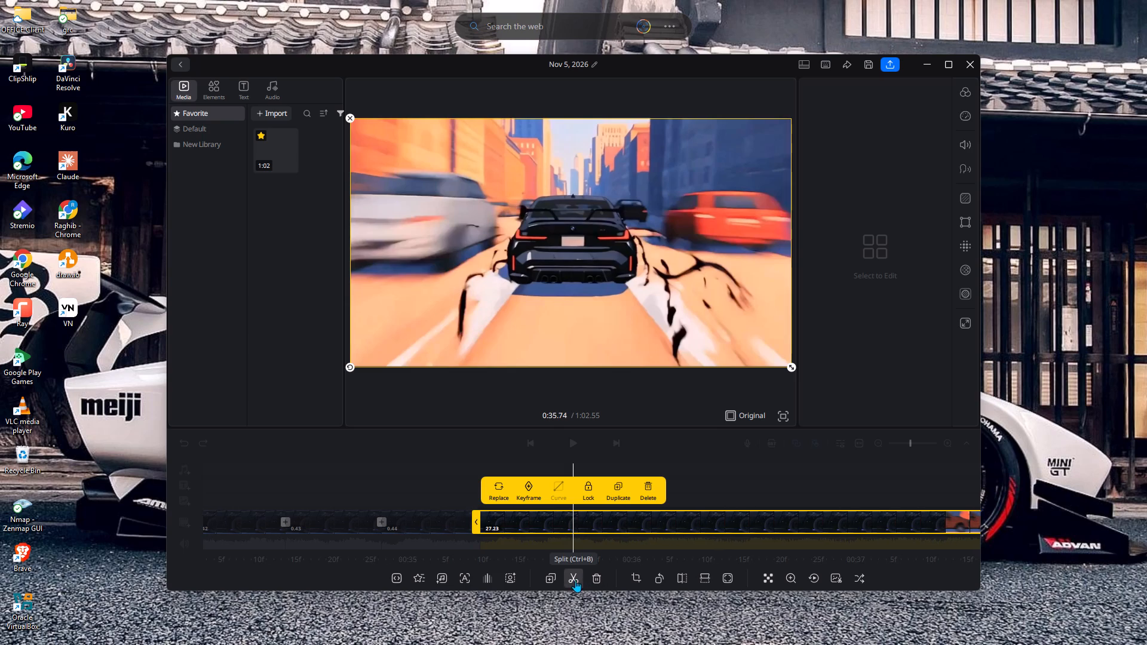
# Split the remaining footage at about 0:36.17, 0:36.57, 0:37.02, 0:37.43 and 0:37.84.
pyautogui.click(670, 525)
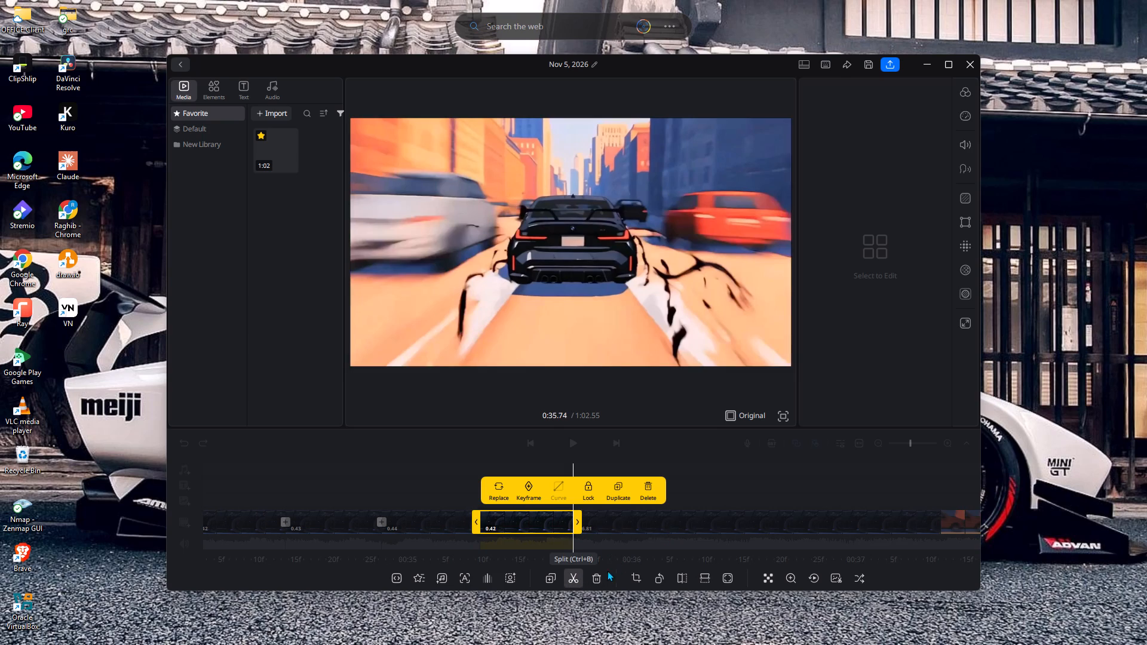
pyautogui.click(573, 579)
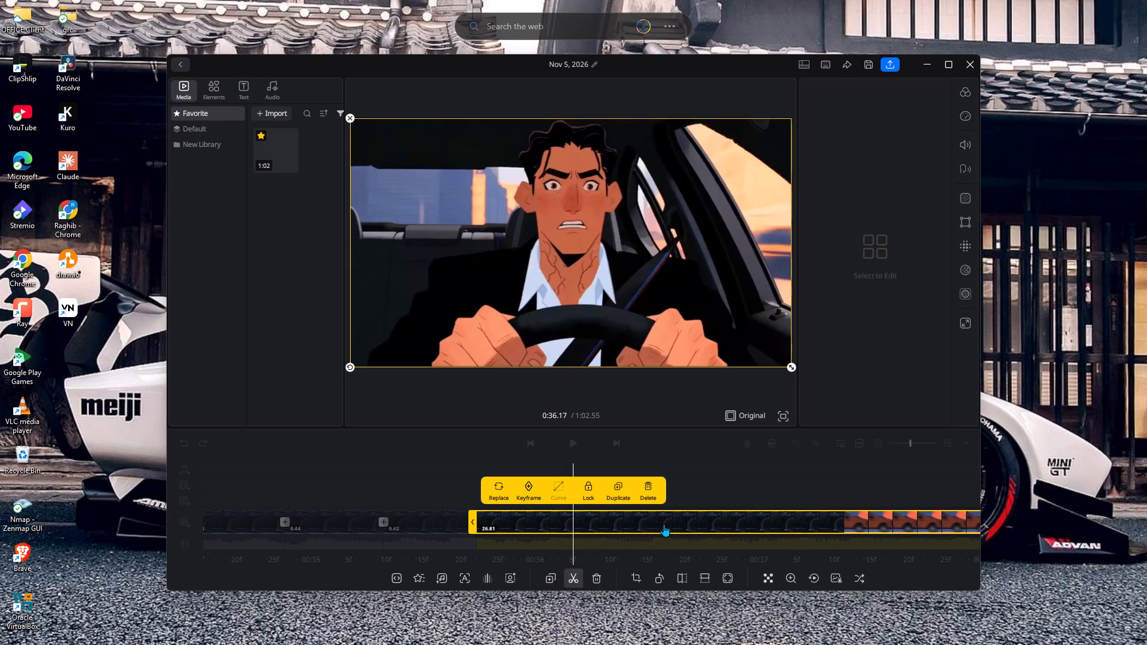
pyautogui.click(664, 524)
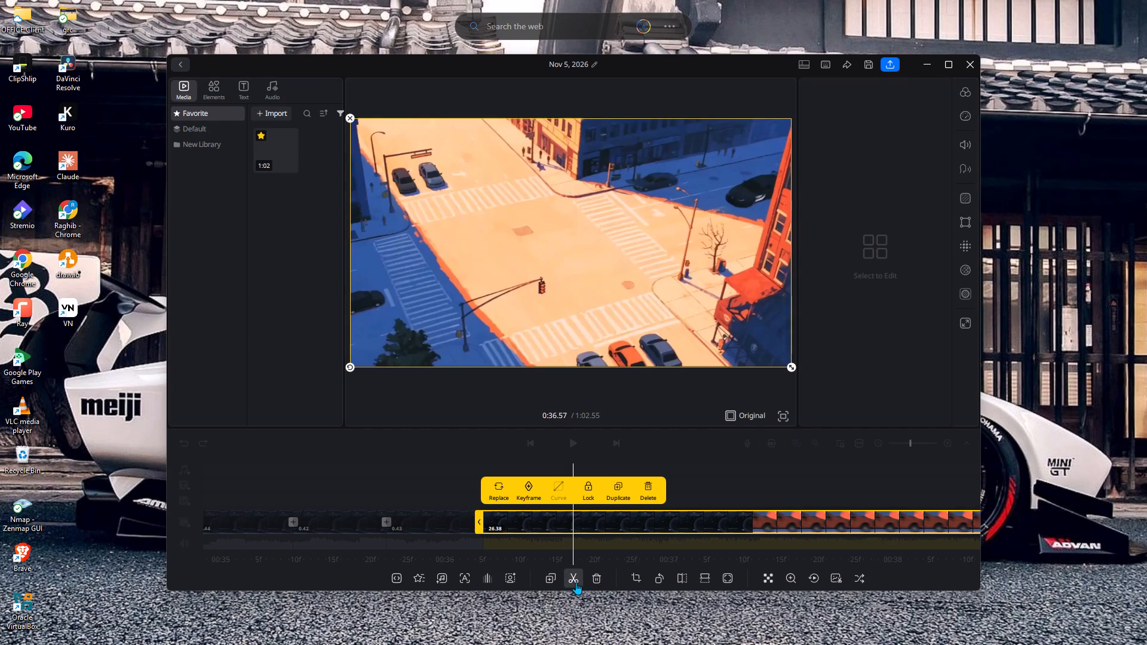
pyautogui.click(575, 578)
pyautogui.click(673, 523)
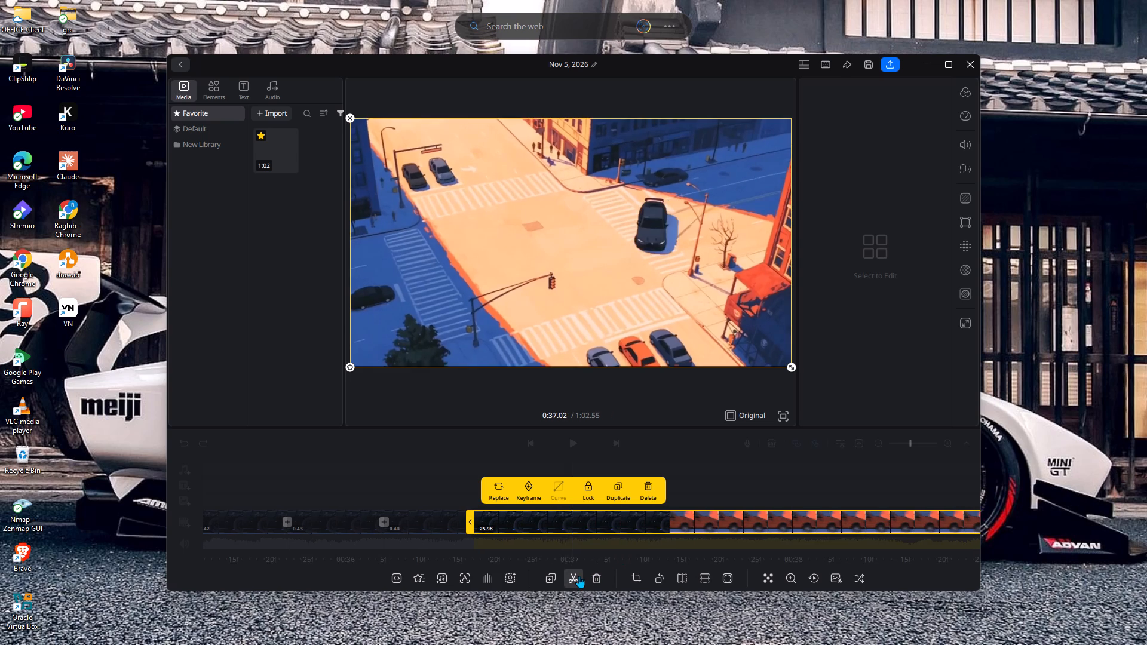
pyautogui.click(575, 576)
pyautogui.click(665, 523)
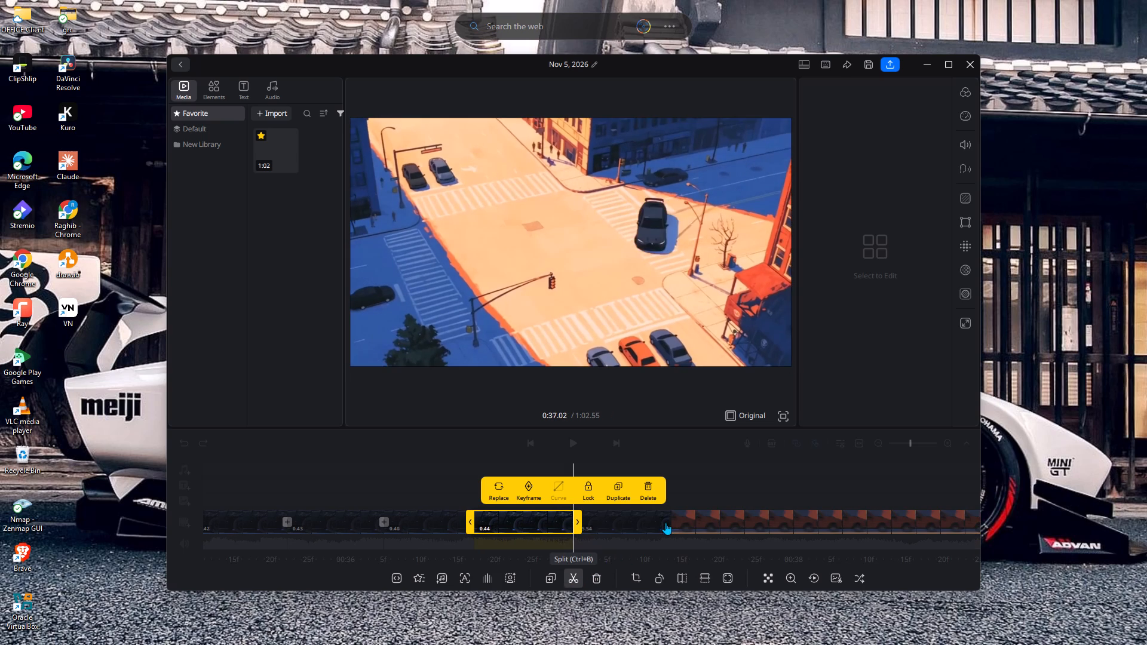
pyautogui.click(576, 579)
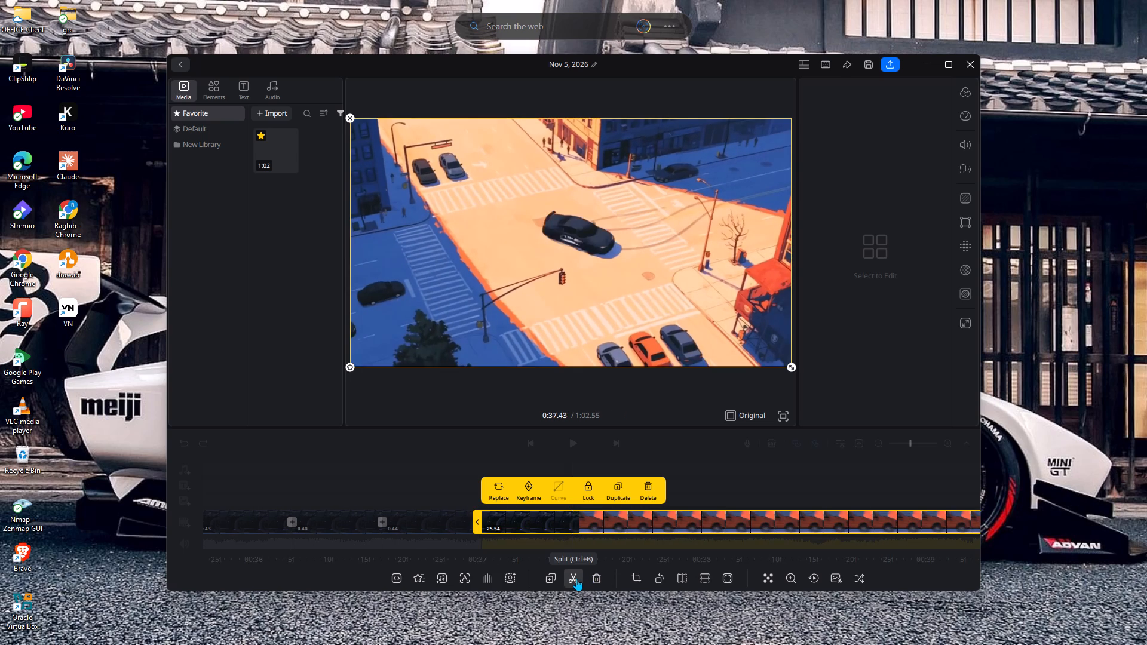
pyautogui.click(667, 523)
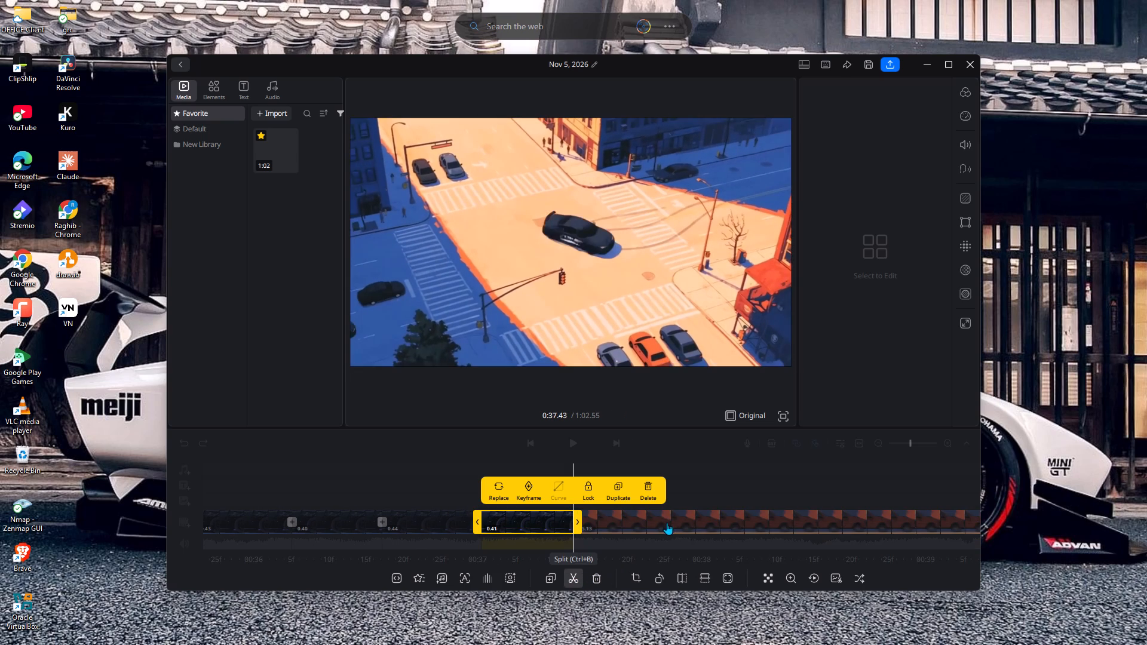
pyautogui.click(579, 578)
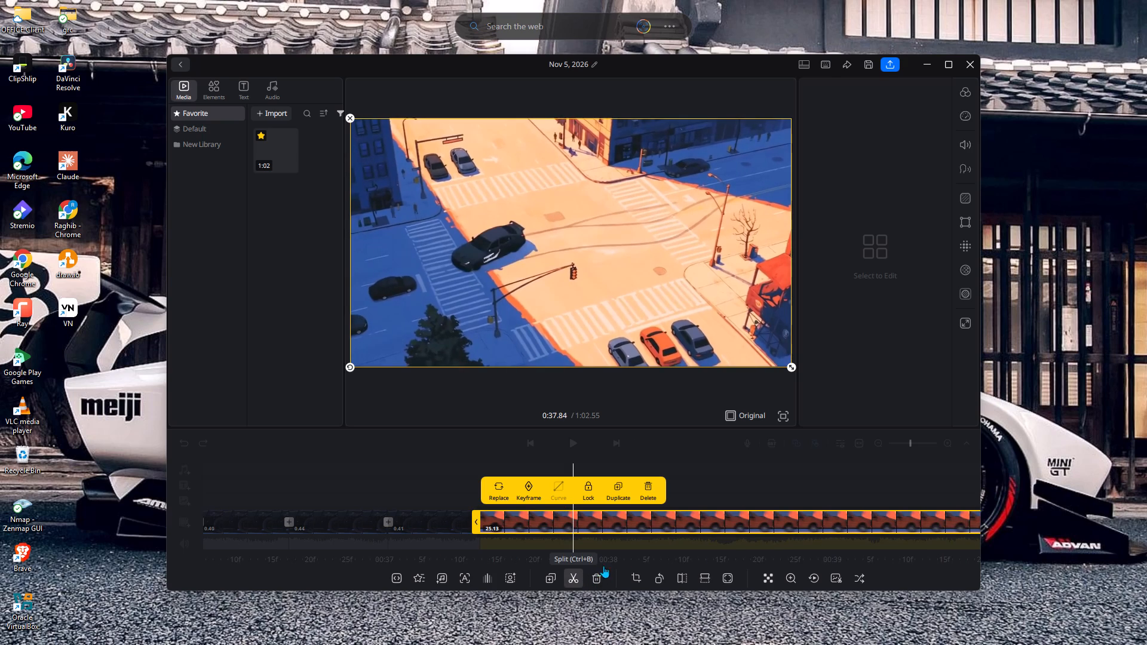
# Split the remaining footage at about 0:38.27, 0:38.69, 0:39.10 and 0:39.52.
pyautogui.click(668, 521)
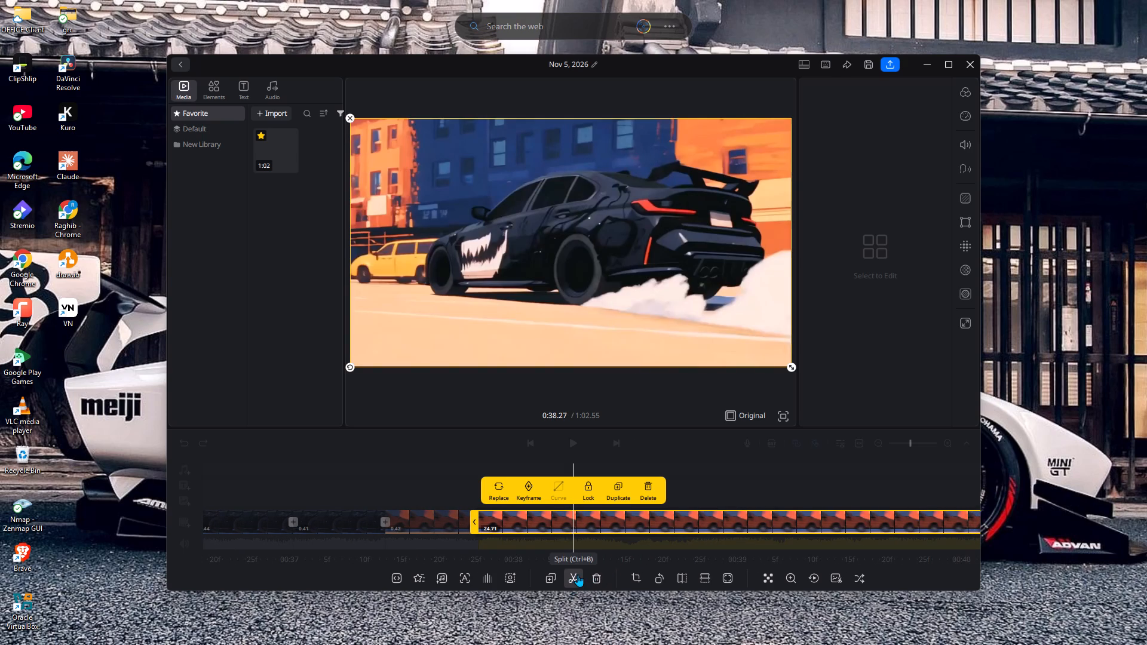
pyautogui.click(575, 575)
pyautogui.click(668, 520)
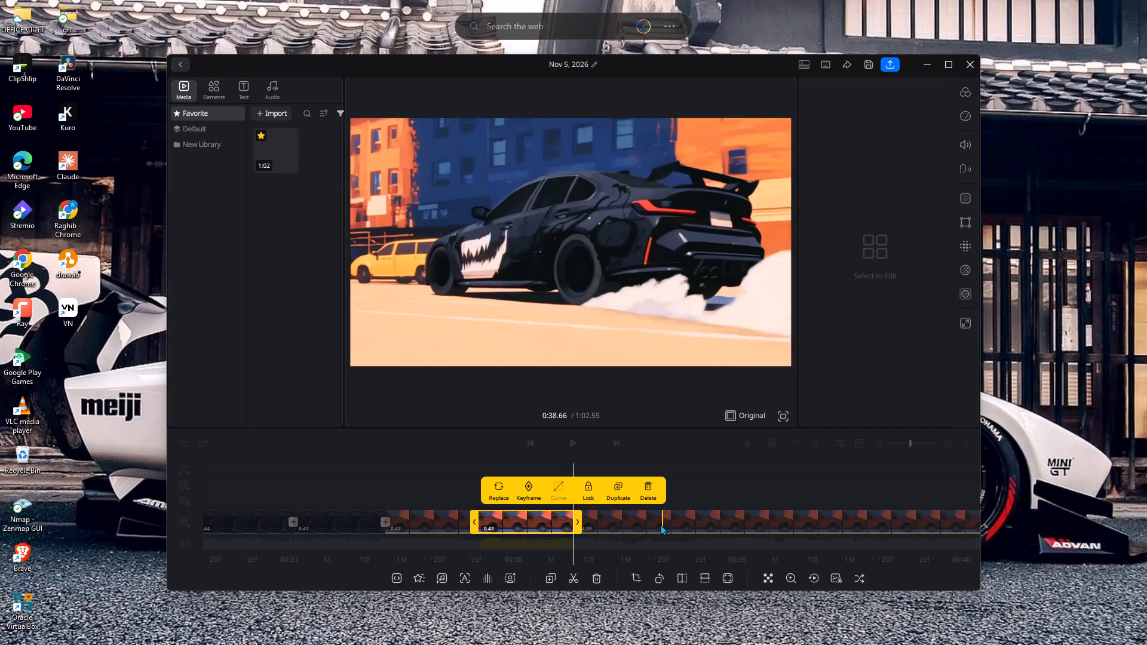
pyautogui.click(571, 574)
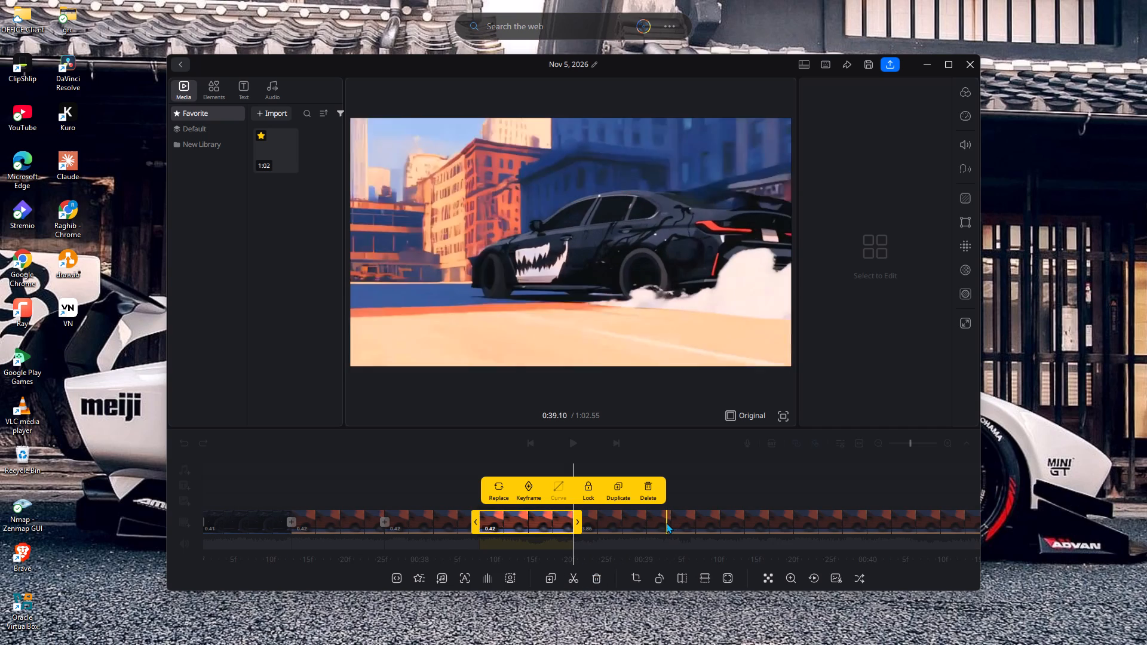
pyautogui.click(666, 523)
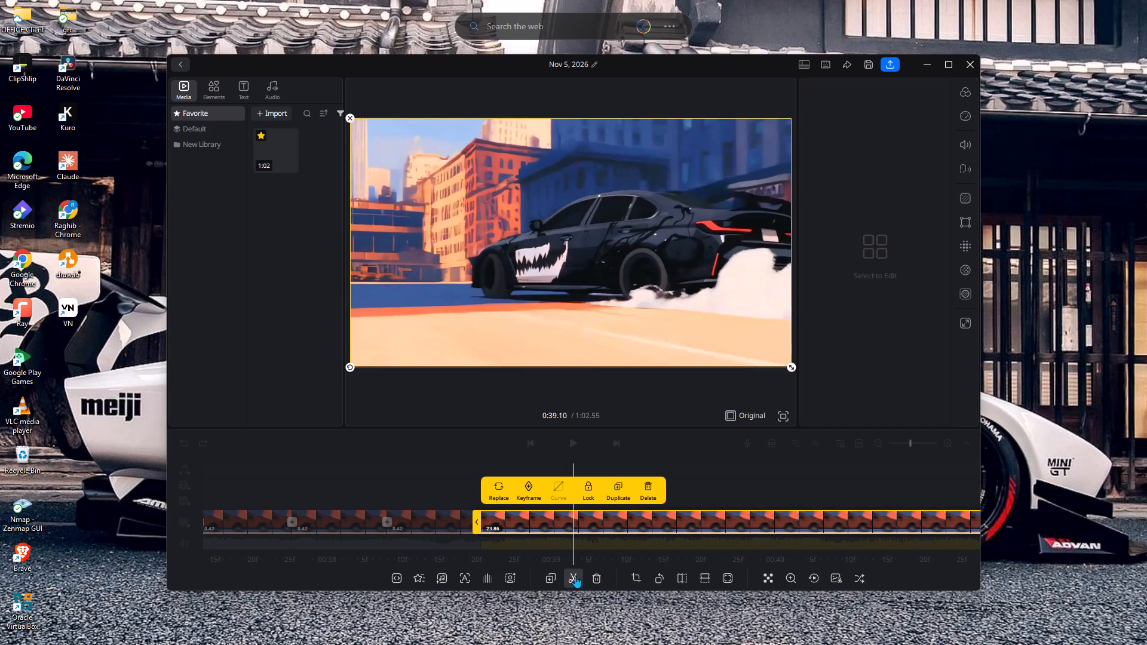
pyautogui.click(575, 578)
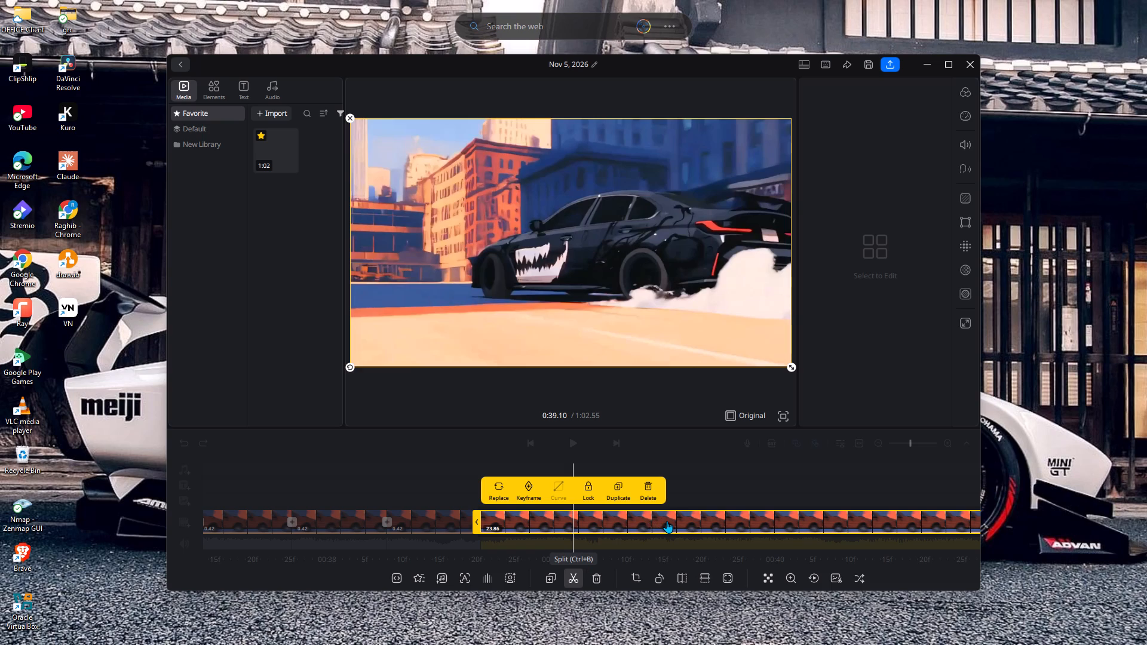
pyautogui.click(667, 521)
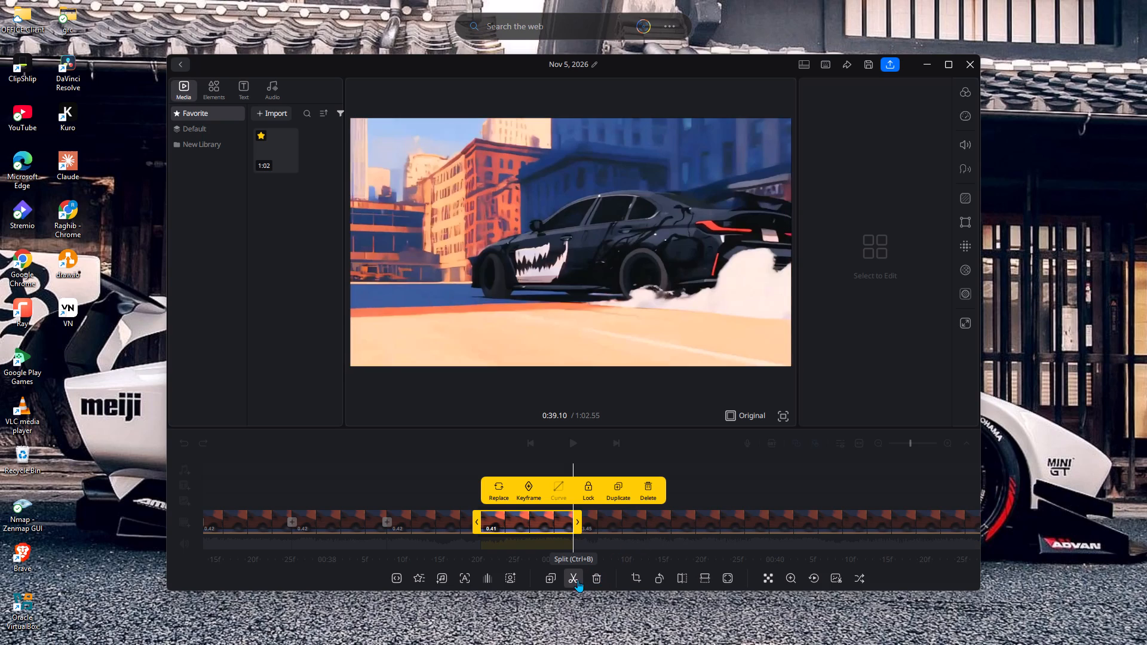
pyautogui.click(573, 582)
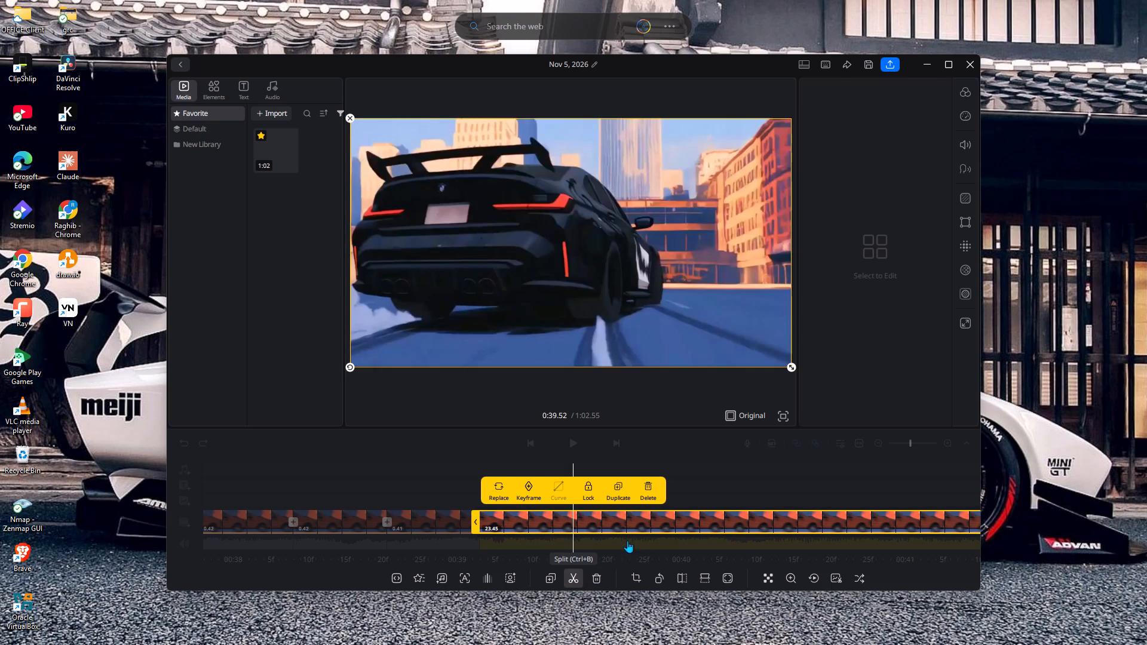
# Split the remaining footage at about 0:39.95, 0:40.38, 0:40.82 and 0:41.23.
pyautogui.click(670, 523)
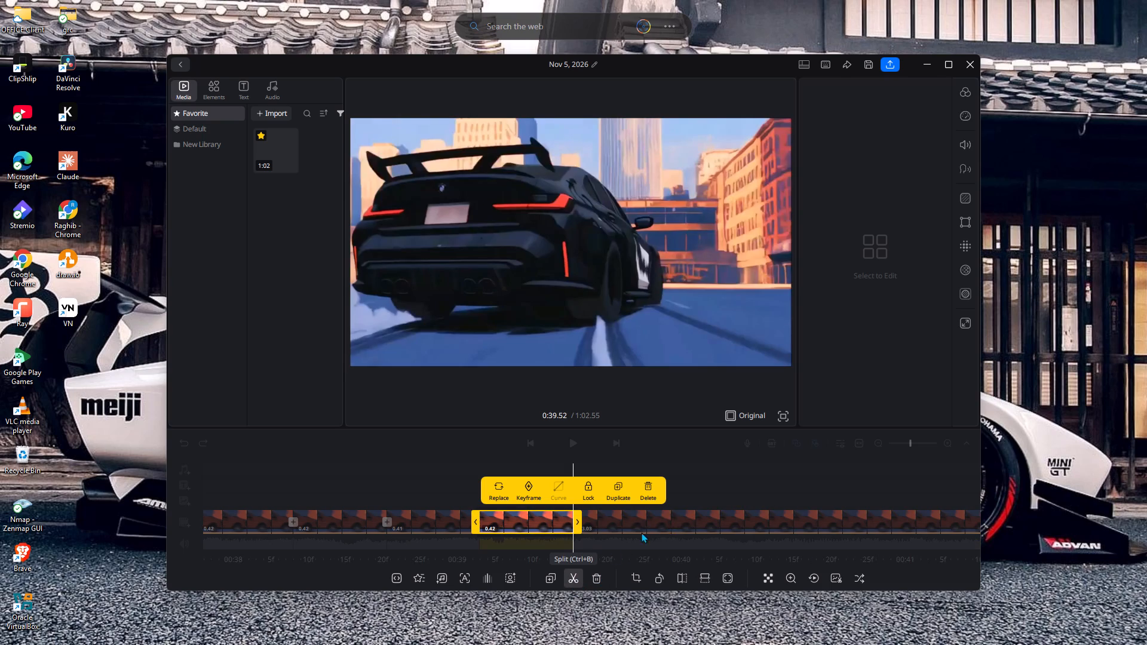
pyautogui.click(576, 575)
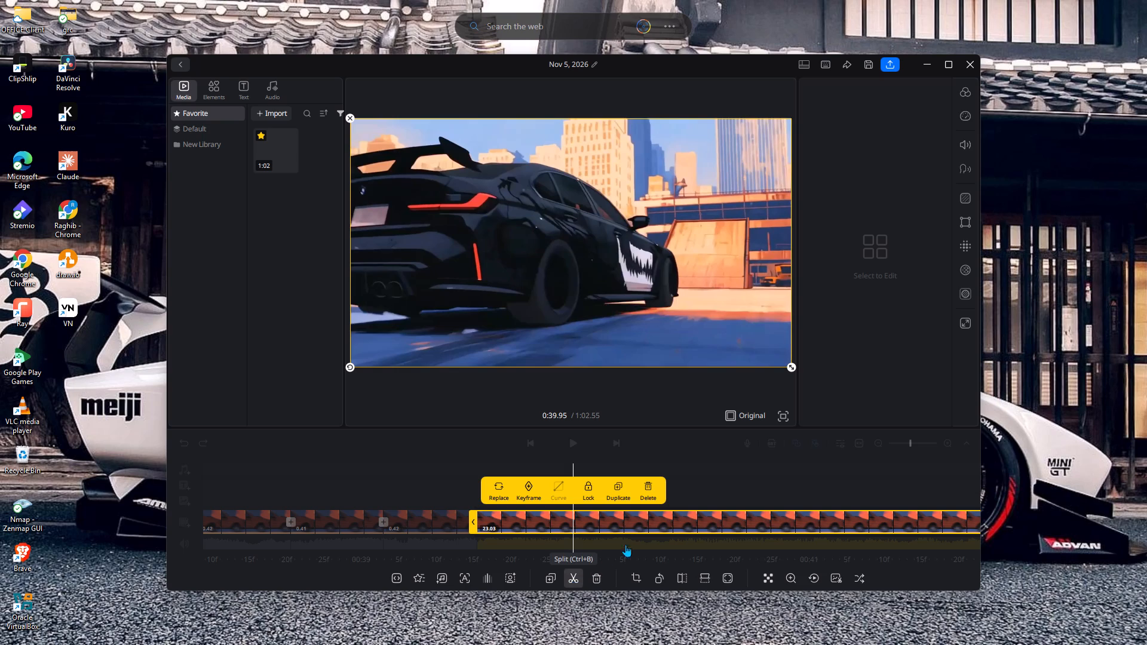
pyautogui.click(671, 521)
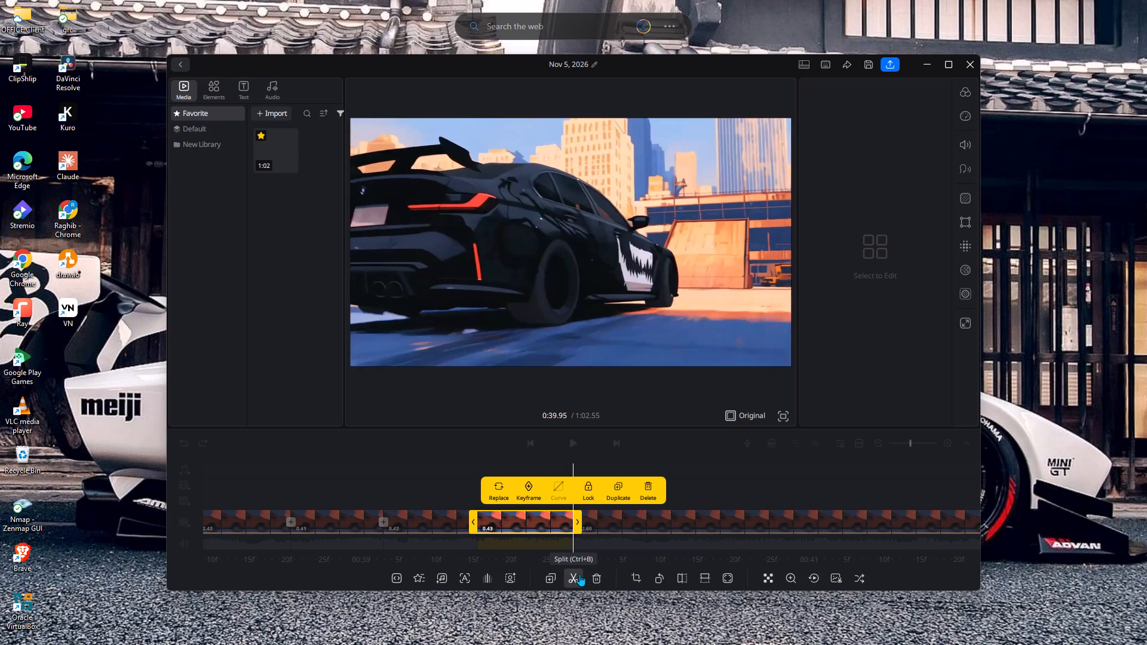
pyautogui.click(574, 580)
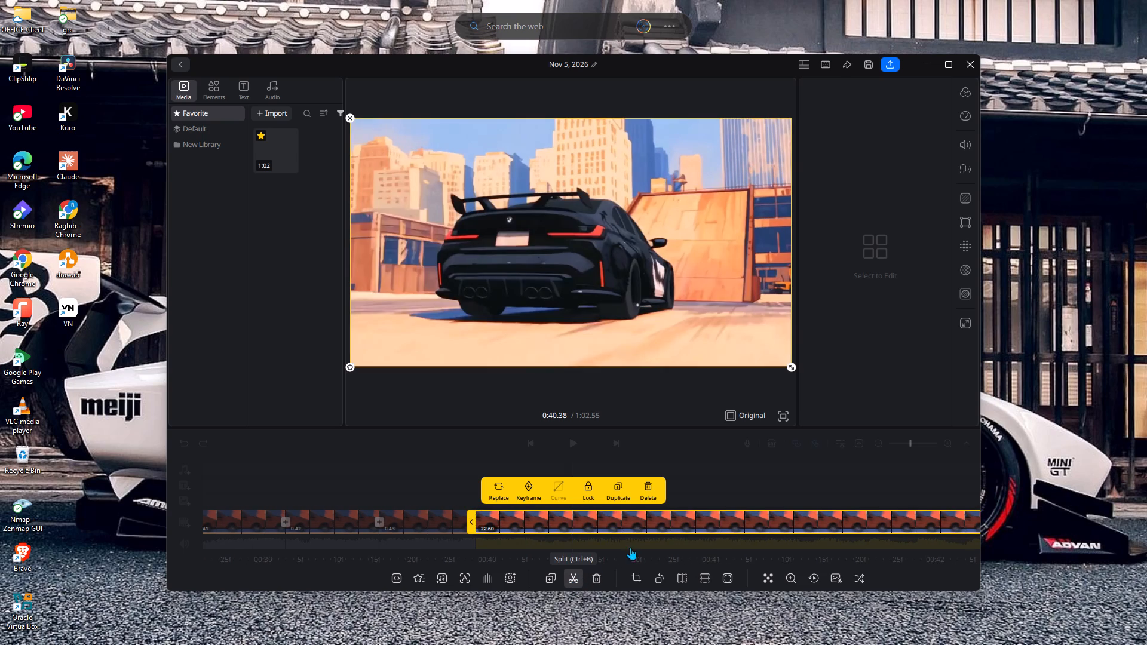
pyautogui.click(671, 523)
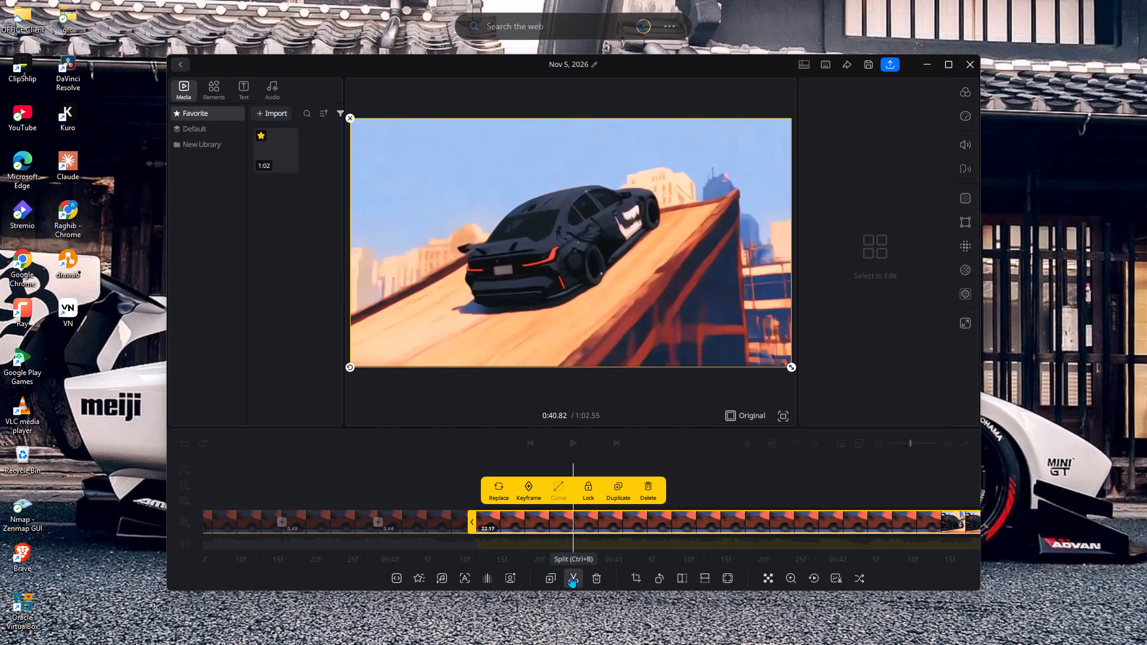
pyautogui.click(571, 576)
pyautogui.click(665, 524)
pyautogui.click(575, 580)
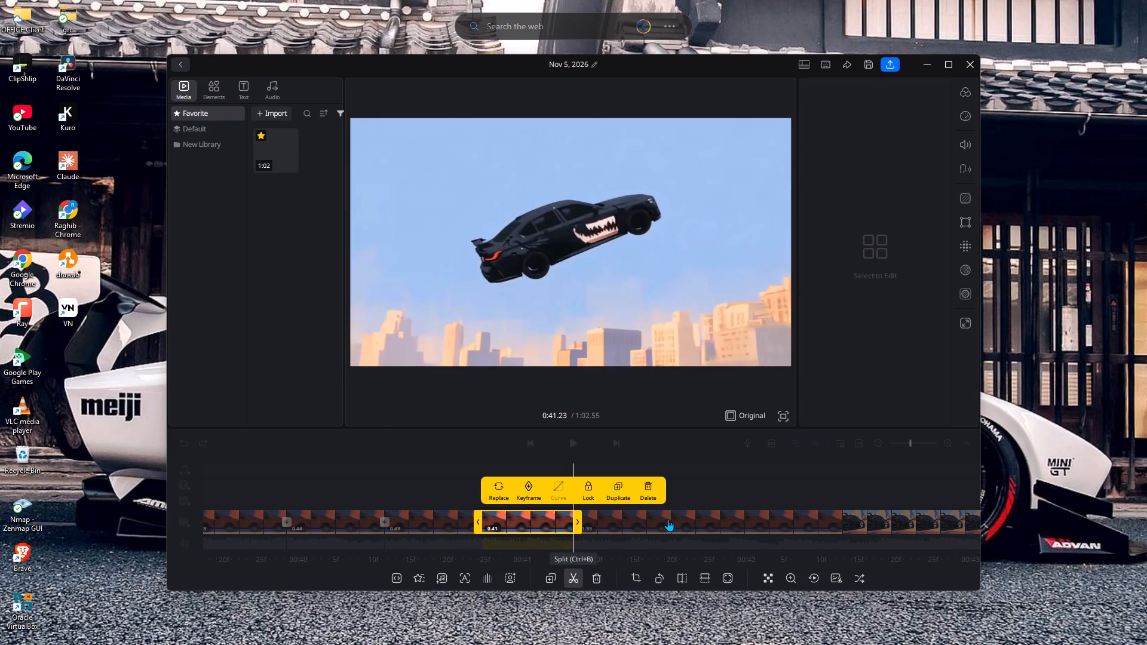
# Split the remaining footage at about 0:41.65, 0:42.06, 0:42.47 and 0:42.89.
pyautogui.click(668, 519)
pyautogui.click(573, 571)
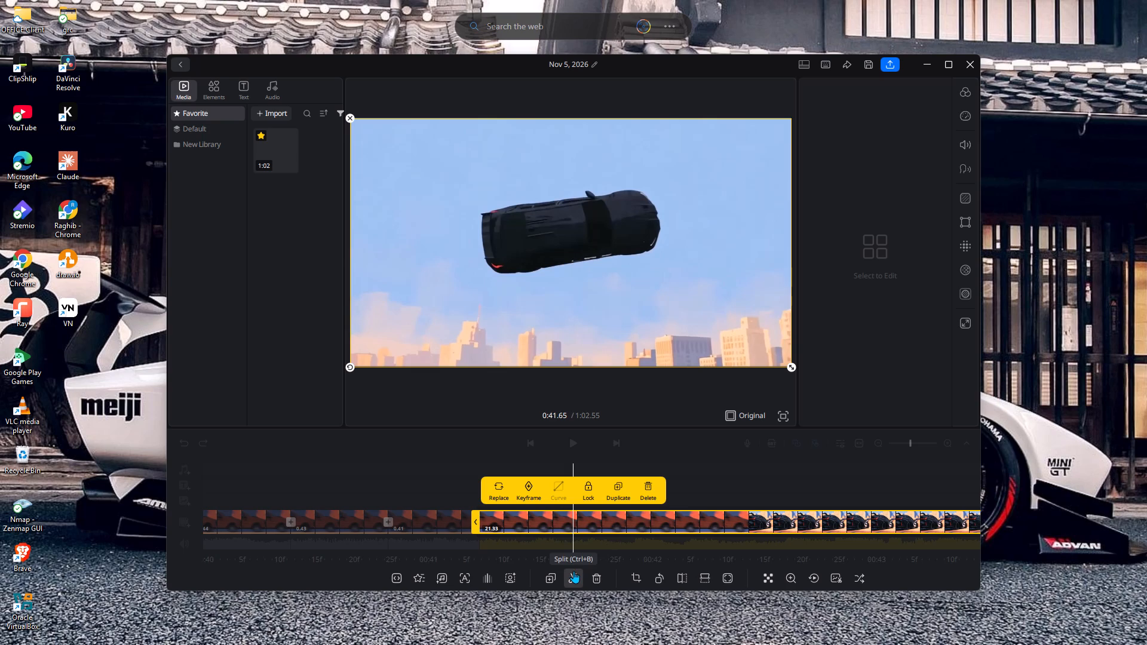
pyautogui.click(667, 520)
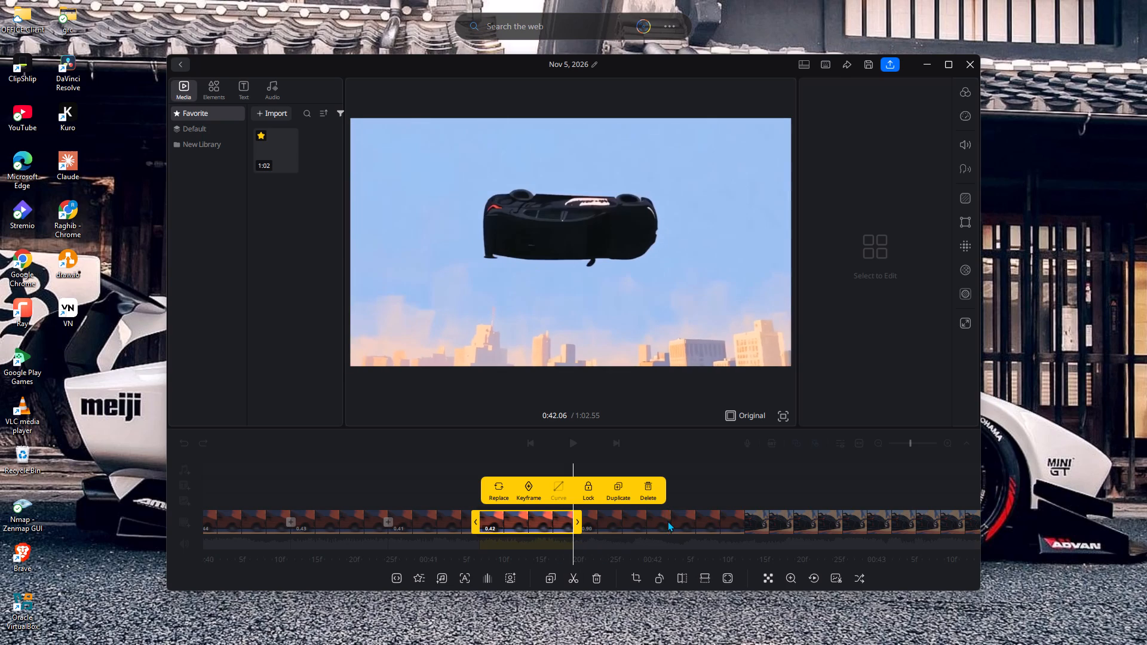
pyautogui.click(571, 579)
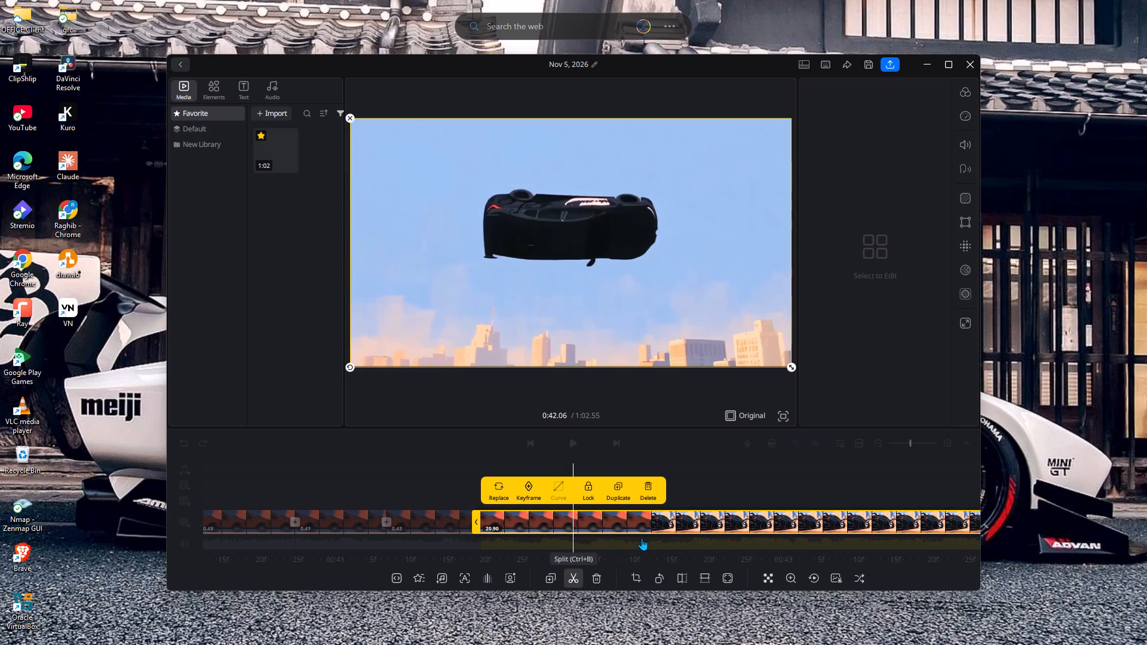
pyautogui.click(664, 522)
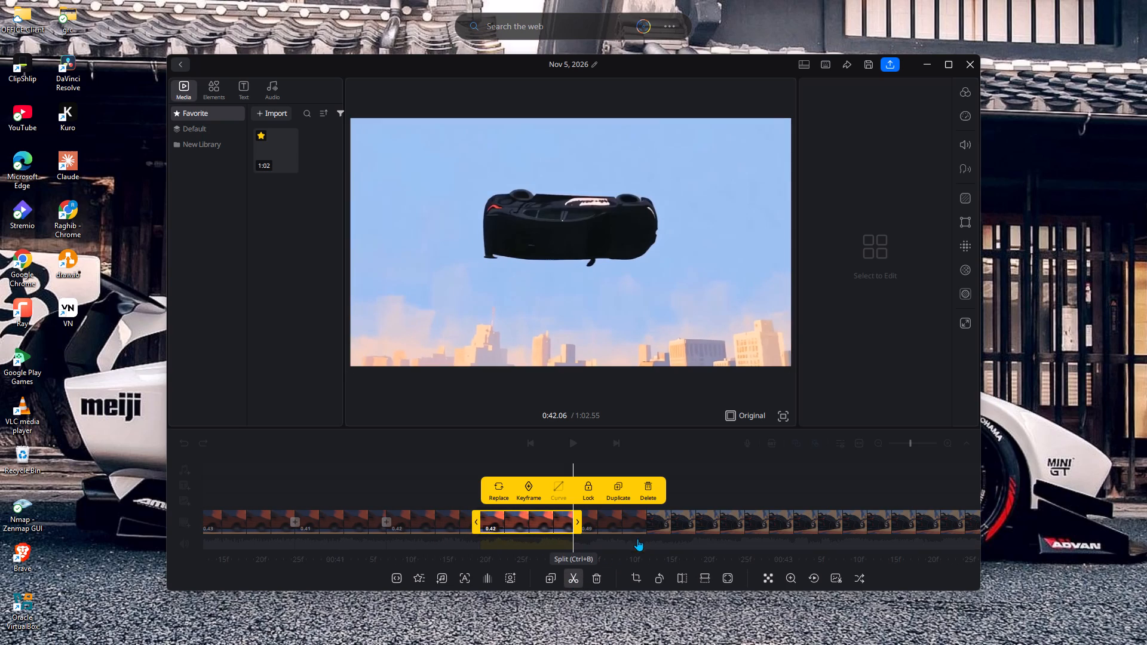
pyautogui.click(573, 579)
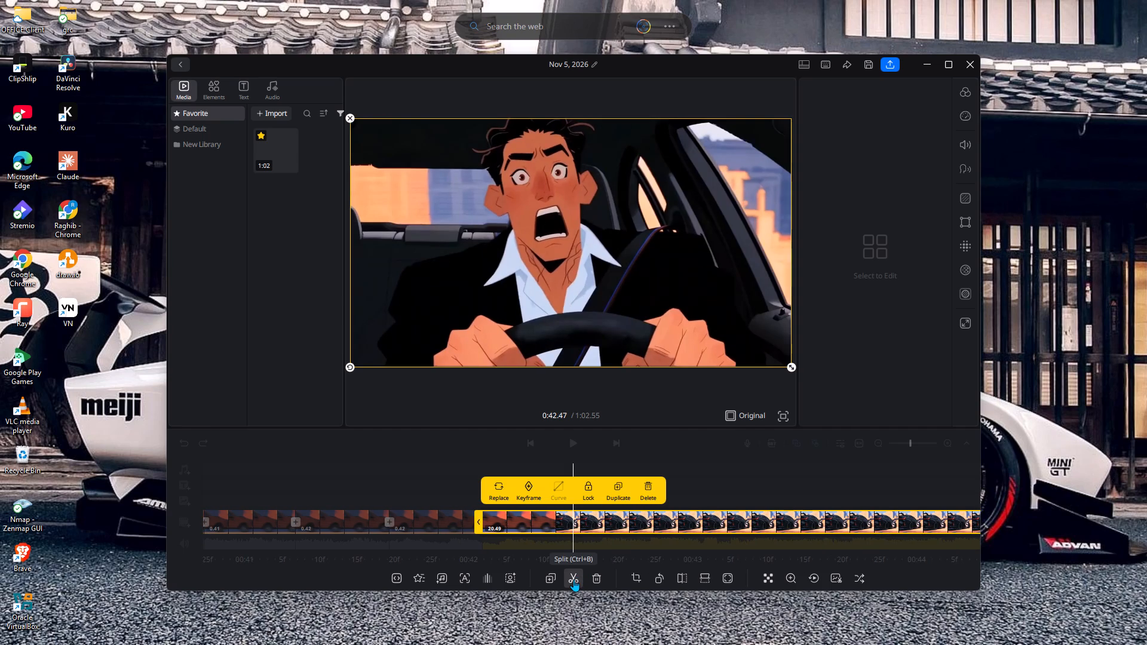
pyautogui.click(668, 521)
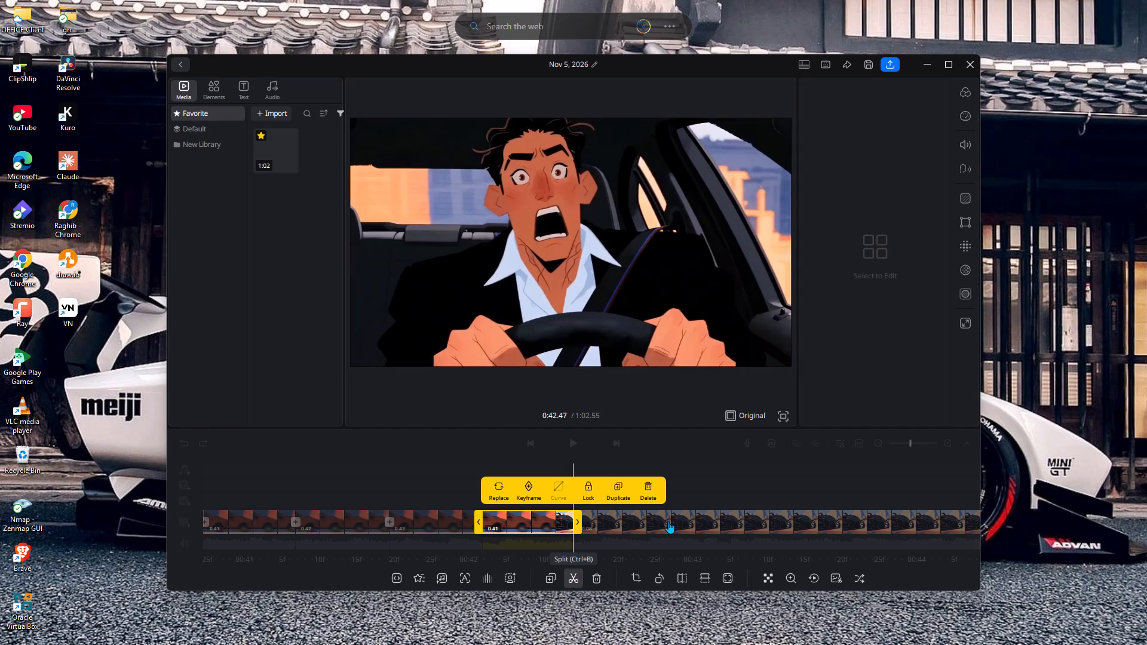
pyautogui.click(572, 578)
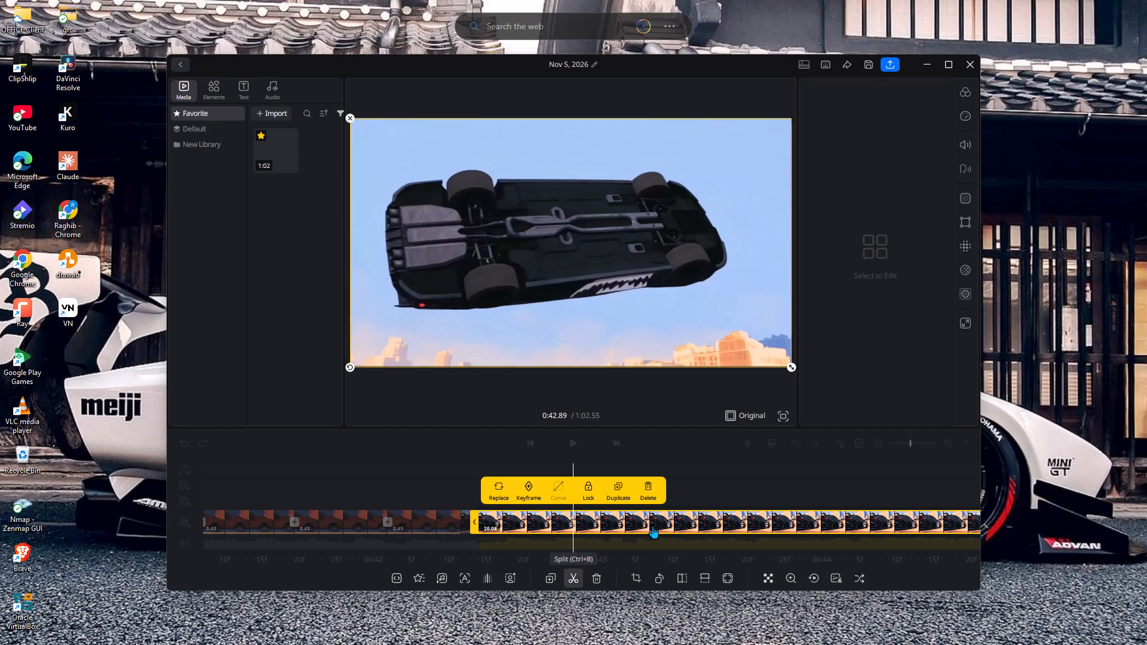
# Split the remaining footage at about 0:43.31, 0:43.73, 0:44.15 and 0:44.56.
pyautogui.click(668, 519)
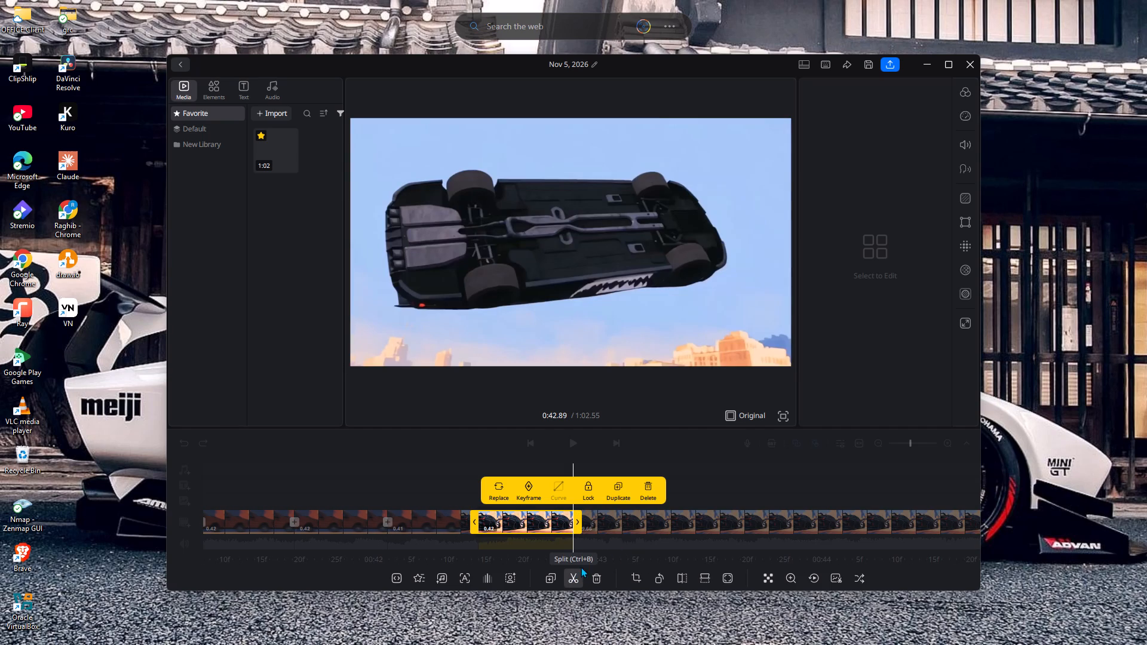
pyautogui.click(574, 578)
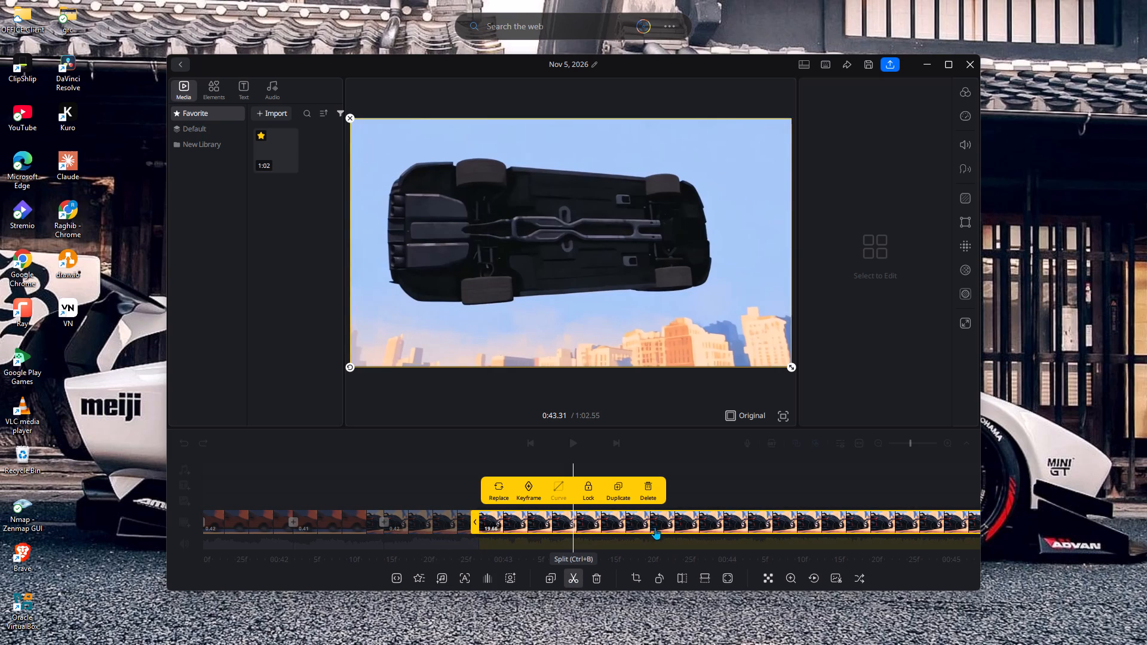
pyautogui.click(666, 522)
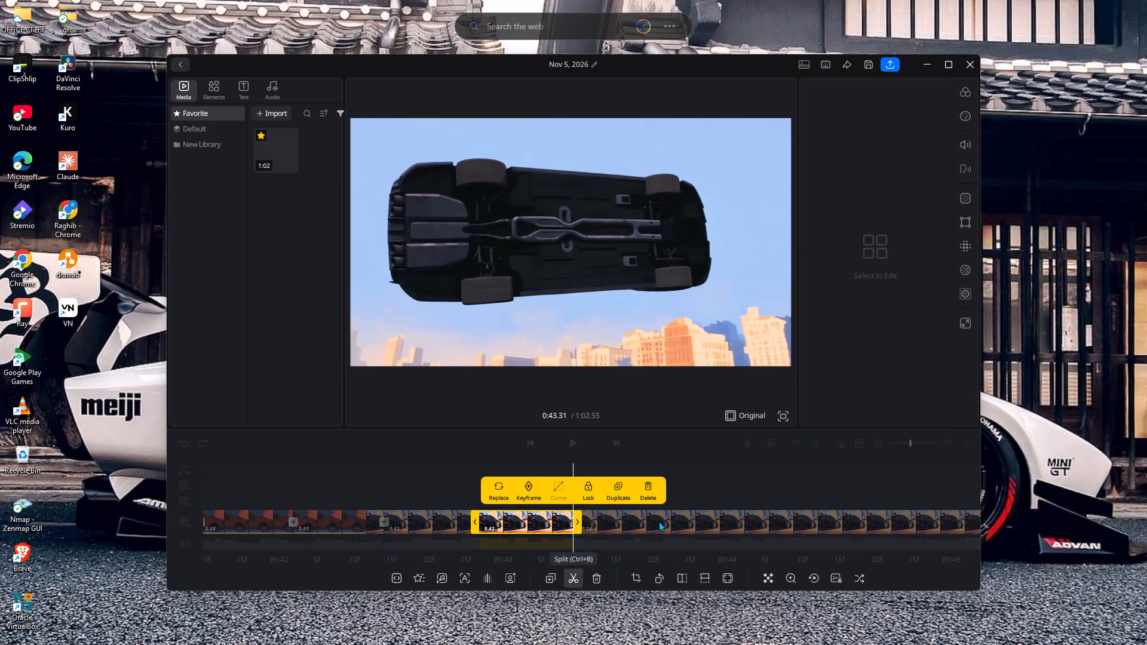
pyautogui.click(576, 576)
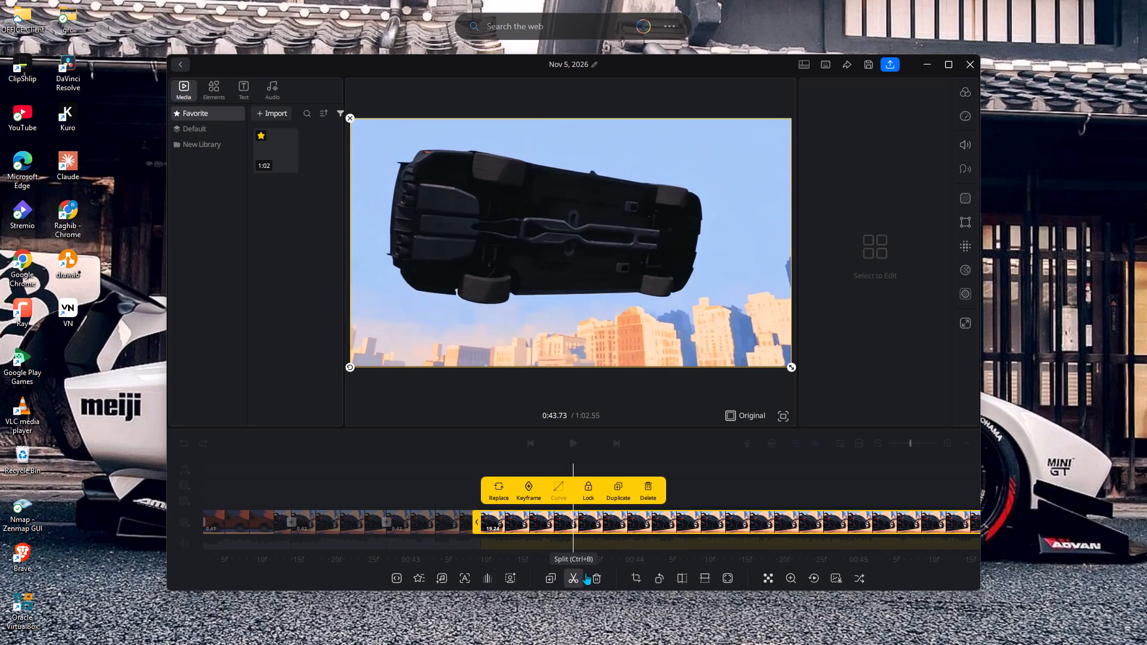
pyautogui.click(668, 523)
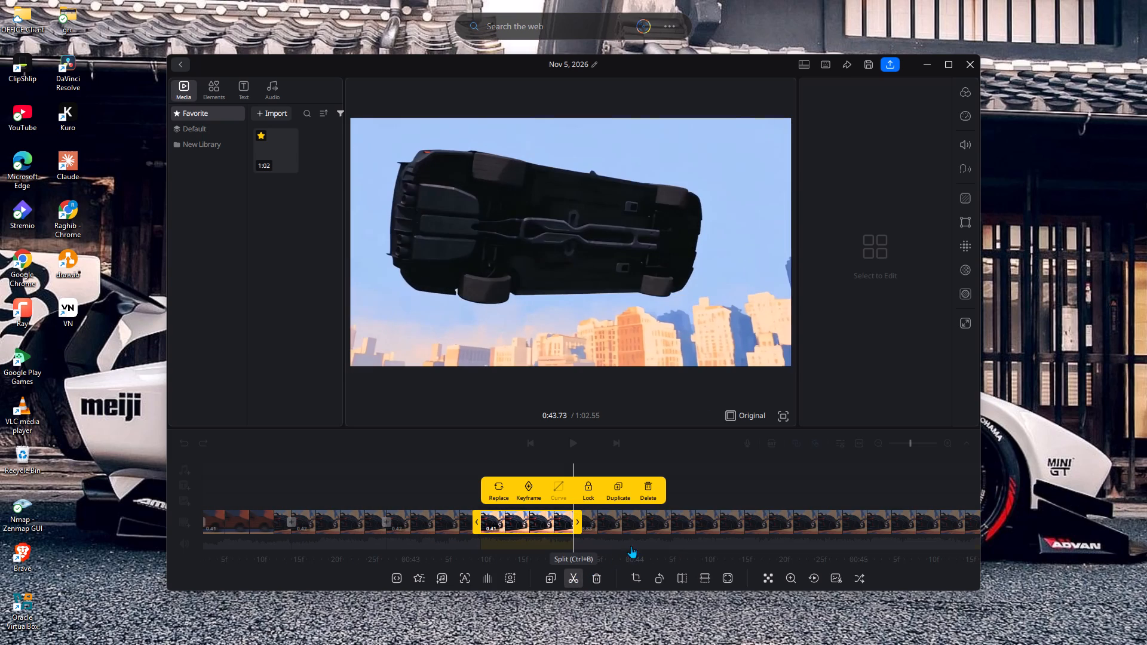
pyautogui.click(572, 581)
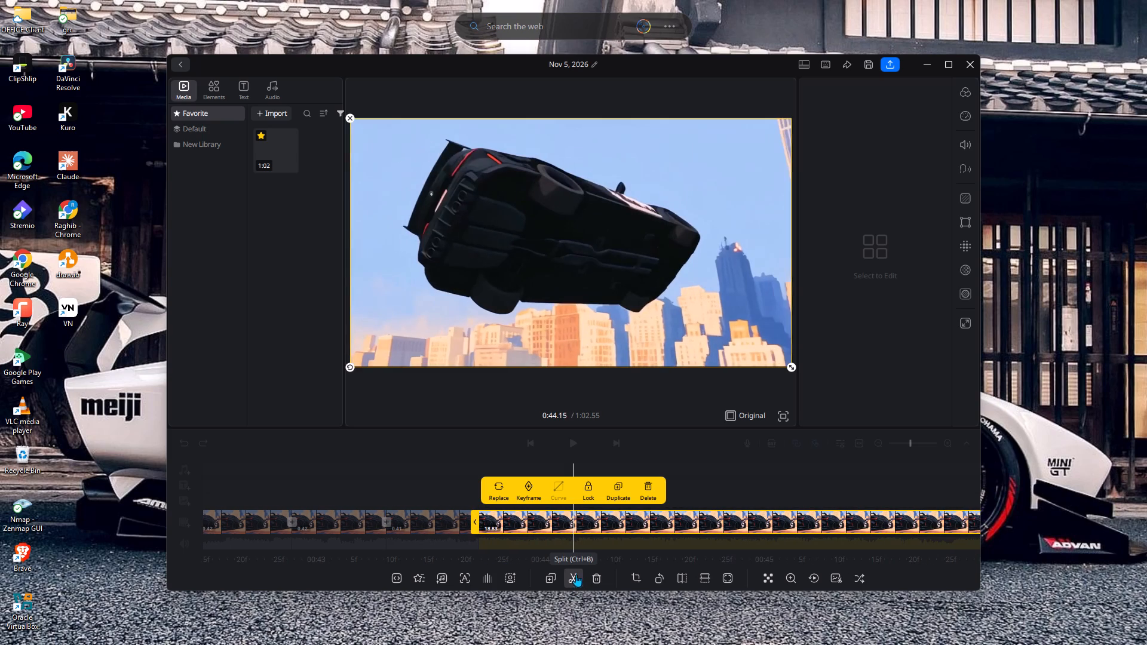
pyautogui.click(665, 523)
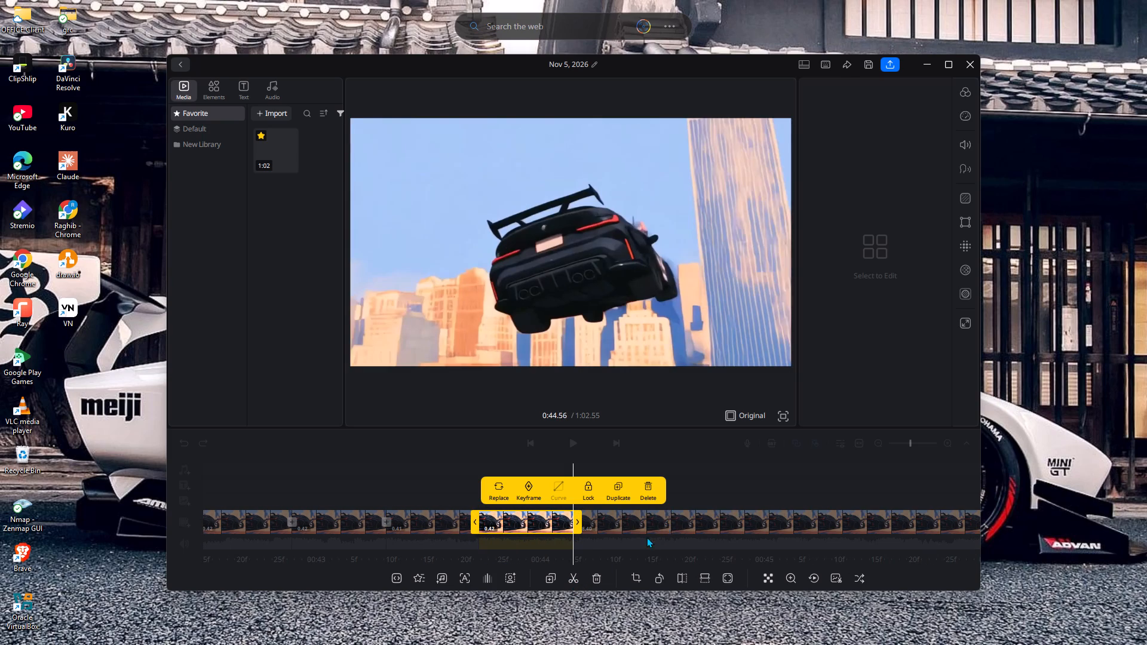
pyautogui.click(575, 575)
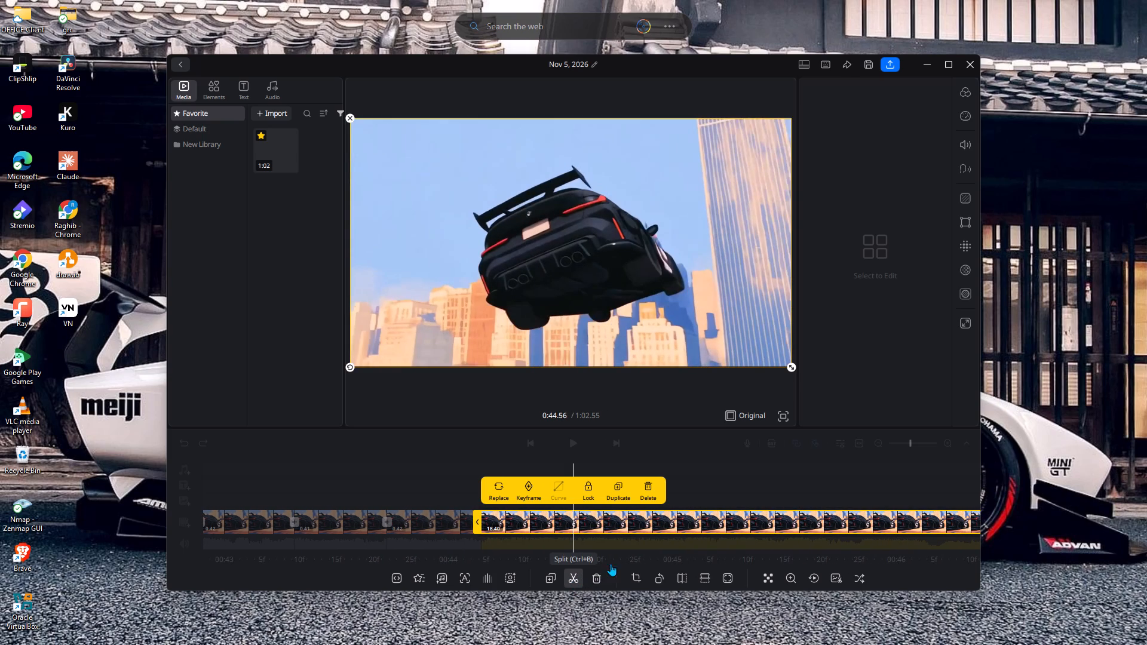
# Split the remaining footage at about 0:44.97, 0:45.37, 0:45.81 and 0:46.24.
pyautogui.click(665, 523)
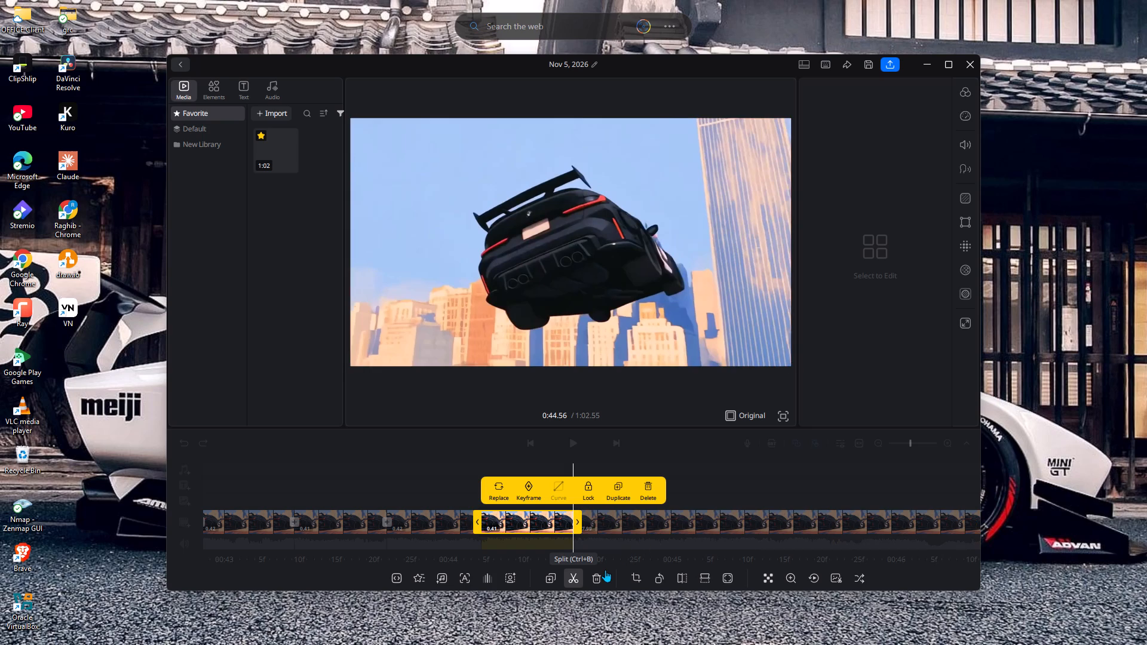
pyautogui.click(575, 580)
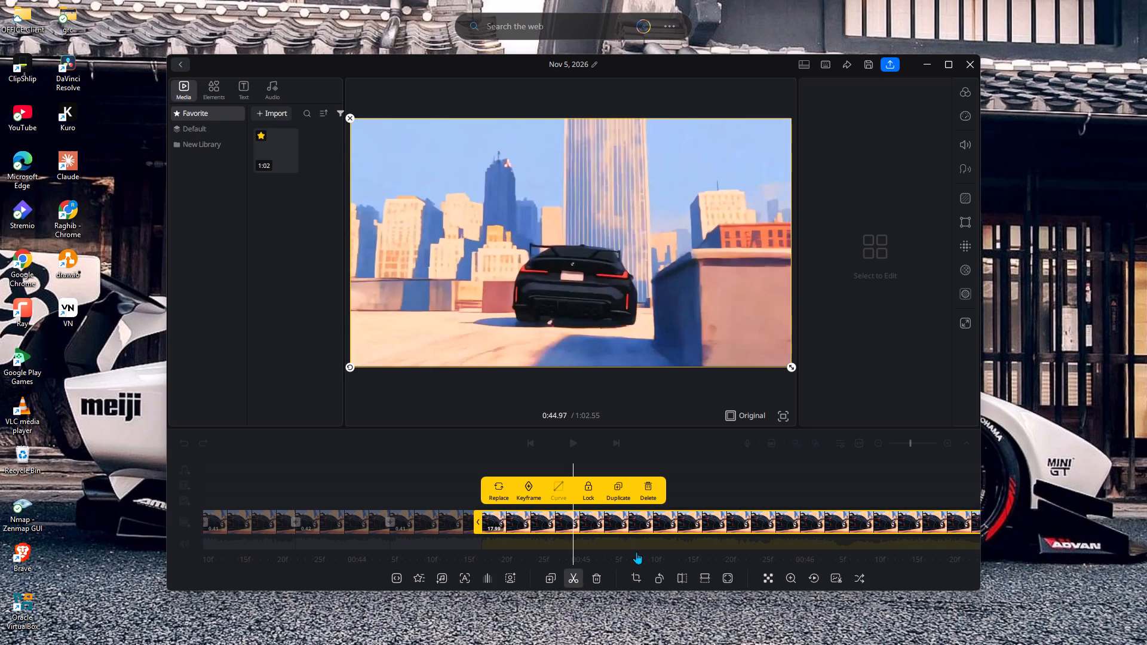
pyautogui.click(664, 522)
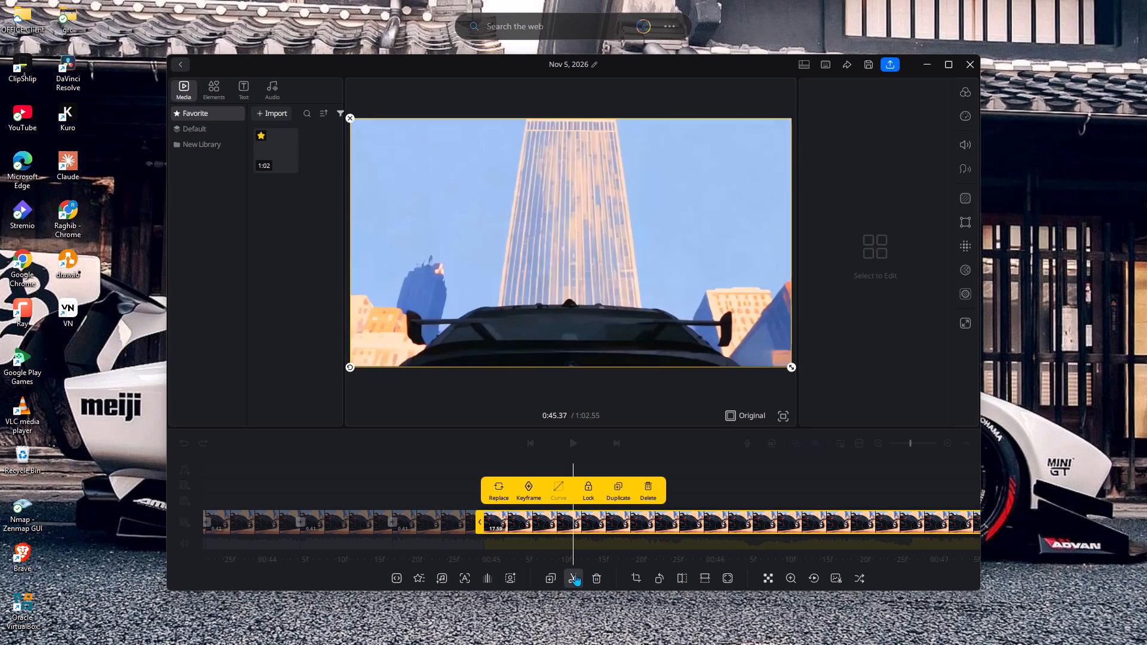
pyautogui.click(575, 574)
pyautogui.click(673, 518)
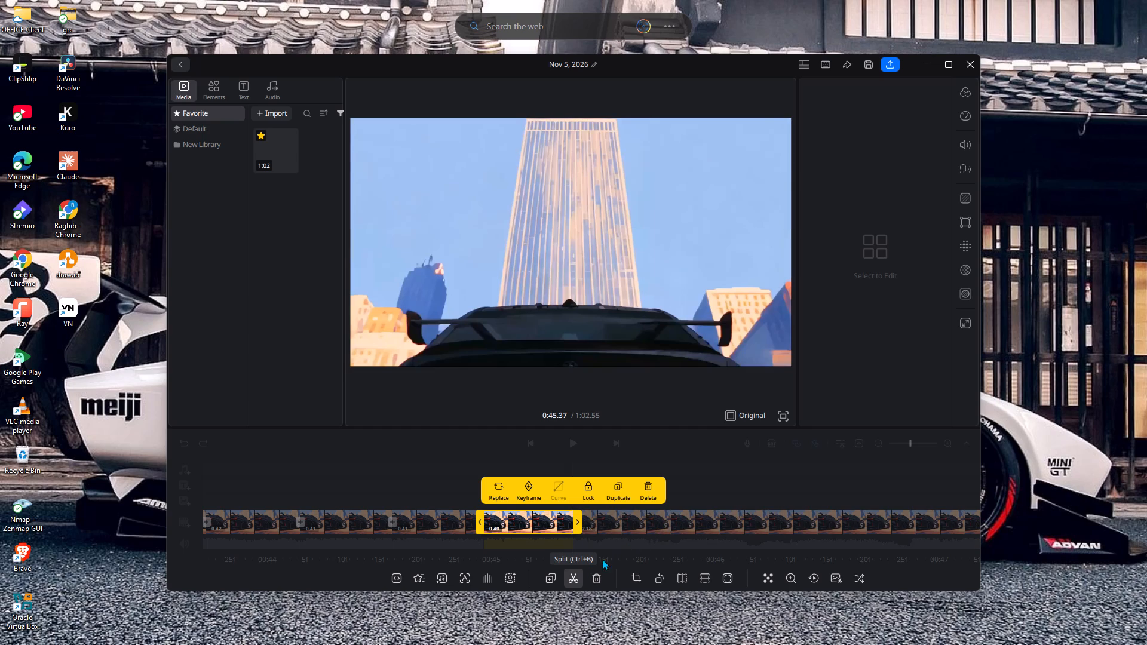
pyautogui.click(575, 577)
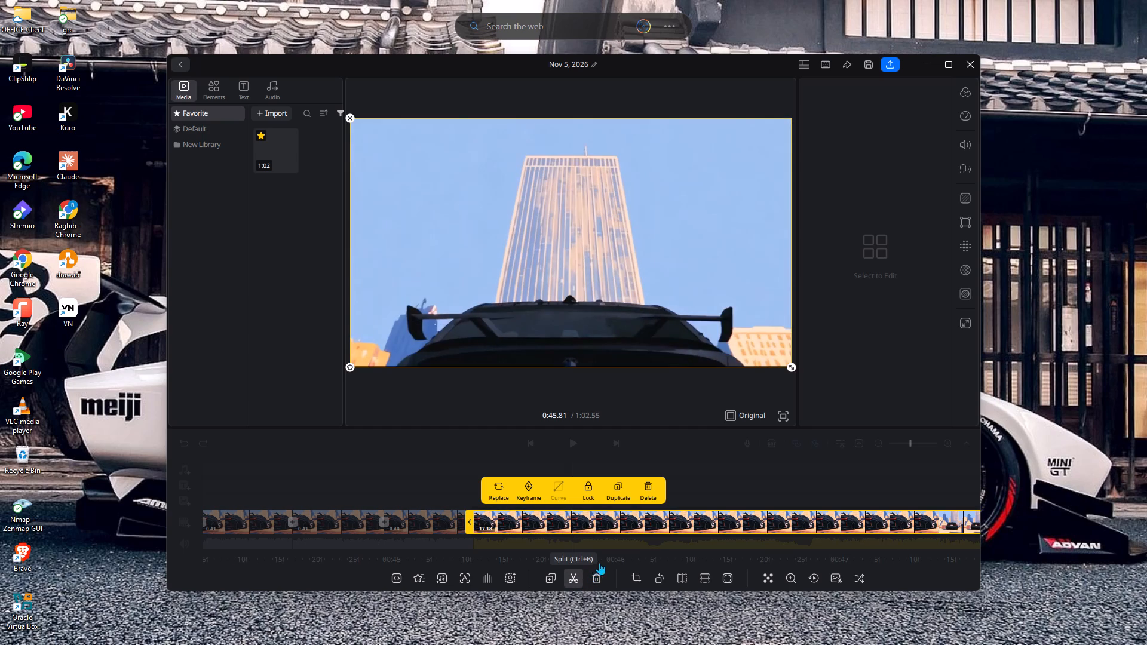
pyautogui.click(668, 520)
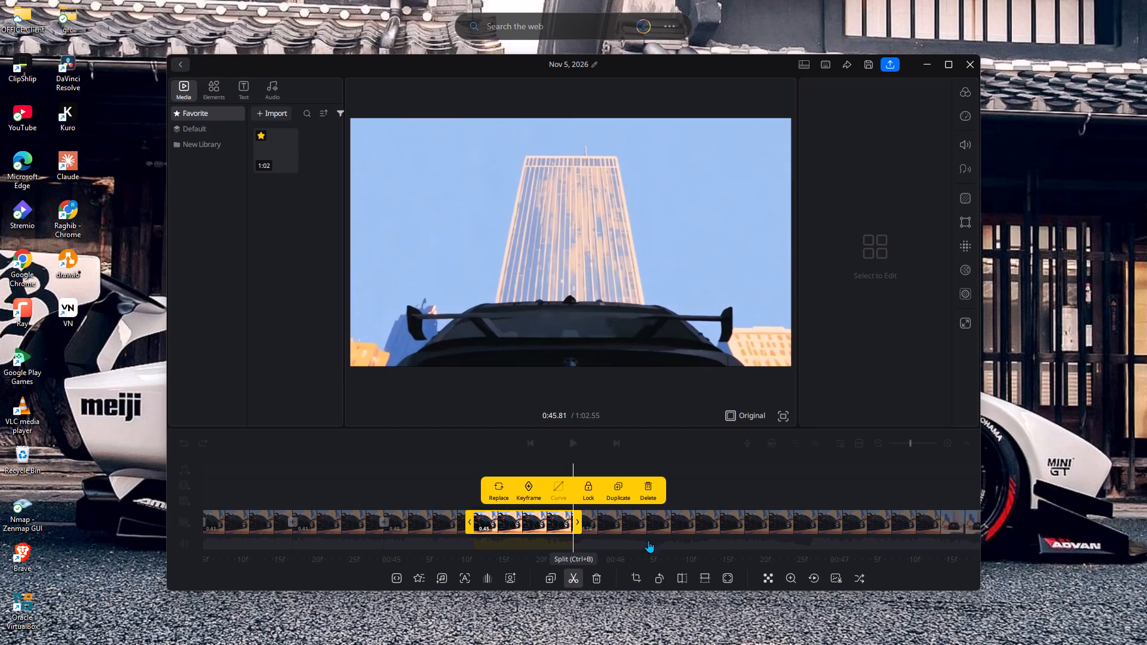
pyautogui.click(576, 578)
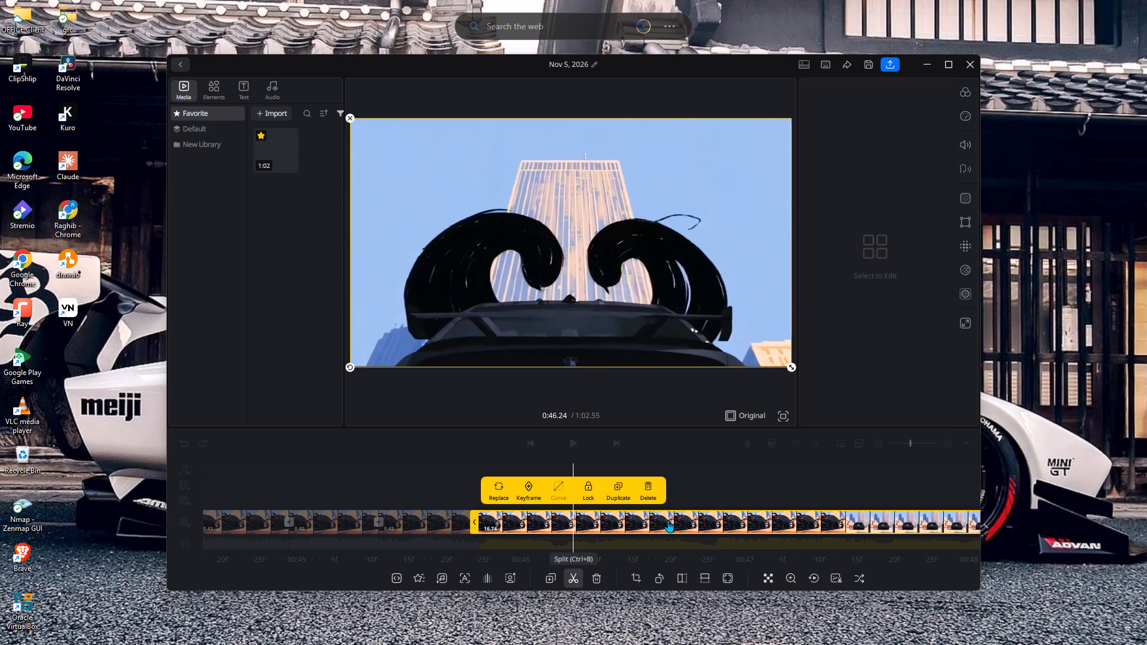
# Split the remaining footage at about 0:46.69, 0:47.09, 0:47.51 and 0:47.95.
pyautogui.click(676, 526)
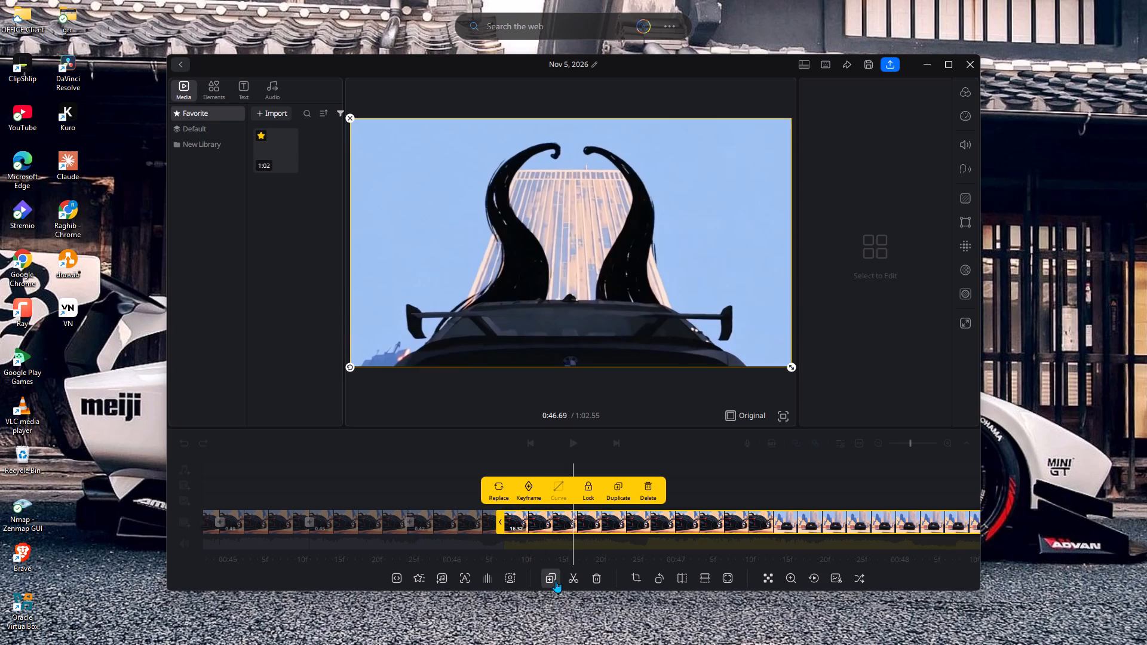
pyautogui.click(574, 575)
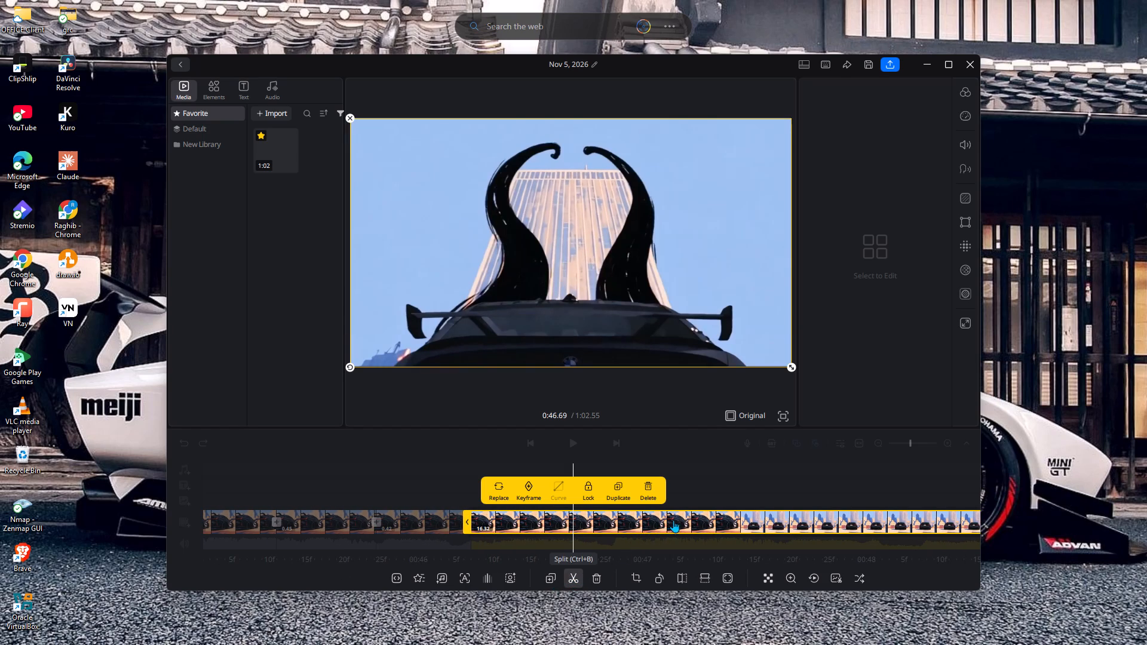
pyautogui.click(663, 527)
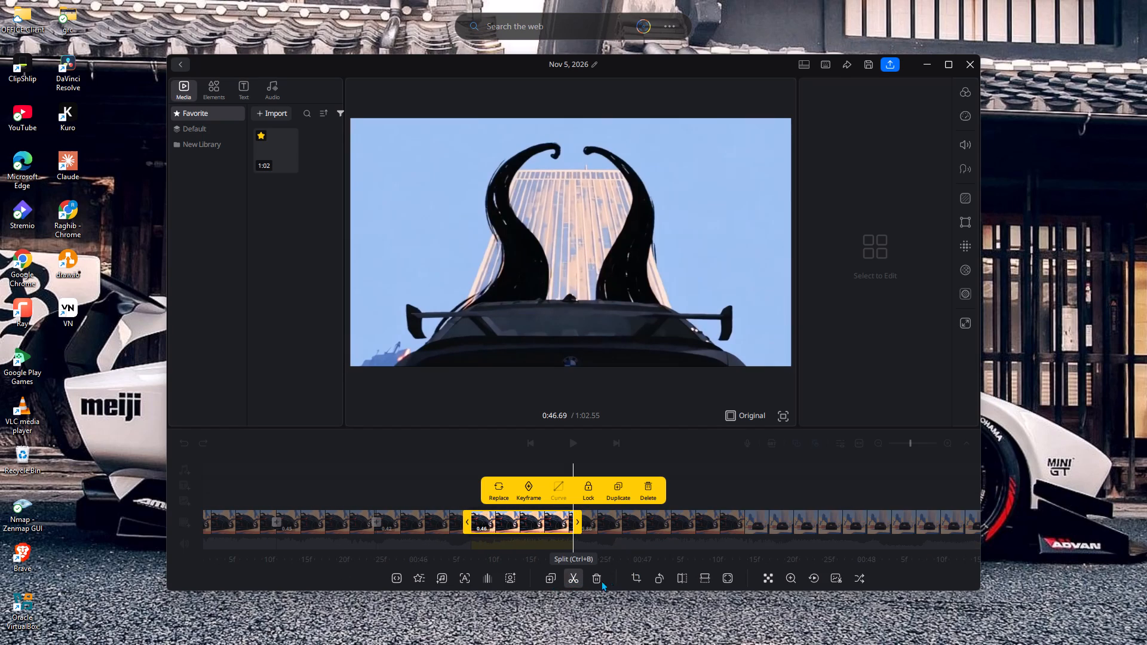
pyautogui.click(575, 580)
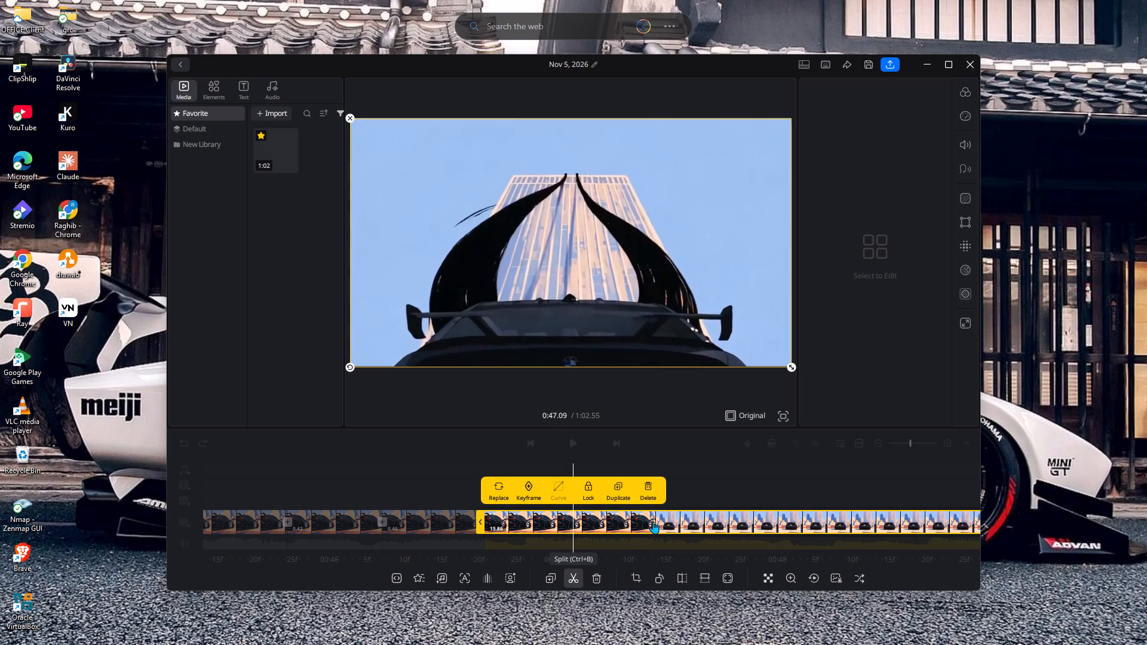
pyautogui.click(668, 520)
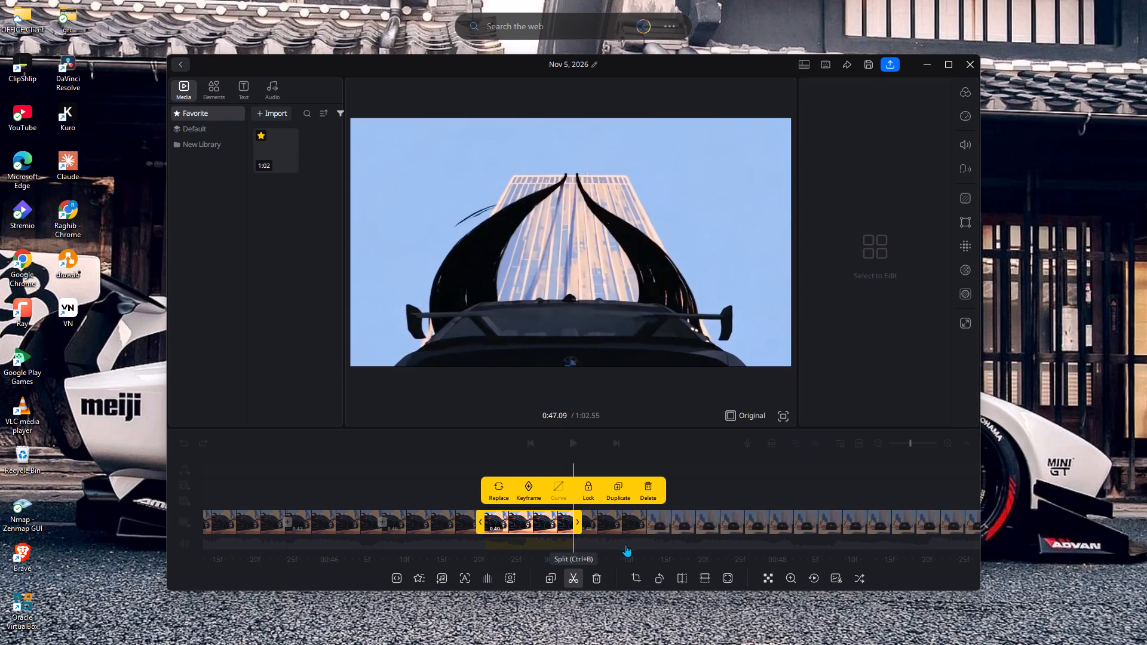
pyautogui.click(572, 575)
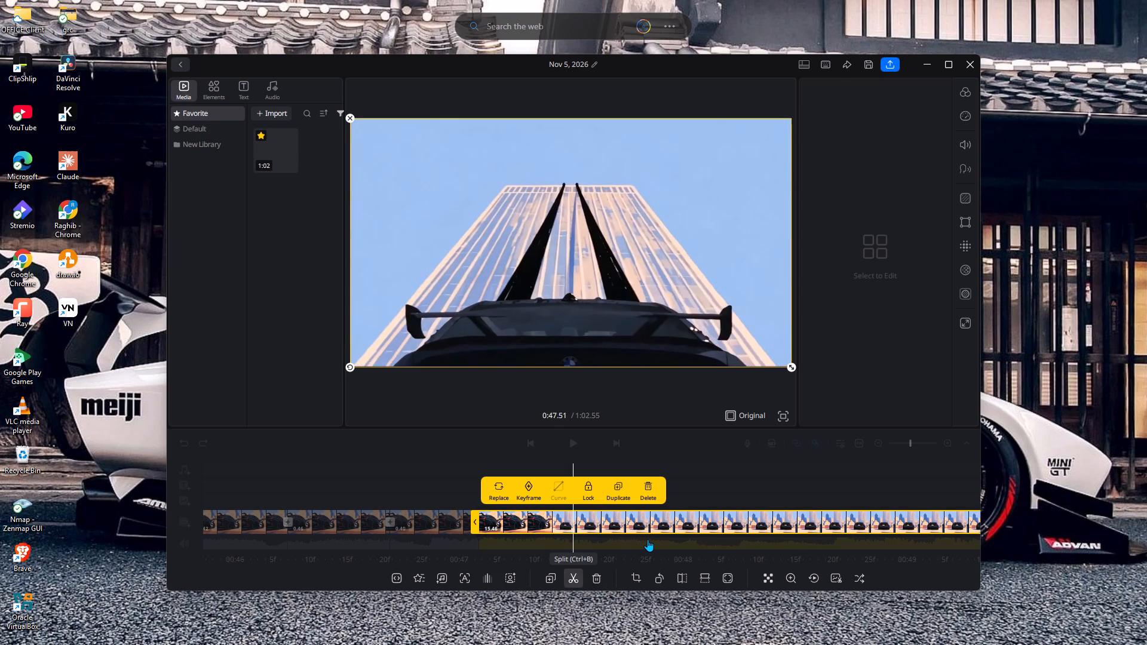
pyautogui.click(671, 520)
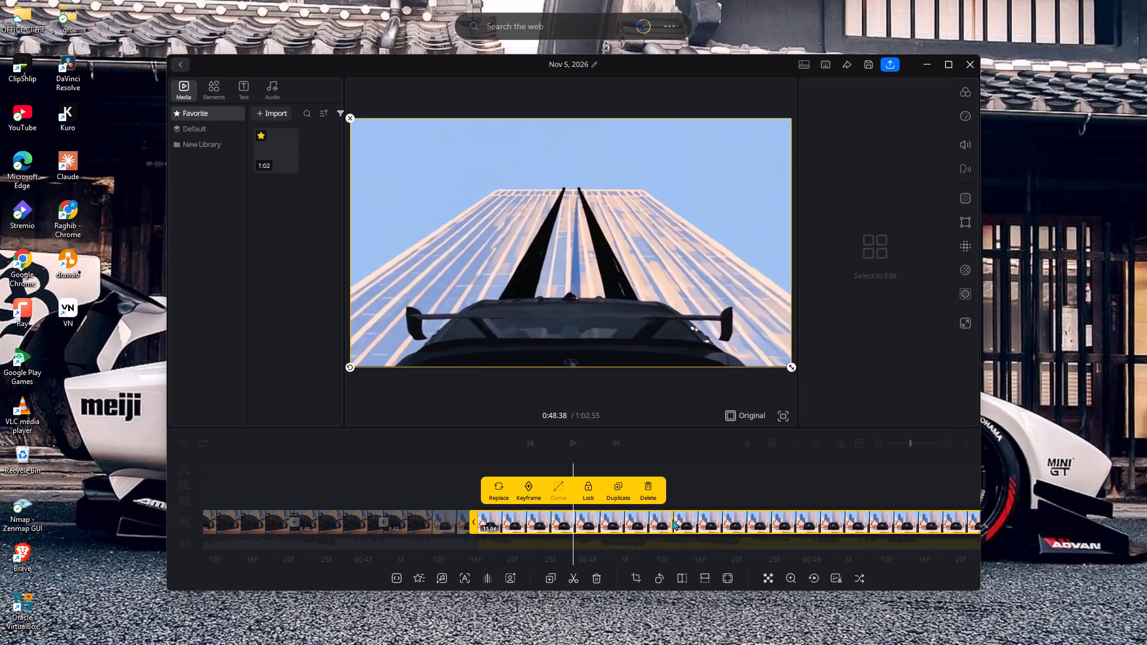
pyautogui.click(574, 575)
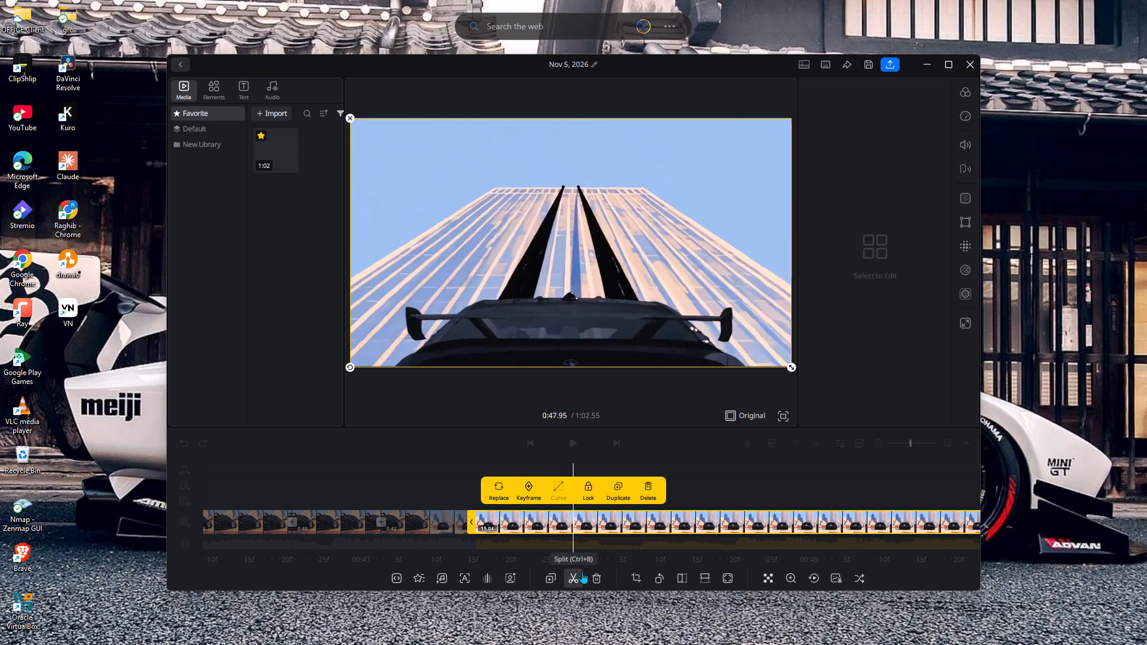
# Split the remaining footage at about 0:48.34, 0:48.75, 0:49.15 and 0:49.55.
pyautogui.click(661, 520)
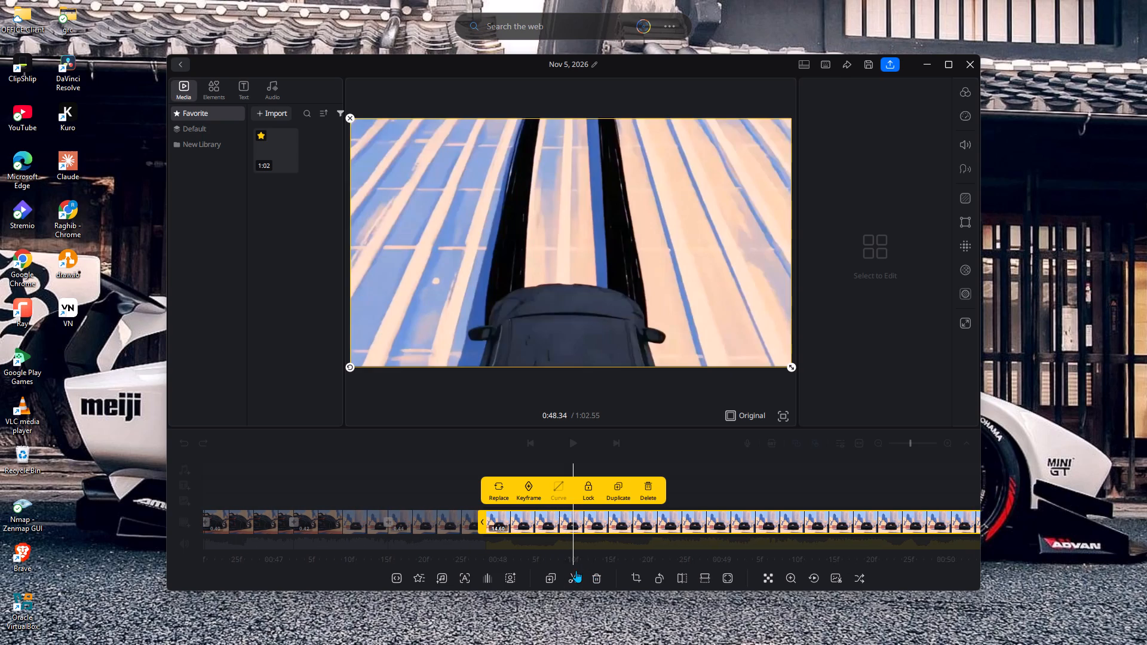
pyautogui.click(573, 573)
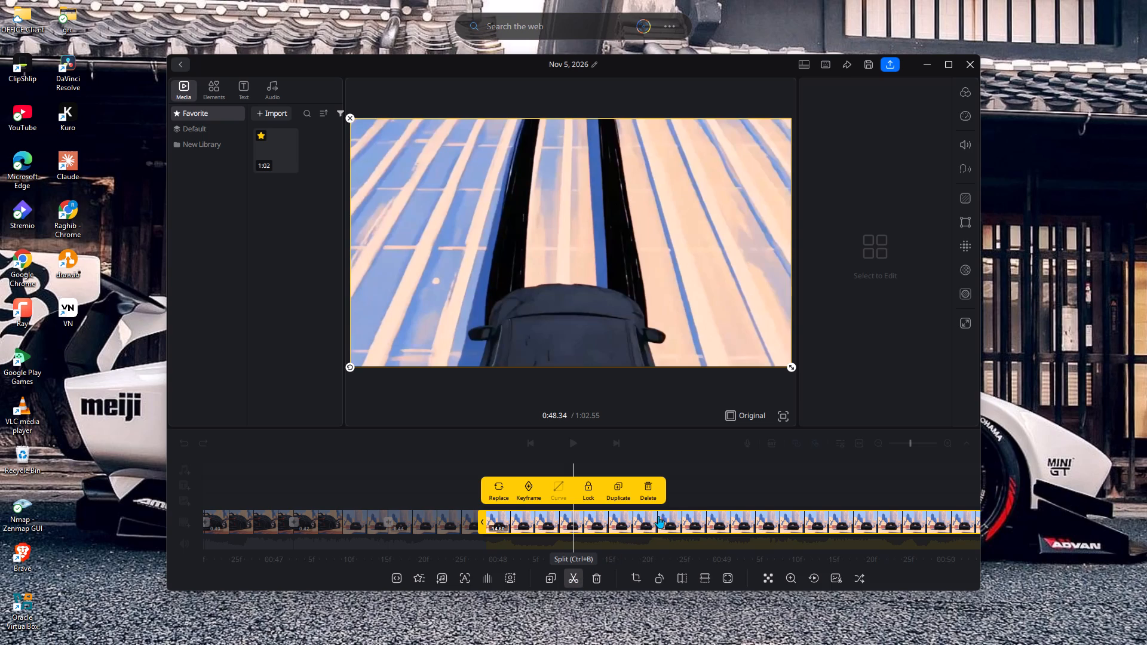
pyautogui.click(665, 519)
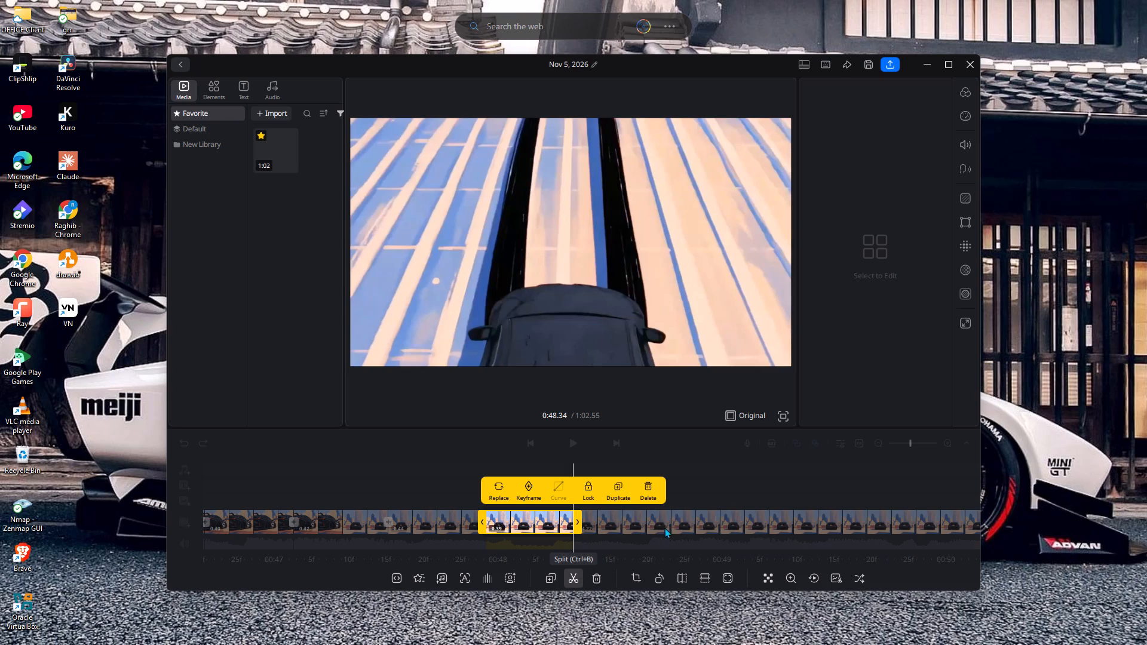
pyautogui.click(576, 578)
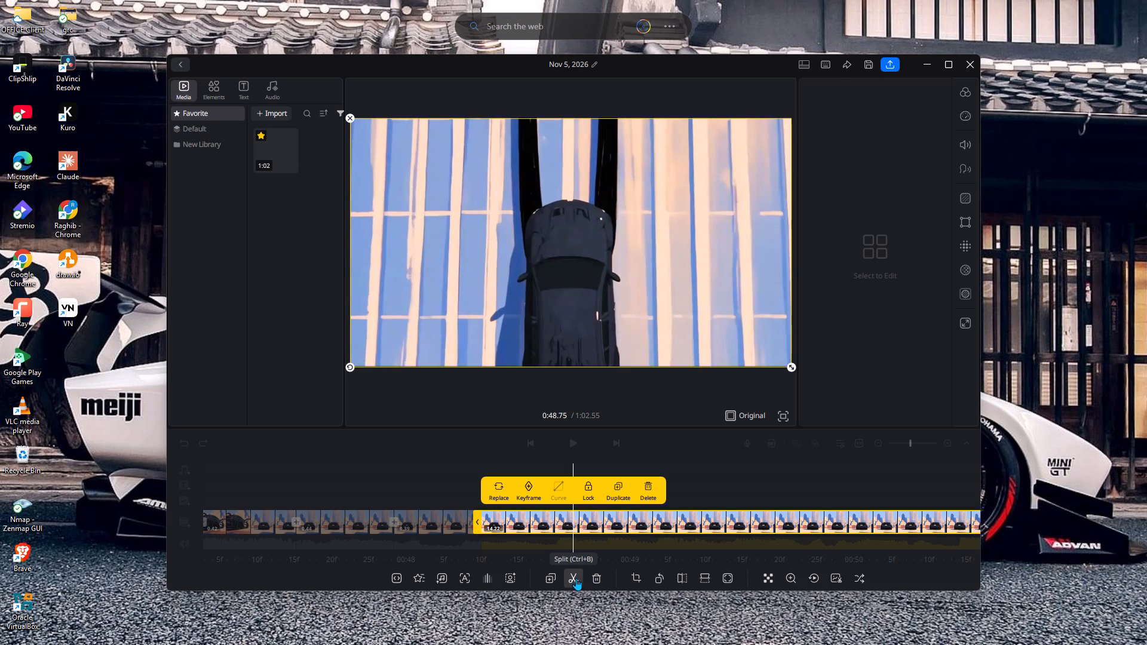
pyautogui.click(664, 521)
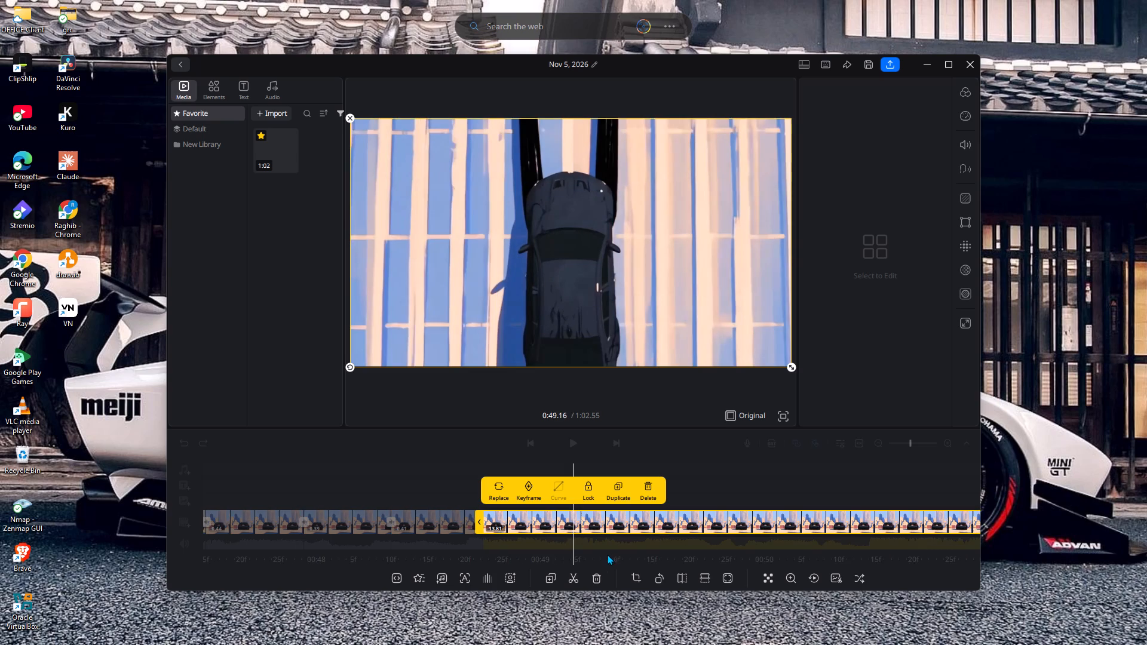
pyautogui.click(576, 576)
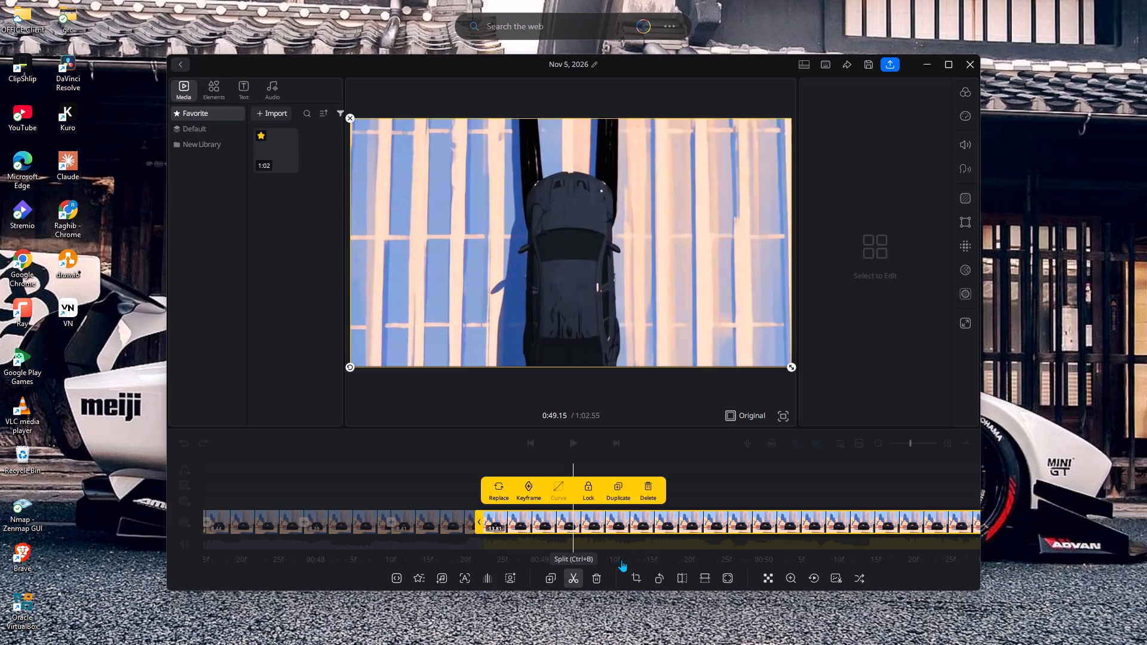
pyautogui.click(664, 520)
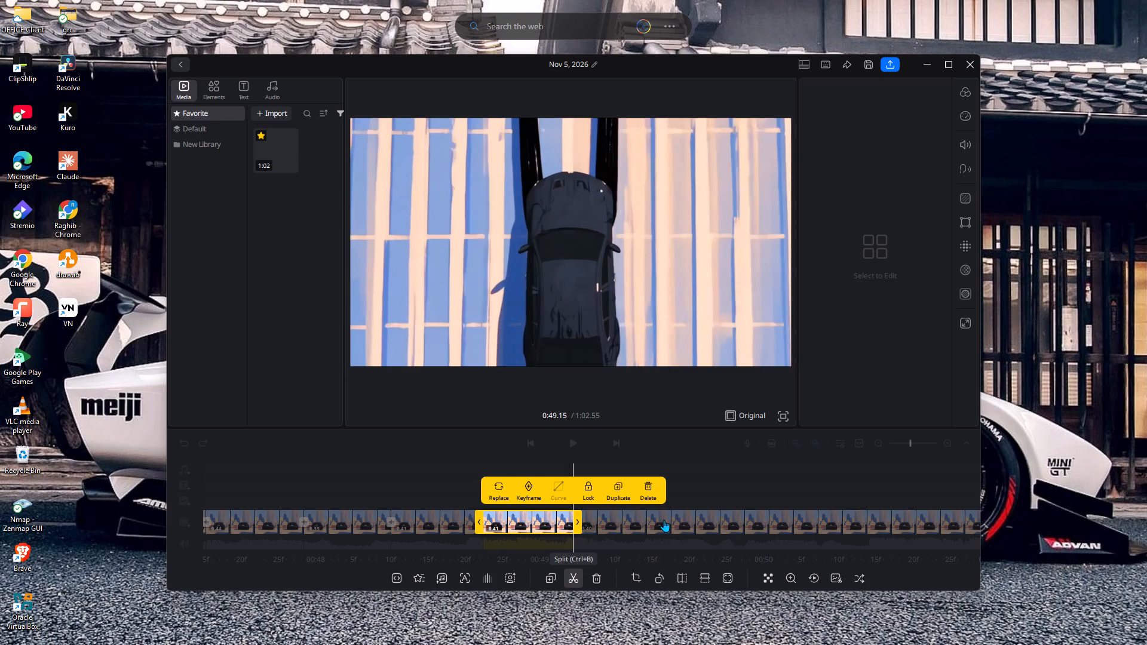
pyautogui.click(574, 576)
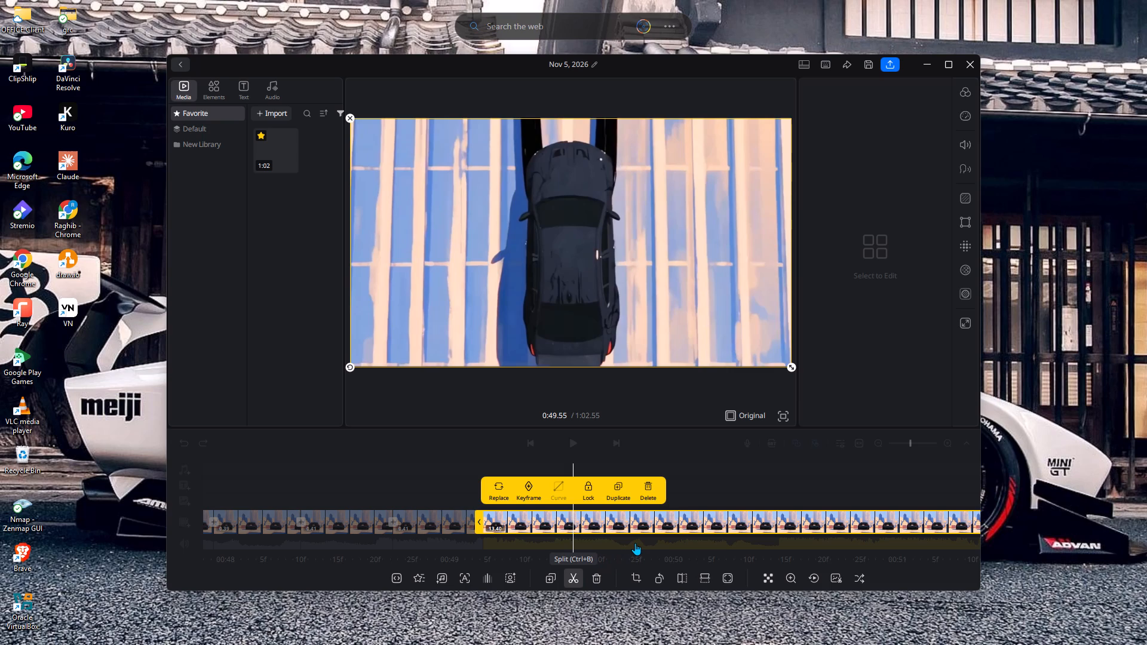
# Split the remaining footage at about 0:49.98, 0:50.41, 0:50.83 and 0:51.25.
pyautogui.click(670, 522)
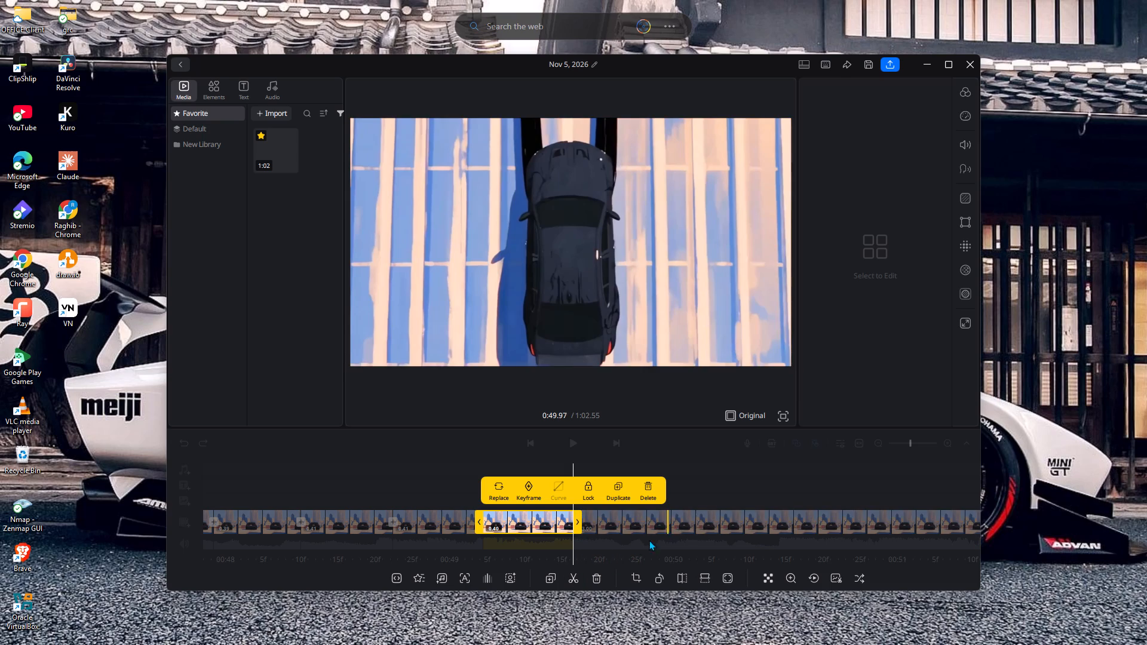
pyautogui.click(569, 575)
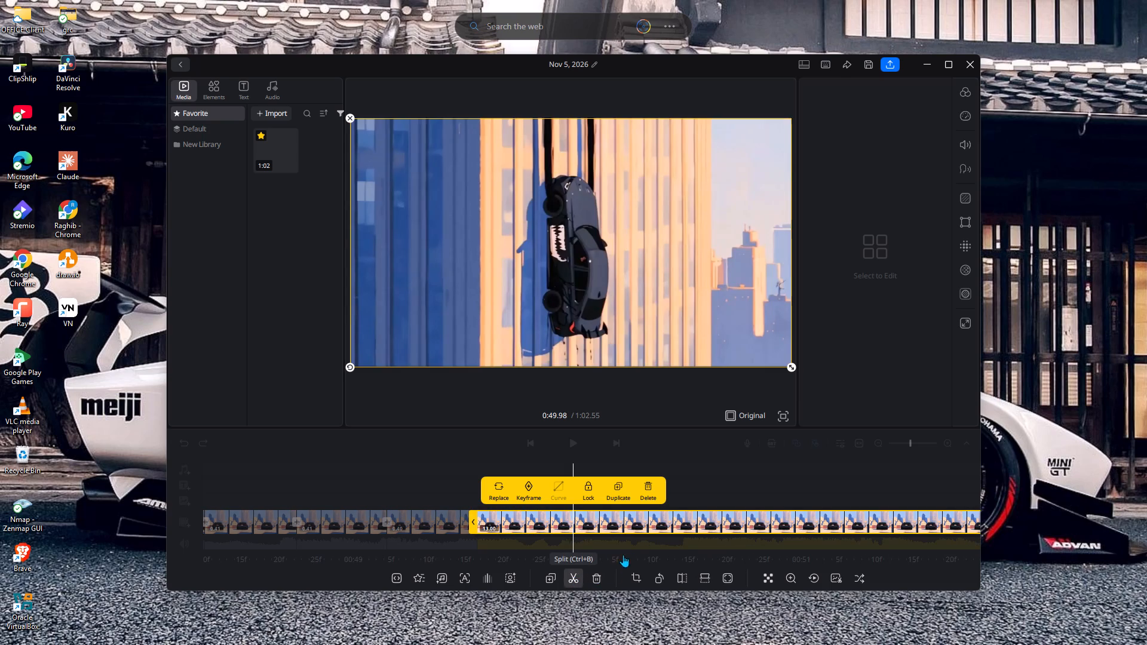
pyautogui.click(669, 524)
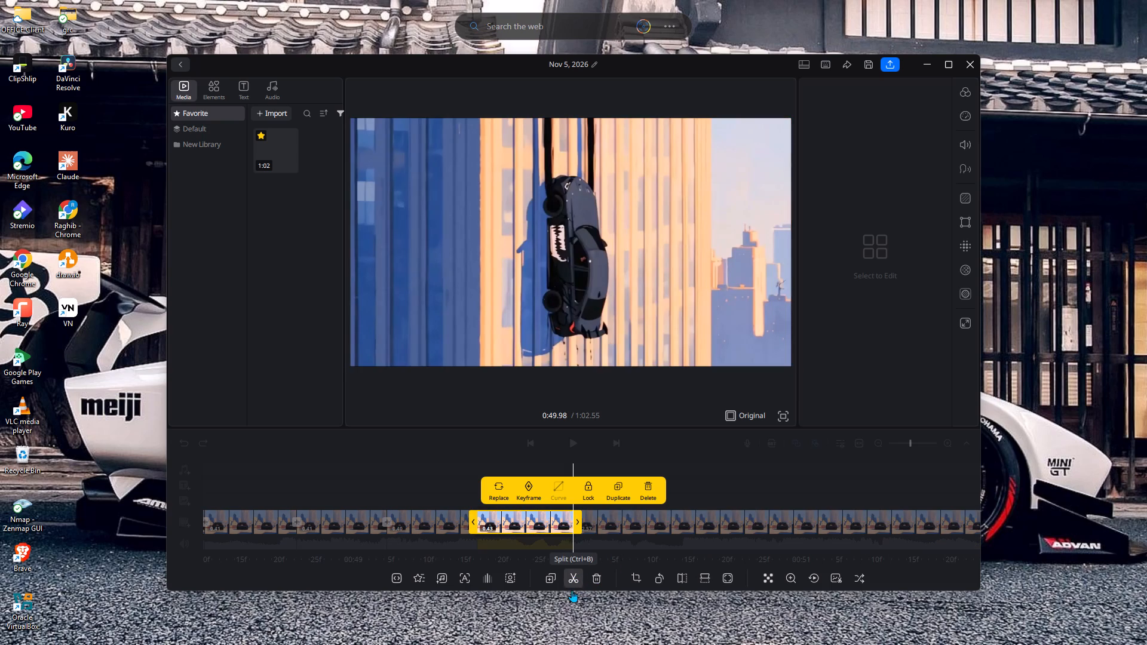
pyautogui.click(578, 576)
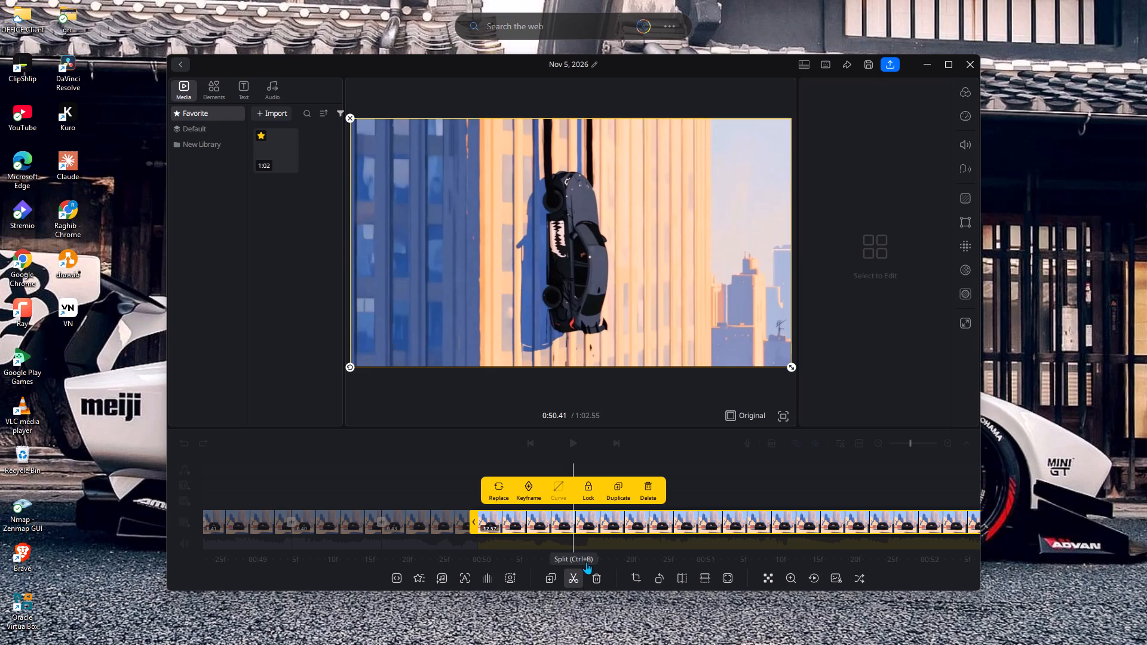
pyautogui.click(668, 520)
pyautogui.click(573, 577)
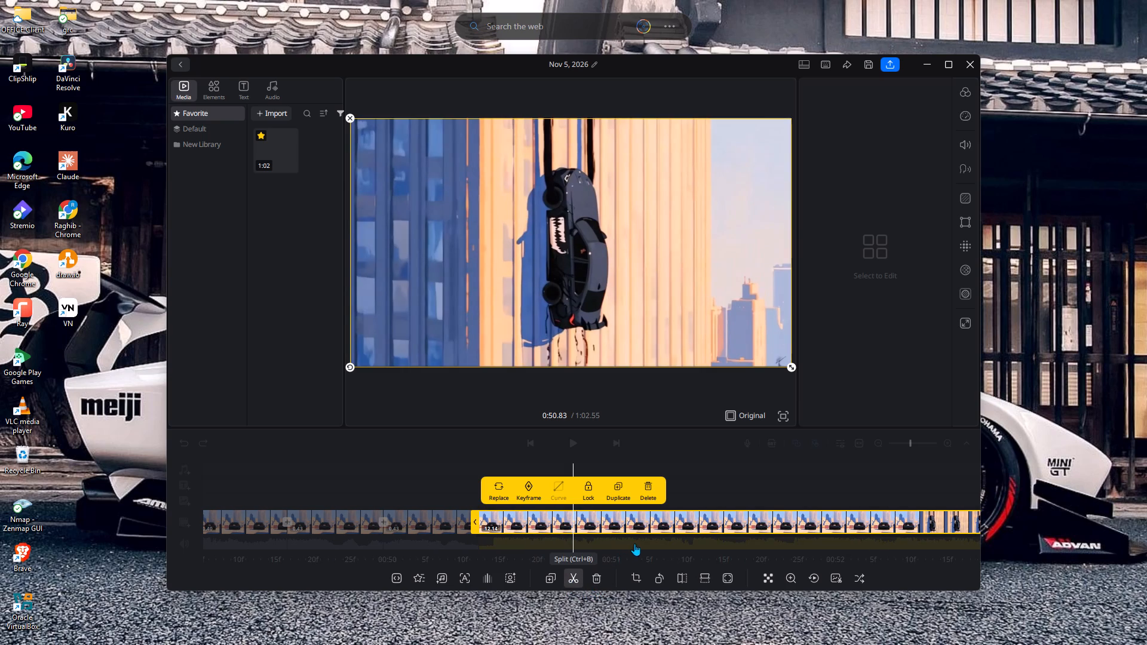
pyautogui.click(668, 521)
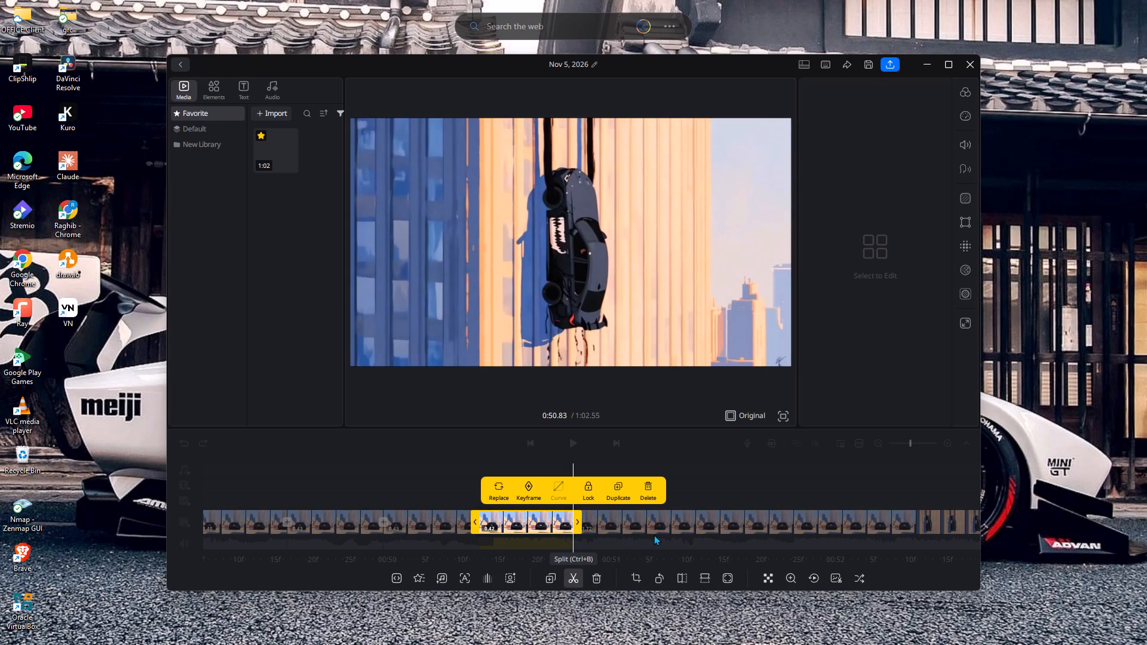
pyautogui.click(576, 579)
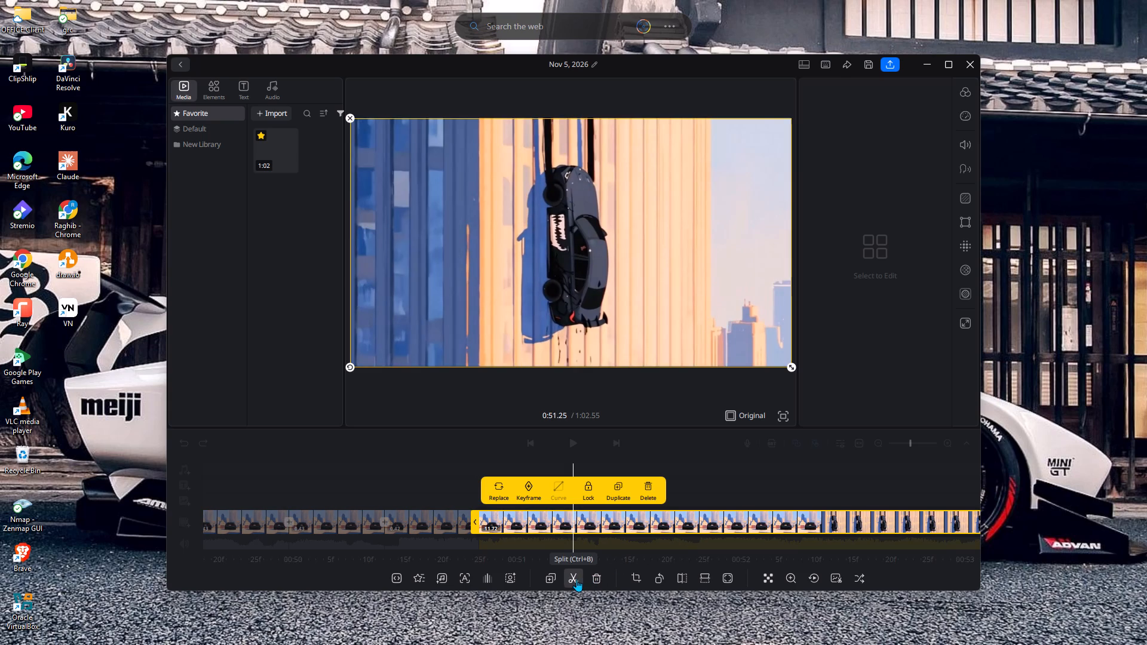
# Split the remaining footage at about 0:51.66, 0:52.10, 0:52.53 and 0:52.93.
pyautogui.click(665, 521)
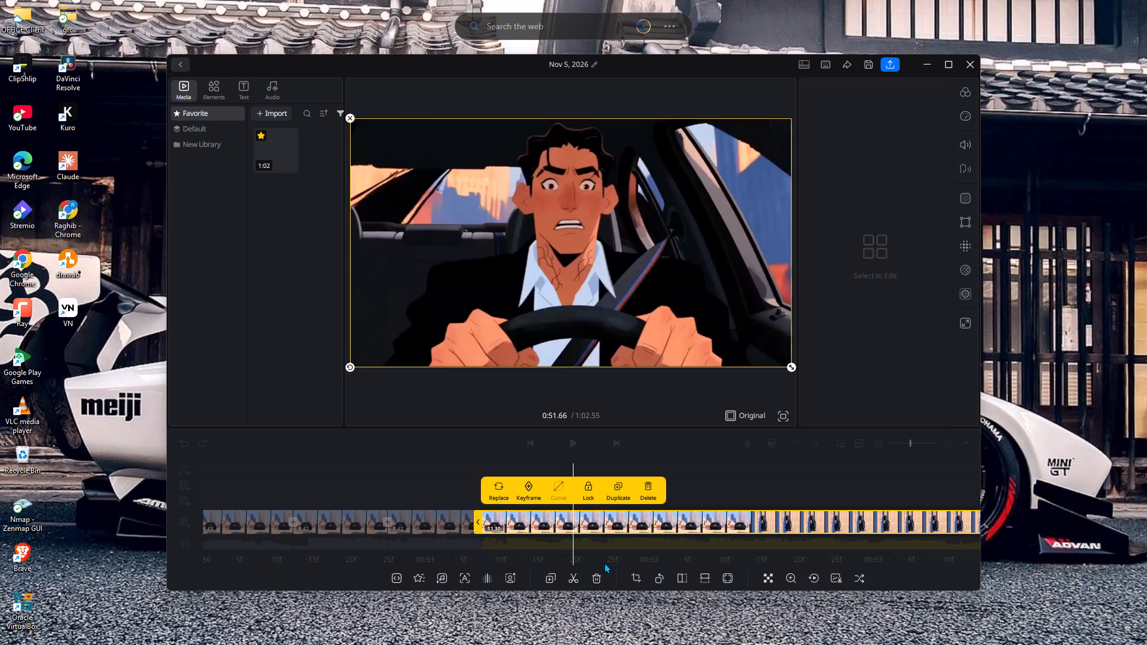
pyautogui.click(572, 580)
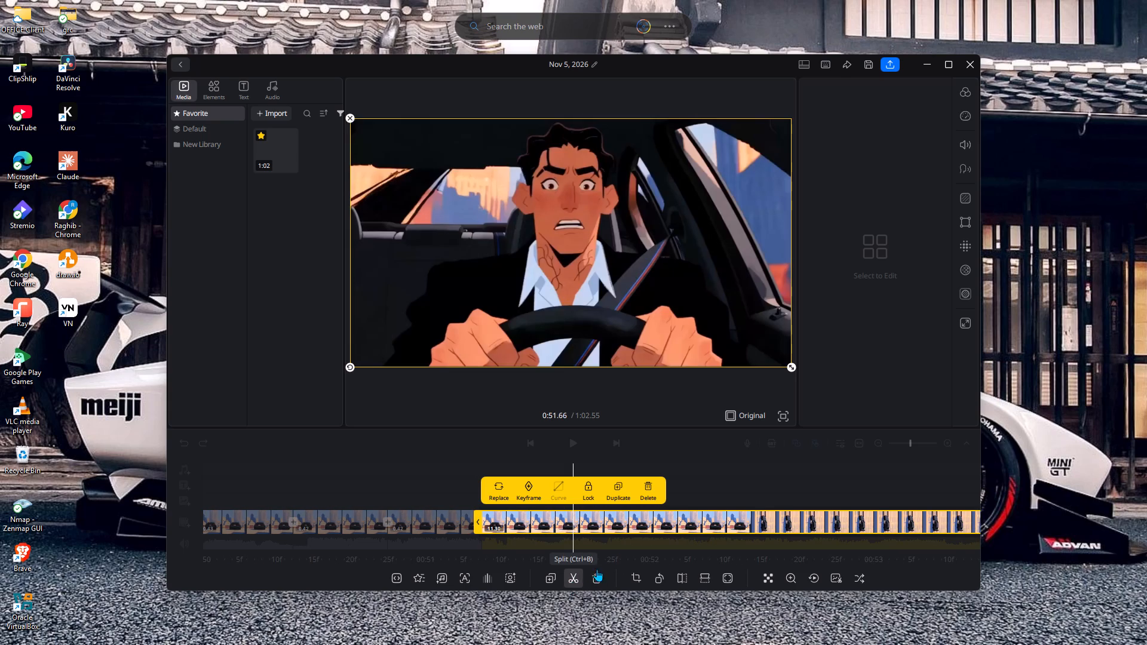
pyautogui.click(673, 520)
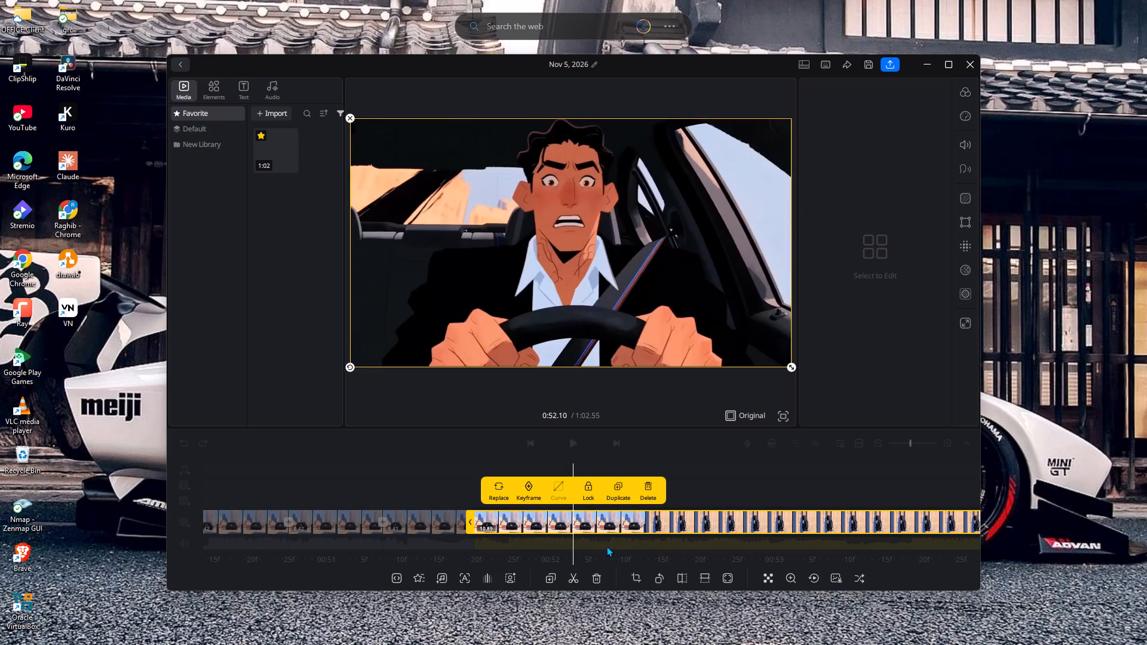
pyautogui.click(569, 578)
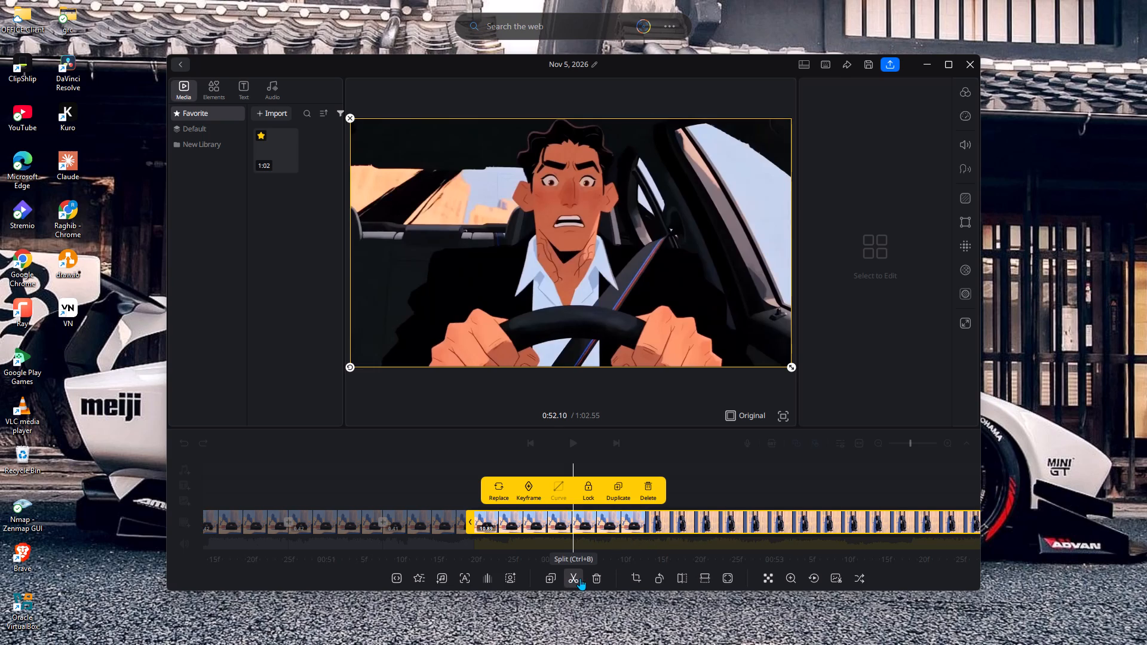
pyautogui.click(668, 523)
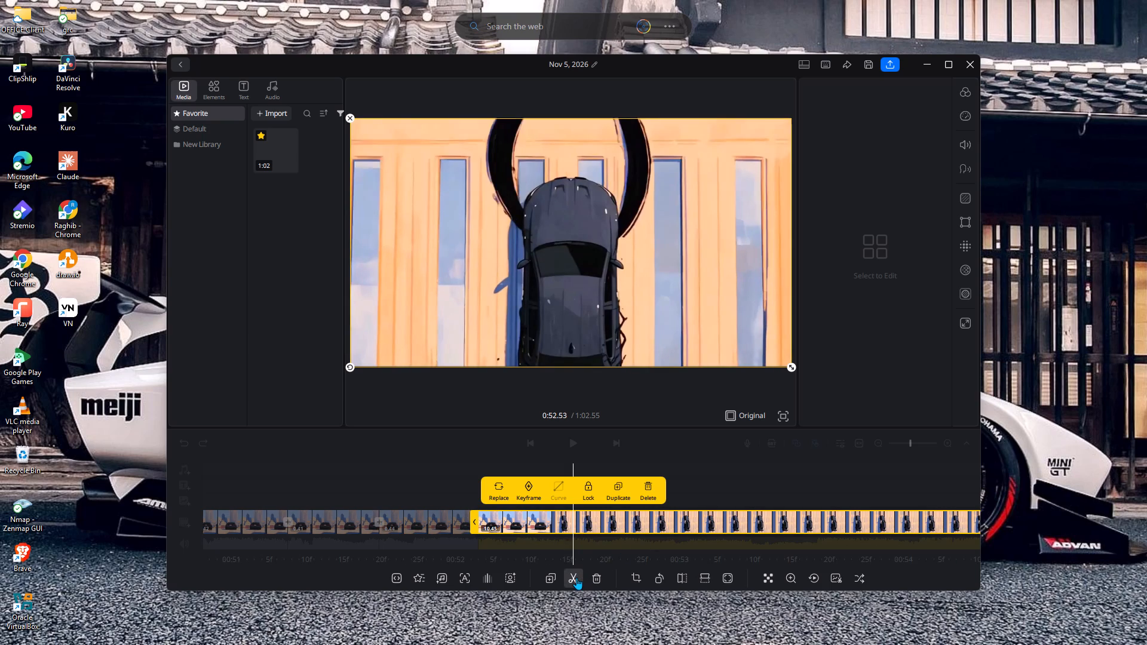
pyautogui.click(576, 578)
pyautogui.click(664, 524)
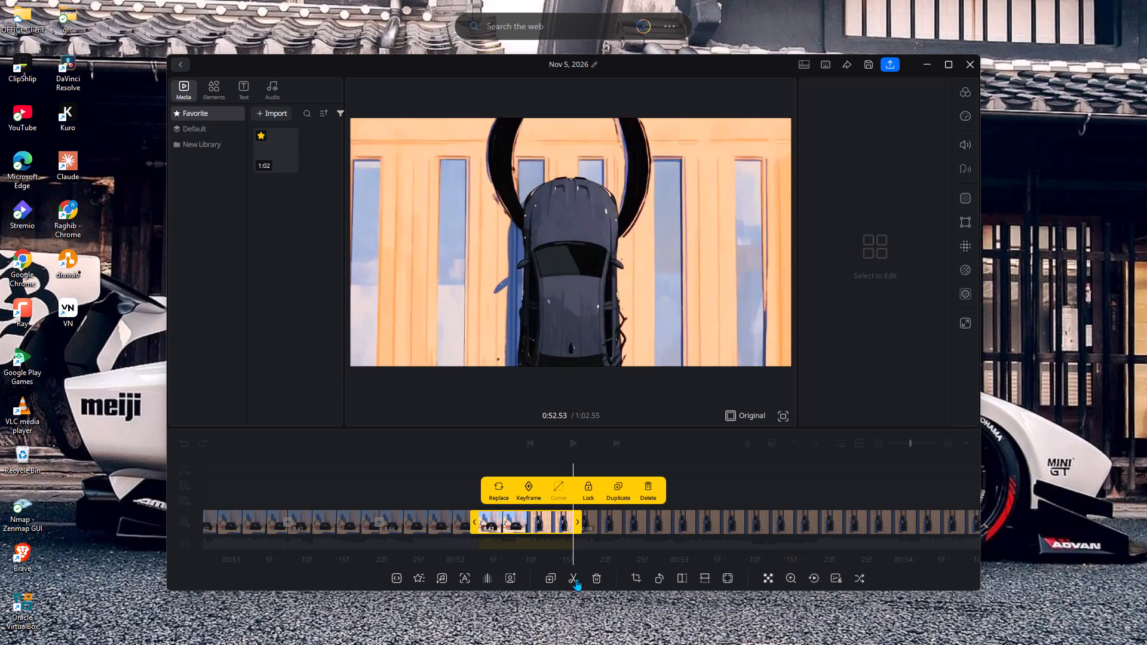
pyautogui.click(574, 580)
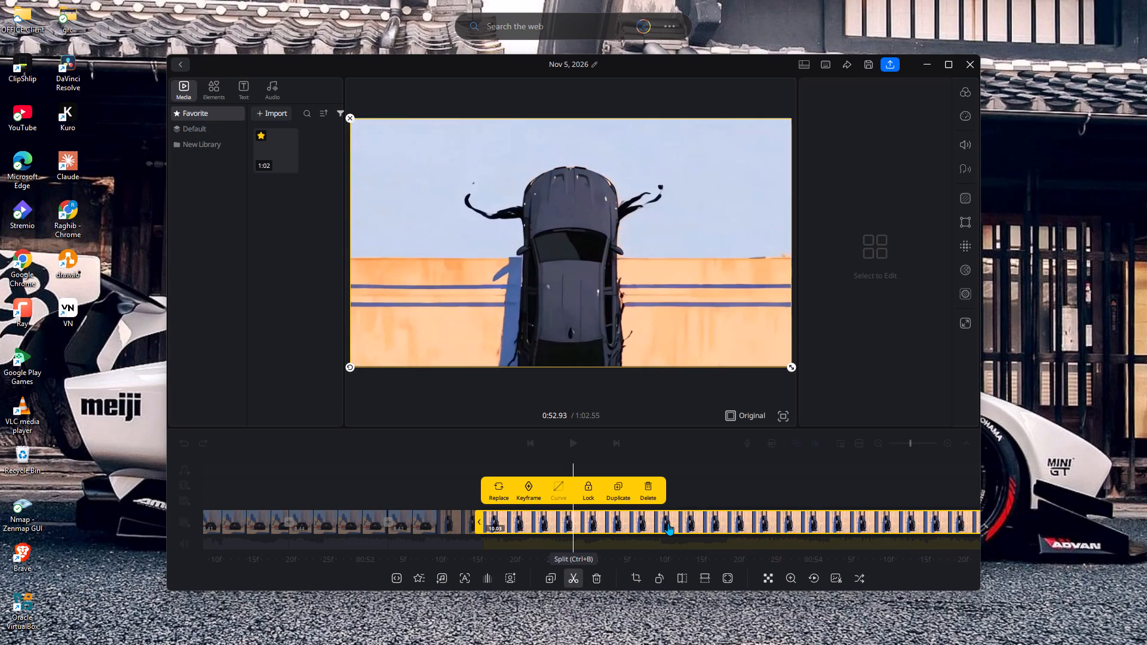
# Split the remaining footage at about 0:53.35, 0:53.77, 0:54.20 and 0:54.62.
pyautogui.click(668, 523)
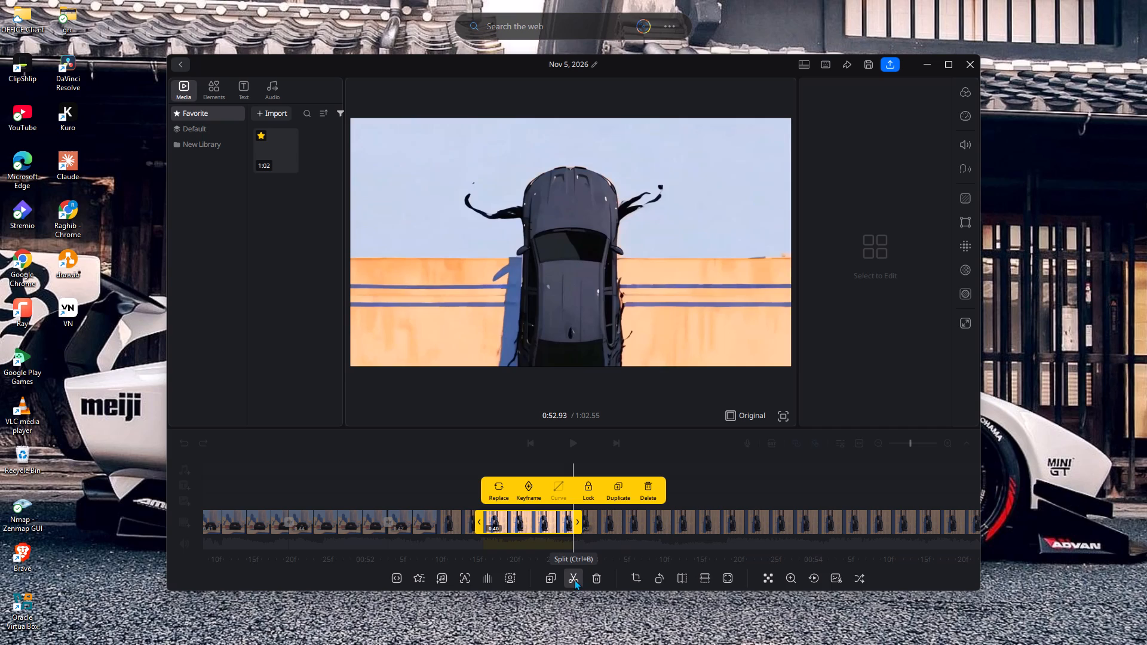
pyautogui.click(574, 579)
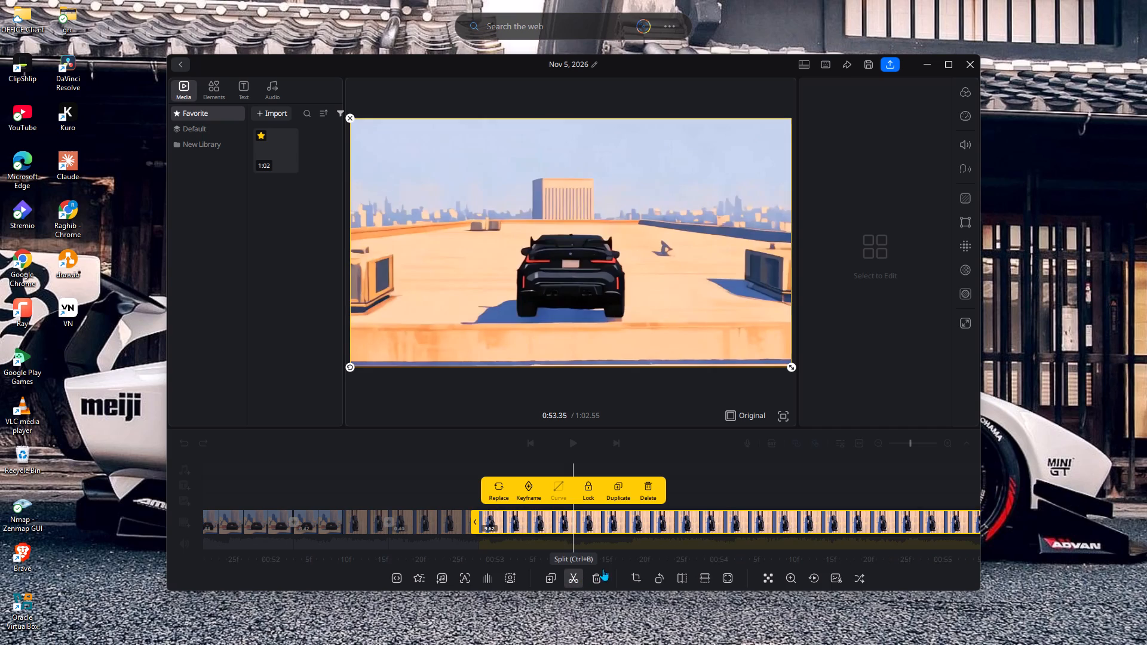
pyautogui.click(668, 527)
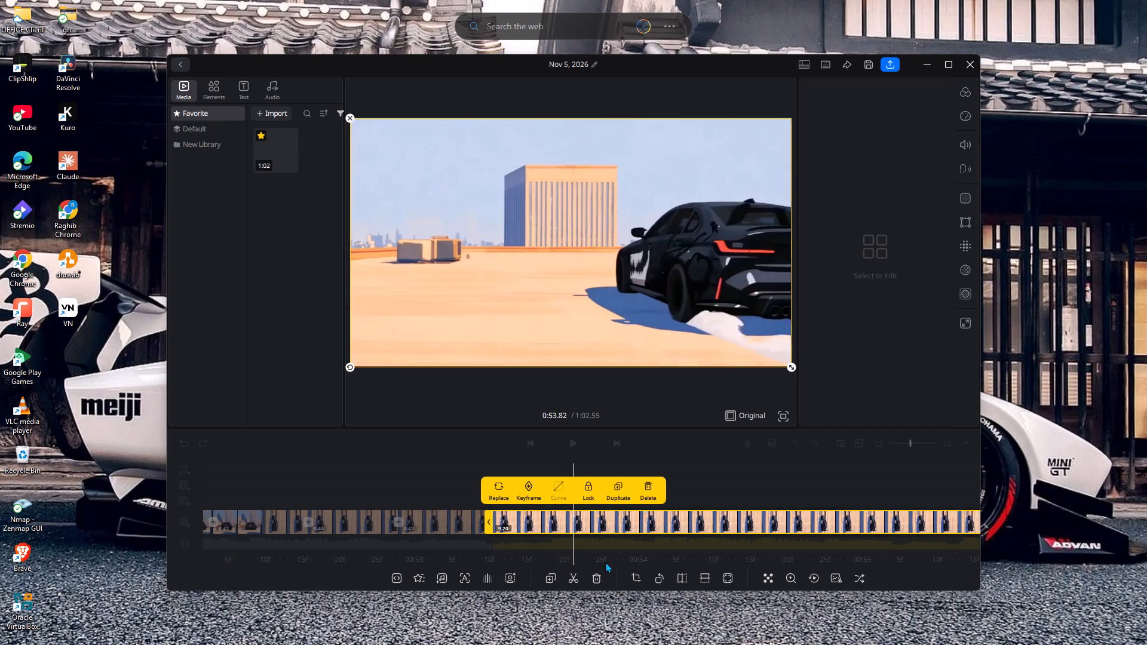
pyautogui.click(576, 577)
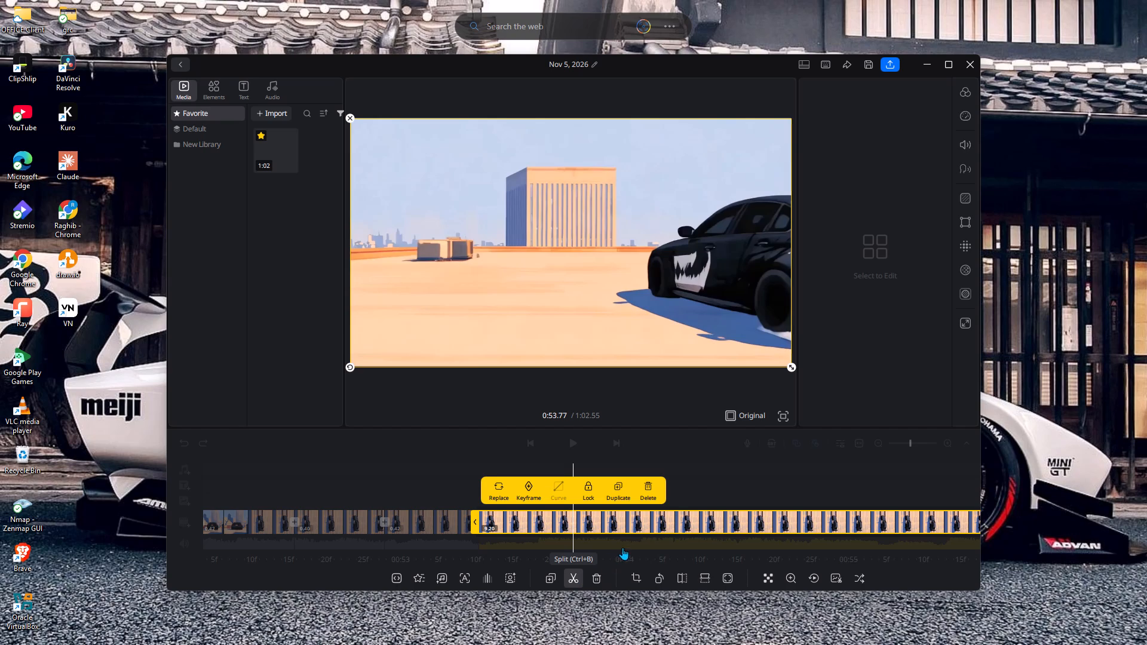
pyautogui.click(671, 524)
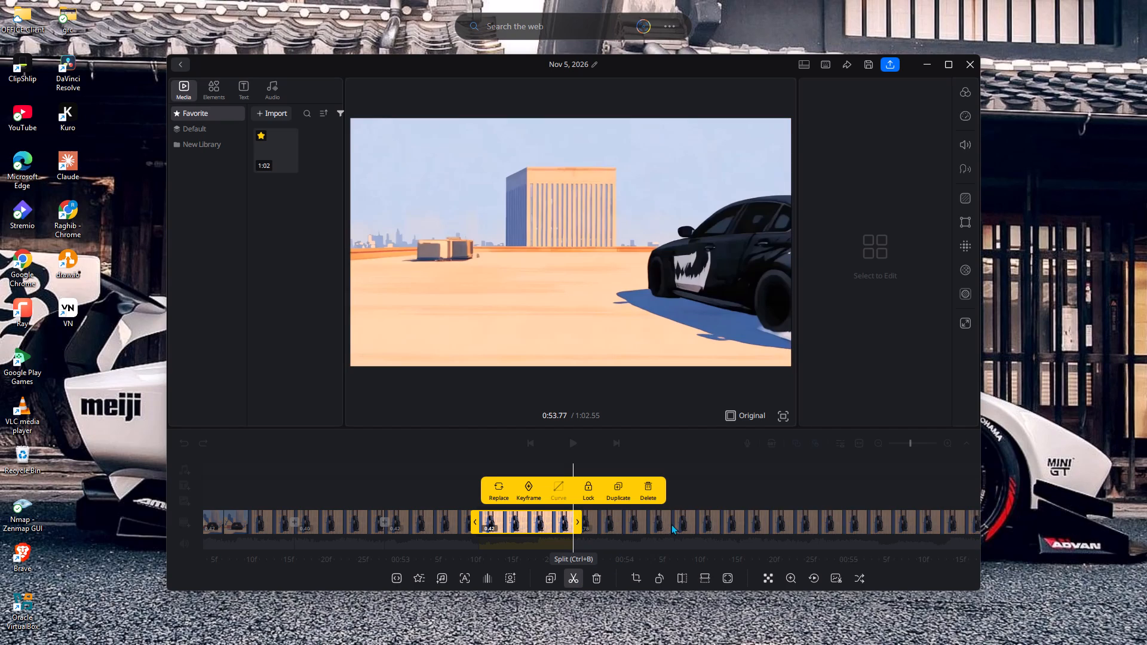
pyautogui.click(573, 575)
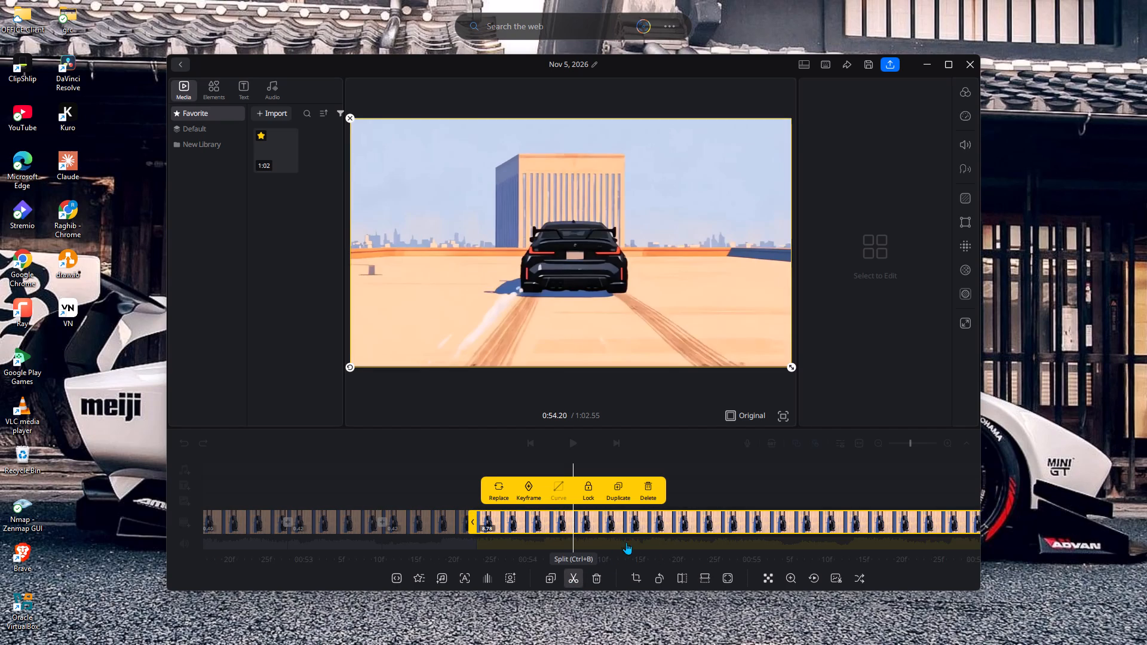
pyautogui.click(667, 520)
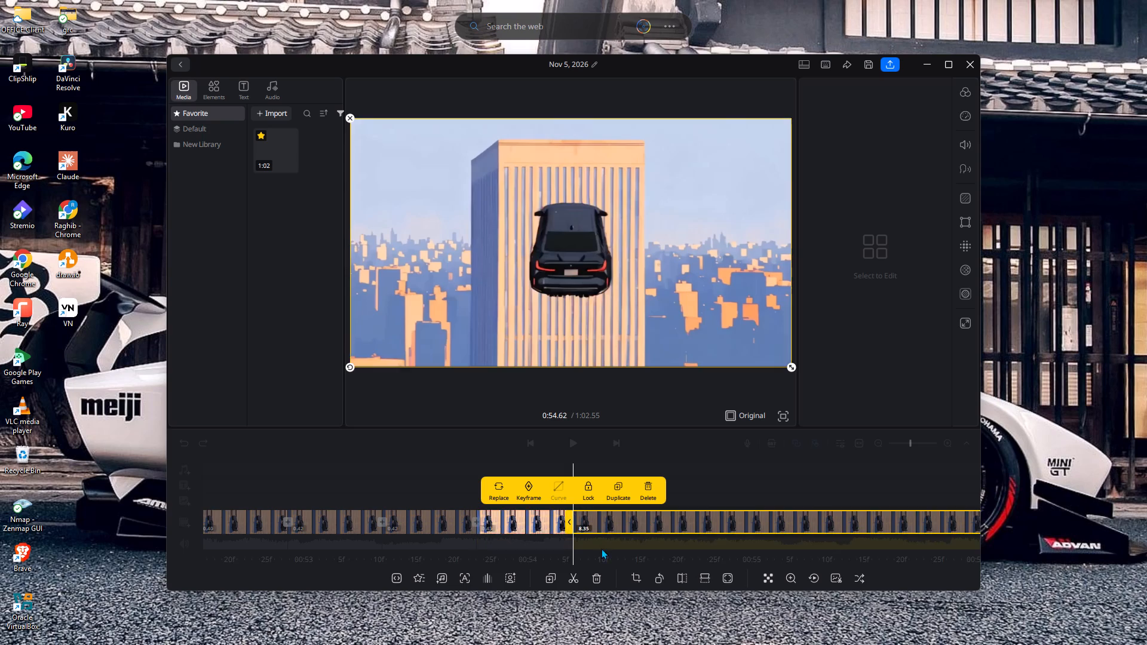
pyautogui.click(572, 581)
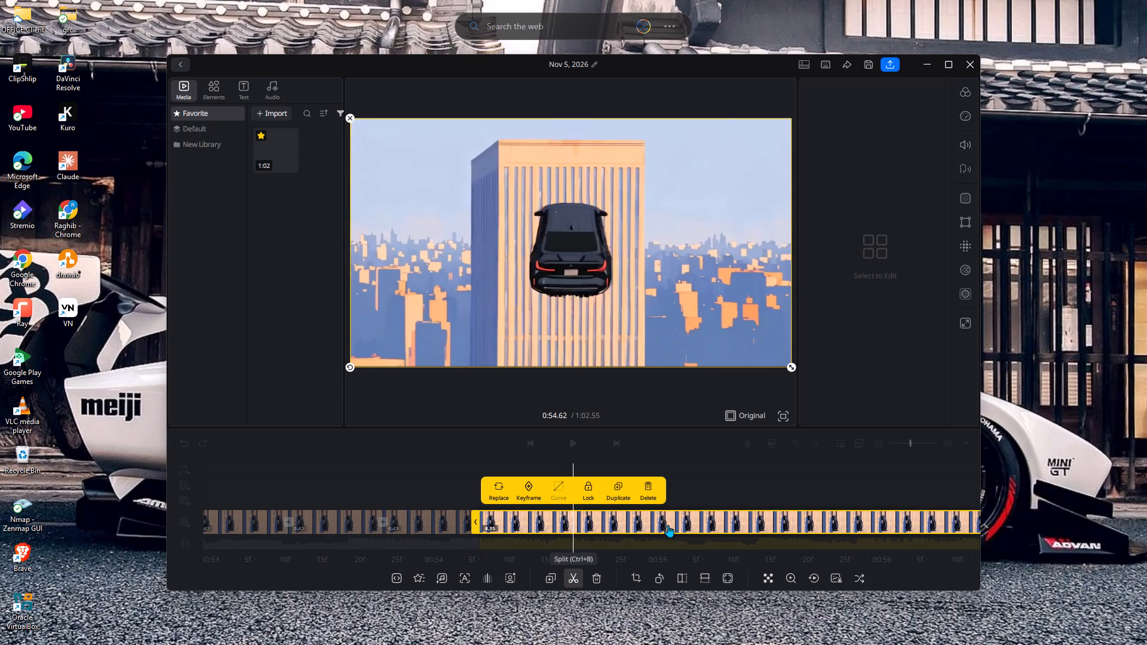
# Split the remaining footage at about 0:55.06, 0:55.50, 0:55.93 and 0:56.39.
pyautogui.click(671, 523)
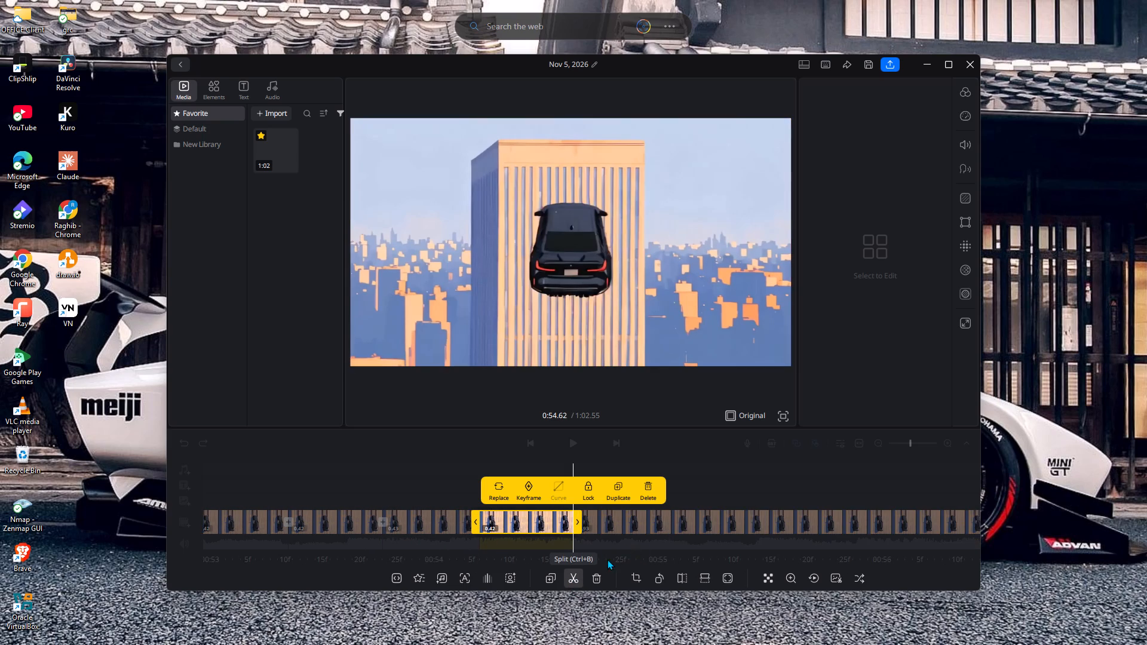
pyautogui.click(575, 579)
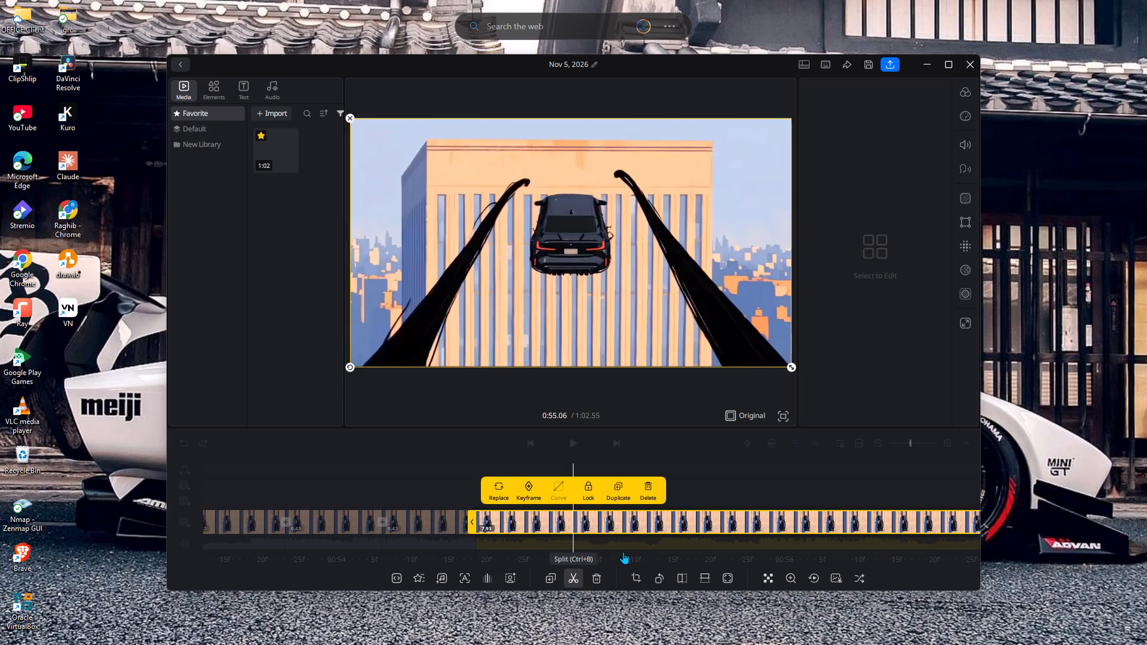
pyautogui.click(674, 518)
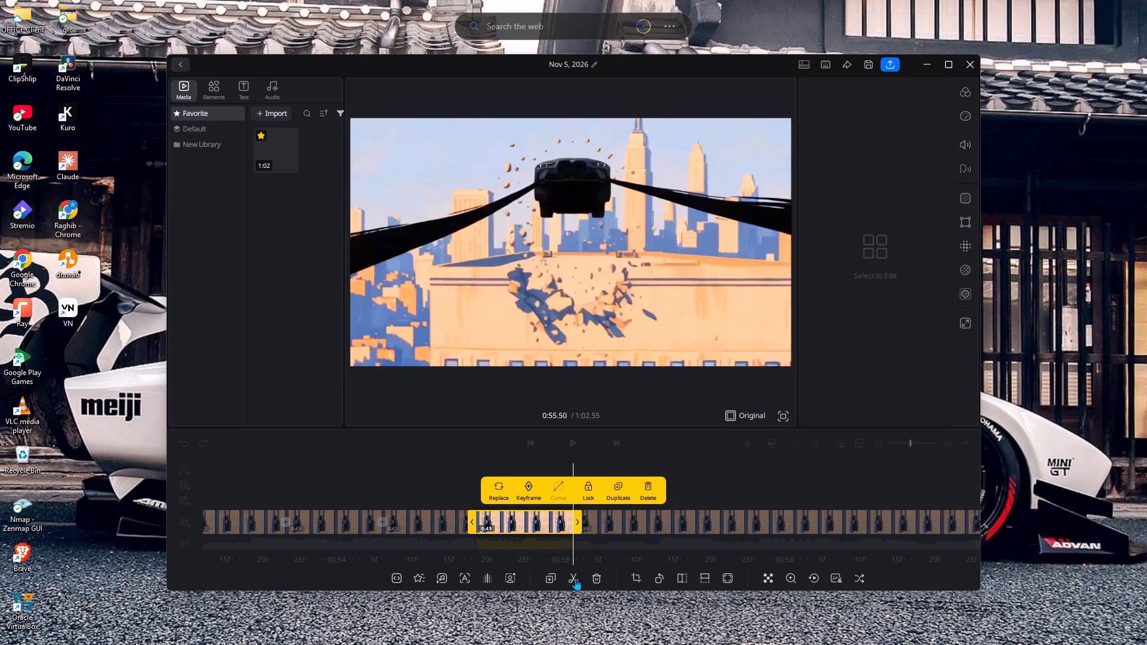
pyautogui.click(575, 579)
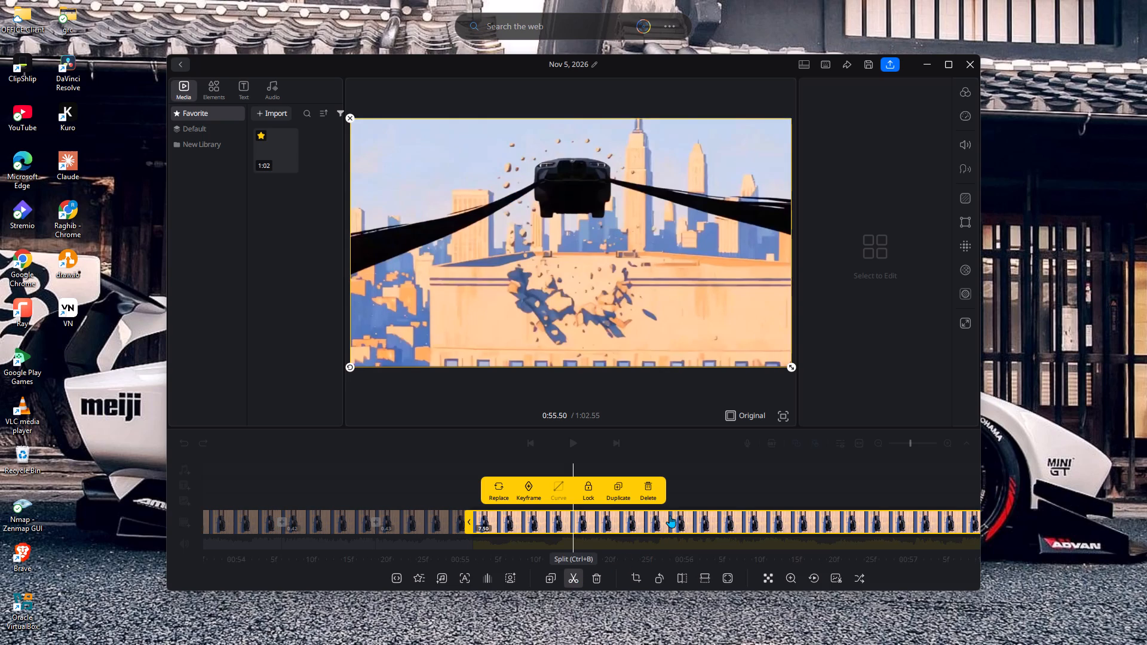
pyautogui.click(670, 515)
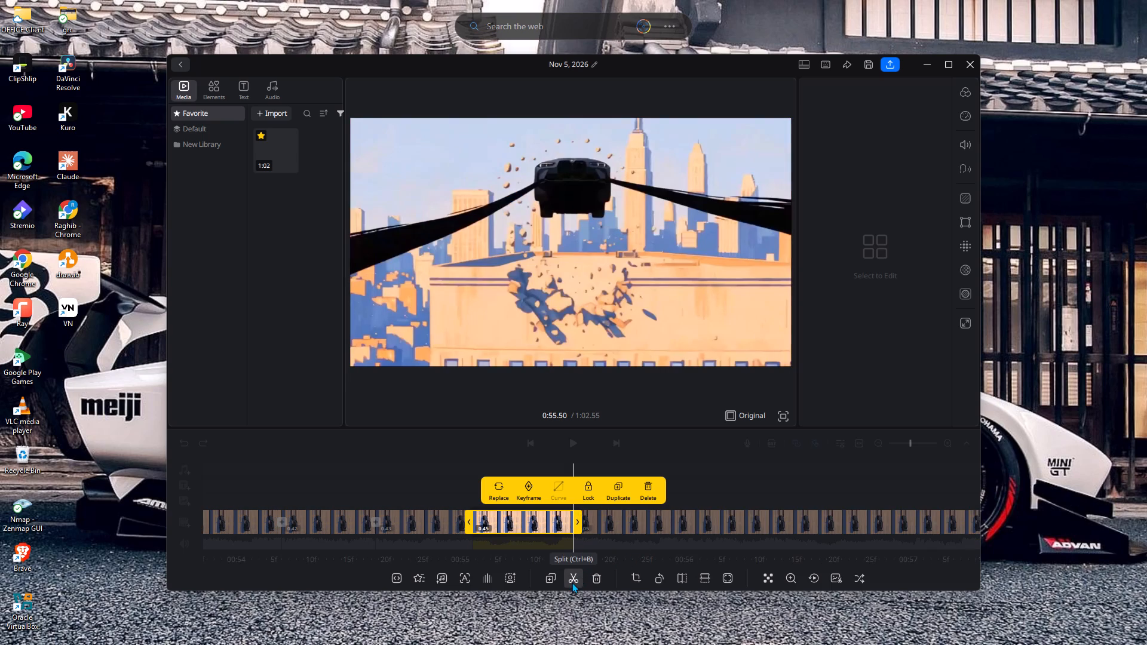
pyautogui.click(572, 583)
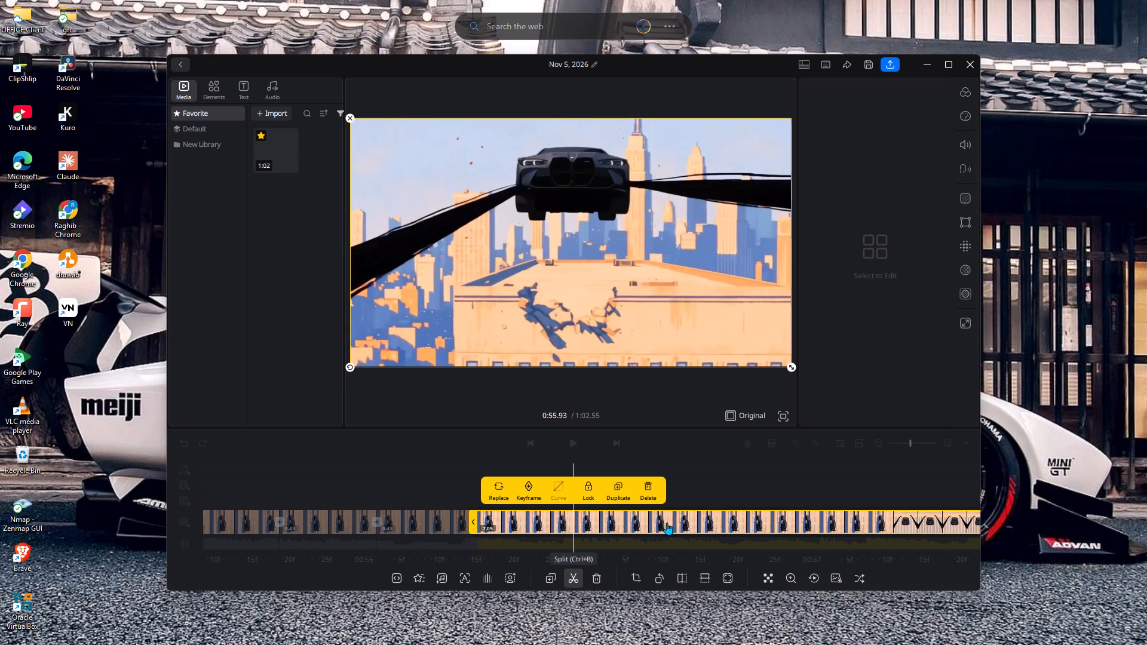
pyautogui.click(675, 521)
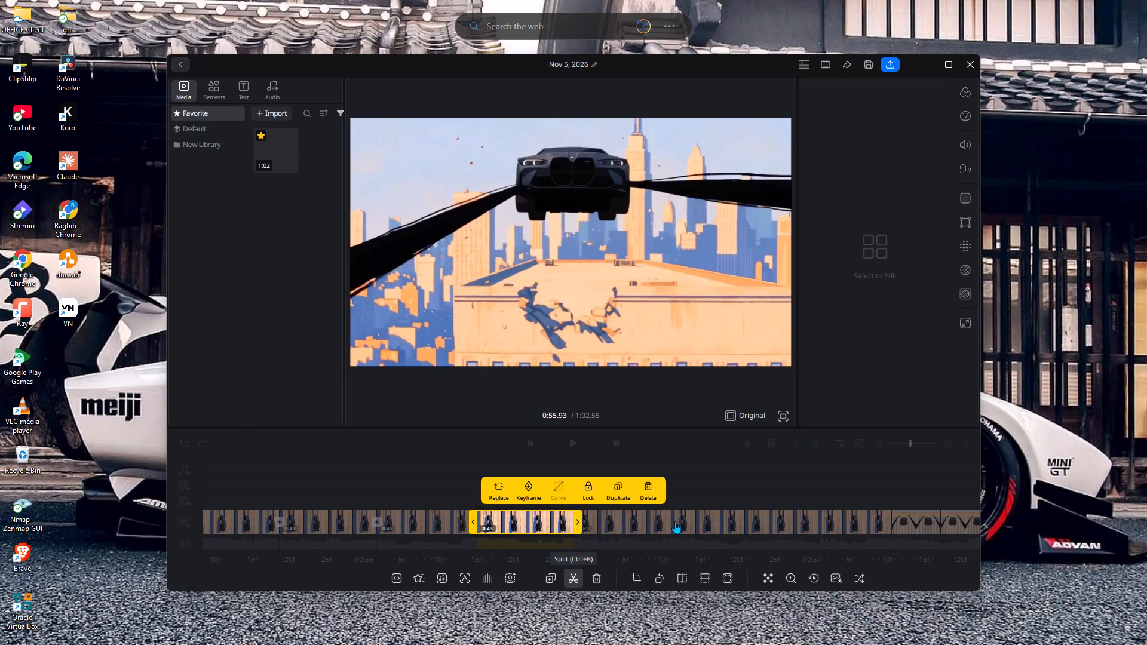
pyautogui.click(576, 583)
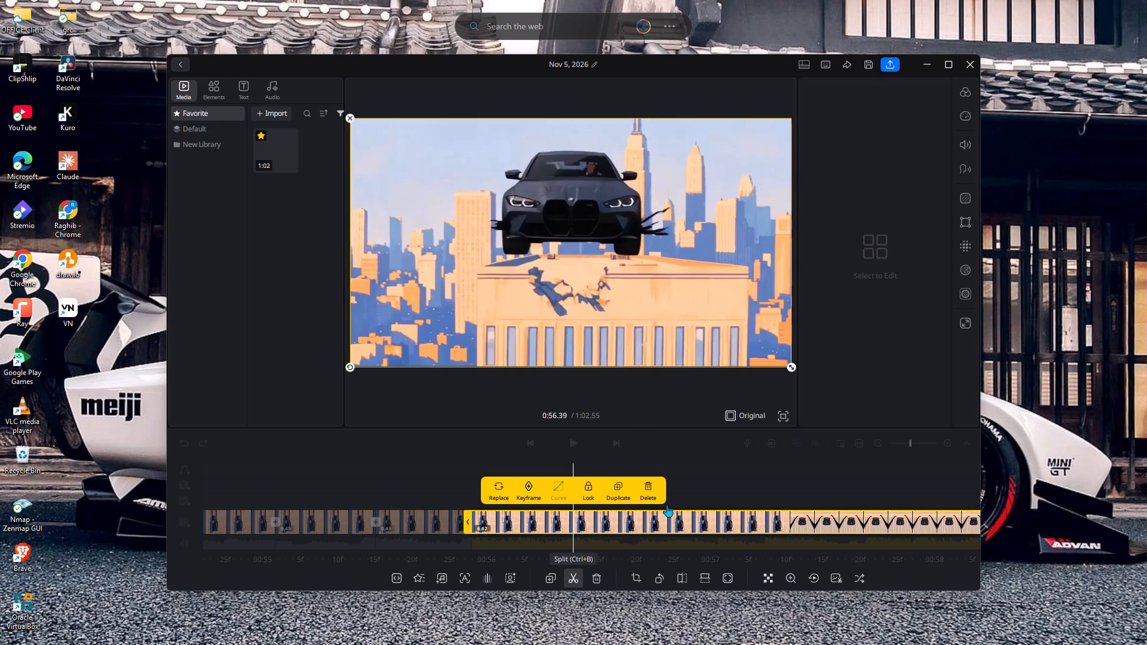
# Split the remaining footage at about 0:56.83, 0:57.26, 0:57.70 and 0:58.13.
pyautogui.click(674, 522)
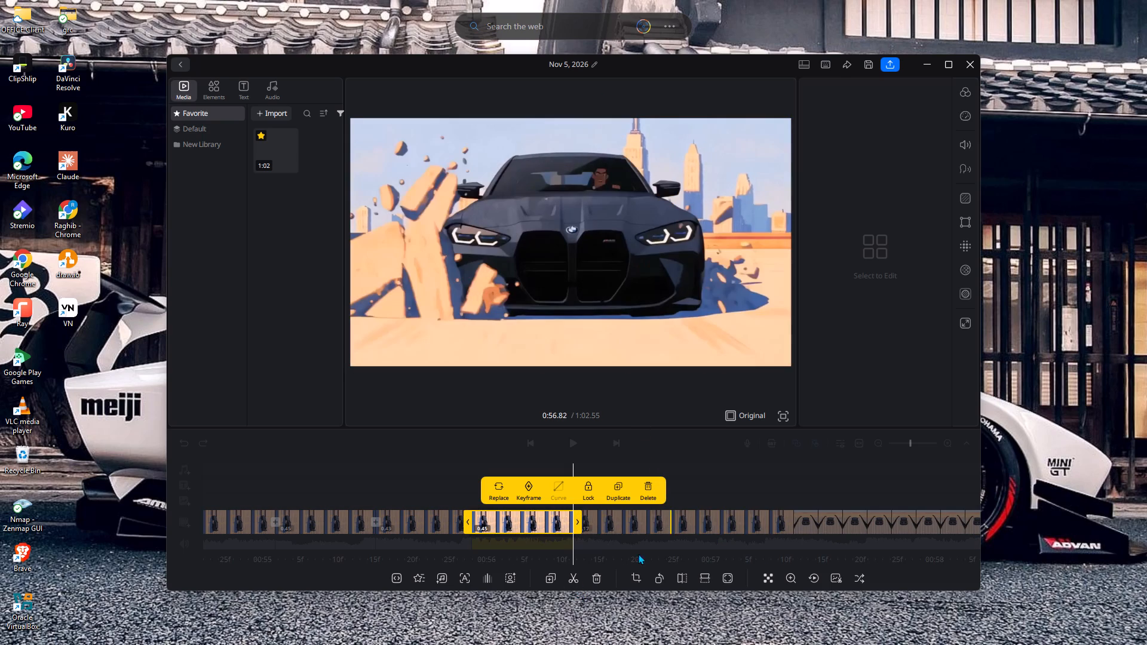
pyautogui.click(578, 576)
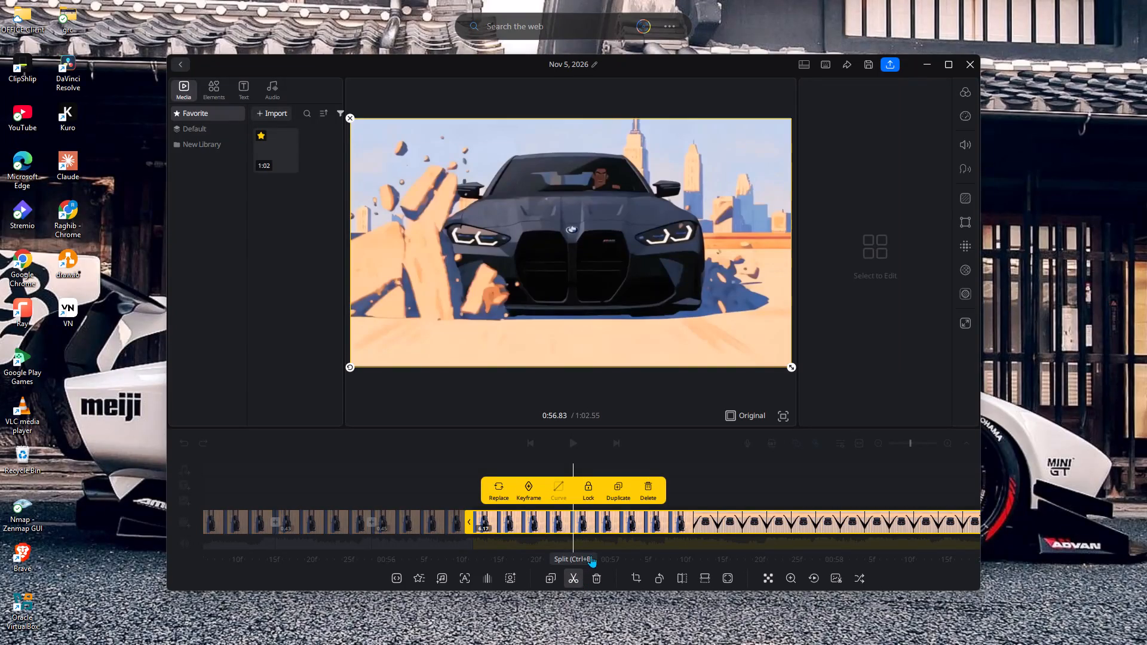
pyautogui.click(669, 524)
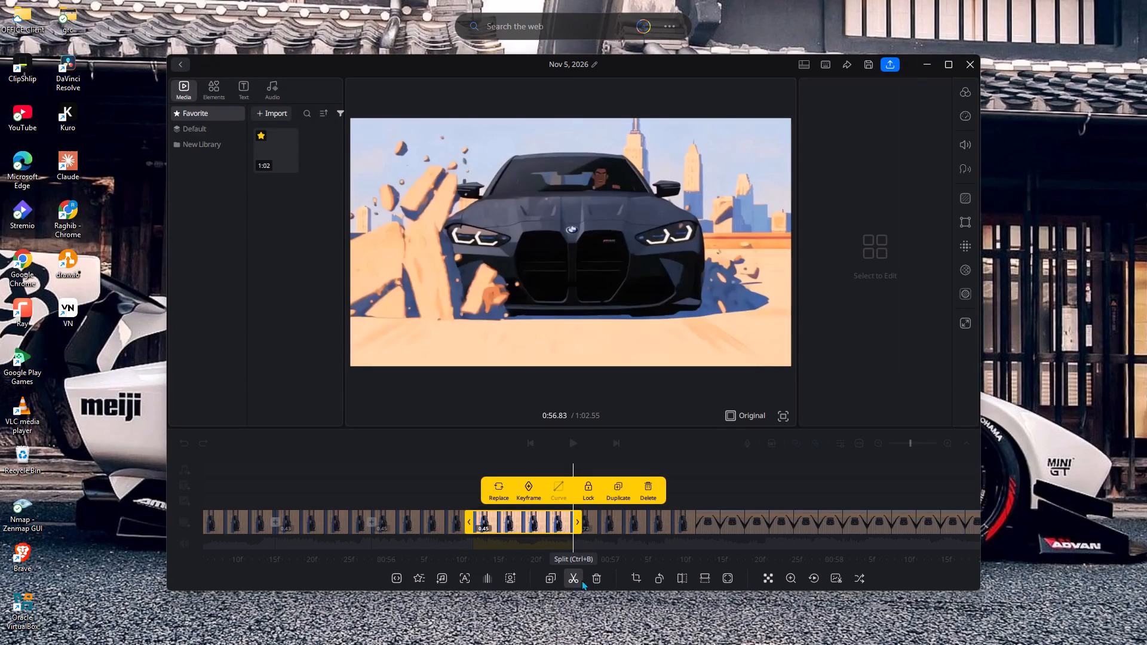
pyautogui.click(573, 575)
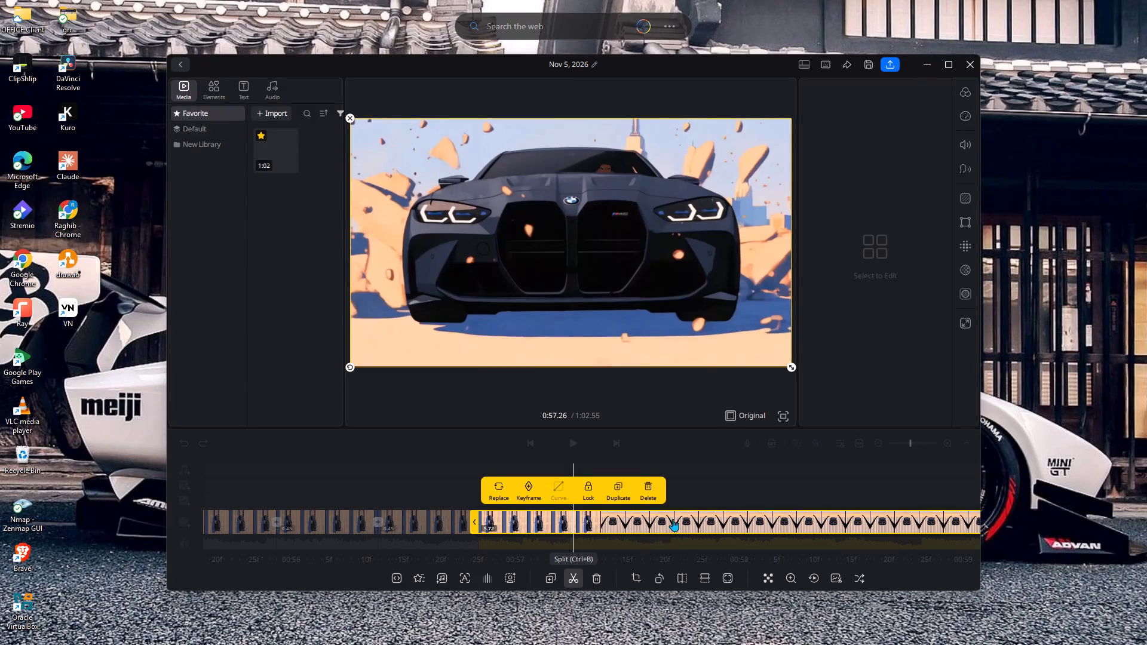
pyautogui.click(672, 526)
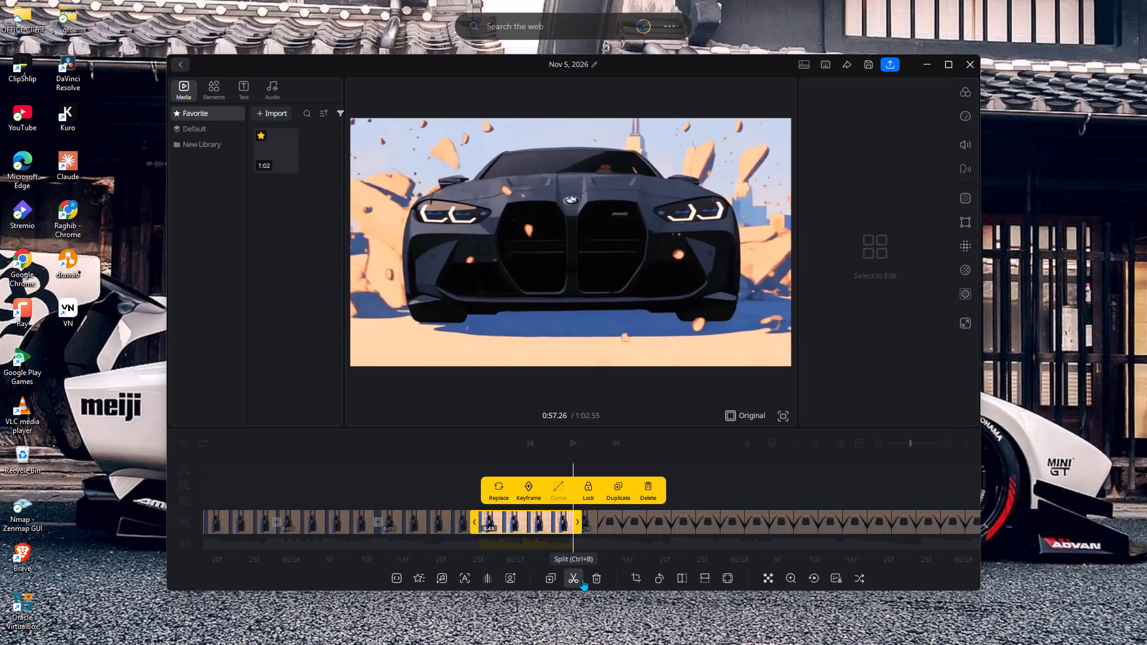
pyautogui.click(572, 576)
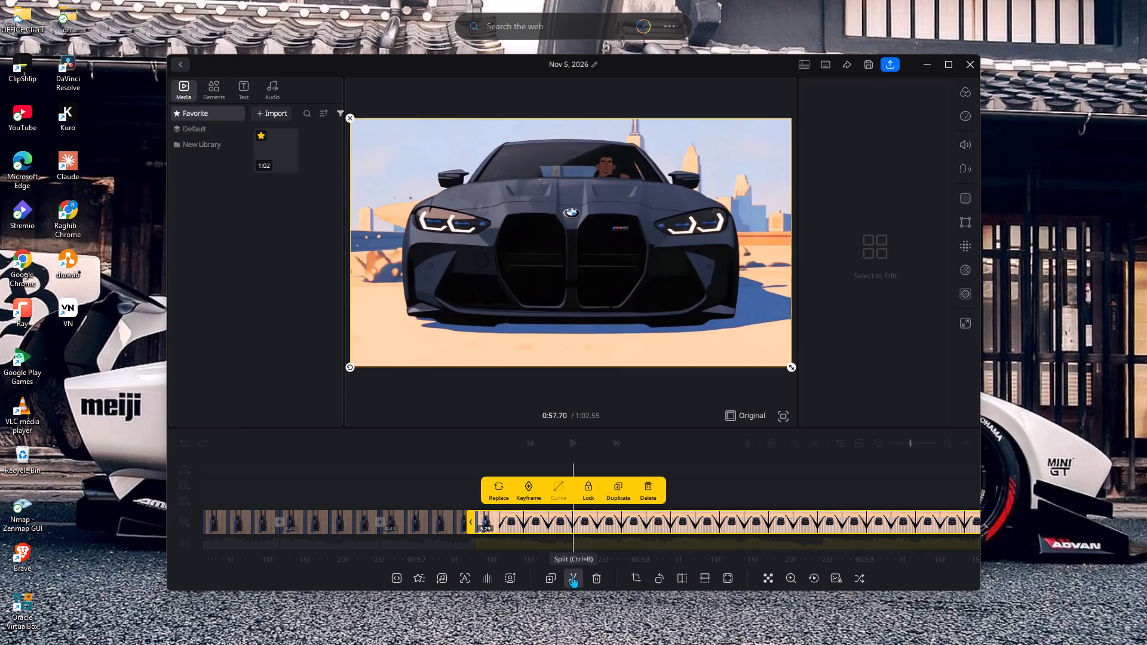
pyautogui.click(671, 524)
pyautogui.click(573, 580)
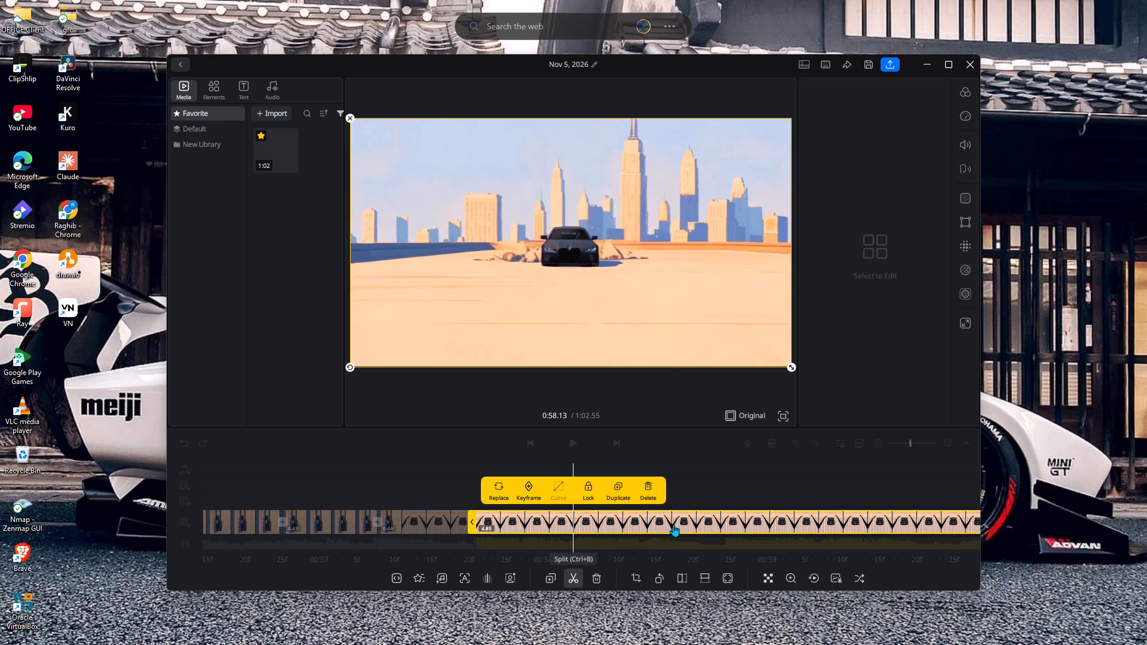
# Split the remaining footage at about 0:58.57, 0:59.02, 0:59.46, 0:59.88 and 1:00.31.
pyautogui.click(671, 523)
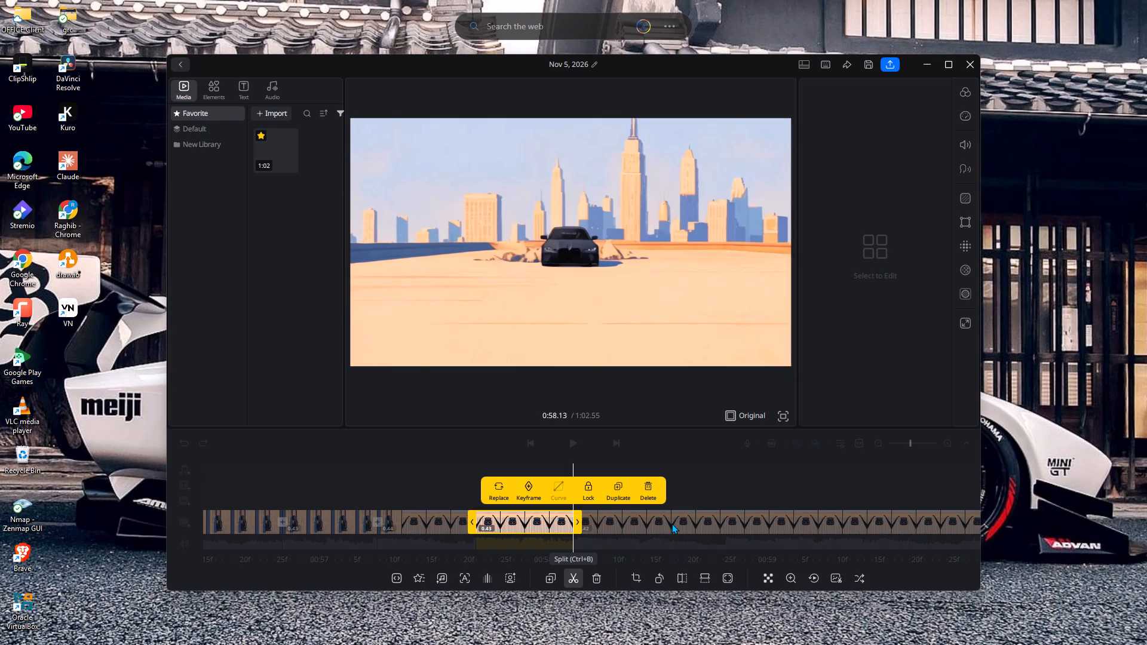
pyautogui.click(569, 576)
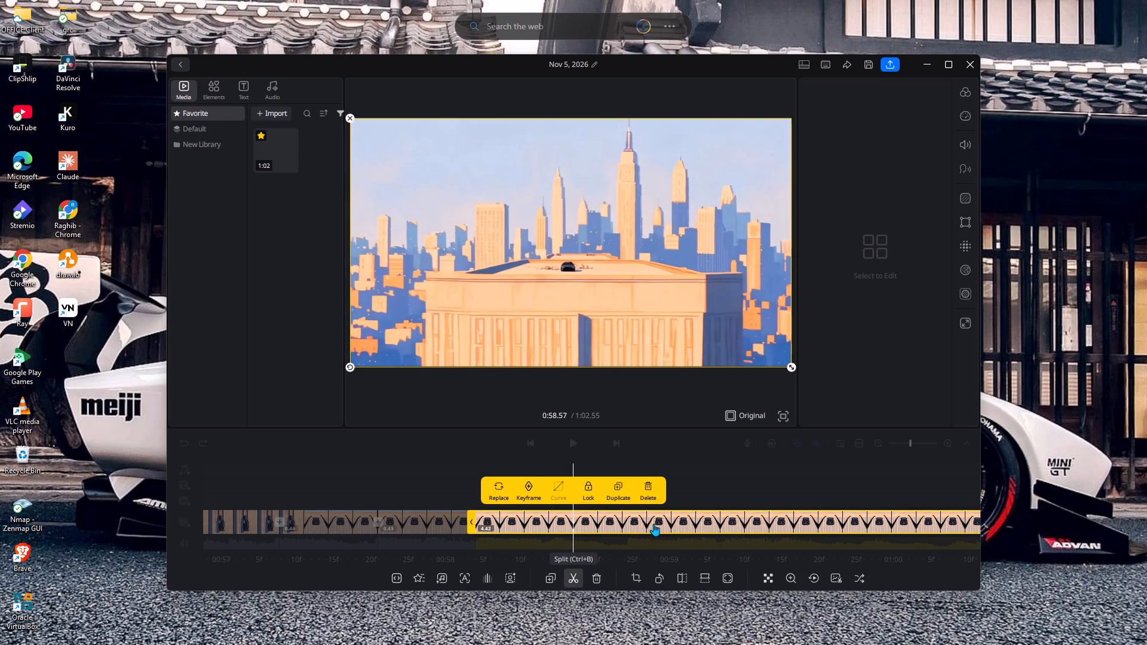
pyautogui.click(675, 520)
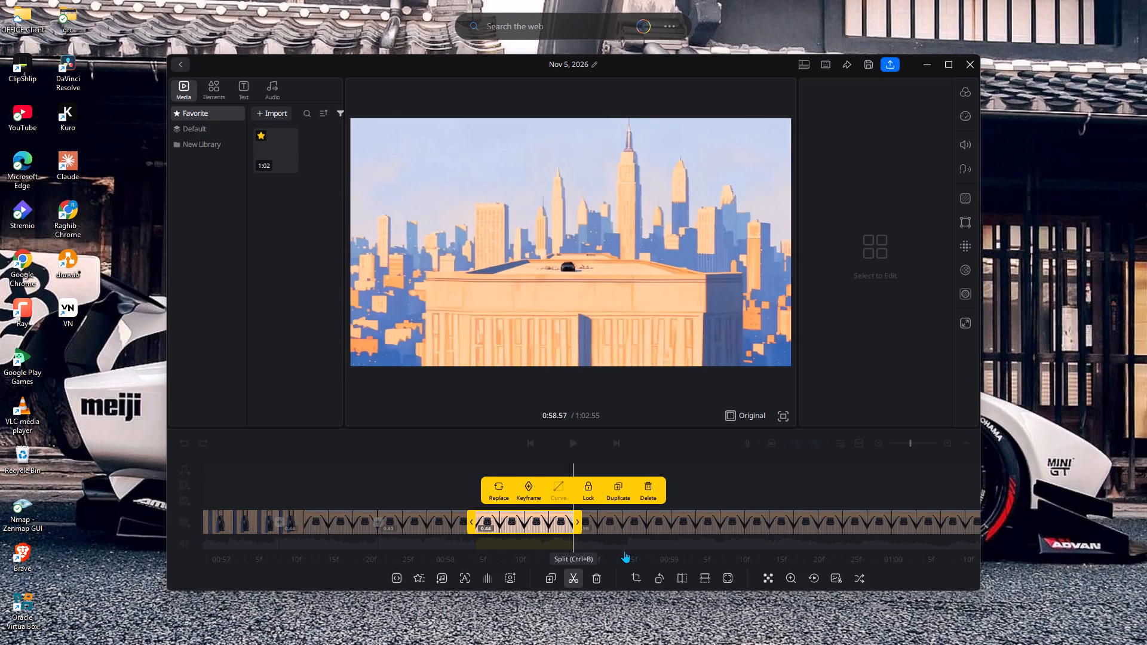
pyautogui.click(572, 578)
pyautogui.click(672, 519)
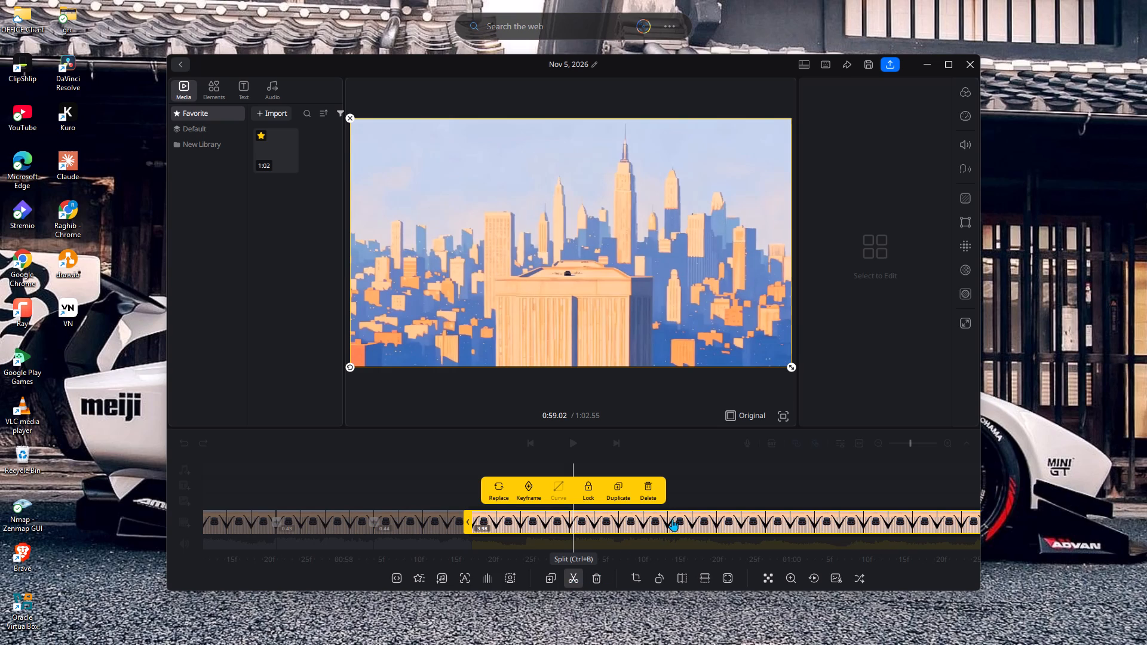
pyautogui.click(576, 577)
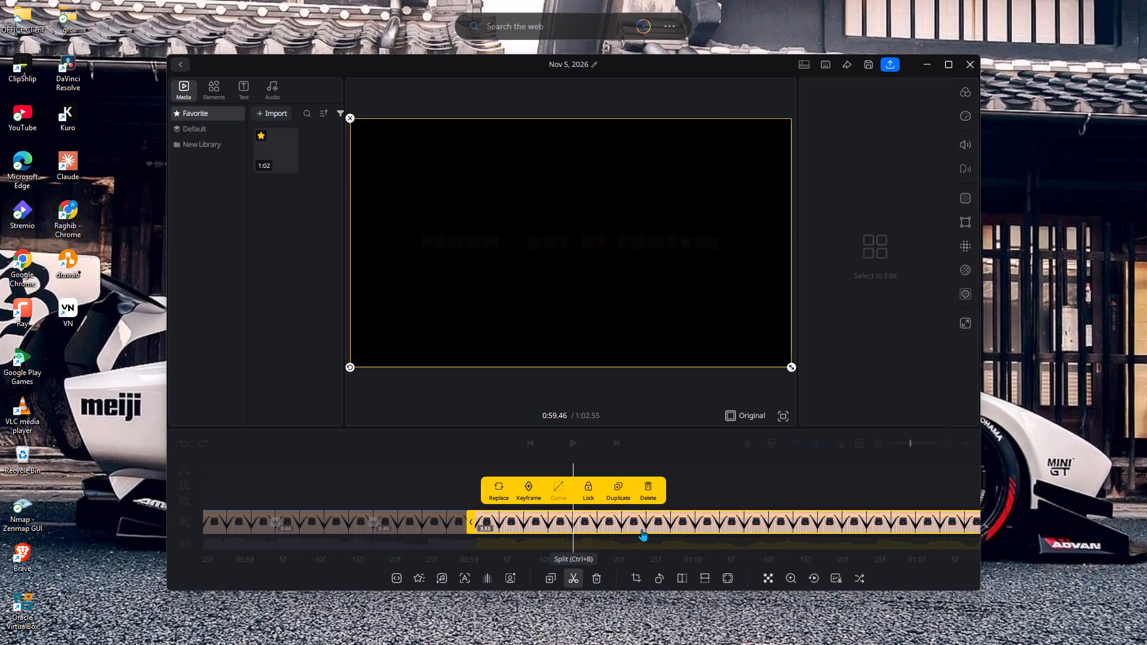
pyautogui.click(667, 517)
pyautogui.click(575, 579)
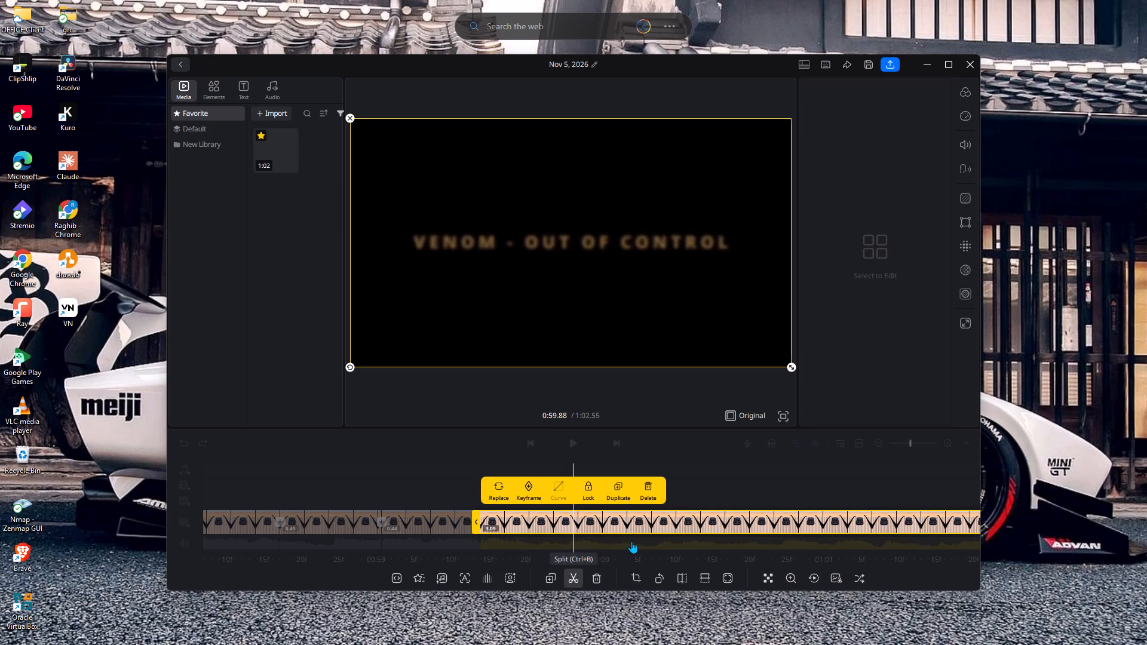
pyautogui.click(670, 521)
pyautogui.click(572, 578)
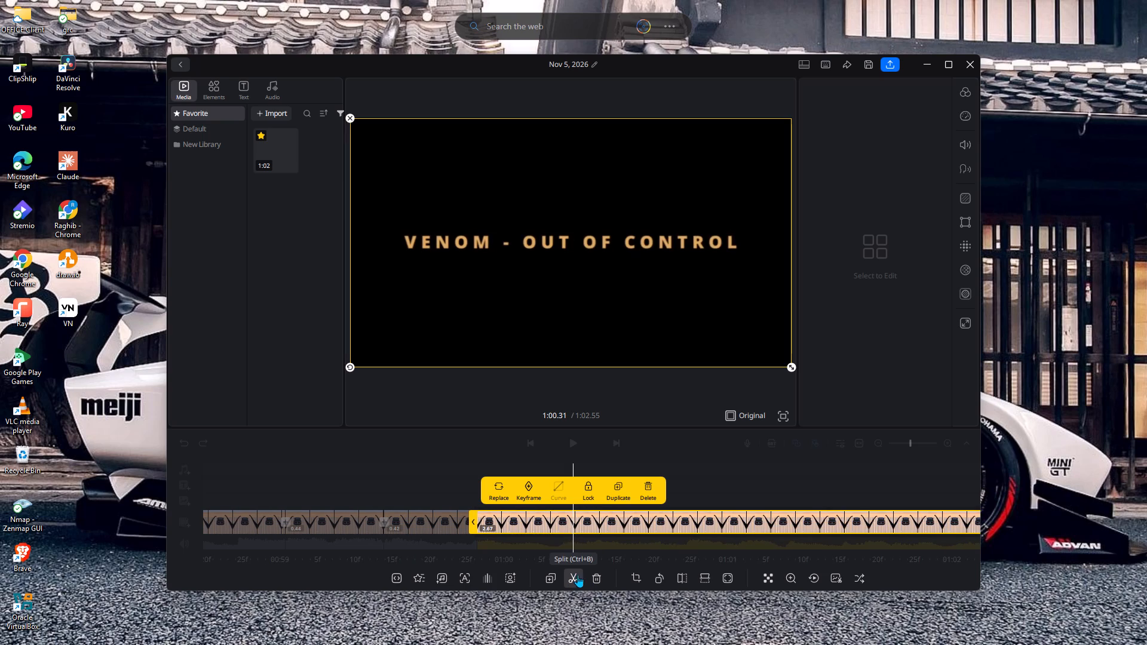
# Delete the leftover footage after the cut at about 1:00.31.
pyautogui.click(628, 516)
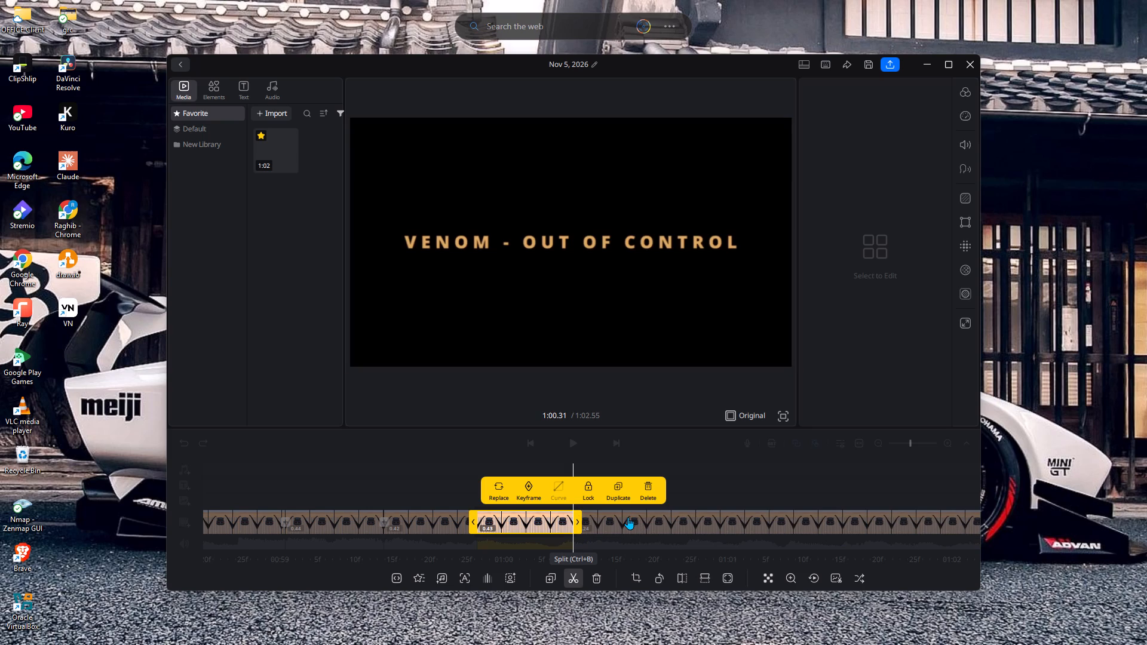
pyautogui.click(646, 483)
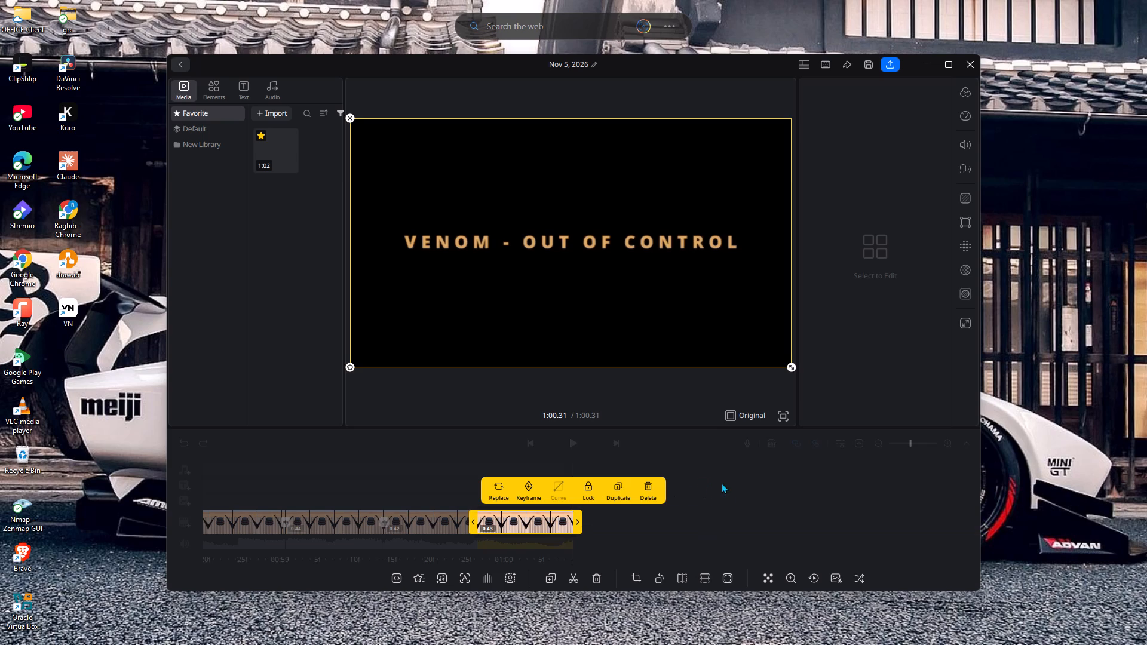
pyautogui.click(838, 500)
# Go to the first segment at the timeline's start and set its exposure to +8, contrast to +8 and brightness to -7.
pyautogui.click(890, 443)
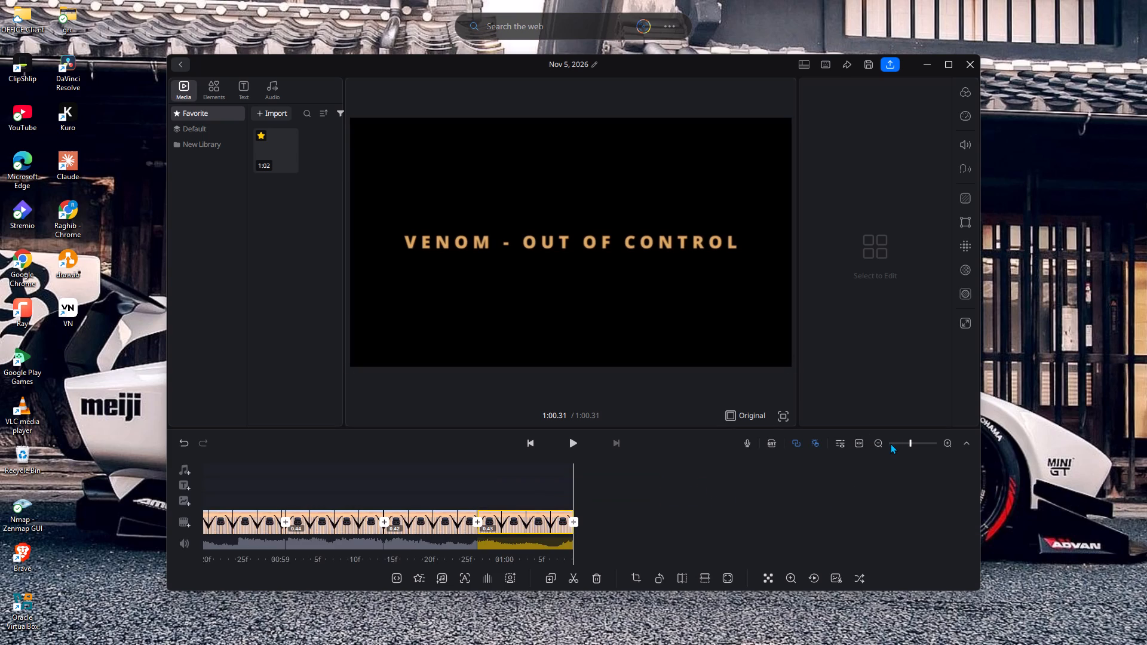
pyautogui.moveTo(637, 492); pyautogui.dragTo(1130, 446)
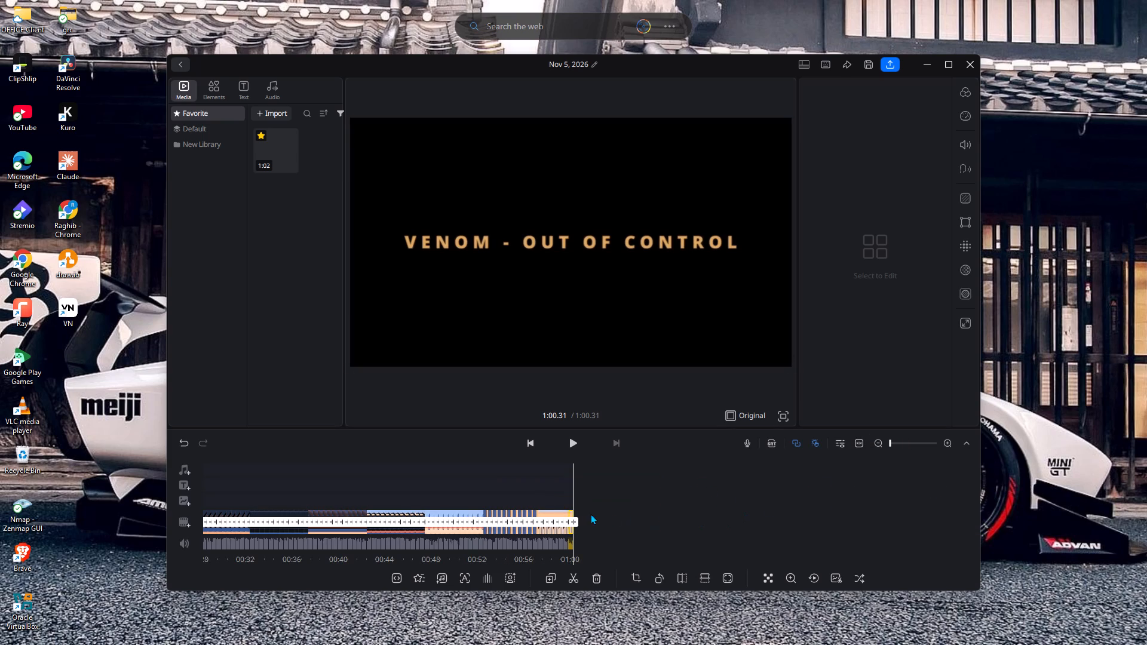
pyautogui.moveTo(596, 505); pyautogui.dragTo(910, 511)
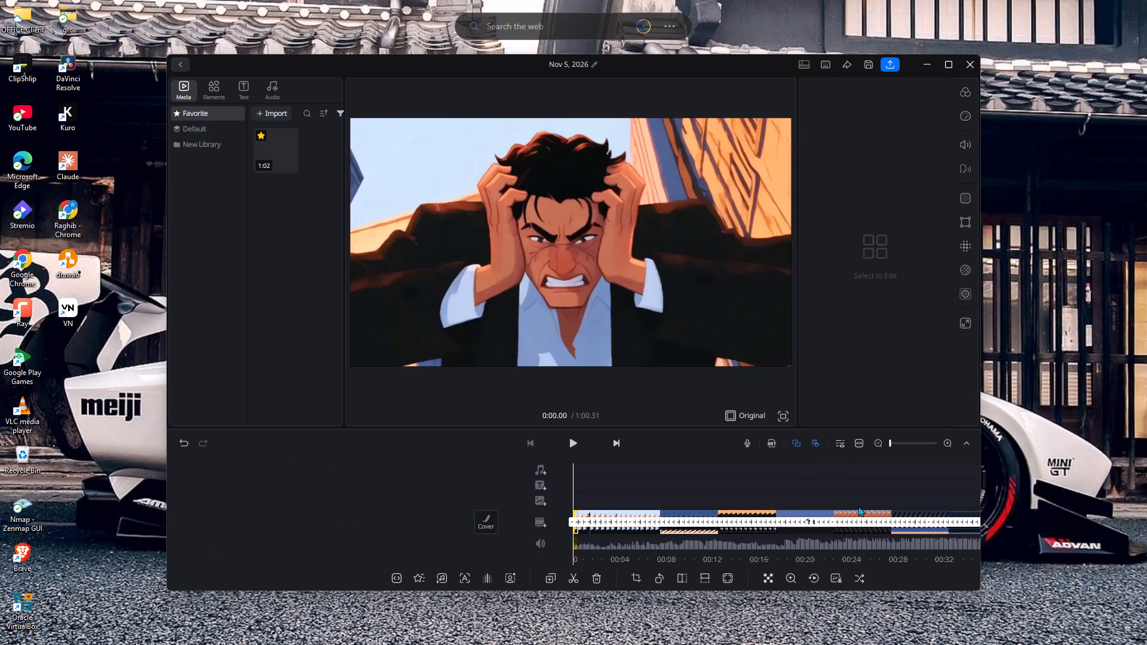
pyautogui.click(913, 441)
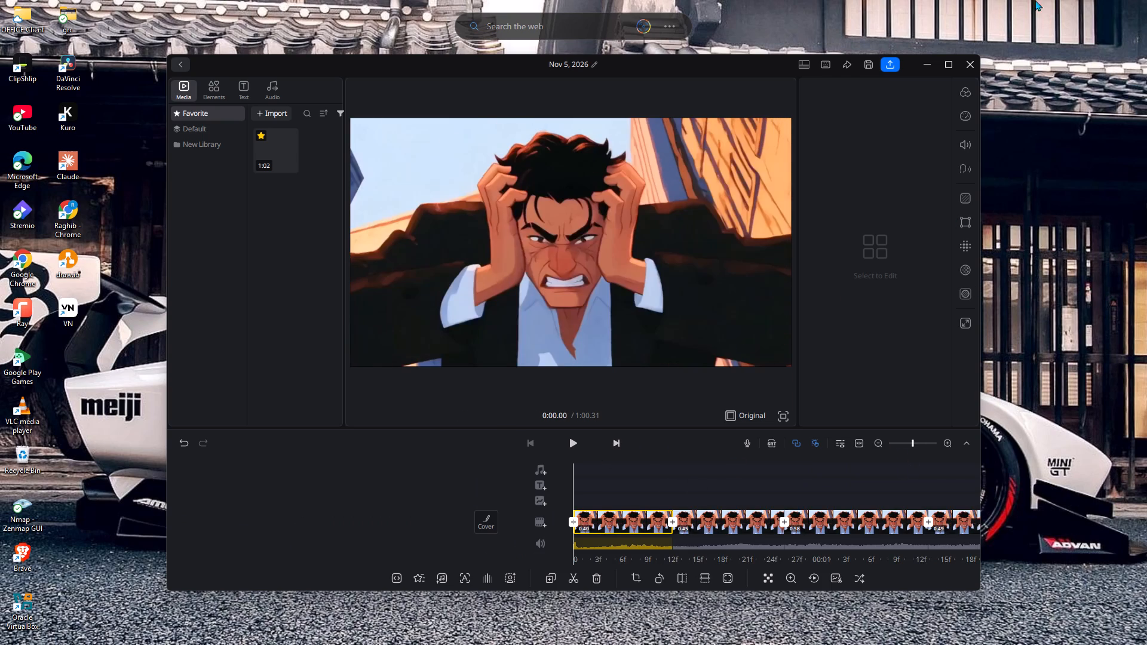
pyautogui.click(961, 96)
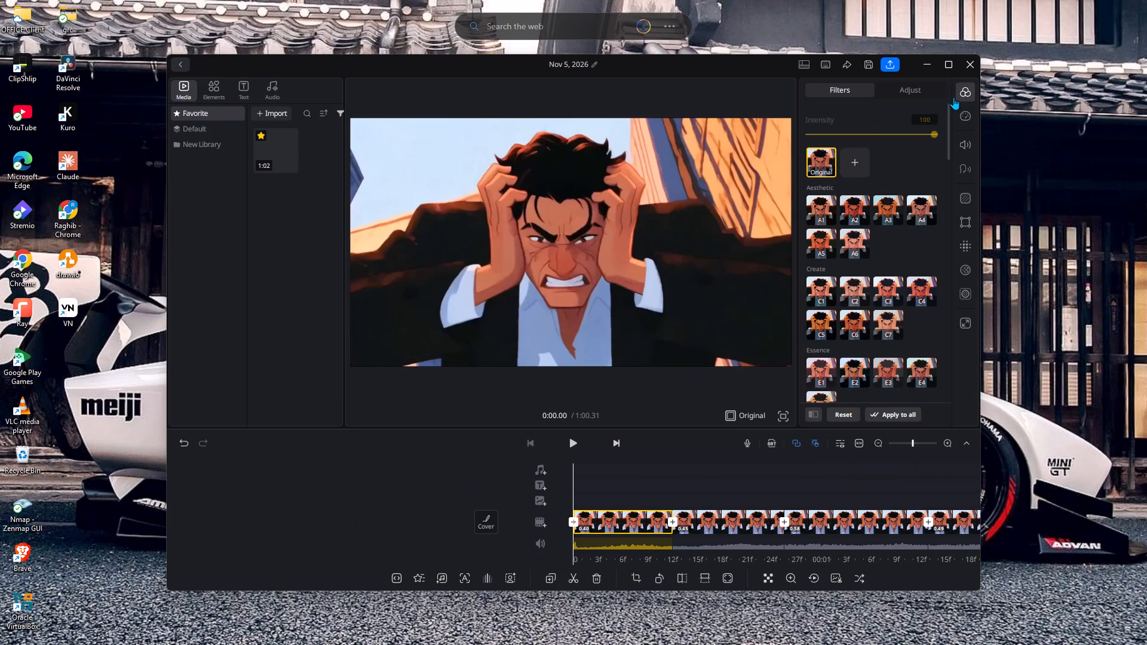
pyautogui.click(911, 91)
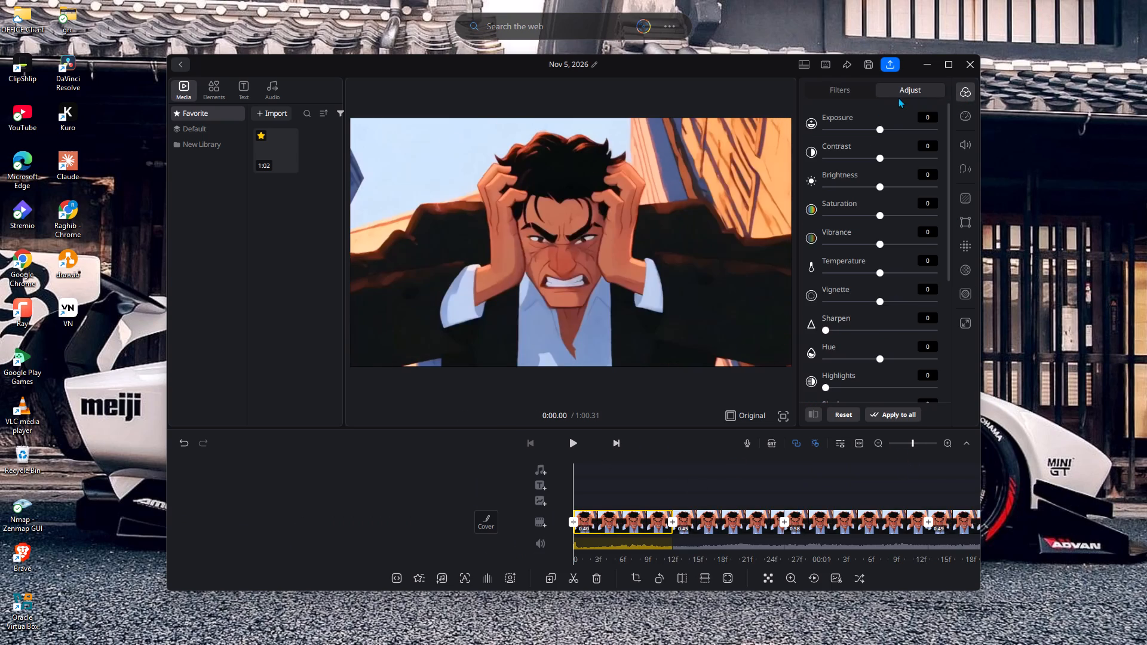
pyautogui.click(885, 130)
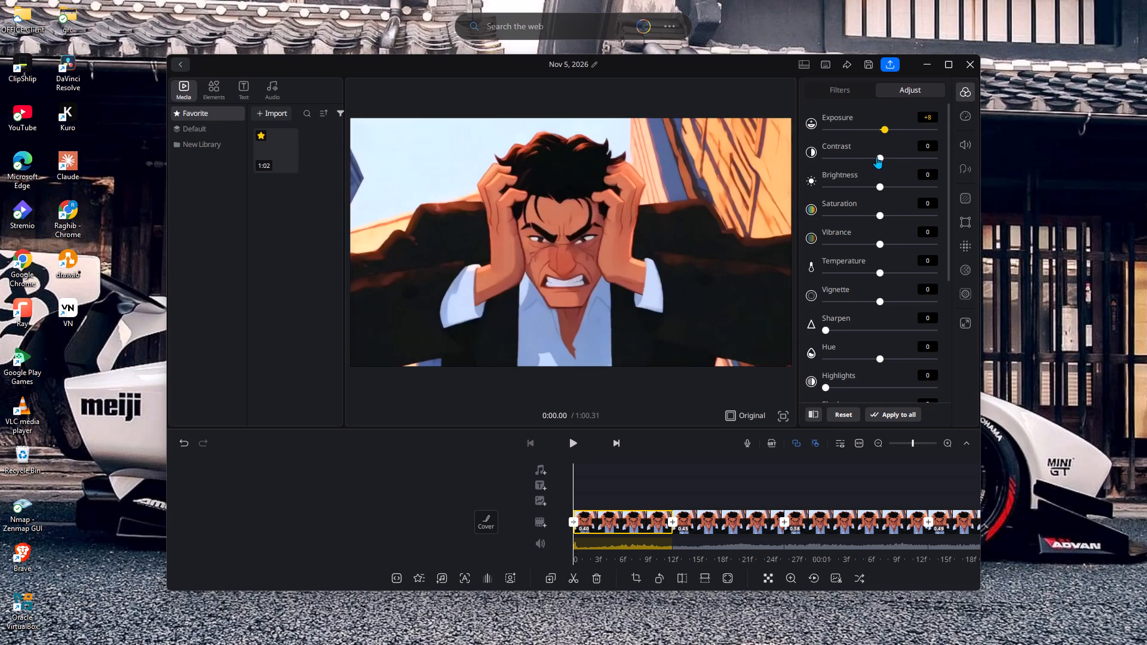
pyautogui.click(885, 156)
pyautogui.click(876, 186)
# Set the first segment's saturation to +10, vibrance to +4, temperature to +4 and vignette to +4.
pyautogui.click(886, 213)
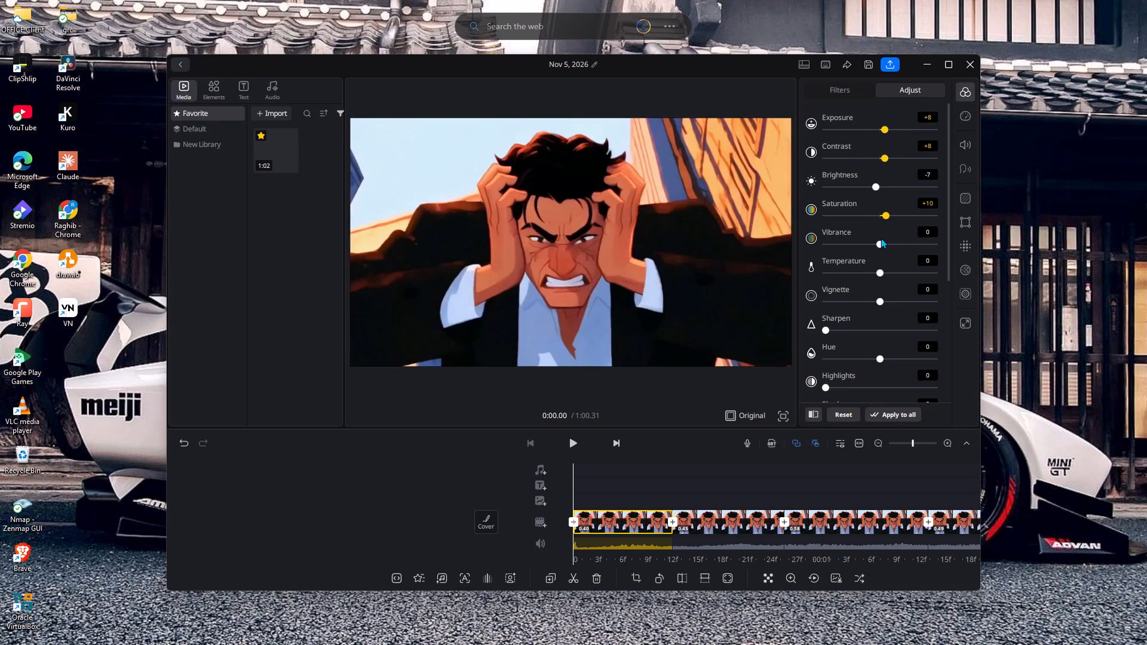
pyautogui.click(882, 244)
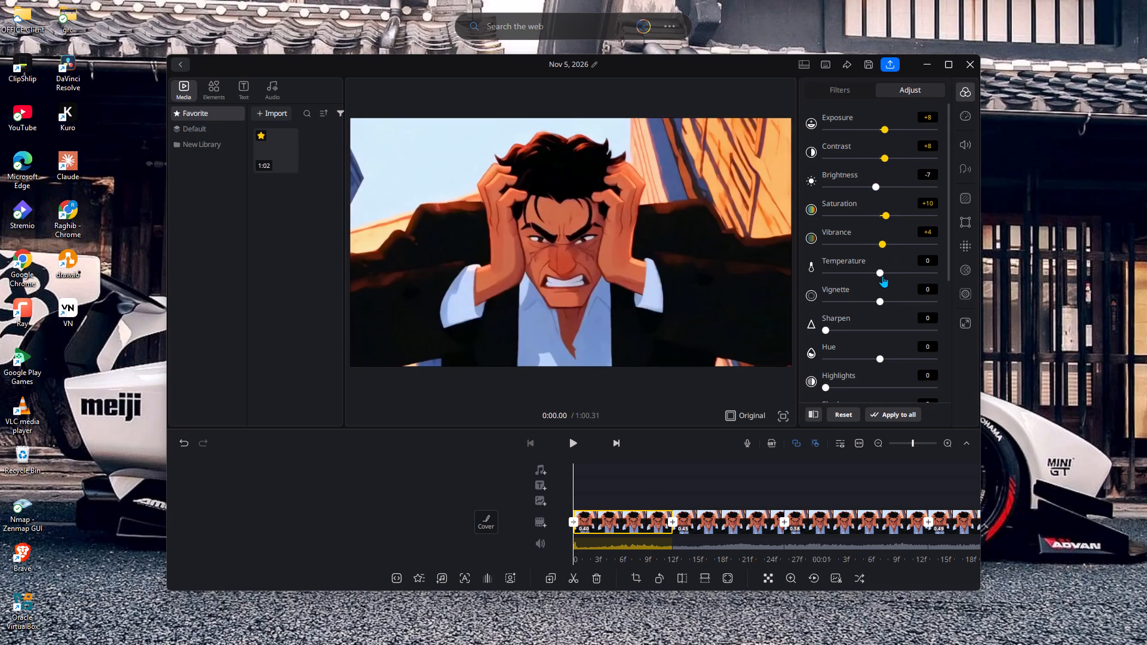
pyautogui.click(882, 275)
pyautogui.click(882, 300)
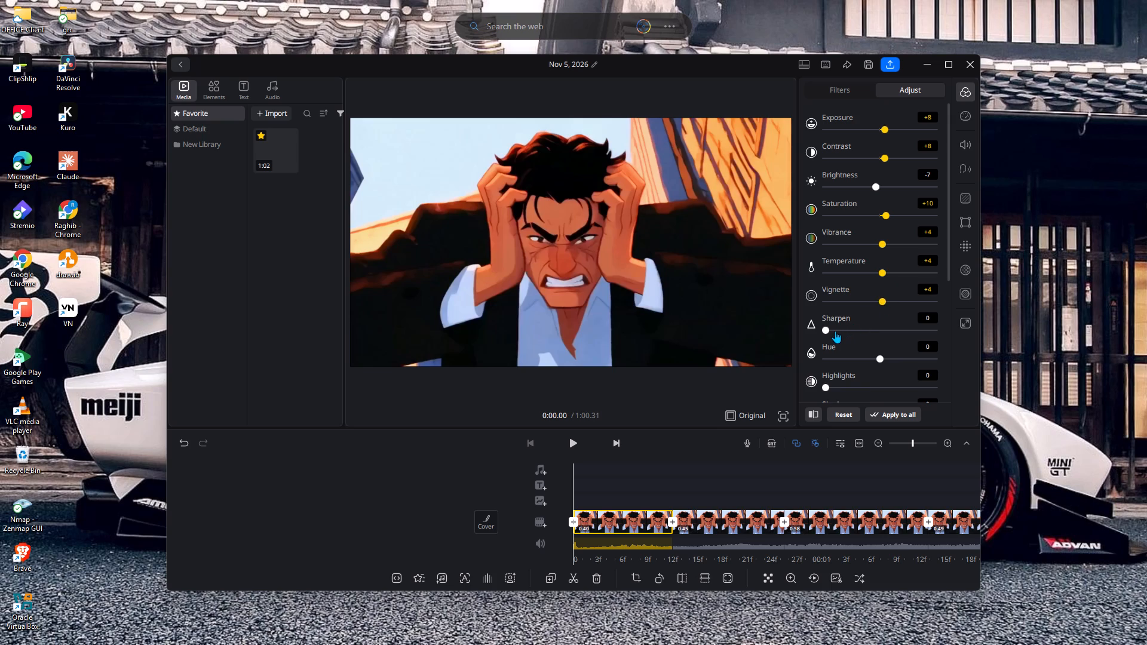
# Set the first segment's sharpening to 6 and its overall hue to -1.
pyautogui.click(829, 331)
pyautogui.click(887, 355)
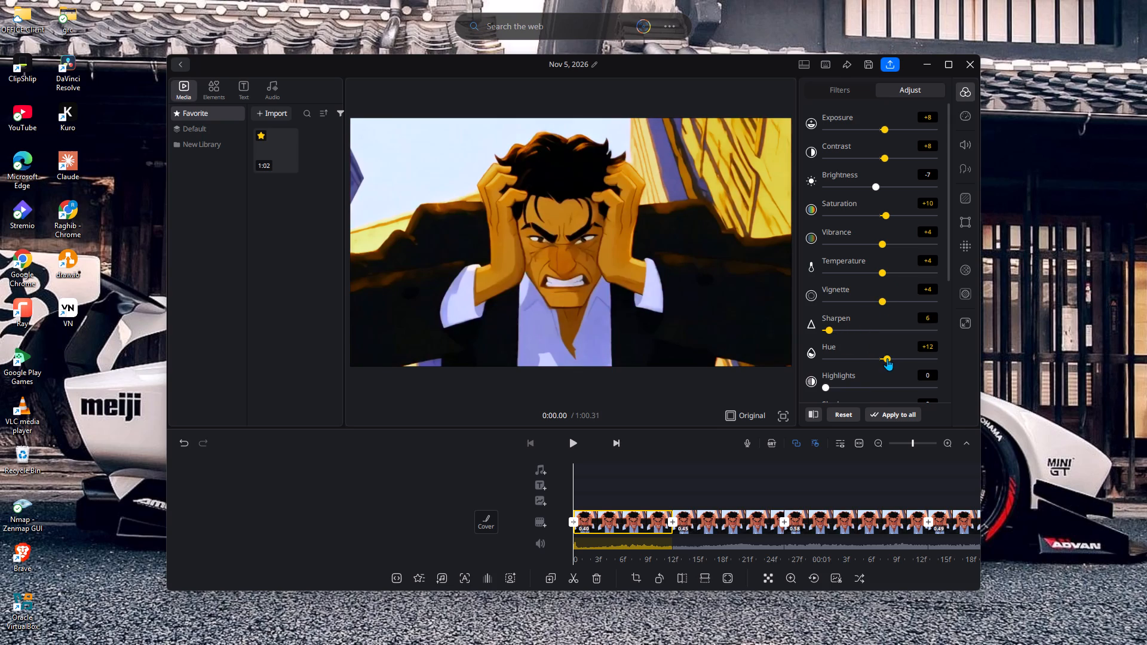
pyautogui.click(883, 359)
pyautogui.click(876, 359)
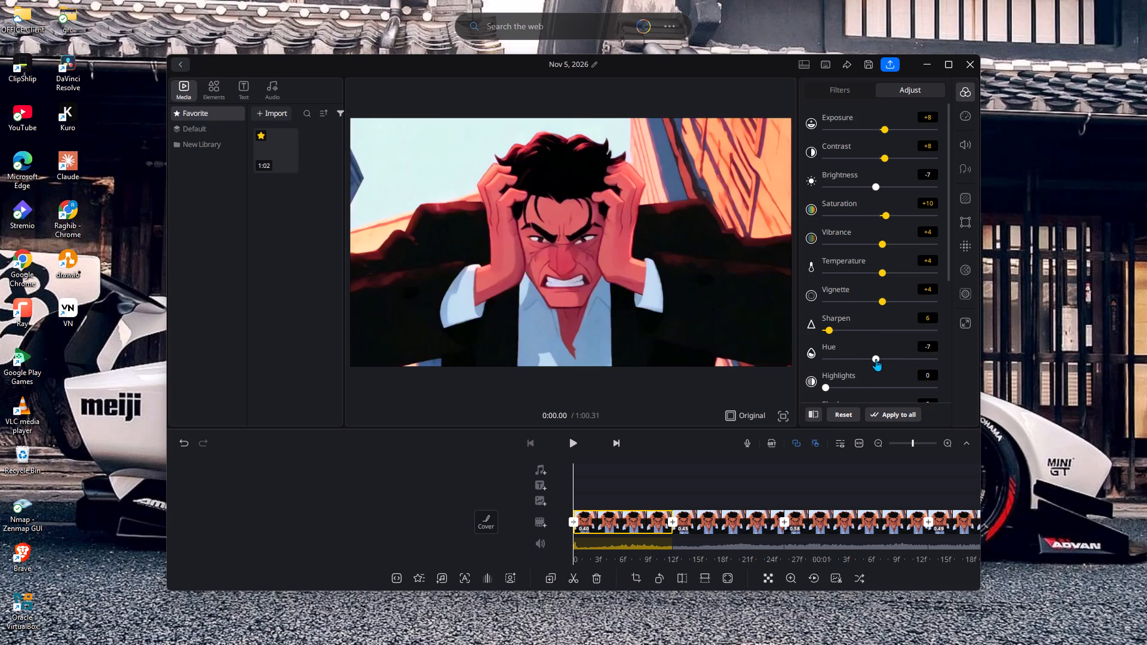
pyautogui.click(879, 359)
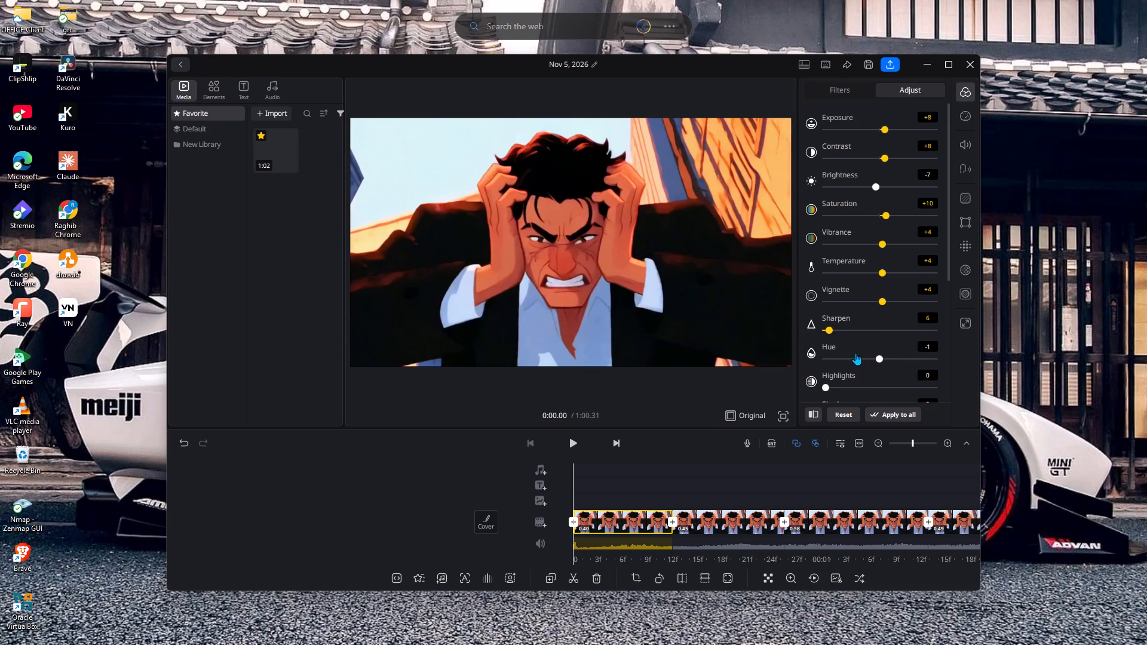
# Set the first segment's highlights to 5, shadows to 7 and noise reduction to 5.
pyautogui.scroll(-2, 855, 353)
pyautogui.click(830, 325)
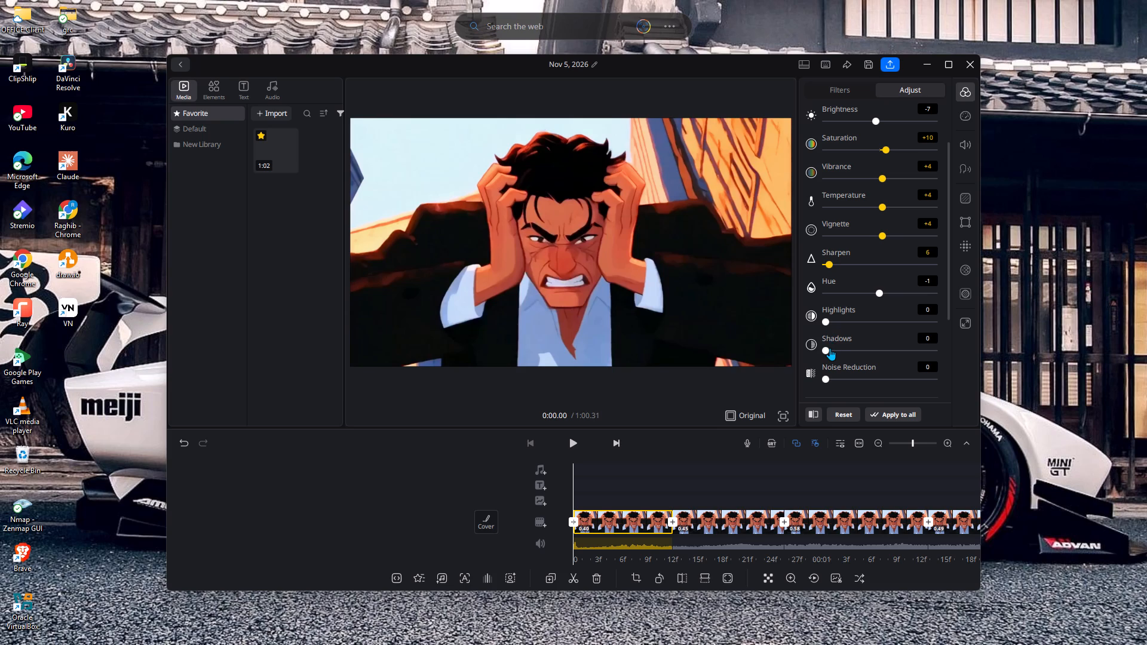
pyautogui.click(830, 349)
pyautogui.click(829, 320)
pyautogui.scroll(-3, 842, 322)
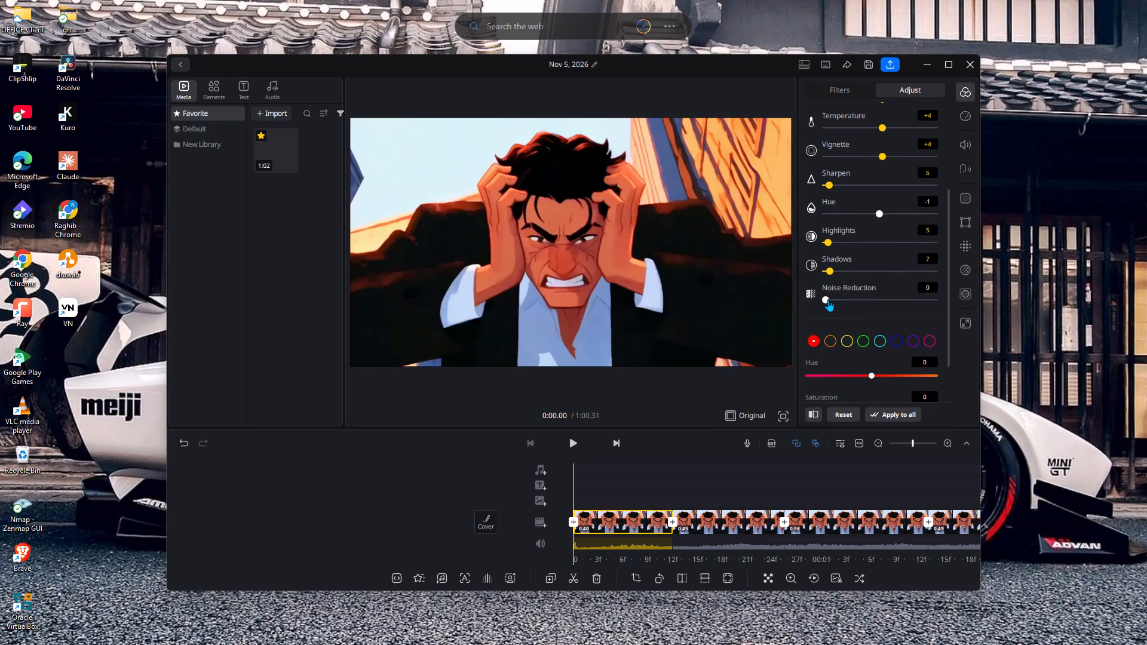
pyautogui.click(828, 300)
# Adjust the first segment's red colour range to hue +5, saturation -8 and lightness +9.
pyautogui.scroll(-3, 858, 323)
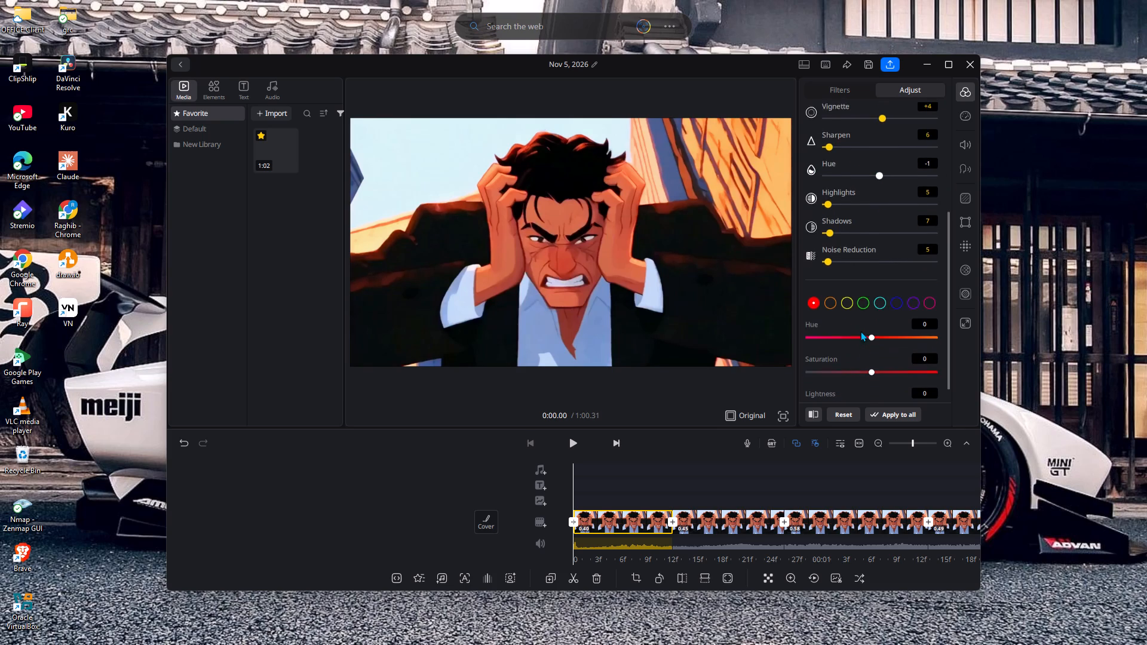
pyautogui.click(875, 320)
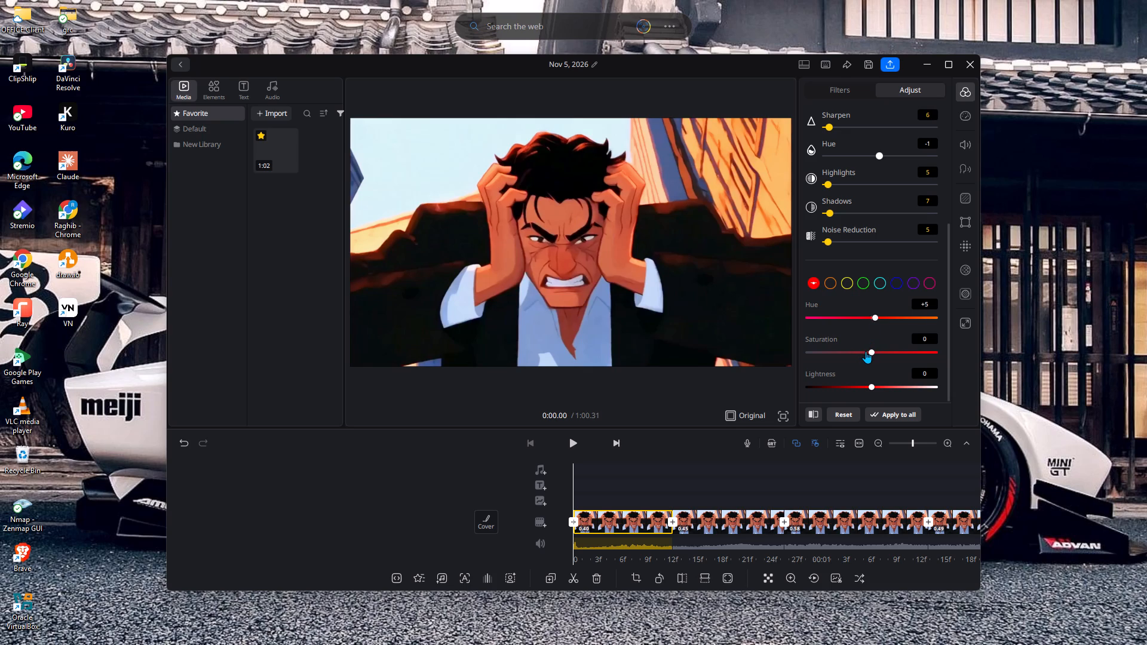
pyautogui.click(866, 351)
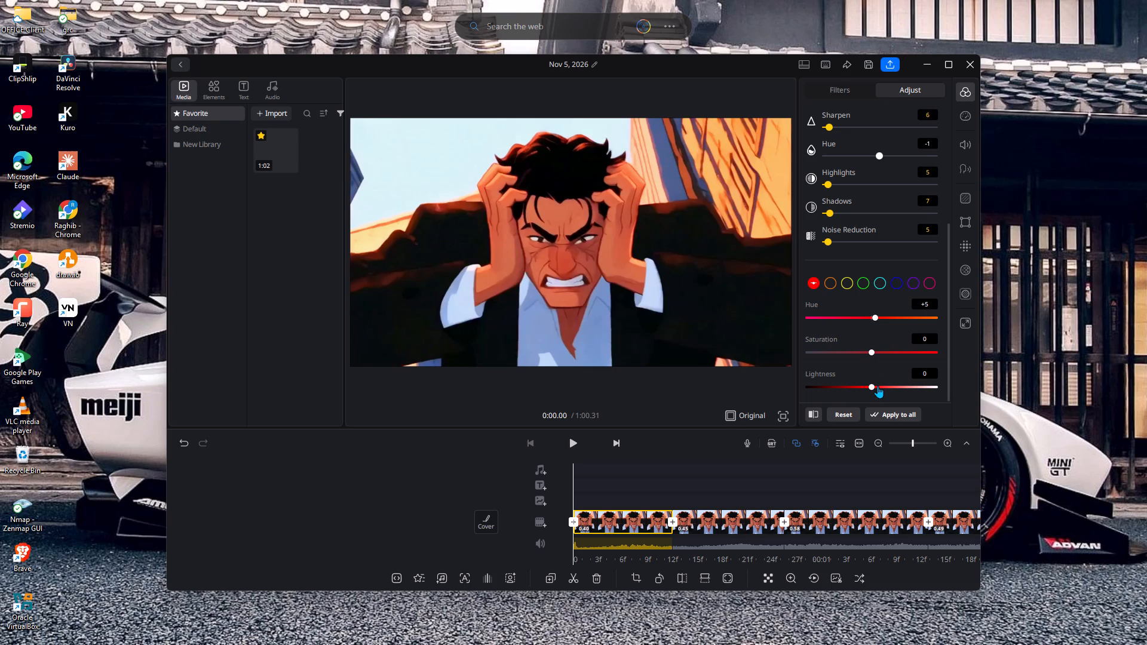
pyautogui.click(878, 386)
# Review the first segment's colour adjustments and apply them to all segments.
pyautogui.scroll(-6, 878, 345)
pyautogui.scroll(11, 879, 337)
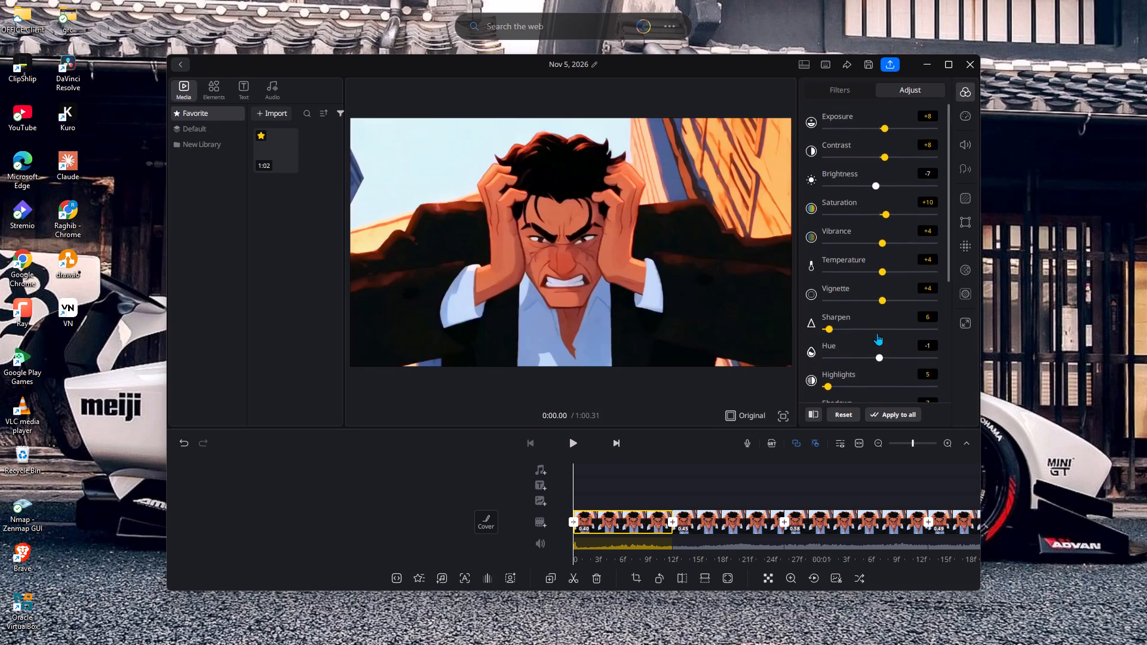
pyautogui.scroll(-7, 877, 333)
pyautogui.click(897, 410)
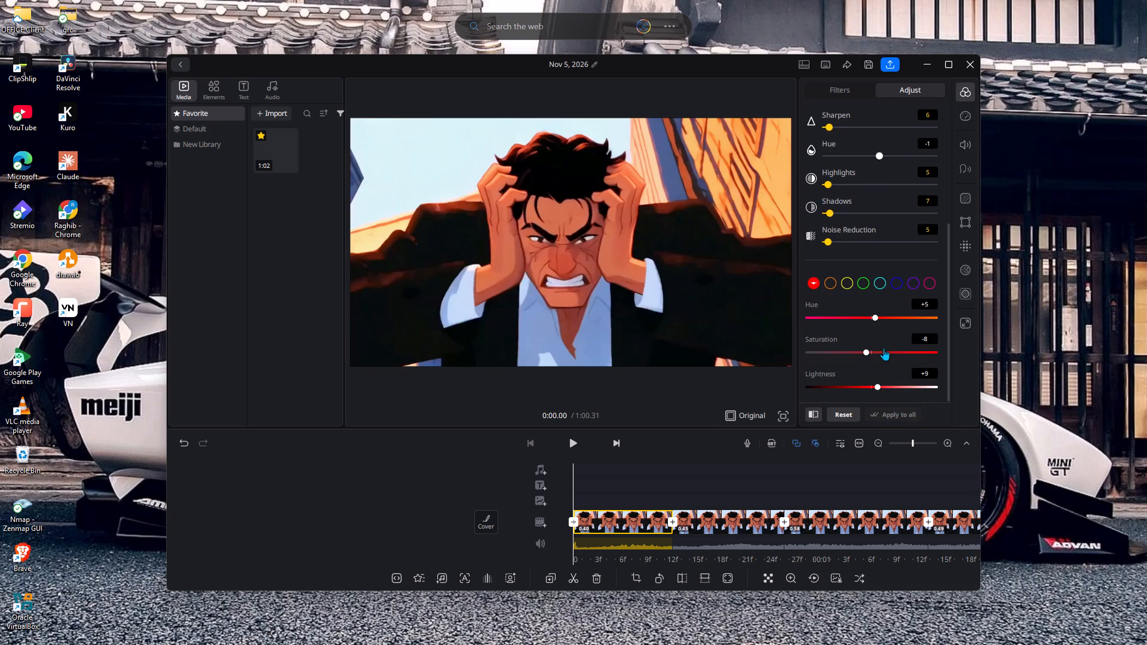
# Apply the Scenery filter SC5 to the first segment.
pyautogui.click(835, 90)
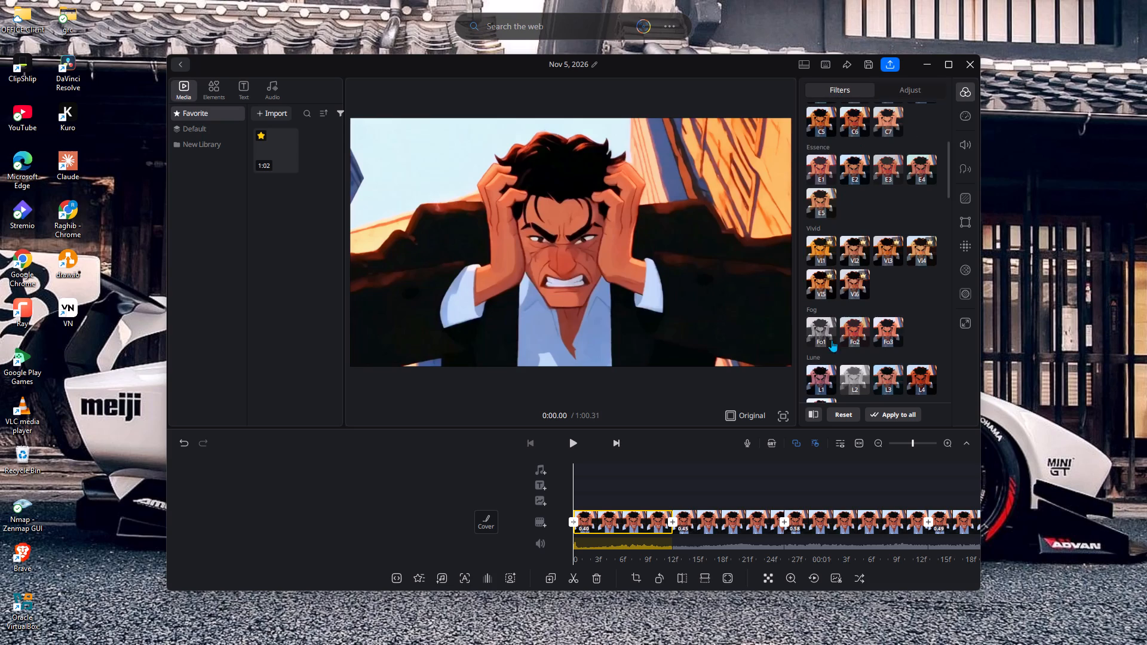
pyautogui.scroll(-12, 848, 335)
pyautogui.scroll(-2, 867, 290)
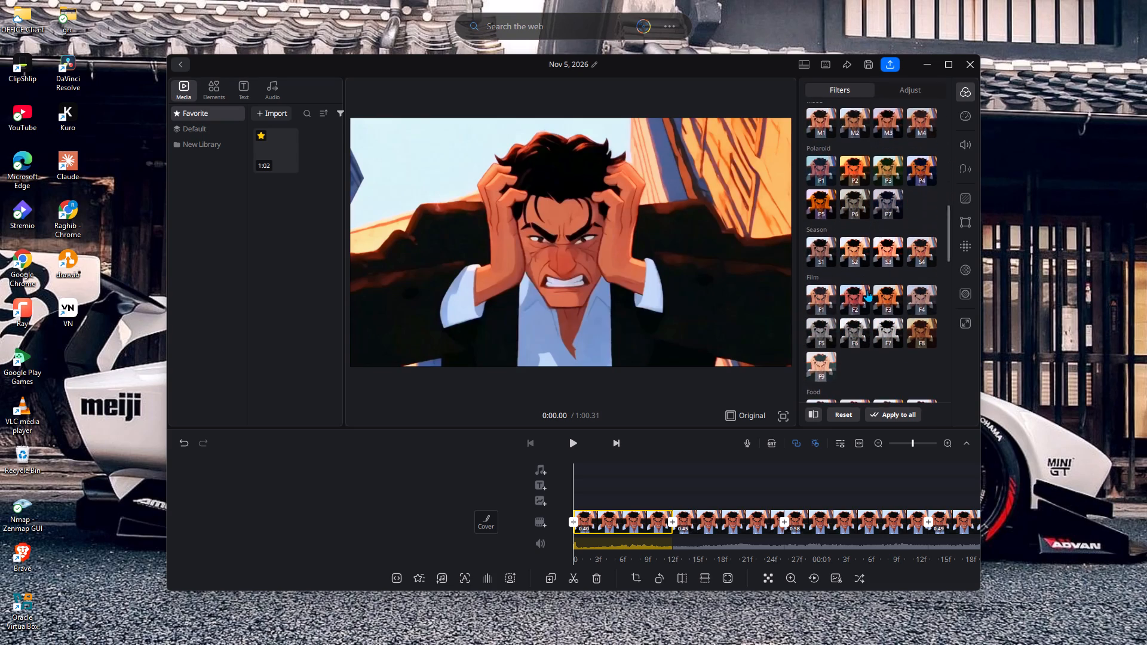
pyautogui.scroll(-10, 858, 294)
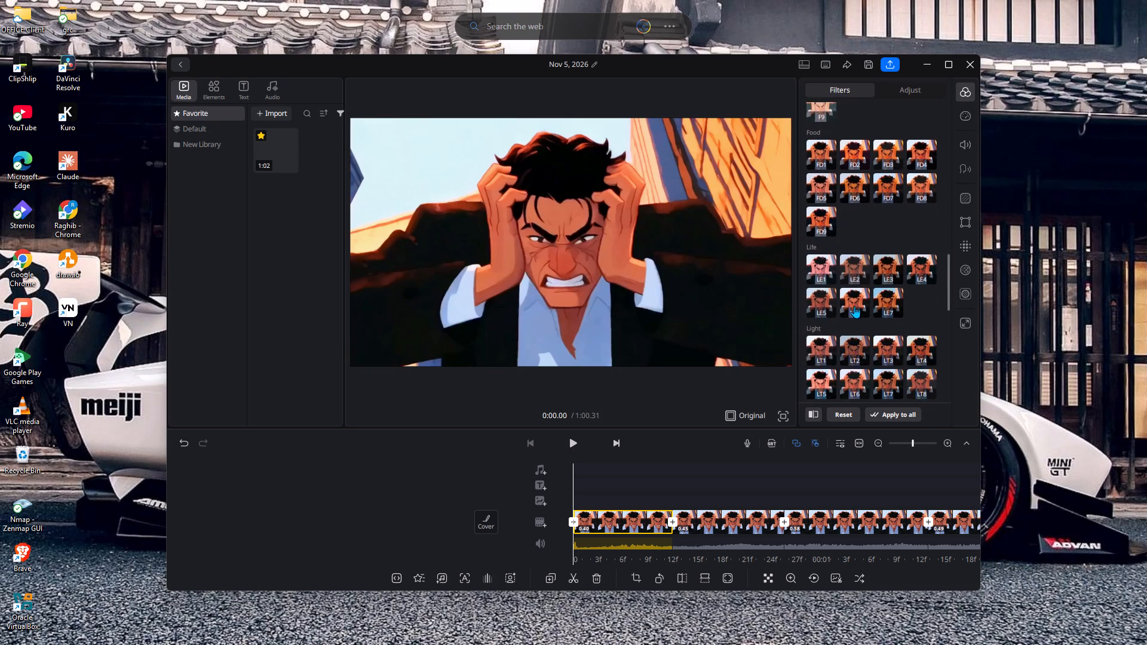
pyautogui.scroll(-10, 854, 306)
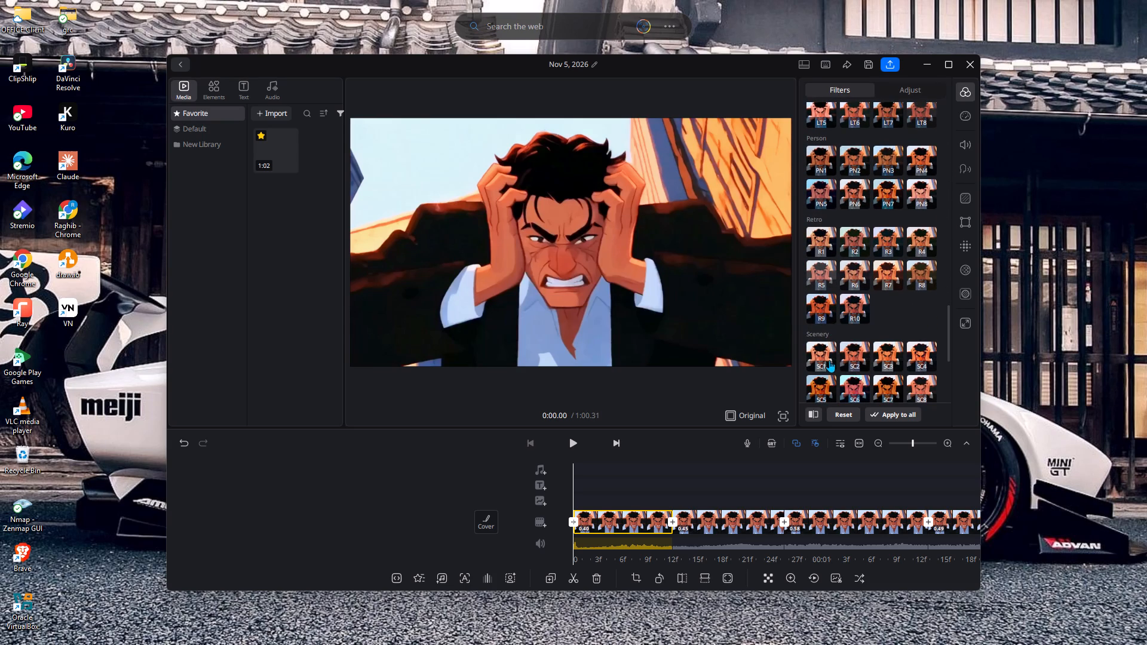
pyautogui.click(824, 384)
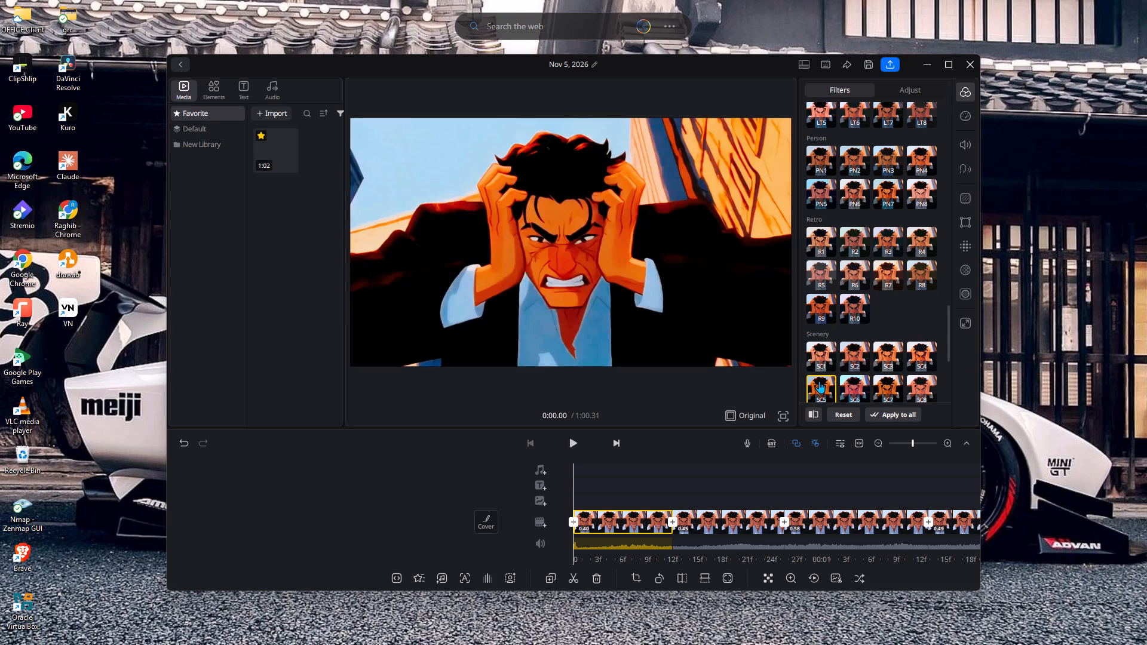
# Apply the Scenery filter SC7 to the second segment and the Life filter LE7 to the third.
pyautogui.click(718, 521)
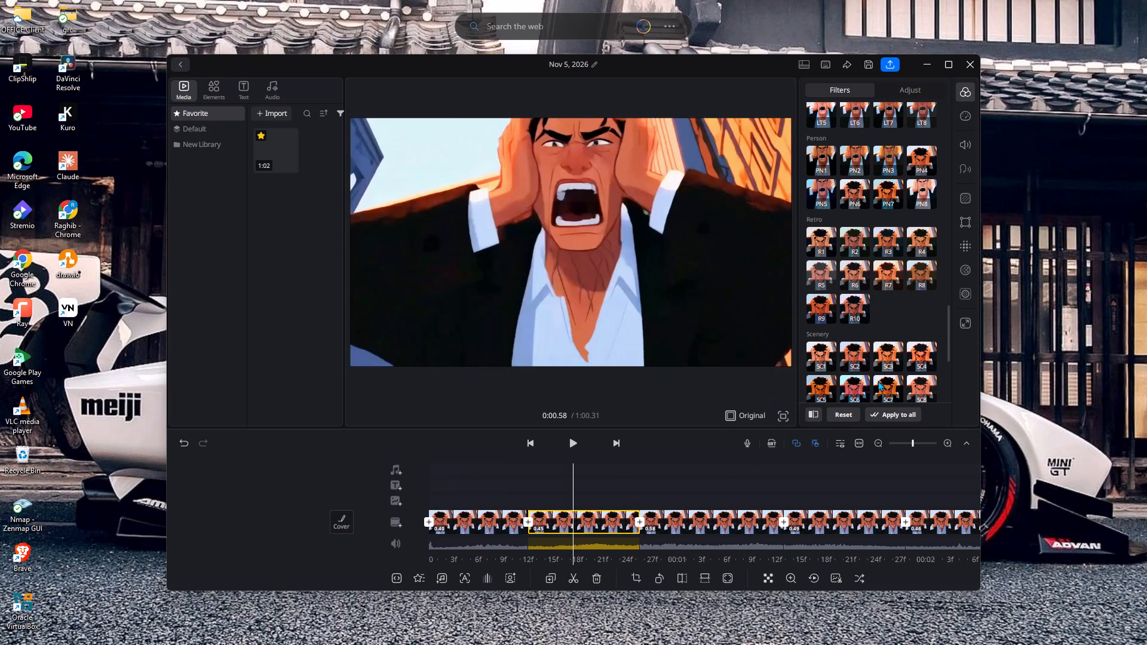
pyautogui.click(882, 388)
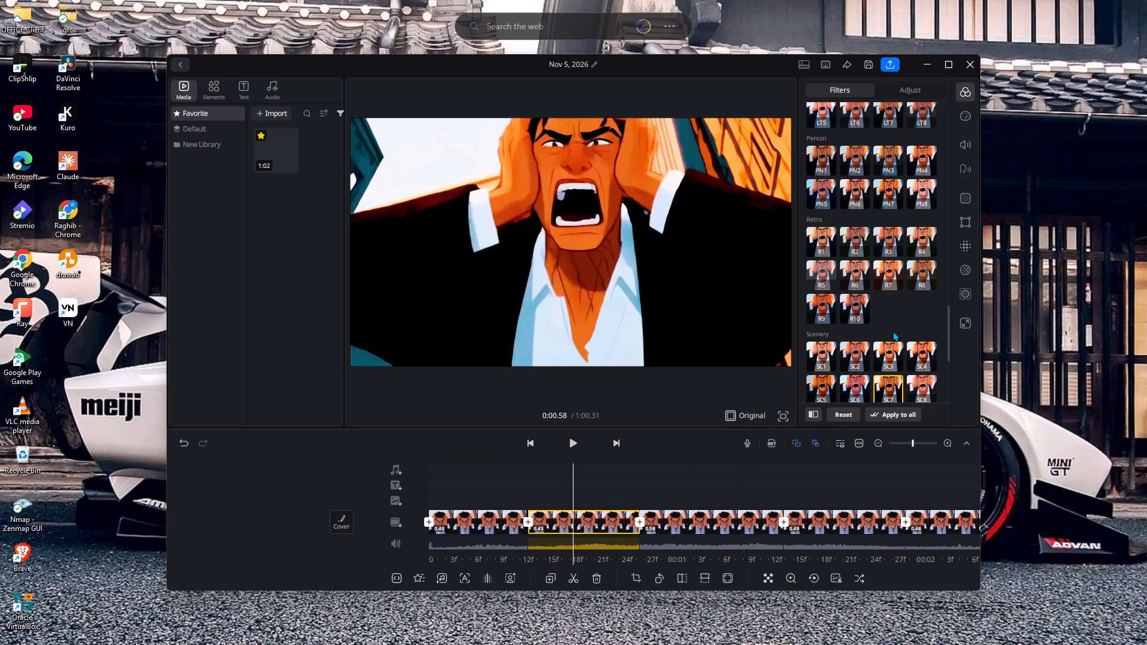
pyautogui.click(693, 520)
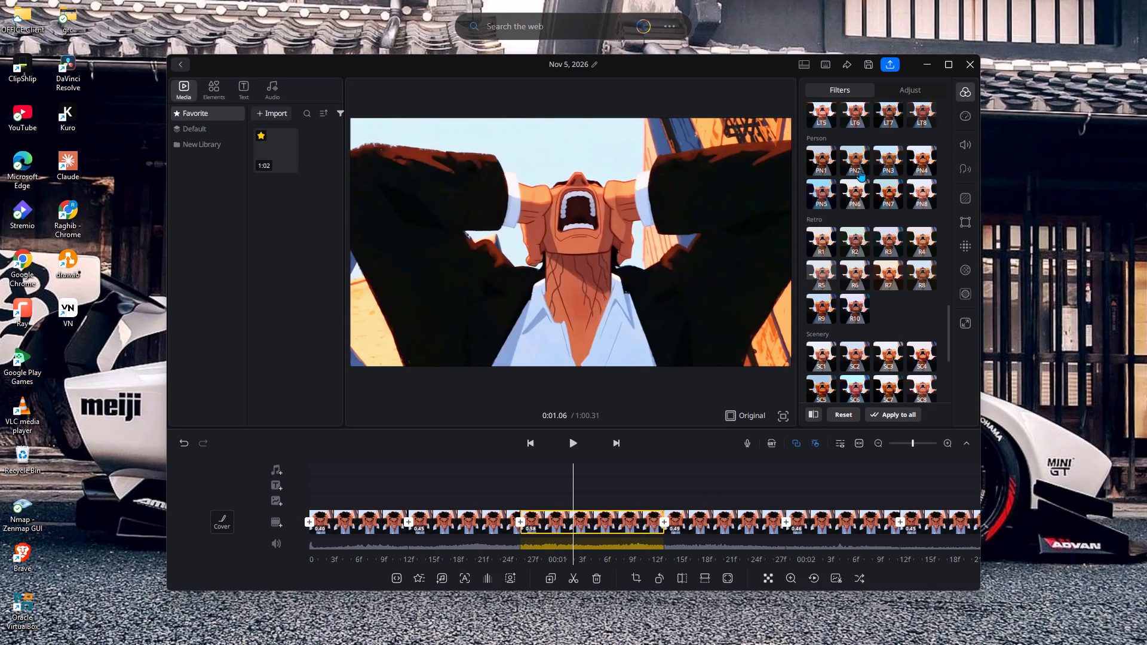
pyautogui.scroll(3, 884, 152)
pyautogui.scroll(-4, 884, 164)
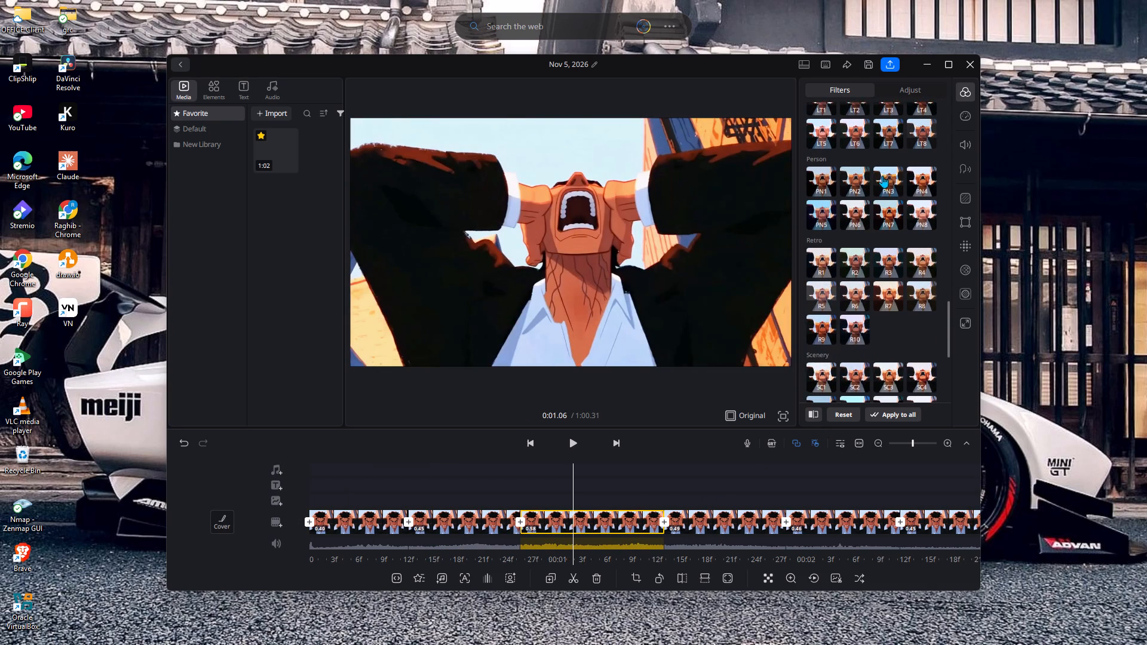
pyautogui.scroll(6, 882, 180)
pyautogui.click(888, 205)
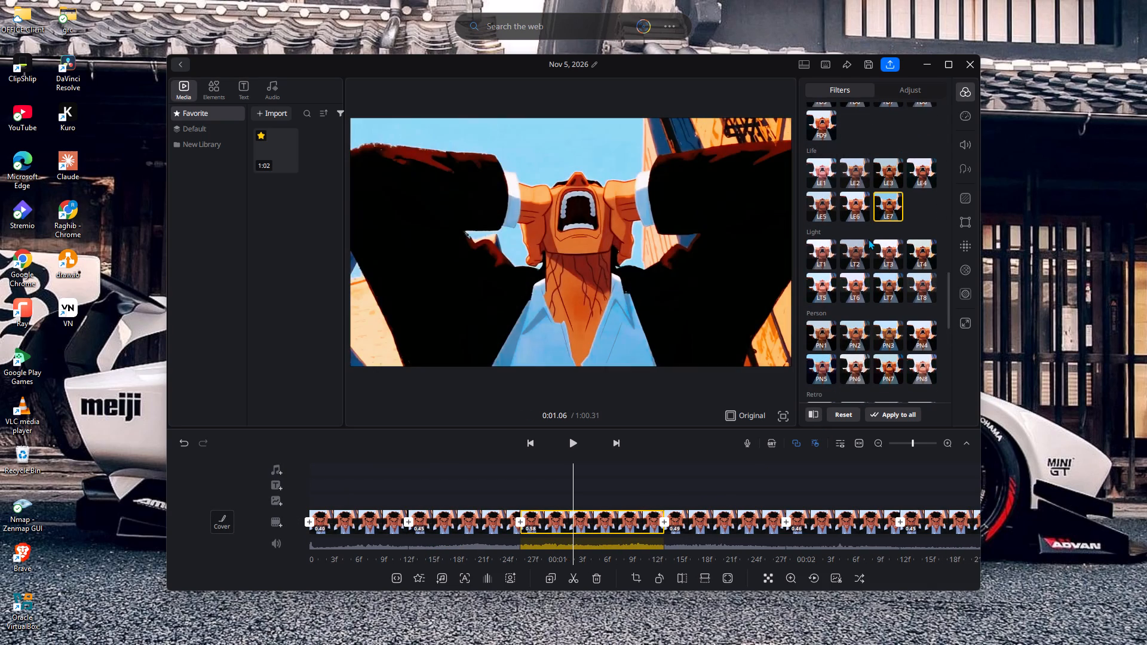
# Apply filters LE7, PN5 and LT7 to the fourth, fifth and sixth segments respectively.
pyautogui.click(716, 513)
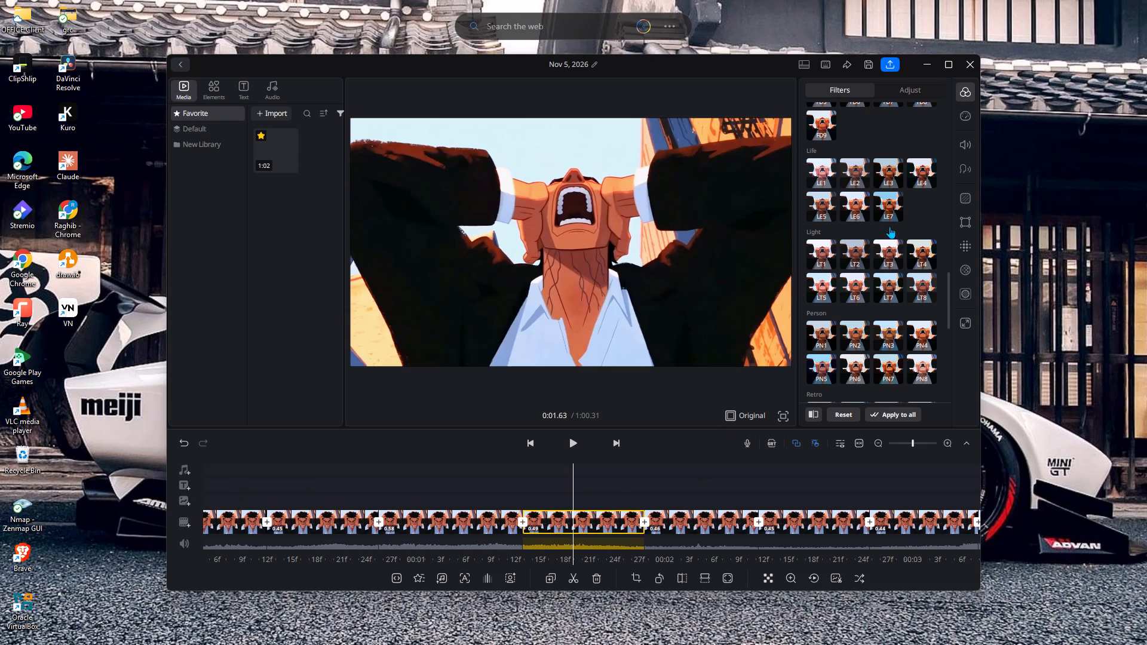
pyautogui.click(891, 218)
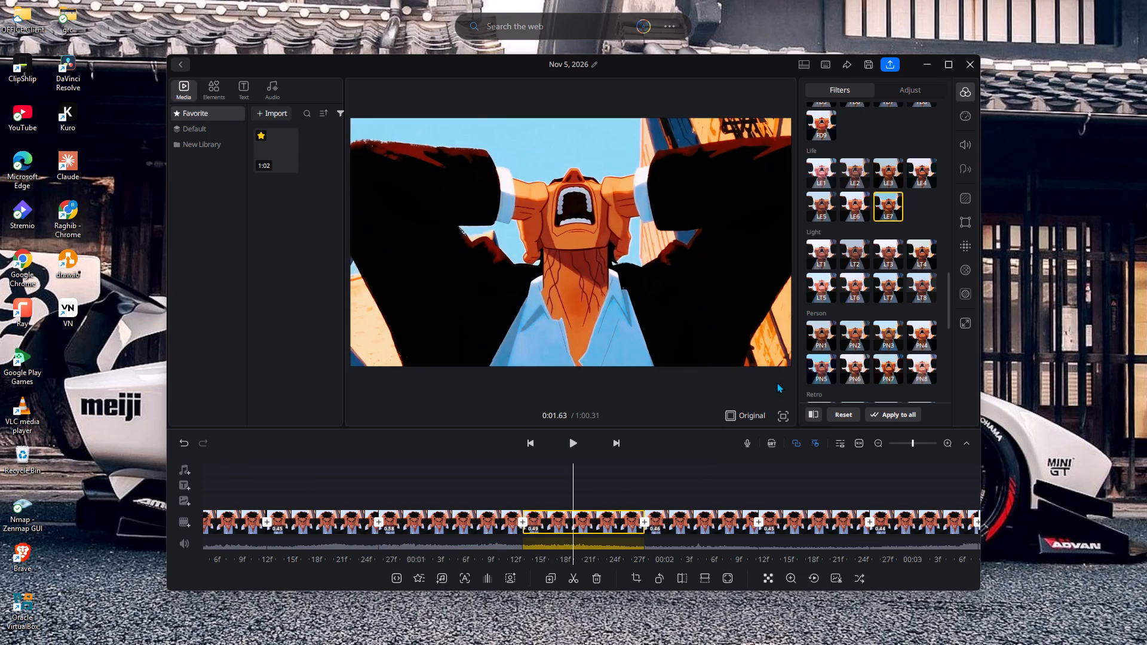
pyautogui.click(689, 521)
pyautogui.click(818, 373)
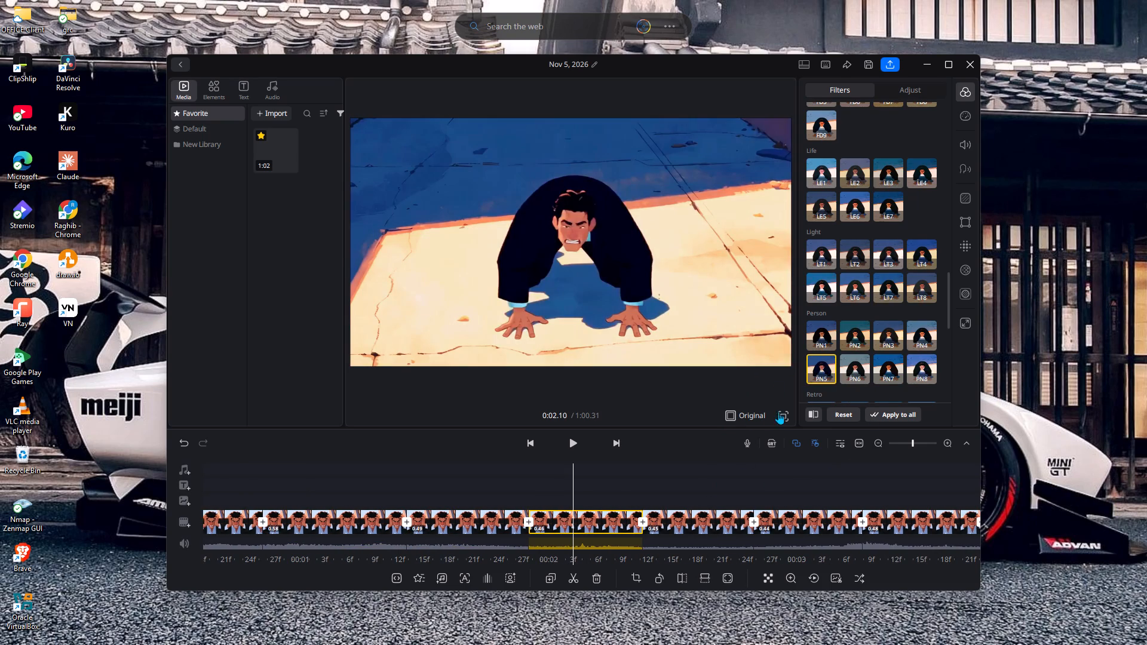
pyautogui.click(680, 530)
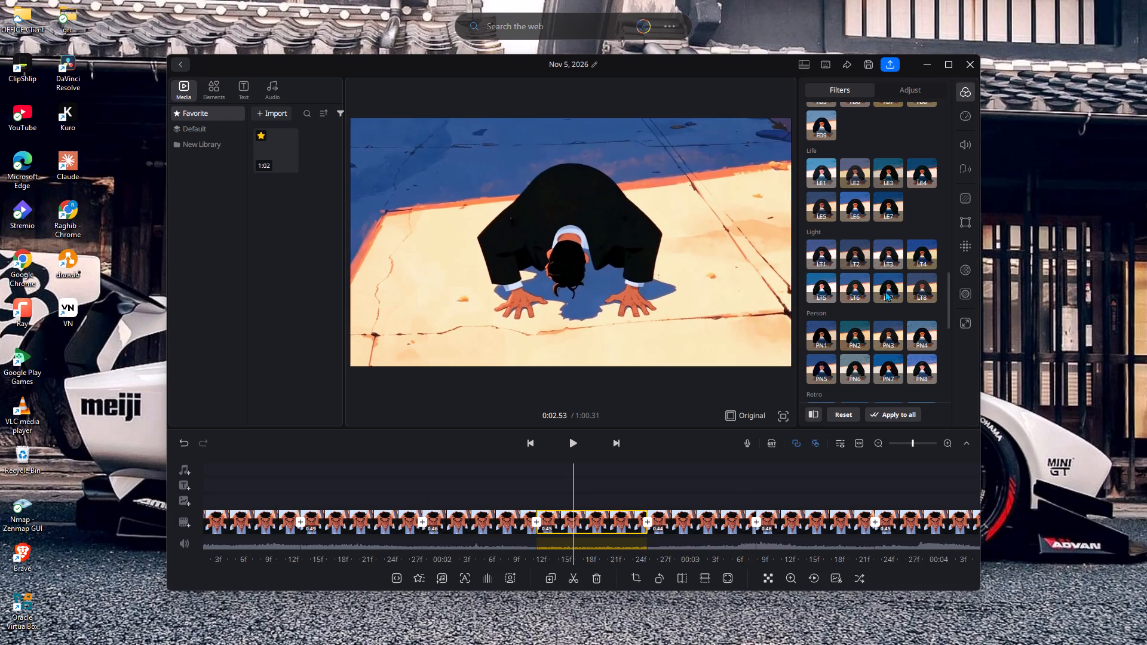
pyautogui.click(888, 284)
# Apply filters PN8, LE4 and LE1 to the seventh, eighth and ninth segments respectively.
pyautogui.click(675, 523)
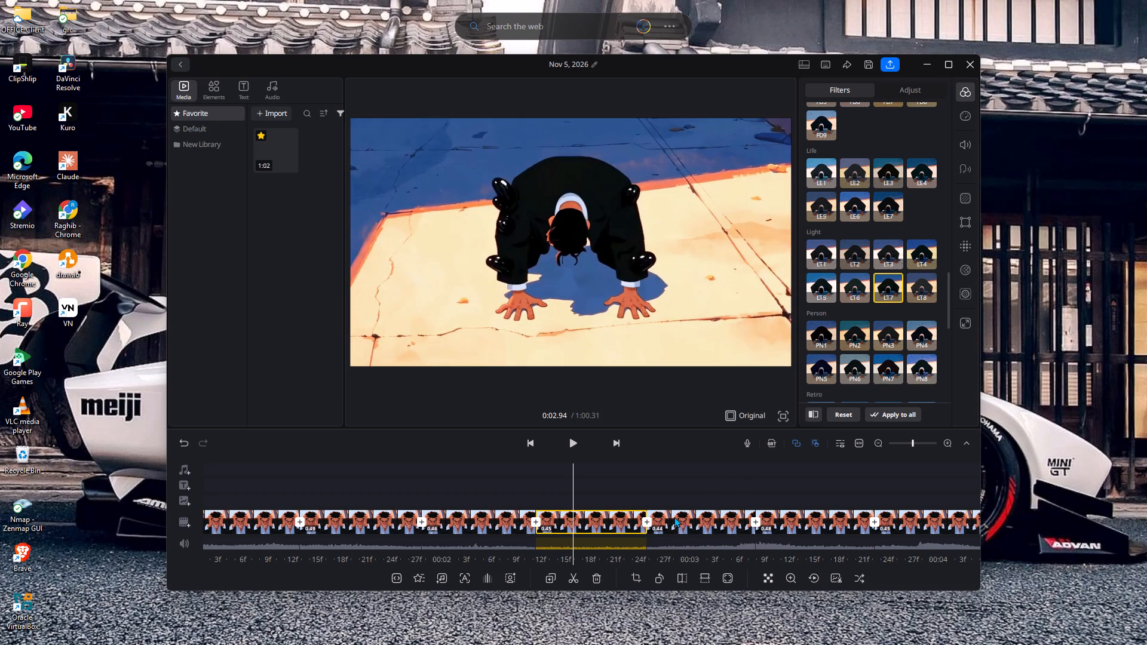
pyautogui.click(918, 370)
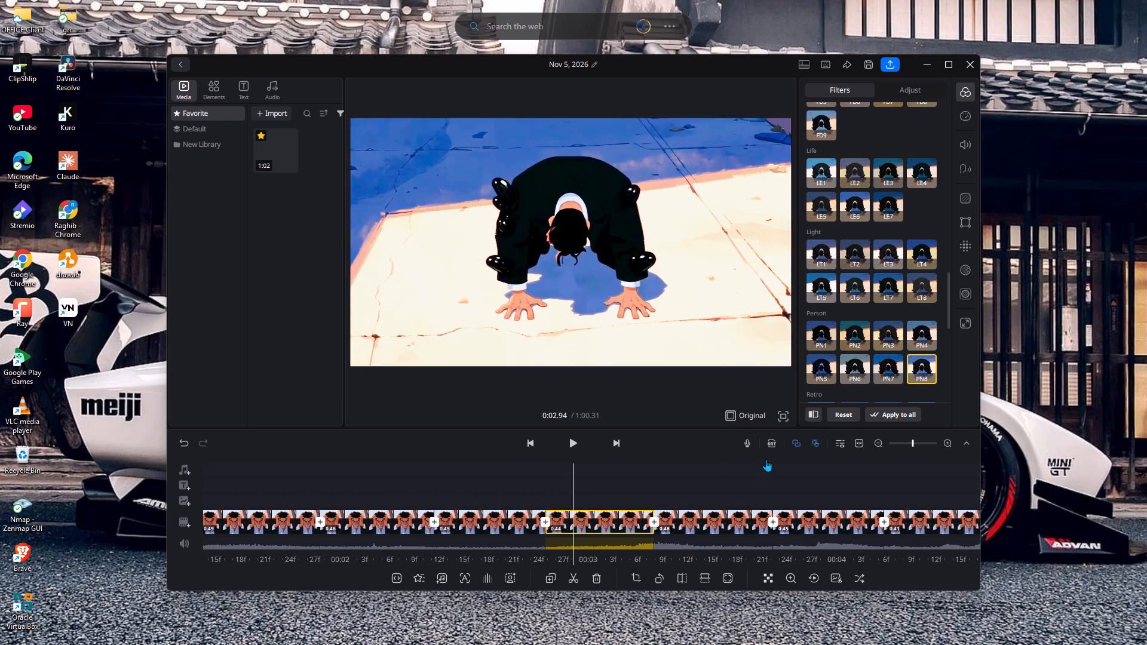
pyautogui.click(712, 525)
pyautogui.click(918, 177)
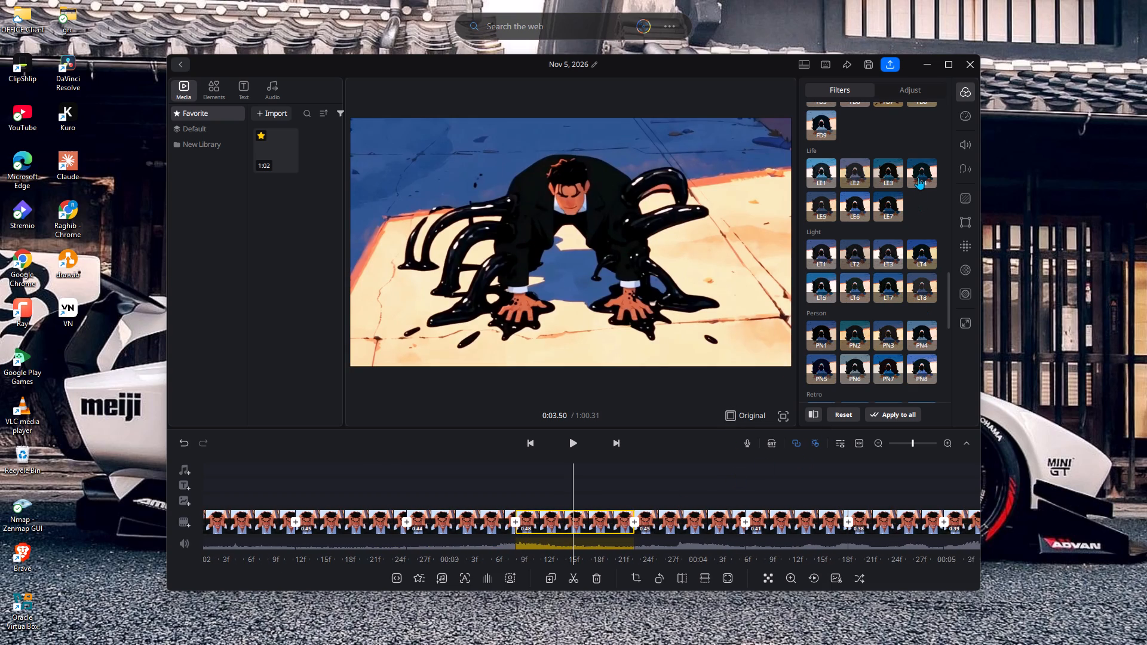
pyautogui.click(663, 521)
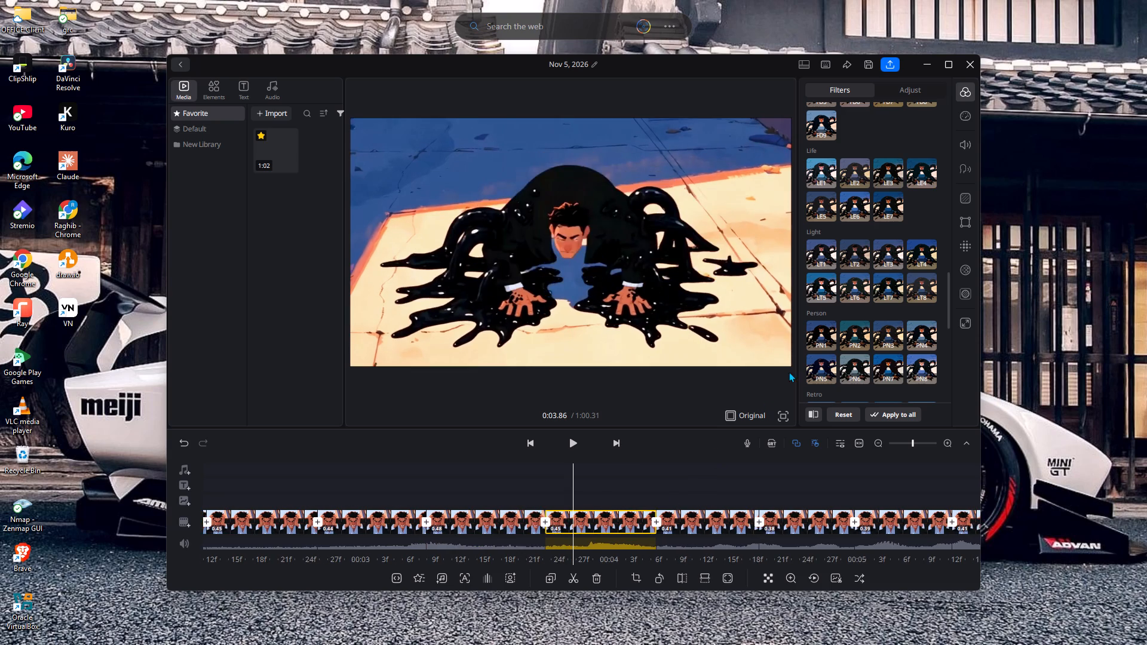
pyautogui.click(820, 180)
# Apply the Person filters PN3, PN8 and PN7 to the tenth, eleventh and twelfth segments respectively.
pyautogui.click(689, 523)
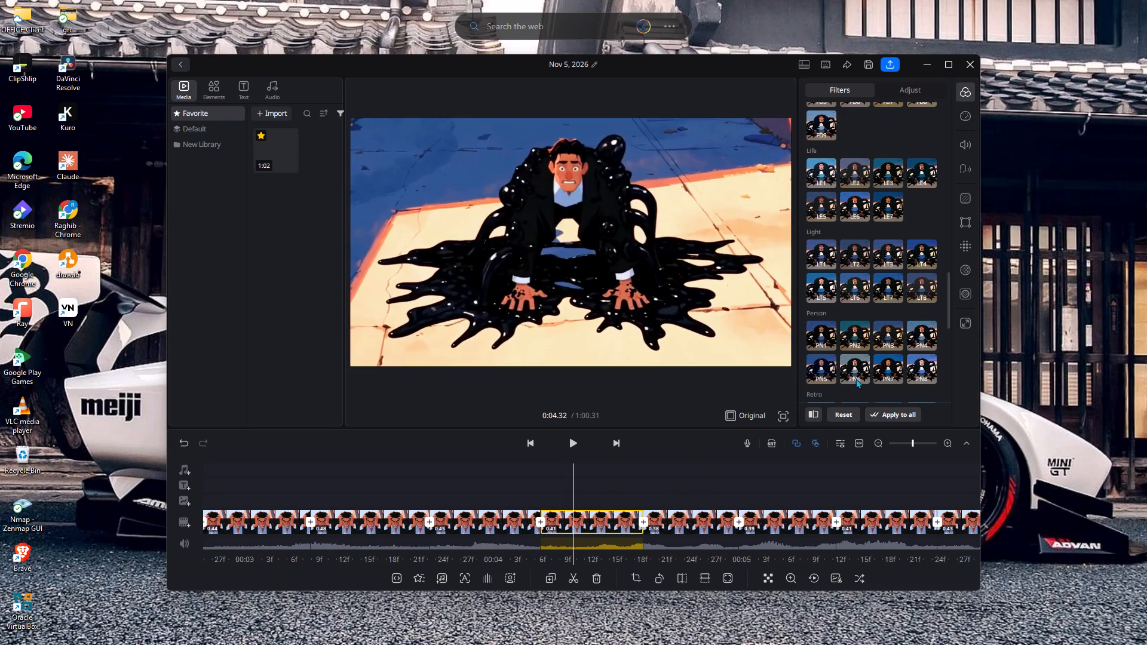
pyautogui.click(884, 337)
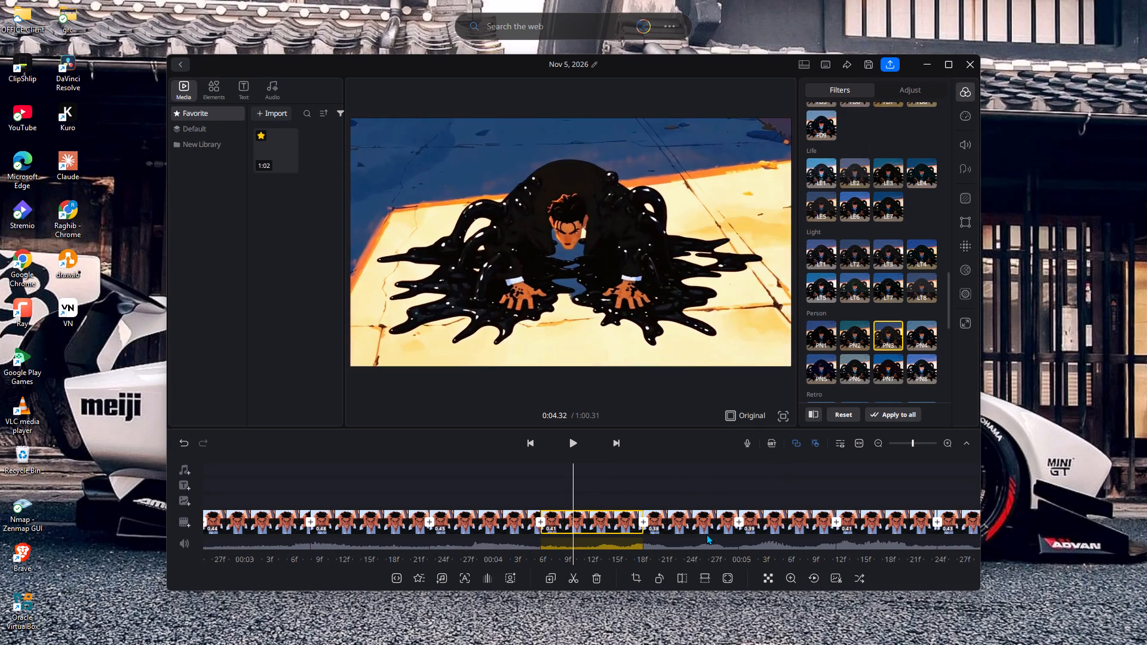
pyautogui.click(702, 524)
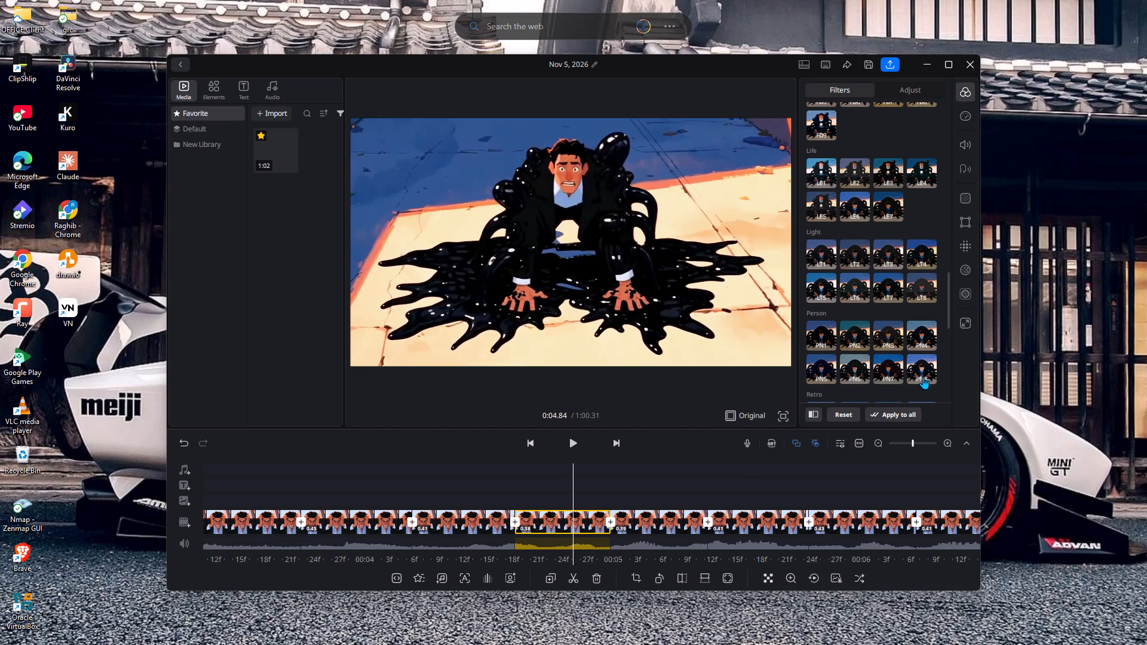
pyautogui.click(923, 377)
pyautogui.click(674, 518)
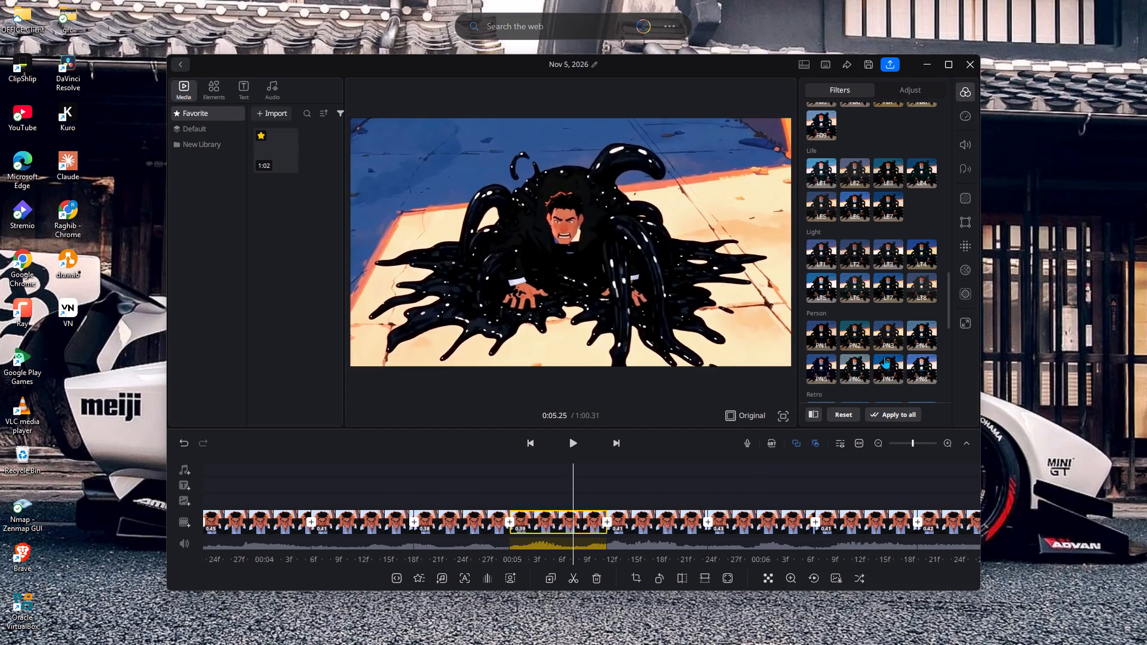
pyautogui.click(885, 359)
# Apply filters PN5, R3 and R4 to the thirteenth, fourteenth and fifteenth segments respectively.
pyautogui.click(667, 518)
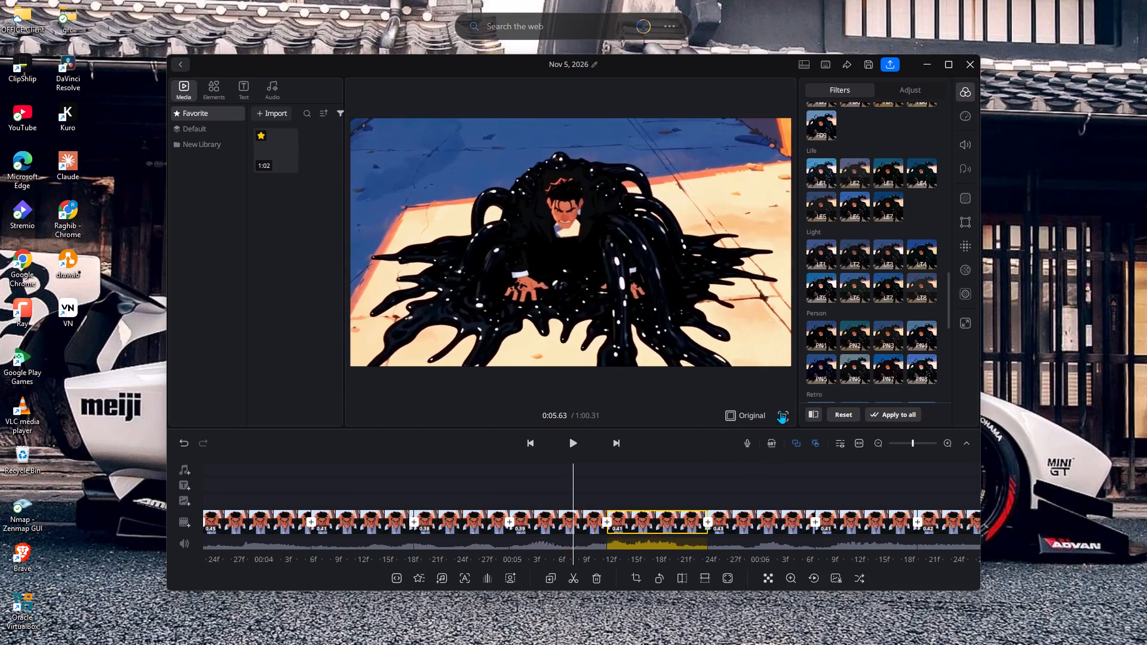
pyautogui.click(820, 363)
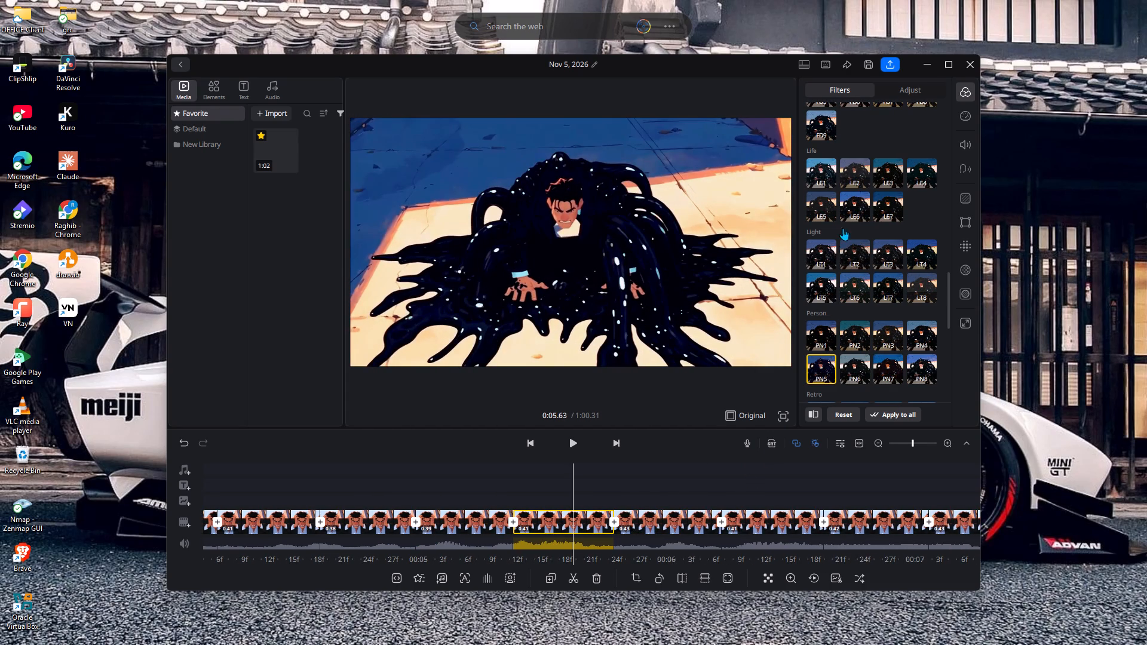
pyautogui.click(658, 523)
pyautogui.scroll(-1, 876, 337)
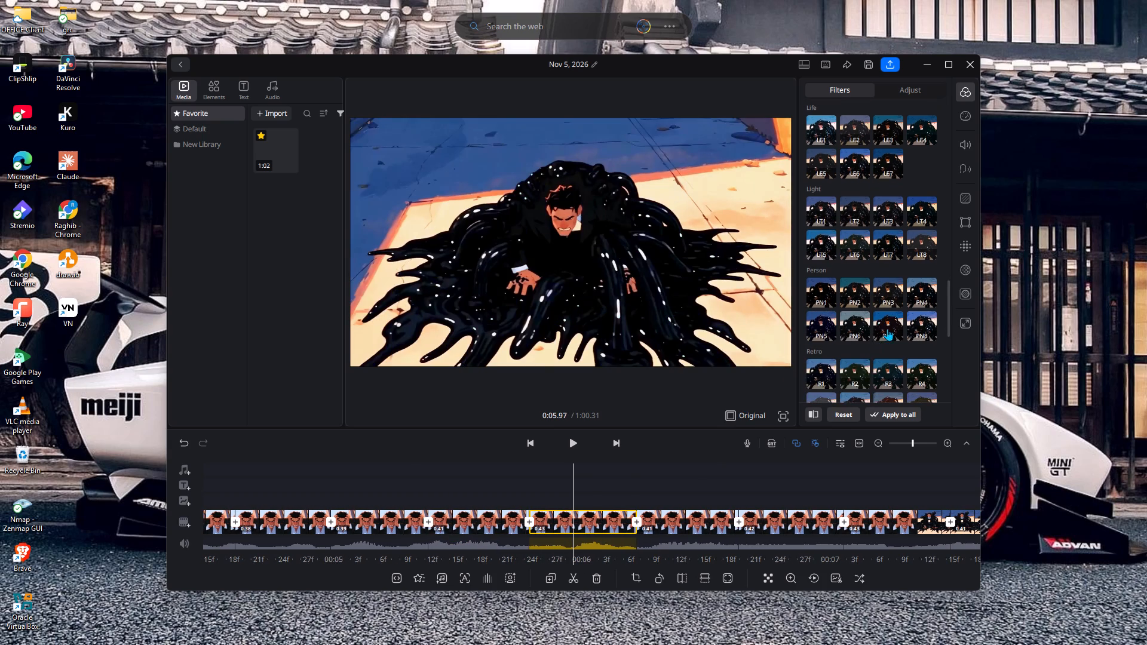
pyautogui.click(892, 369)
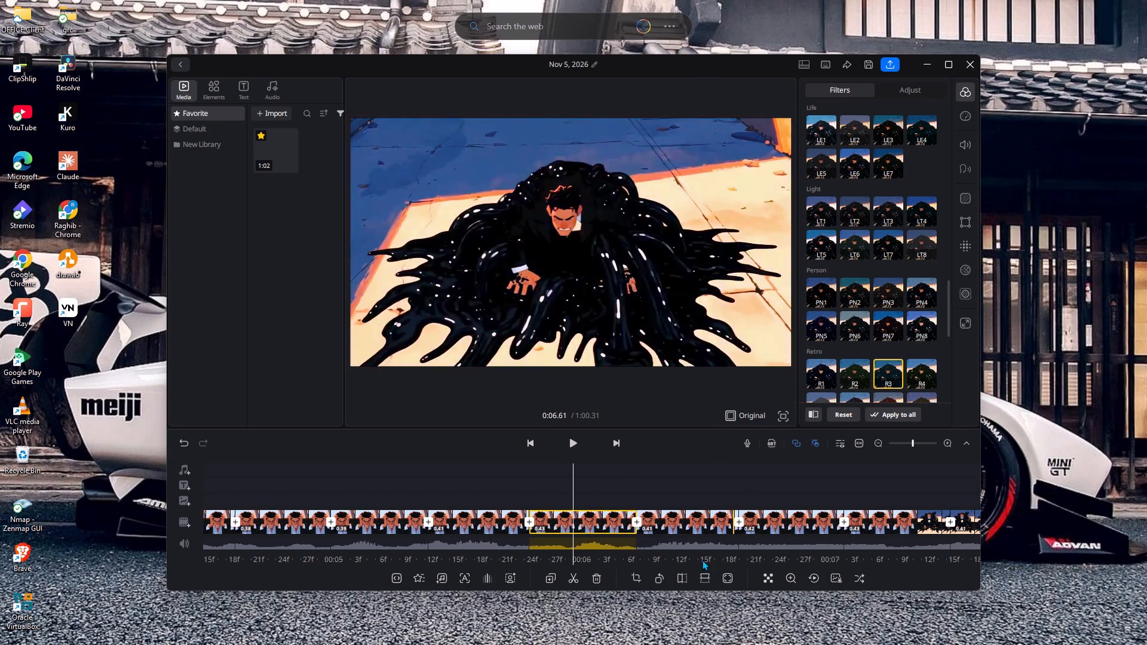
pyautogui.click(699, 521)
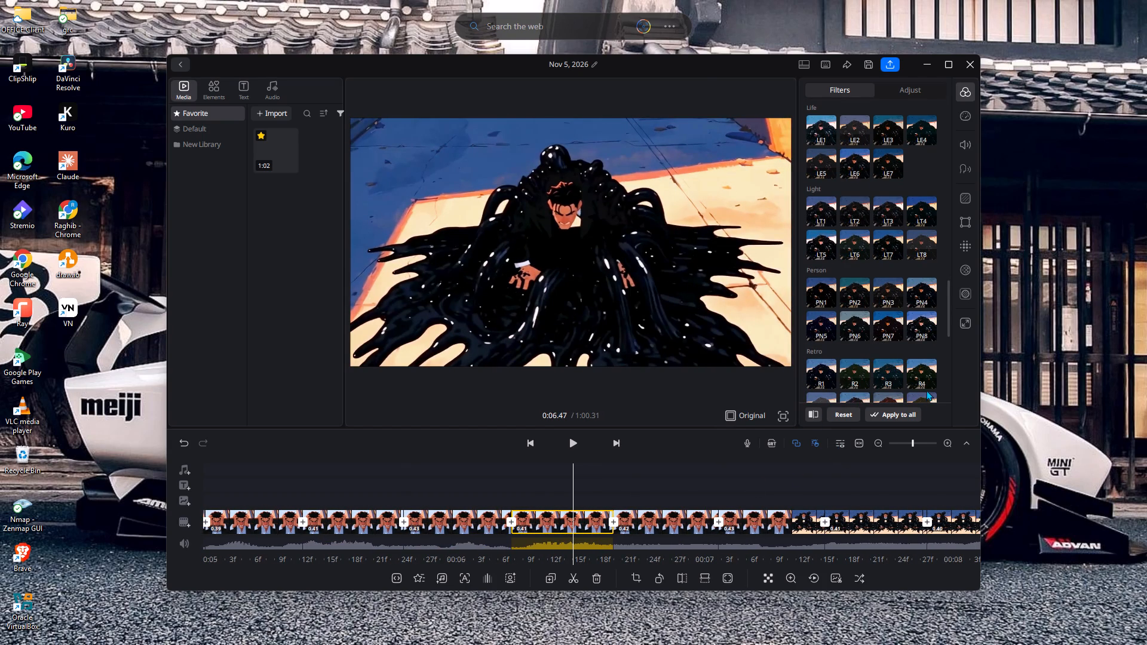
pyautogui.click(920, 378)
# Apply the Retro filter R1 to the sixteenth segment and the Light filter LT4 to the seventeenth and eighteenth segments.
pyautogui.click(684, 520)
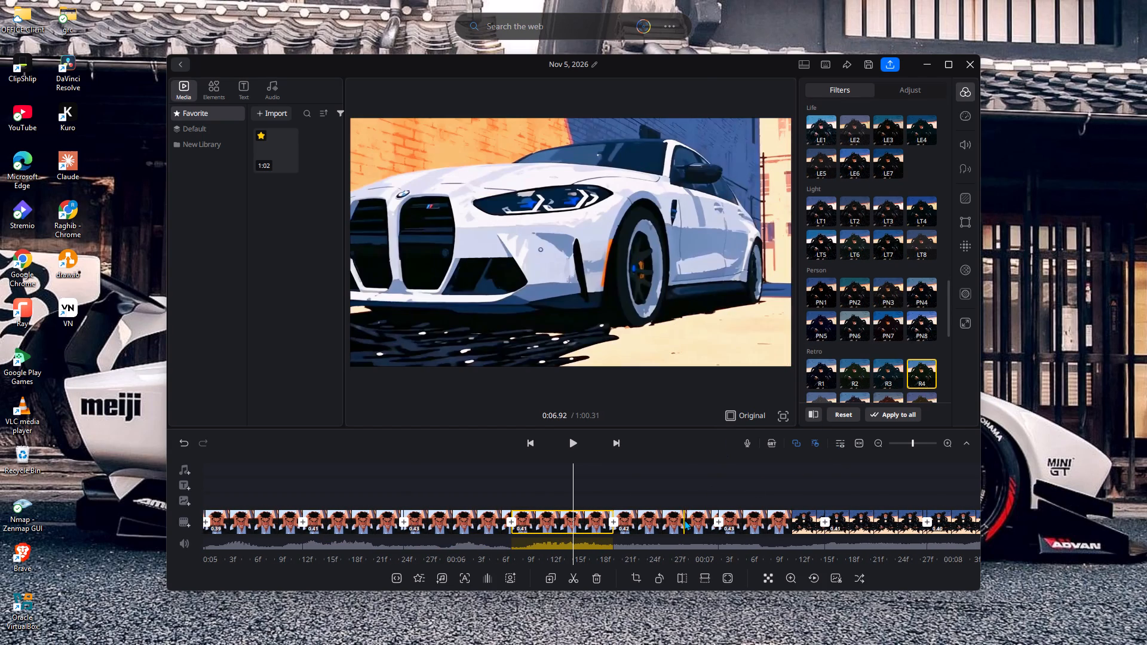
pyautogui.click(824, 372)
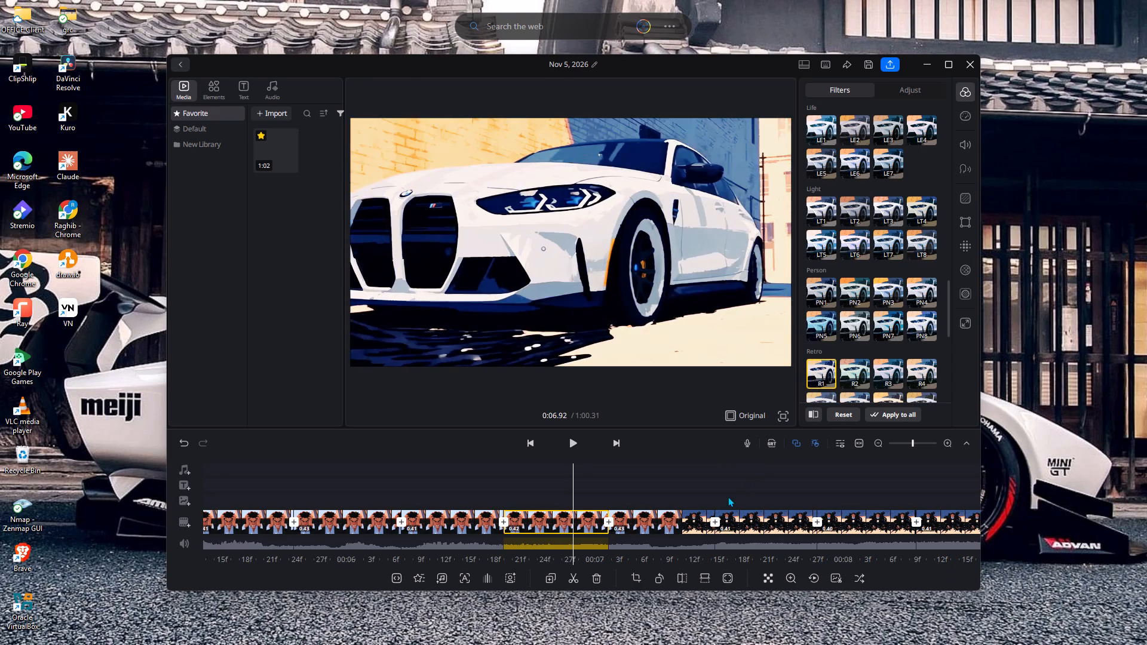
pyautogui.click(671, 526)
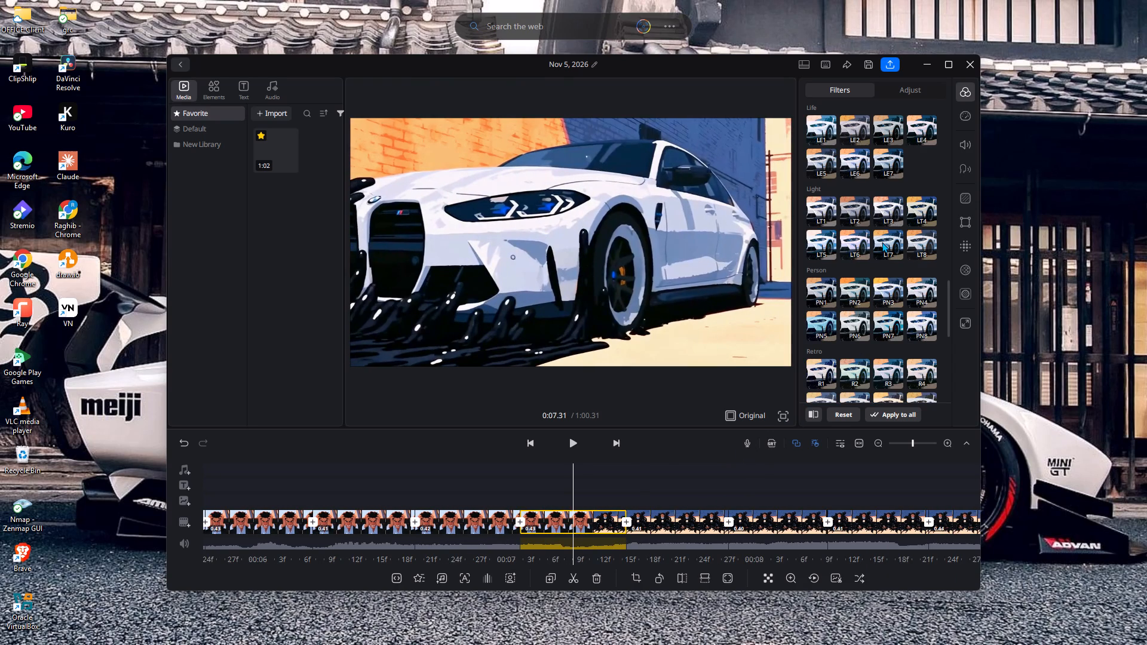
pyautogui.click(928, 205)
pyautogui.click(688, 520)
pyautogui.click(927, 209)
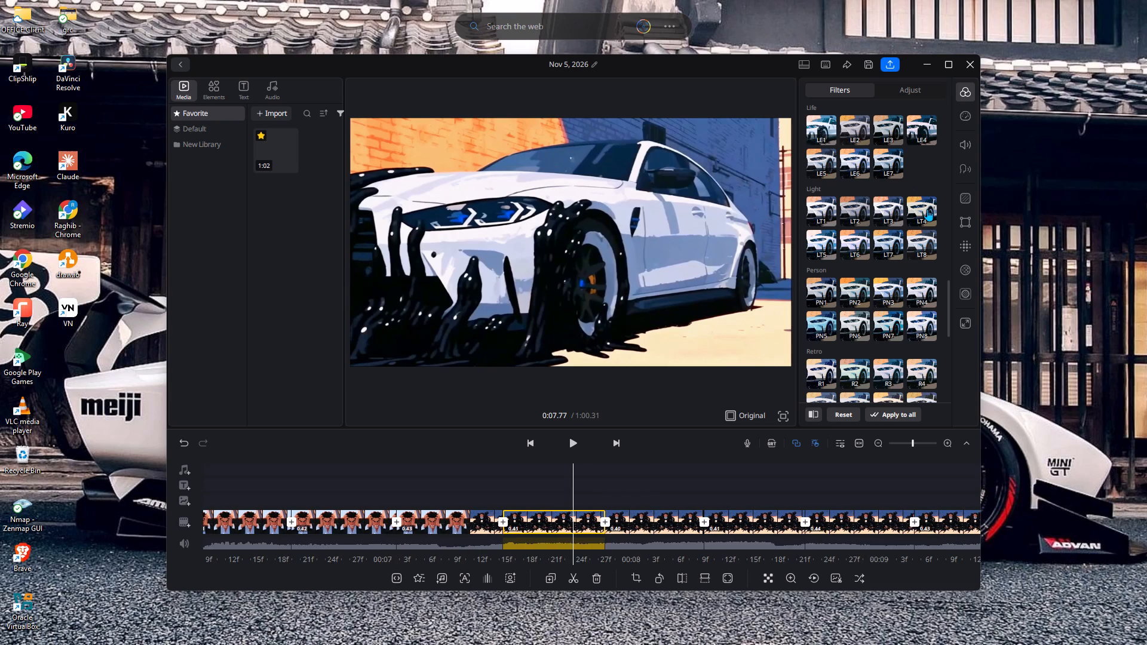
# Apply the Person filter PN3 to the nineteenth segment and PN2 to the twentieth and twenty-first segments.
pyautogui.click(634, 515)
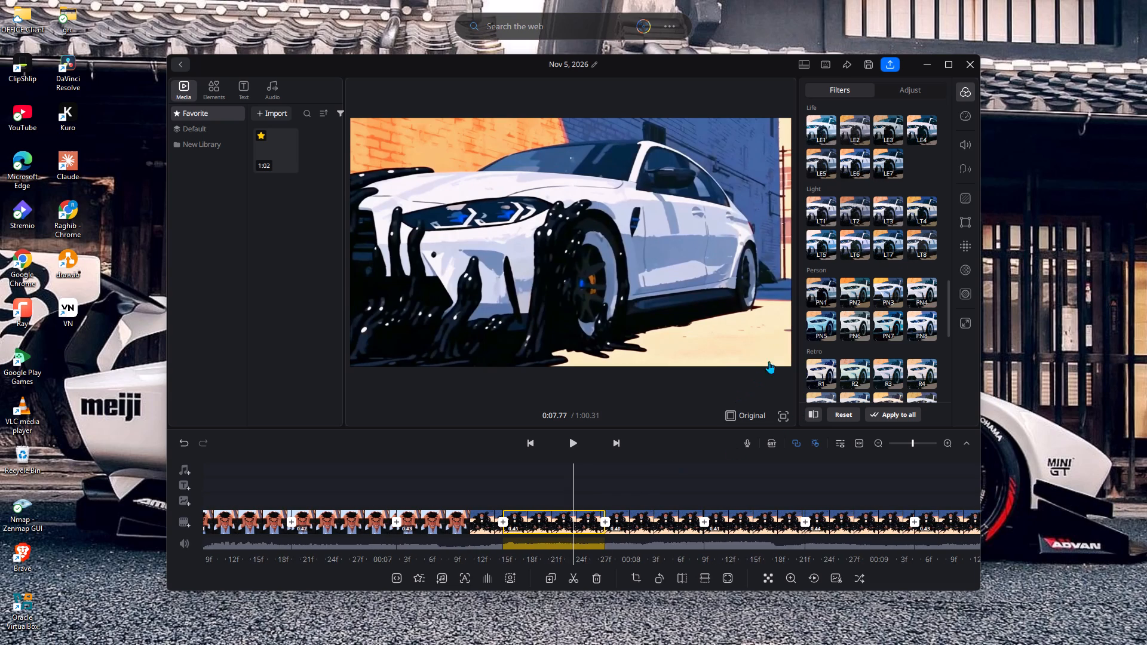
pyautogui.click(889, 293)
pyautogui.click(688, 515)
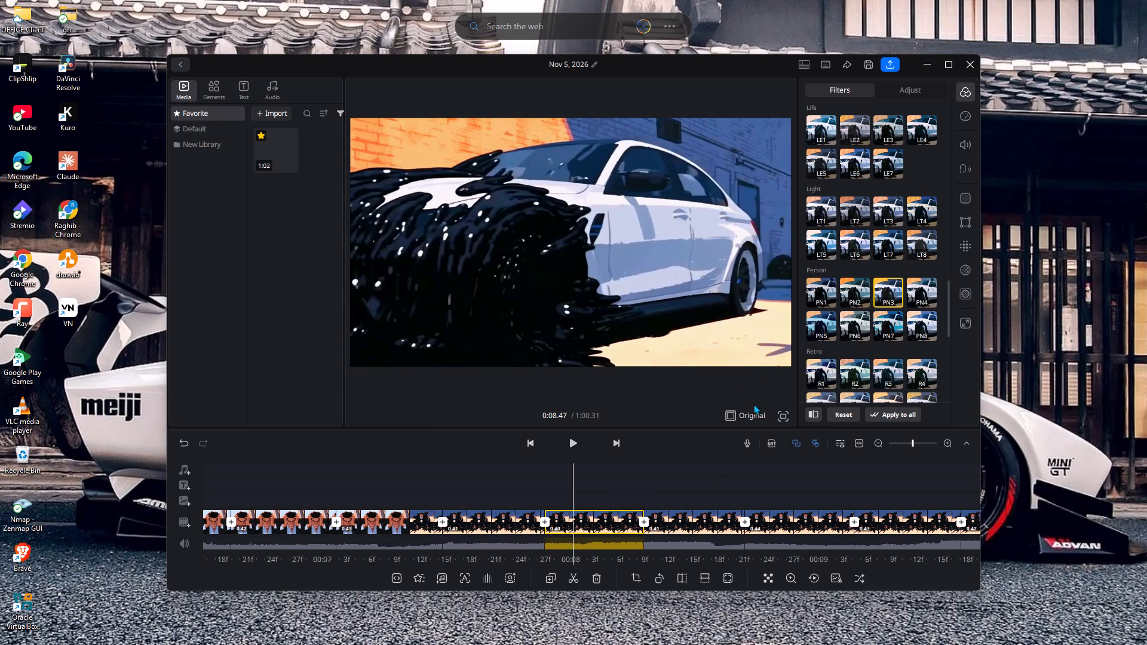
pyautogui.click(848, 294)
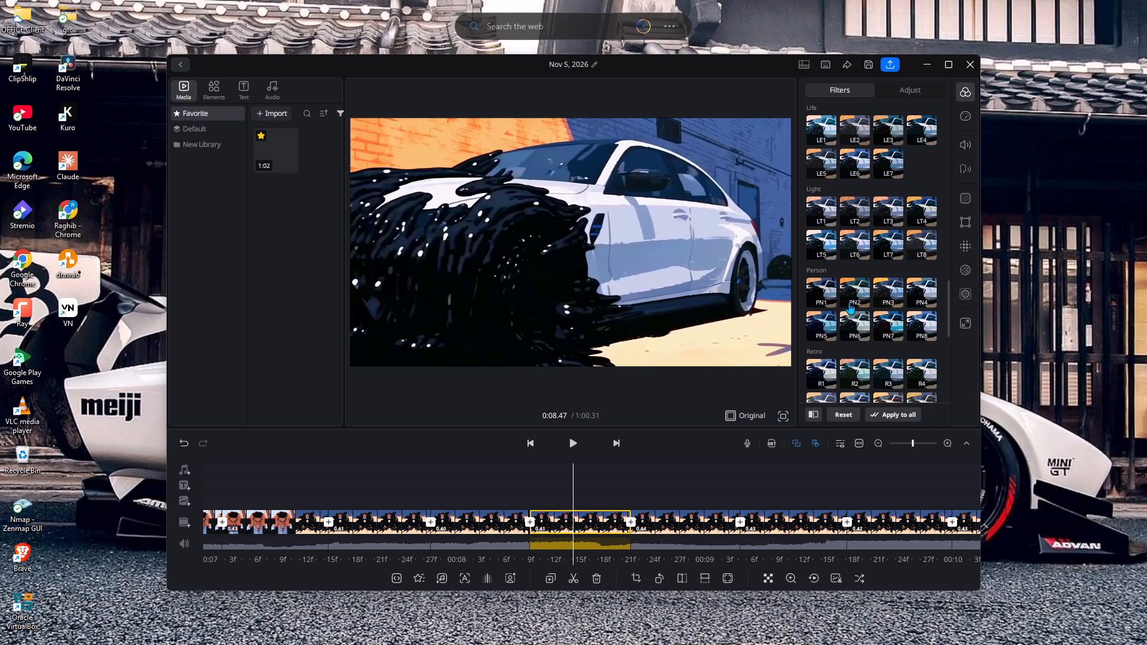
pyautogui.click(673, 514)
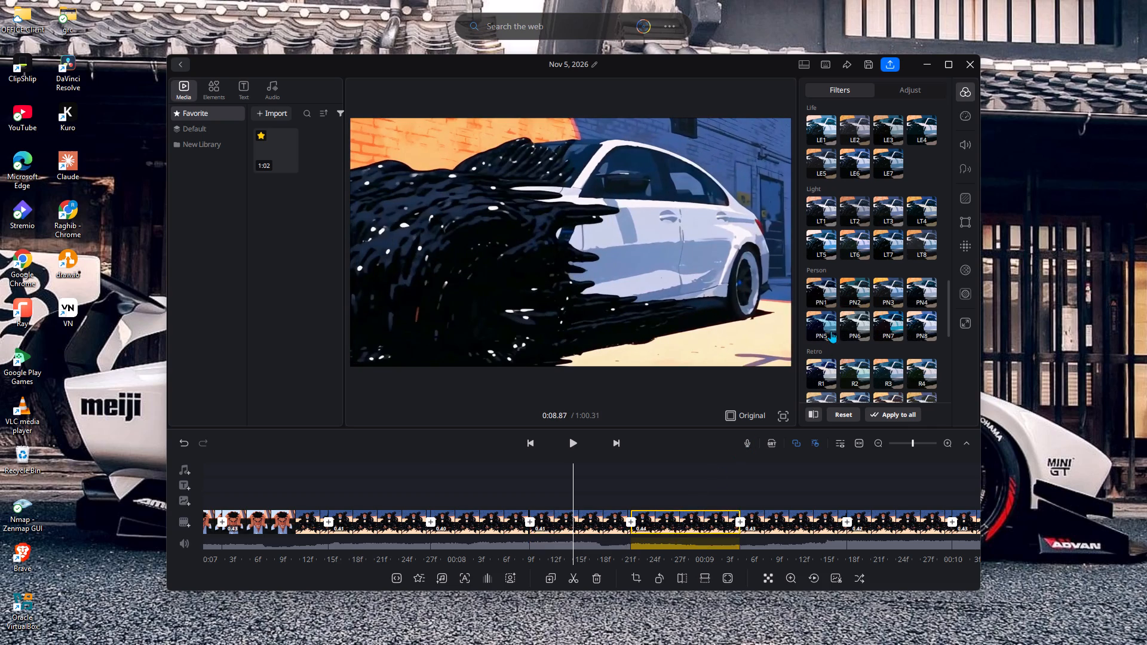
pyautogui.click(851, 282)
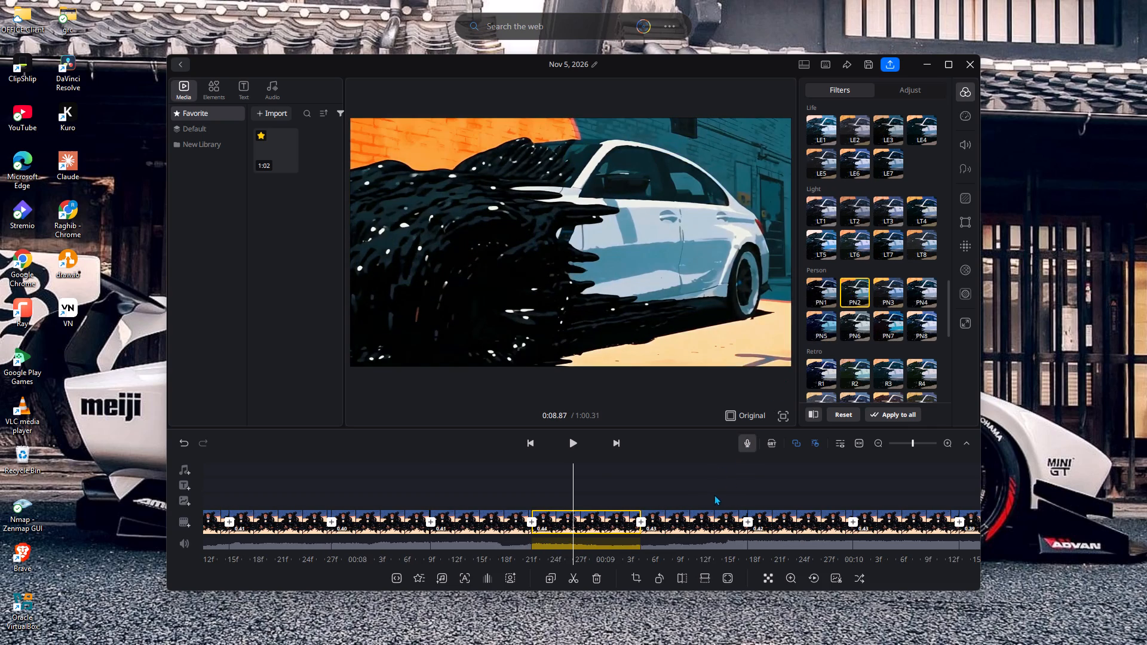
# Apply the Retro filters R1, R4 and R1 to the twenty-second, twenty-third and twenty-fourth segments respectively.
pyautogui.click(670, 519)
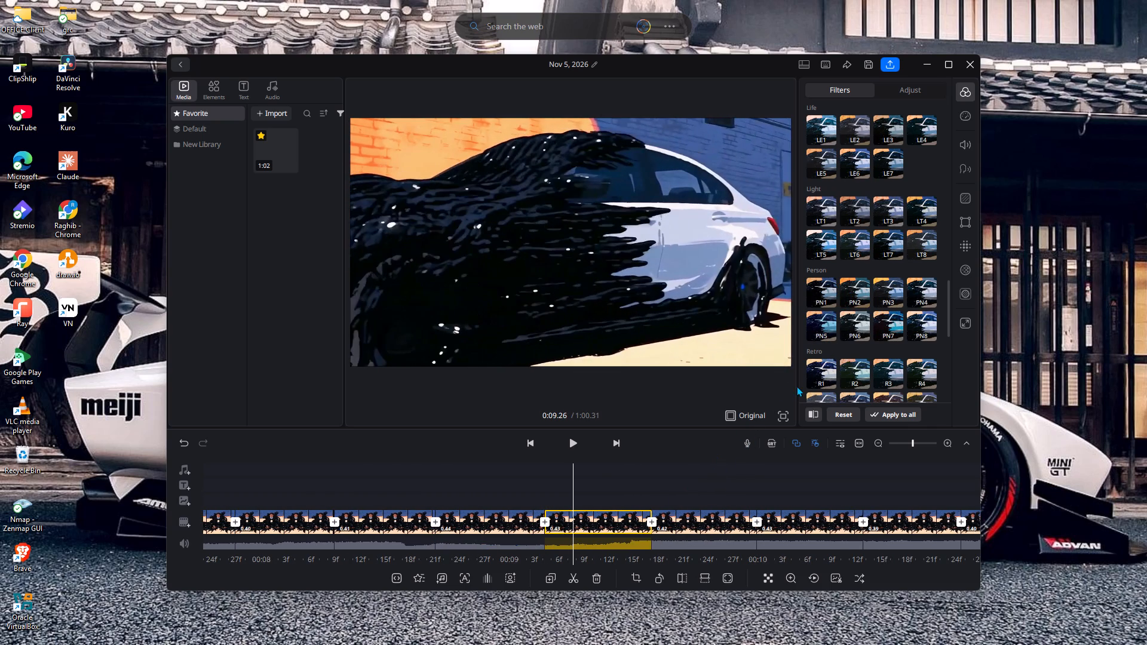
pyautogui.click(812, 377)
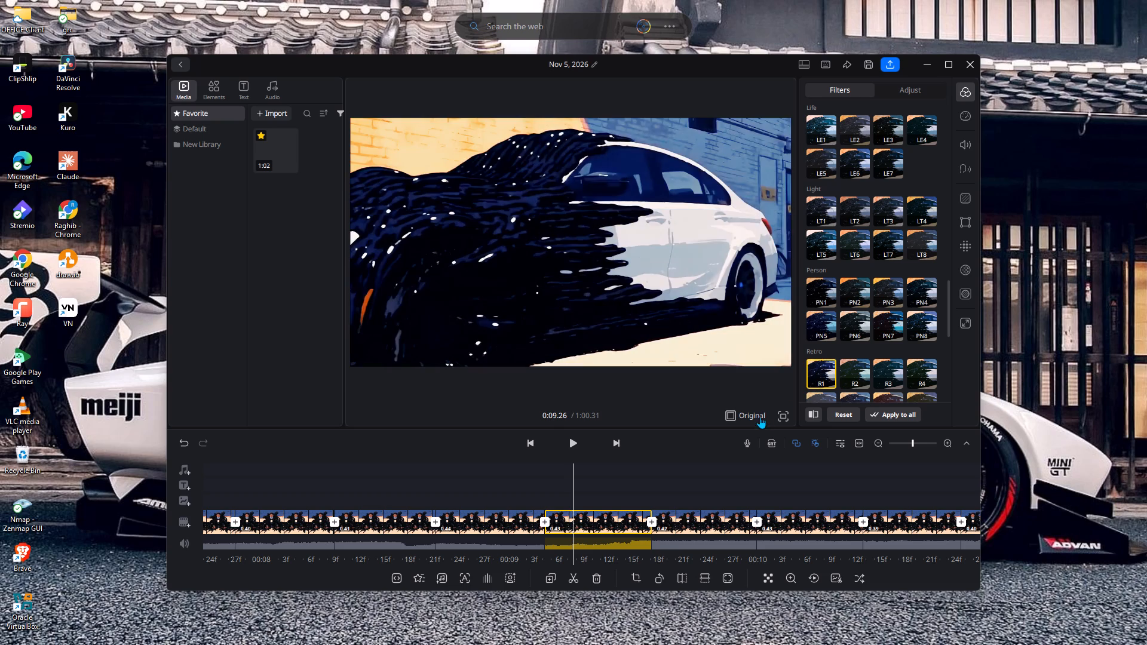
pyautogui.click(689, 520)
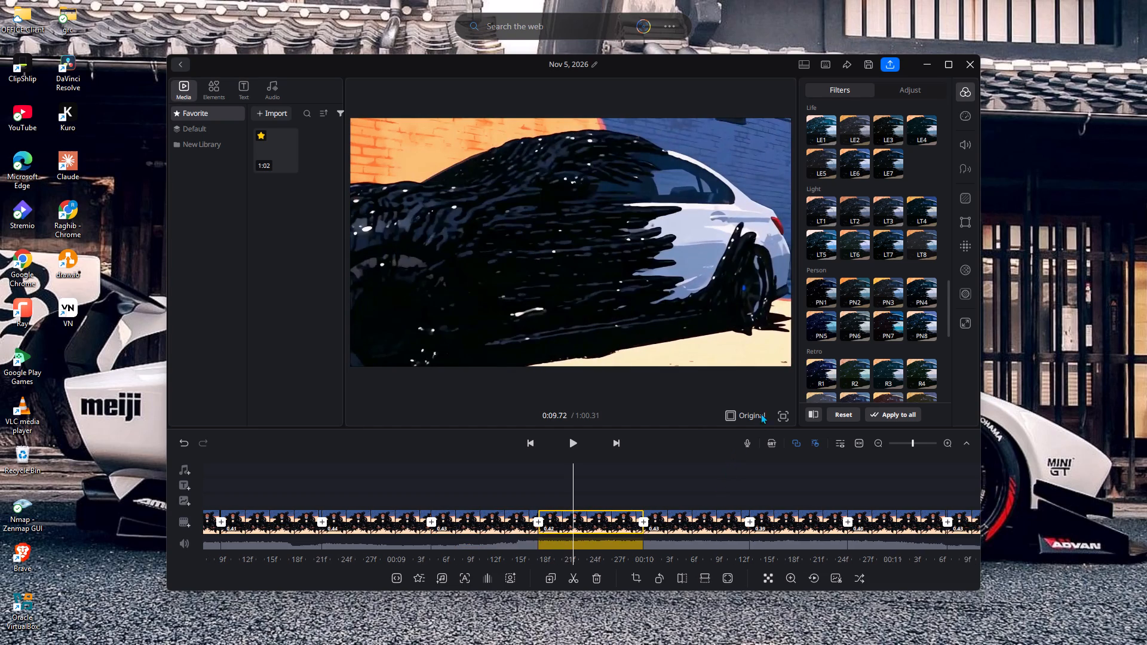
pyautogui.click(913, 368)
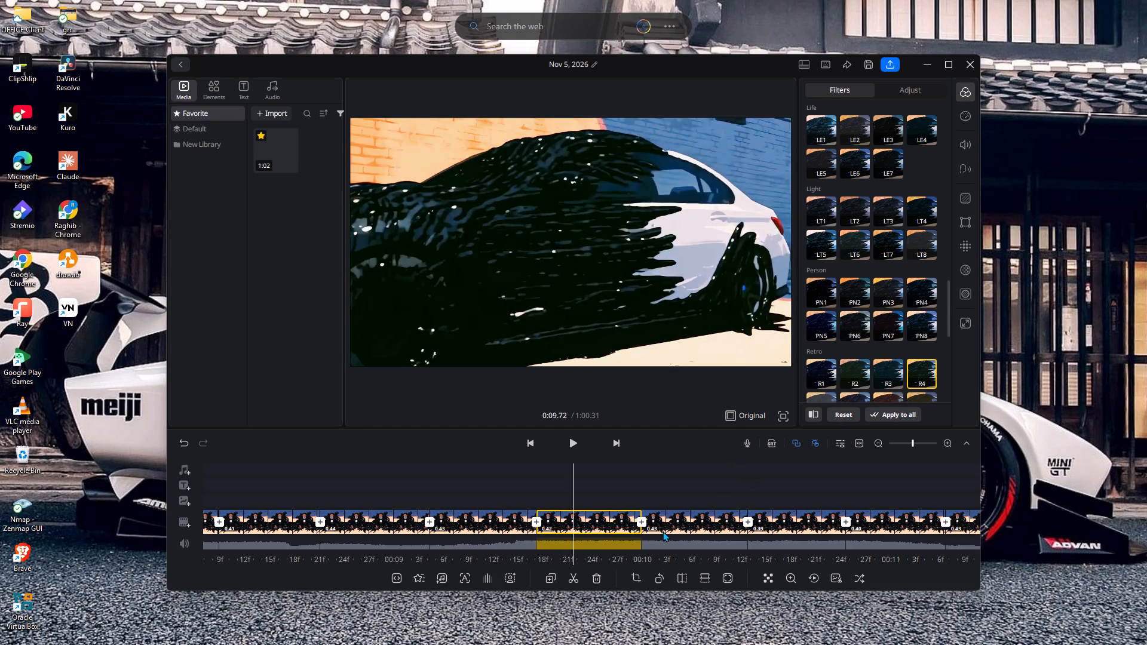
pyautogui.click(691, 518)
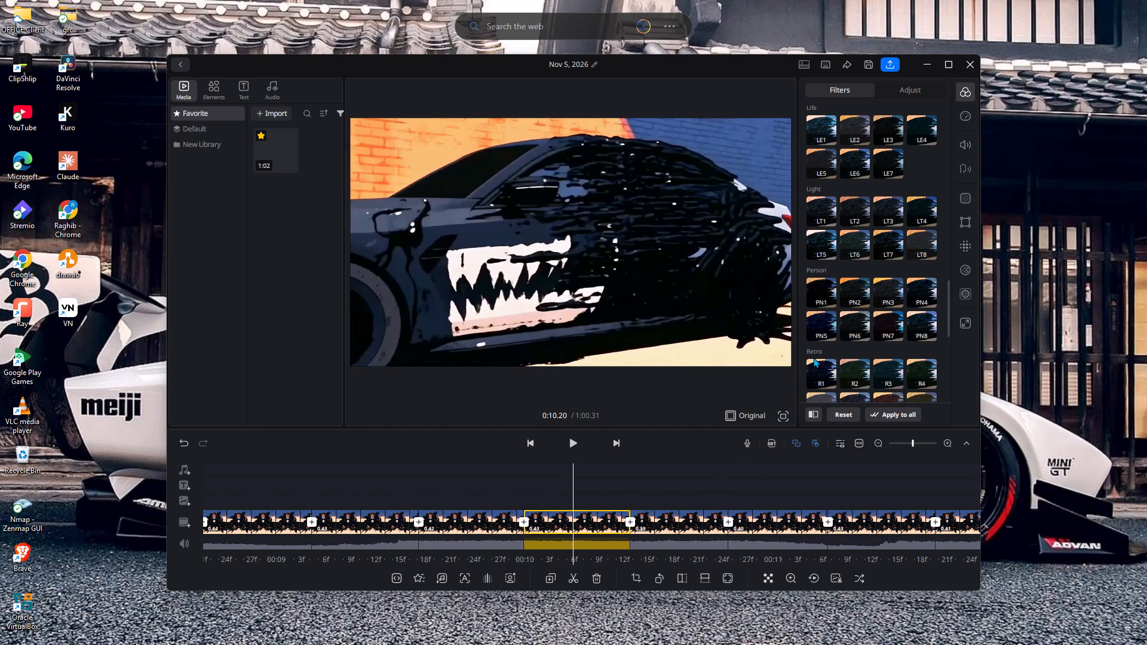
pyautogui.scroll(-1, 814, 357)
pyautogui.click(822, 334)
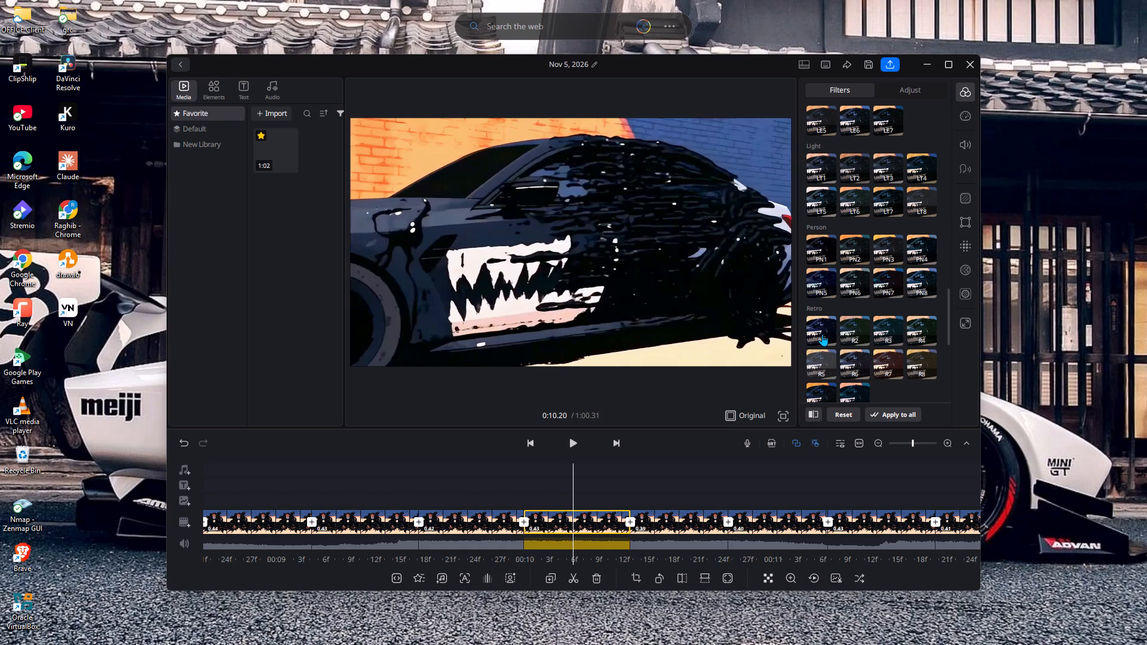
# Apply filters LE7, LT7 and R10 to the twenty-fifth, twenty-sixth and twenty-seventh segments respectively.
pyautogui.click(673, 524)
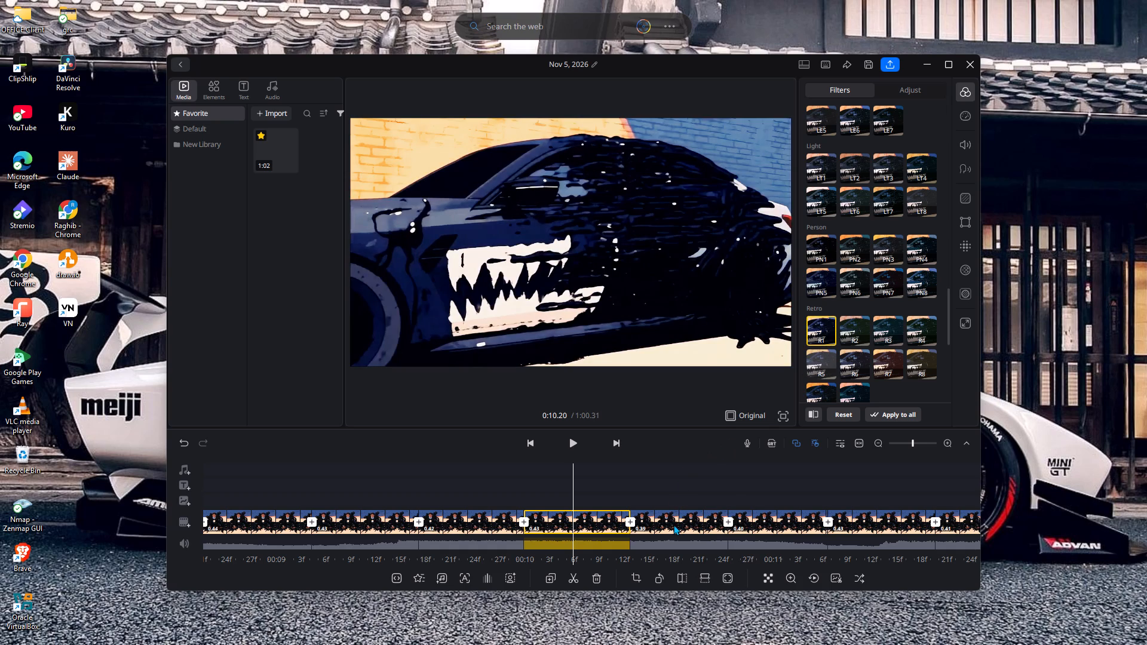
pyautogui.click(885, 119)
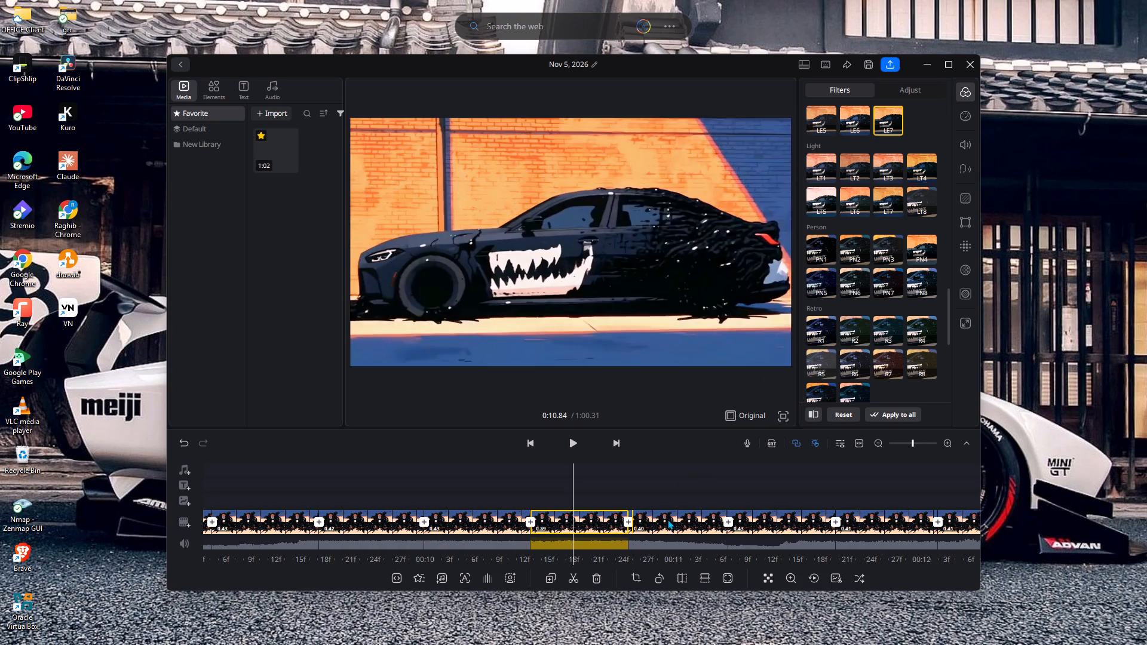
pyautogui.click(667, 519)
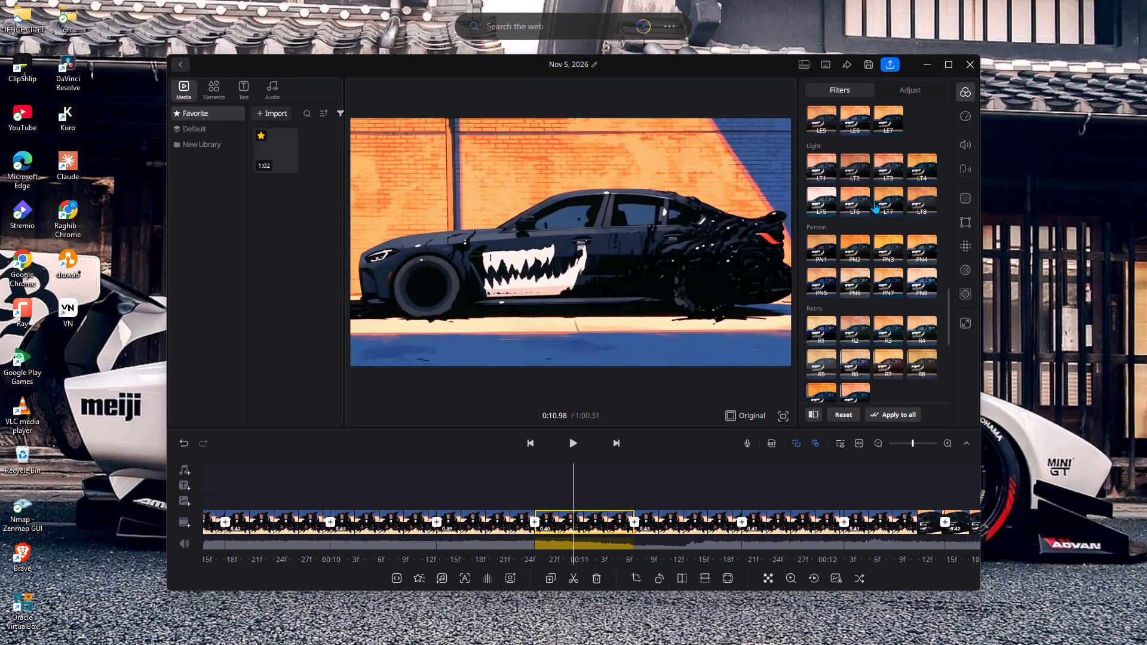
pyautogui.click(885, 202)
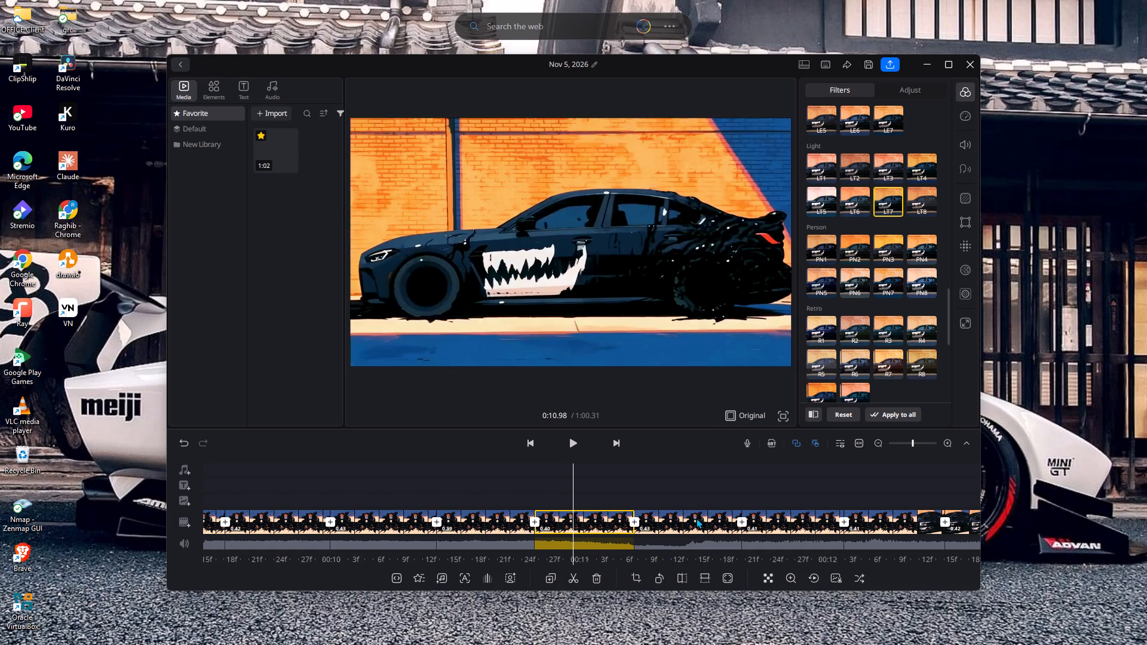
pyautogui.click(691, 518)
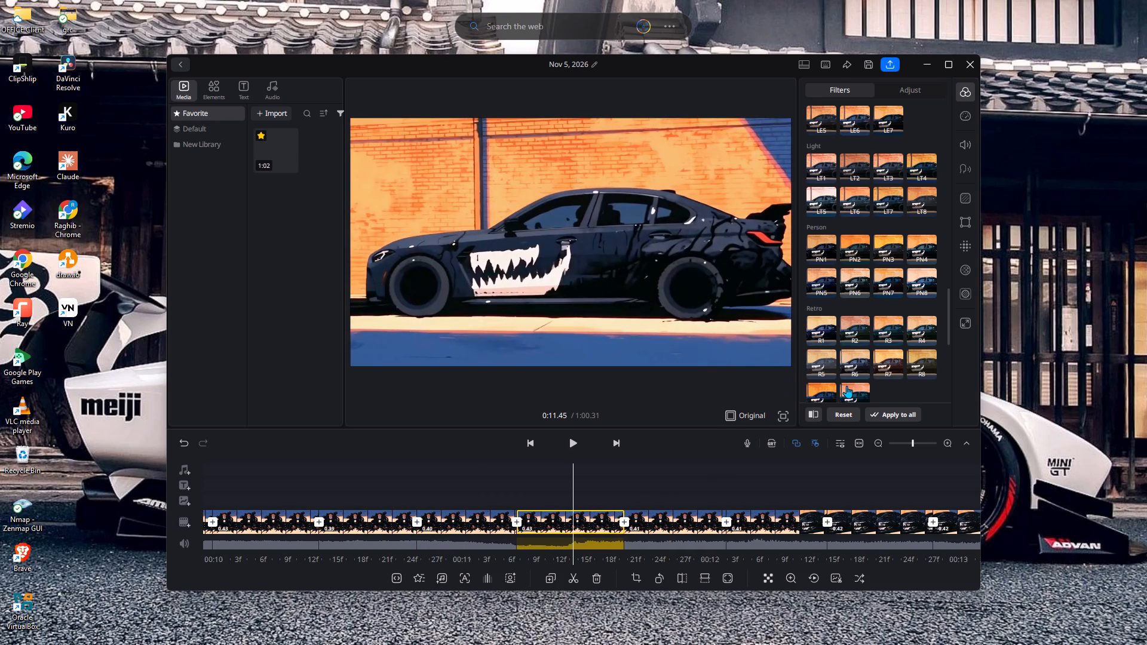
pyautogui.click(846, 388)
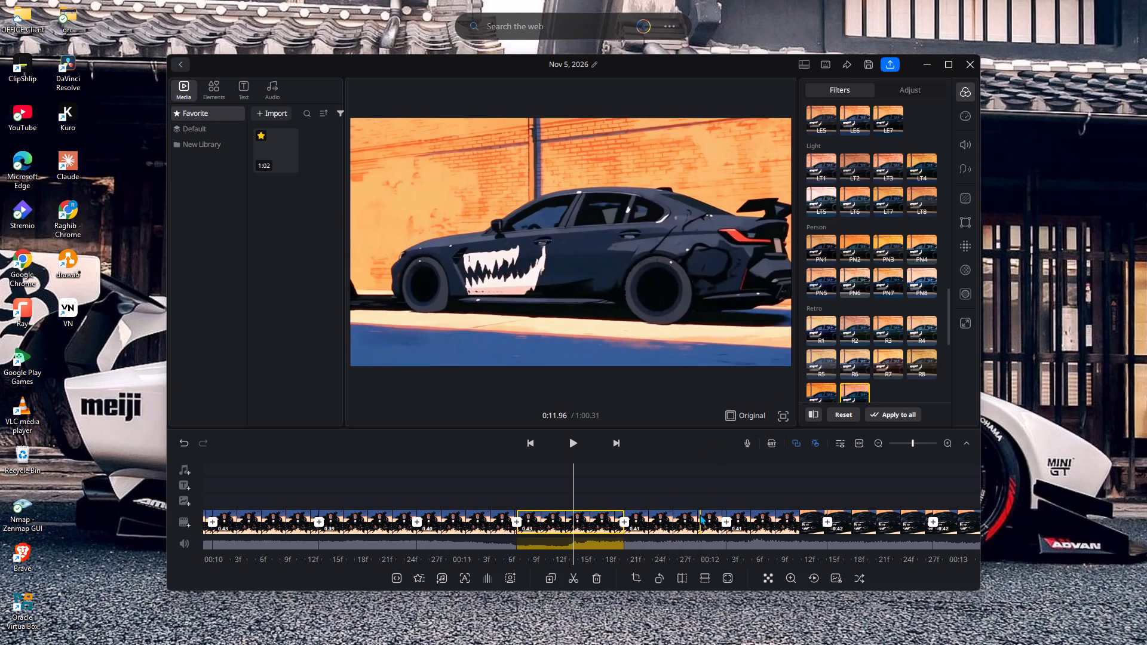
# Apply filters PN3, PN7 and R1 to the twenty-eighth, twenty-ninth and thirtieth segments respectively.
pyautogui.click(700, 514)
pyautogui.click(895, 247)
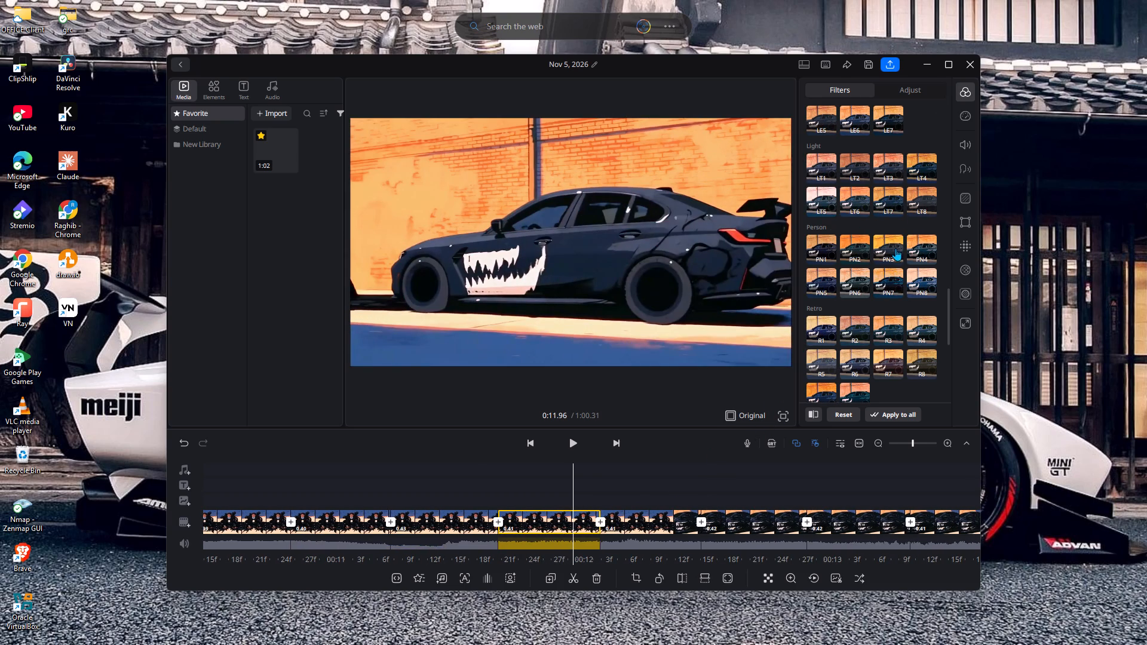
pyautogui.click(646, 525)
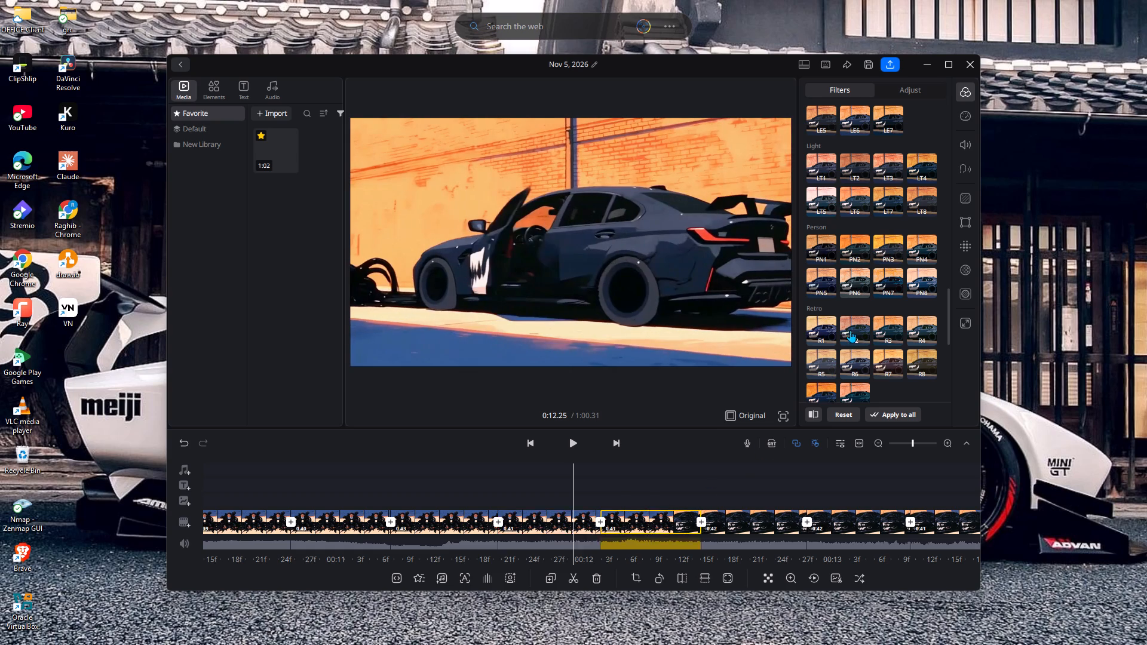
pyautogui.click(879, 289)
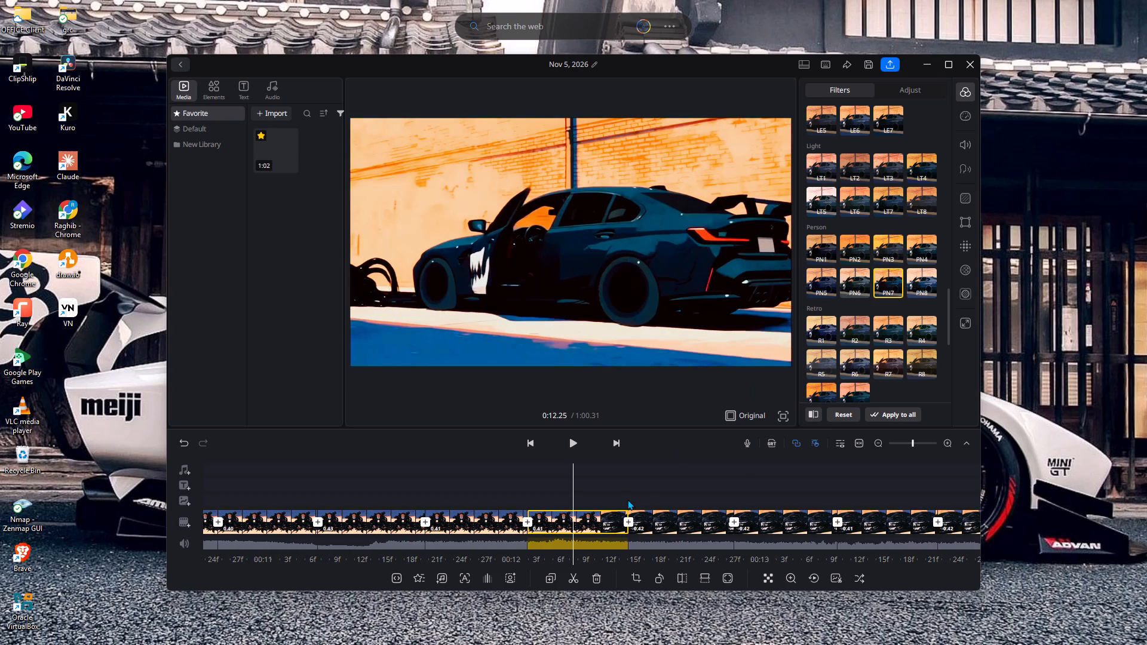
pyautogui.click(649, 518)
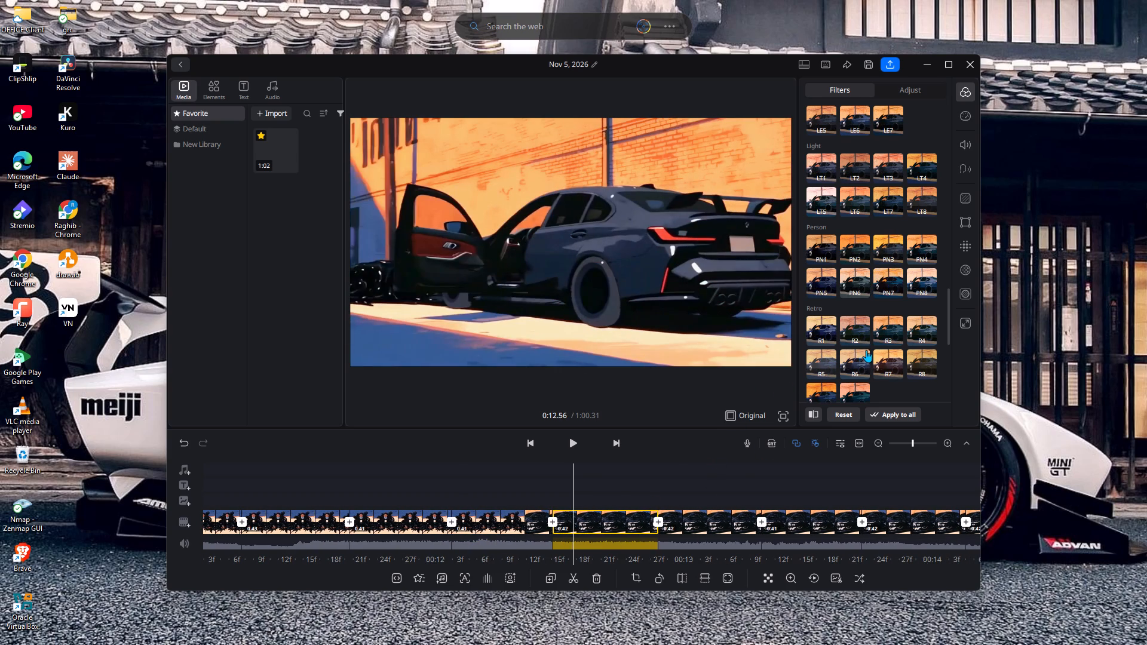
pyautogui.click(835, 333)
# Apply the Retro filter R9 to the thirty-first segment and the Travel filter T1 to the thirty-second segment.
pyautogui.click(708, 525)
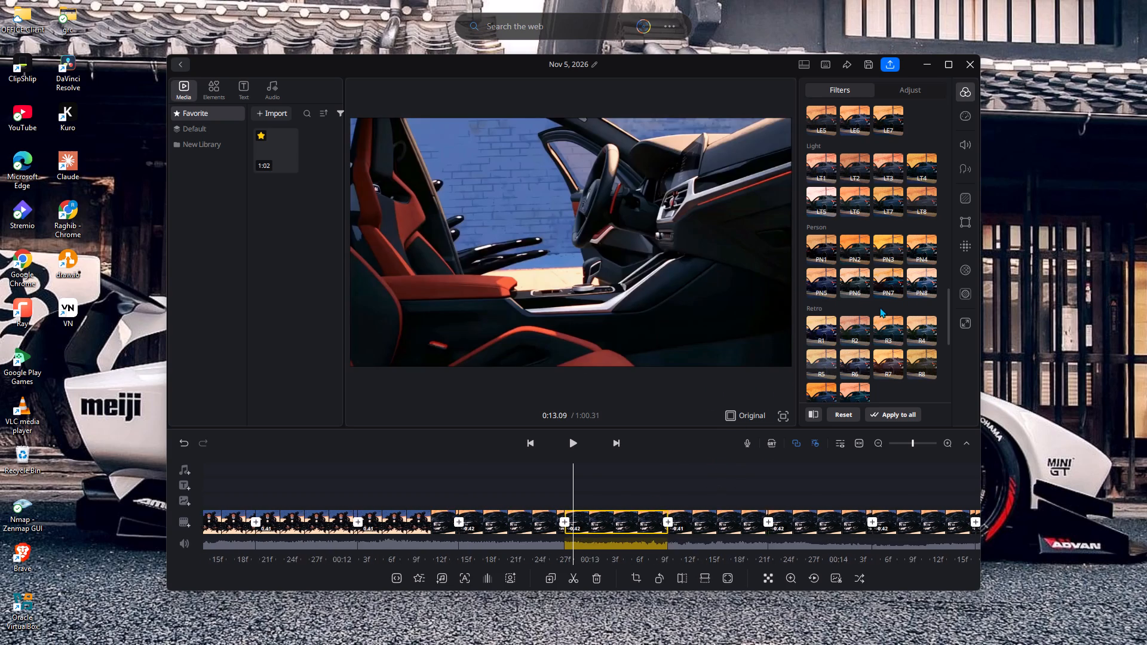
pyautogui.click(822, 394)
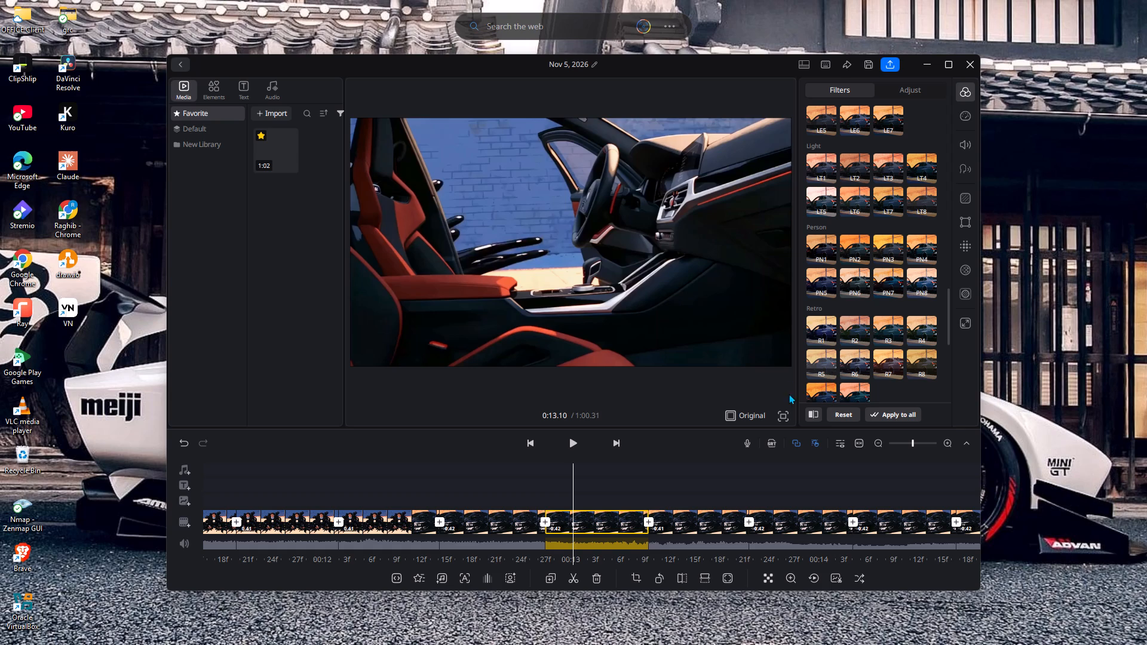
pyautogui.click(821, 390)
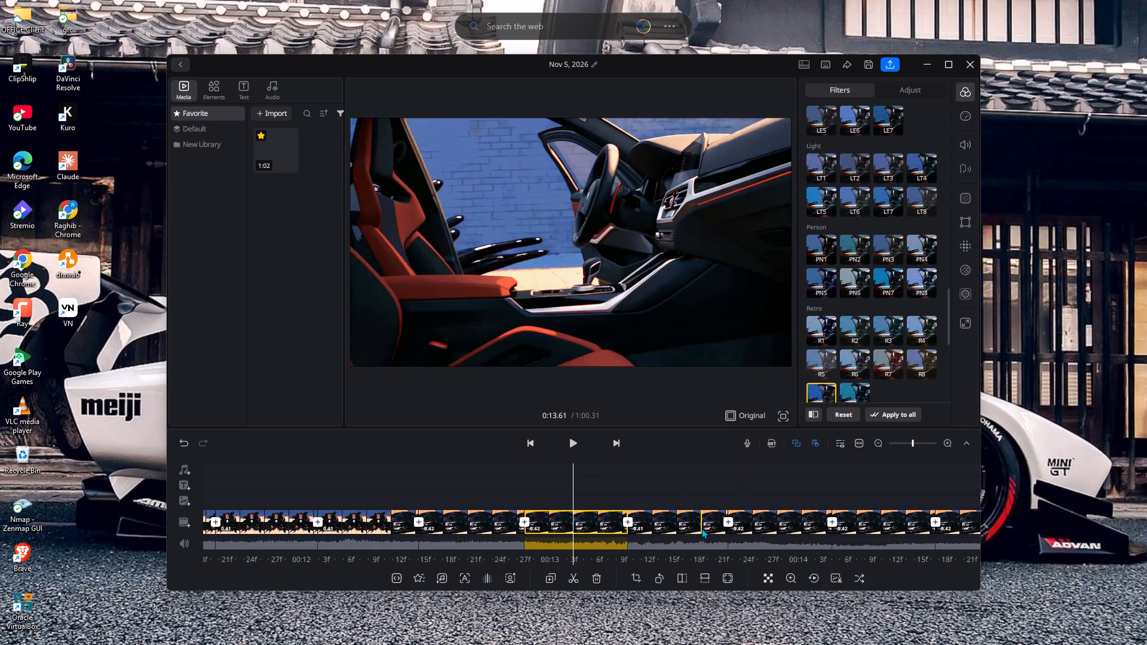
pyautogui.click(701, 528)
pyautogui.scroll(-9, 839, 297)
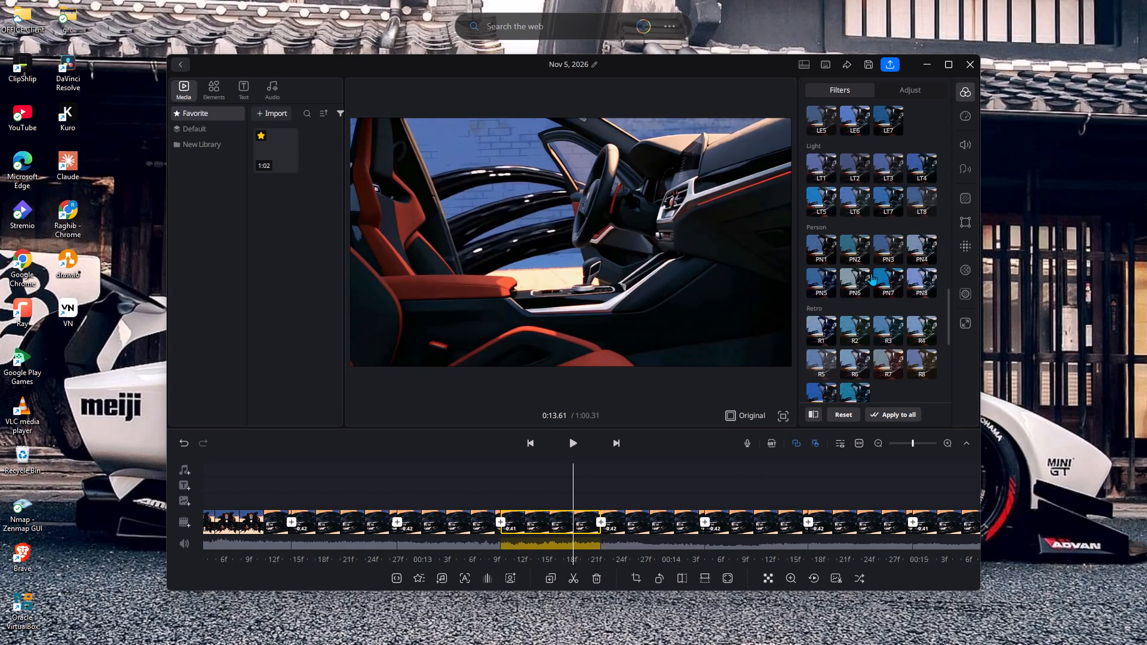
pyautogui.scroll(-7, 871, 274)
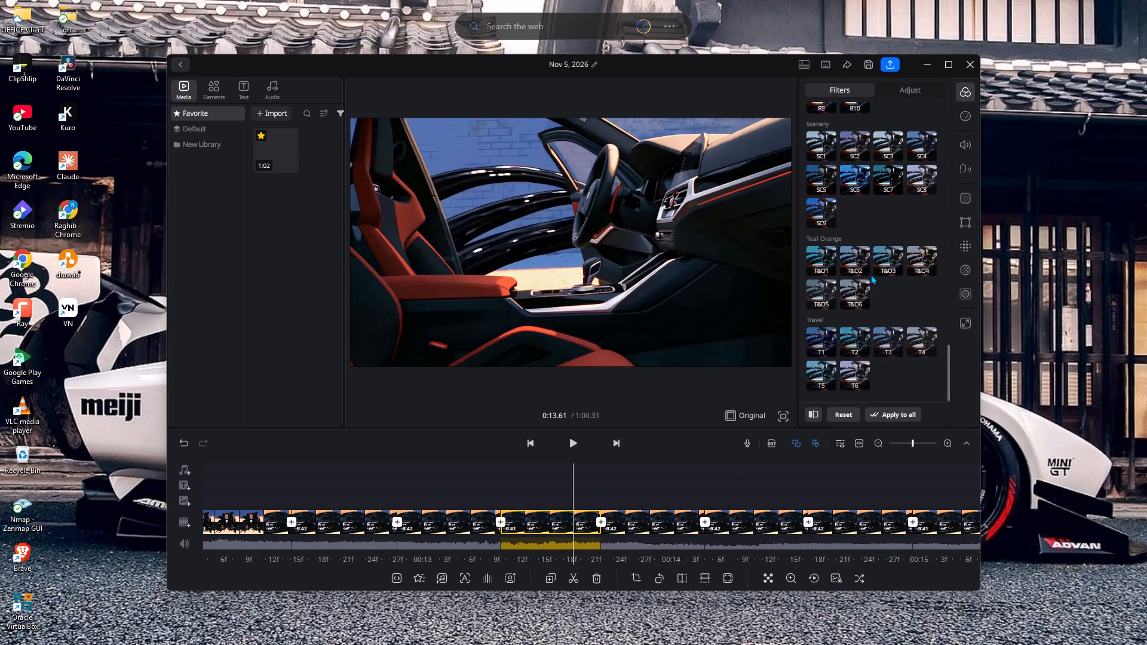
pyautogui.click(819, 348)
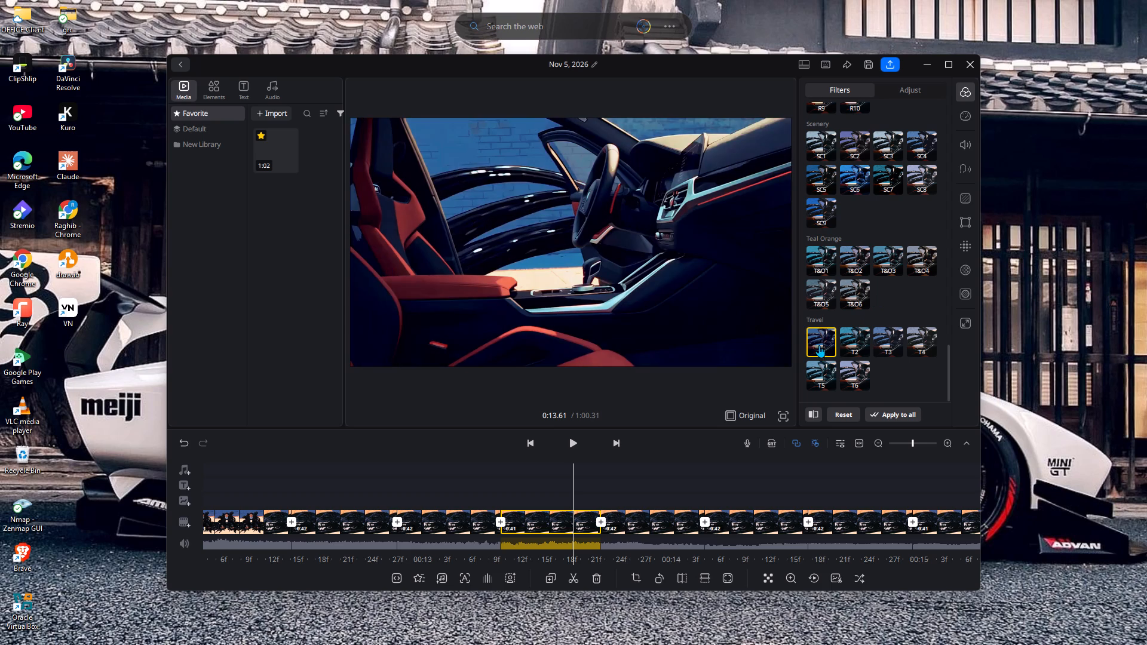
# Apply the Travel filter T2 to the thirty-third segment and the Teal Orange filter T&O1 to the thirty-fourth segment.
pyautogui.click(637, 524)
pyautogui.click(857, 336)
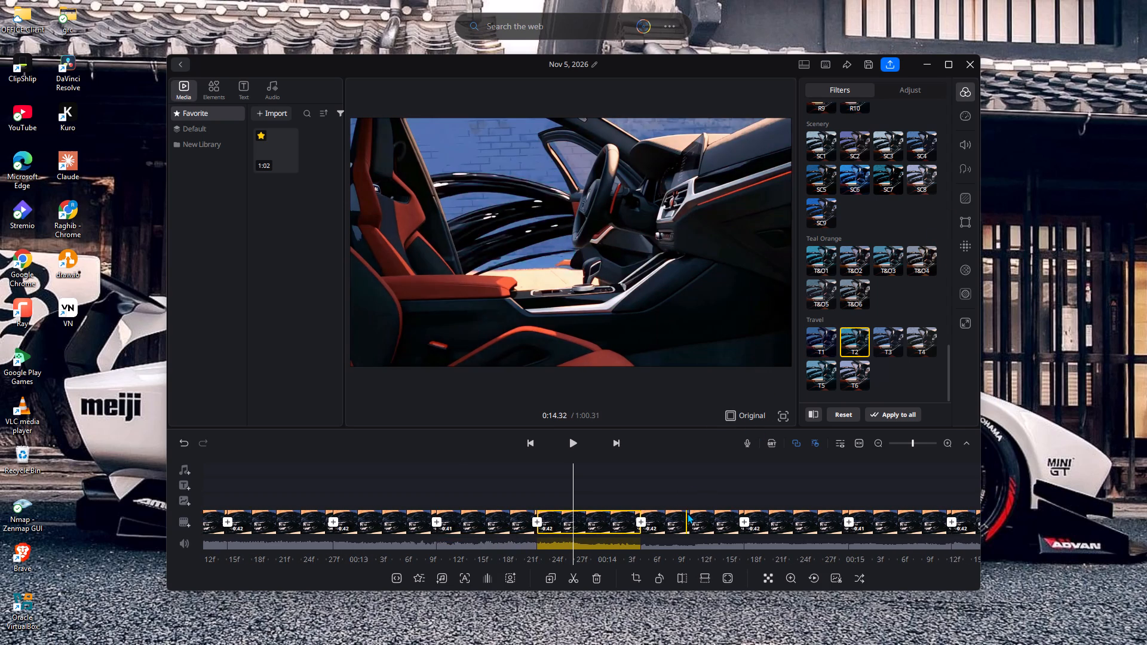
pyautogui.click(687, 513)
pyautogui.click(820, 263)
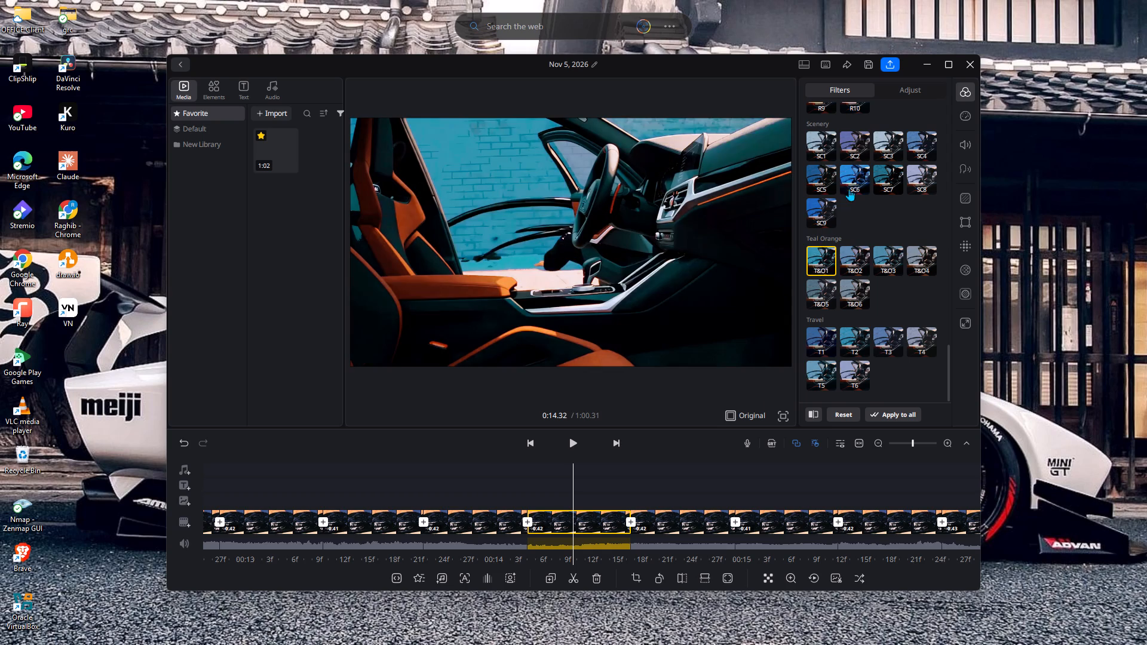
# Apply the Scenery filters SC9, SC6 and SC5 to the thirty-fifth, thirty-sixth and thirty-seventh segments respectively.
pyautogui.click(686, 521)
pyautogui.click(820, 215)
pyautogui.click(667, 516)
pyautogui.click(855, 170)
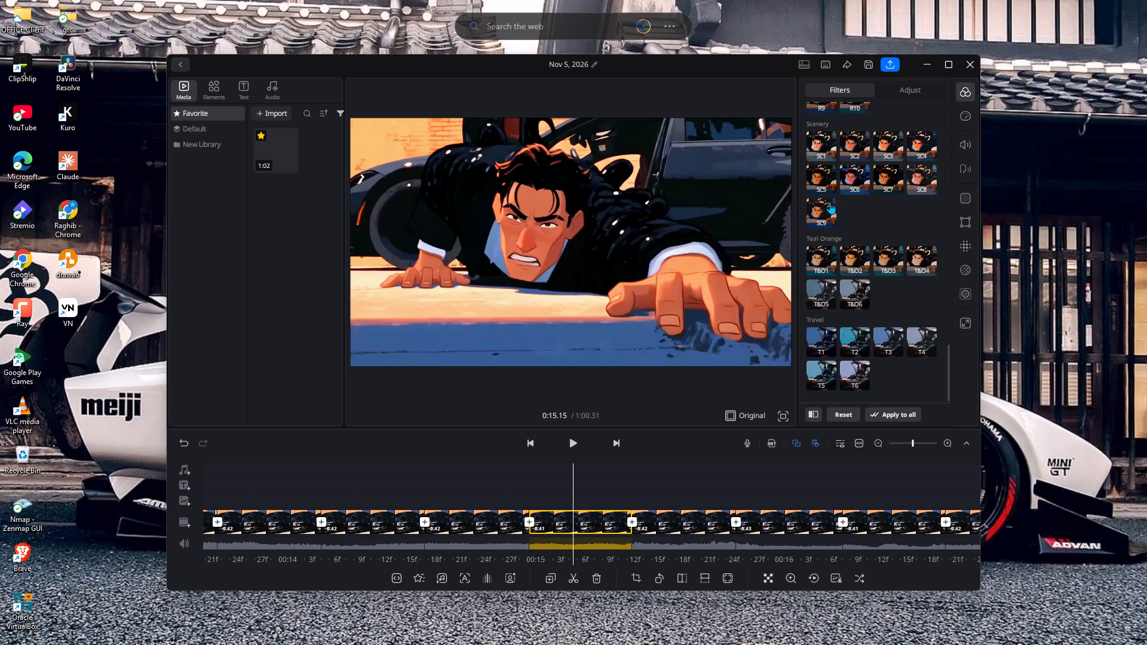
pyautogui.click(658, 522)
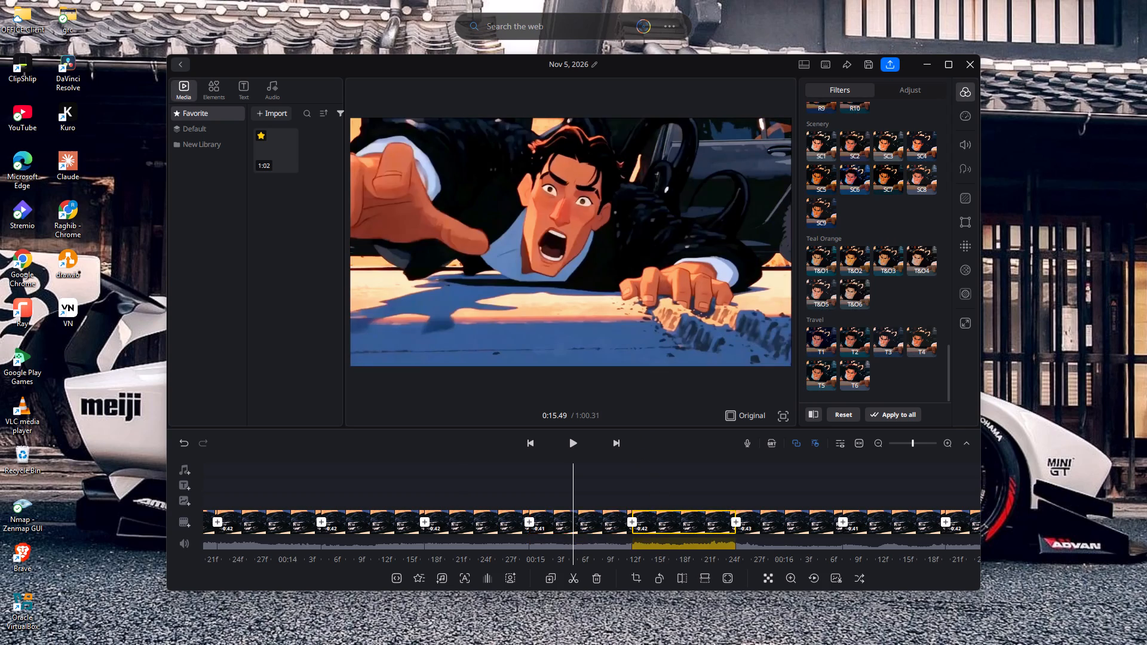
pyautogui.click(821, 172)
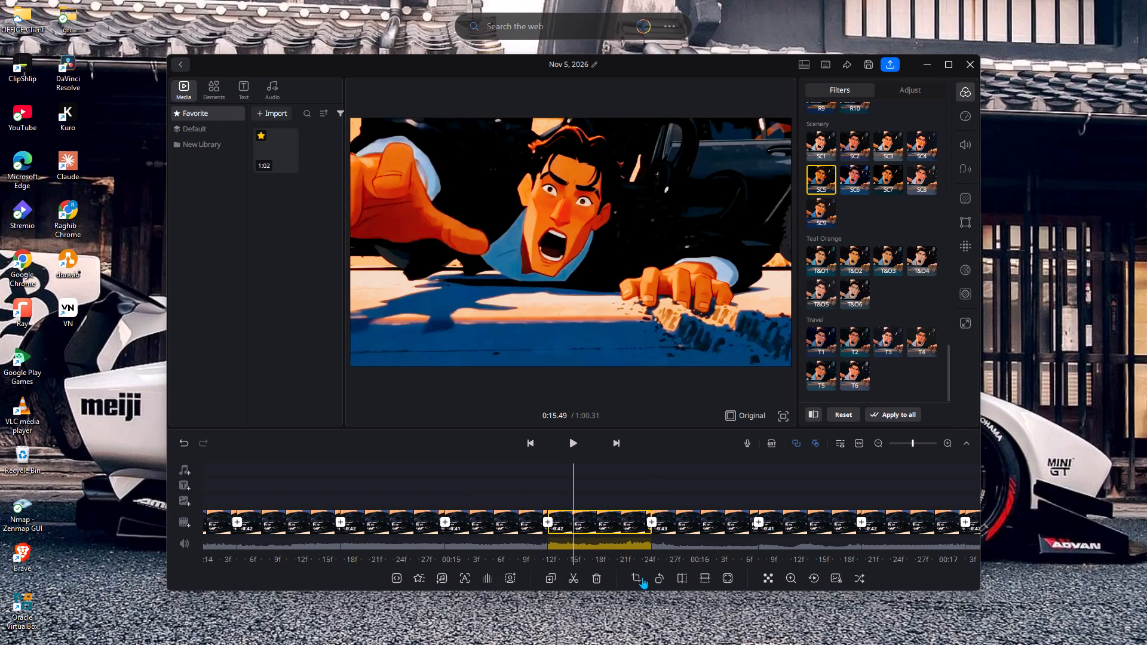
# Apply filters SC7, T6 and T&O2 to the thirty-eighth, thirty-ninth and fortieth segments respectively.
pyautogui.click(701, 524)
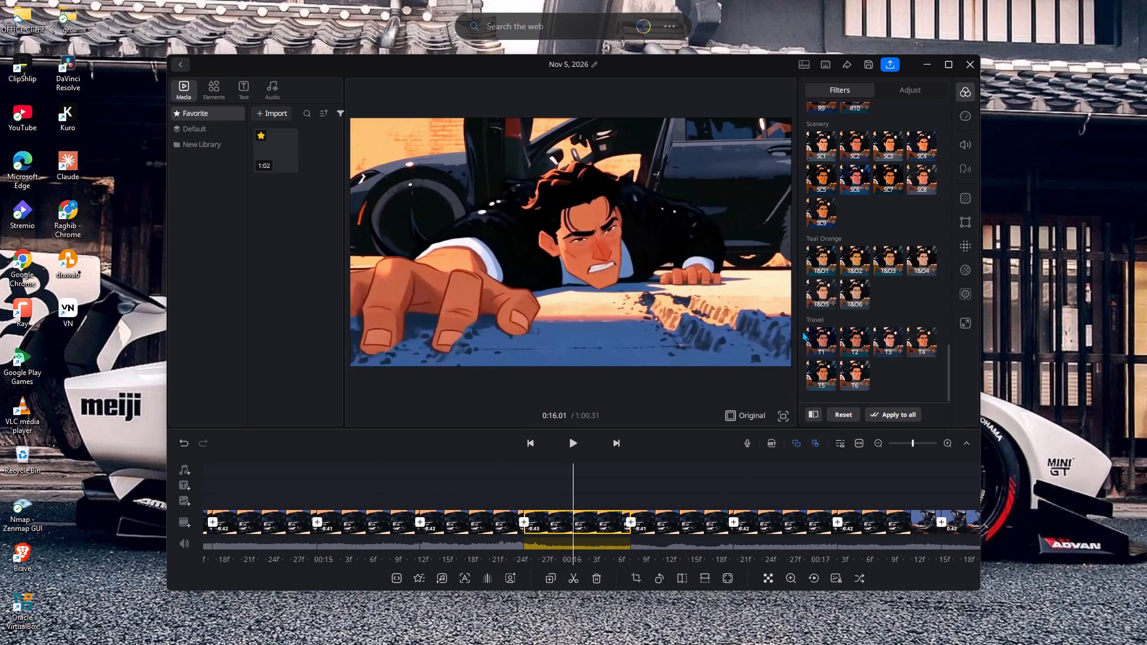
pyautogui.click(895, 179)
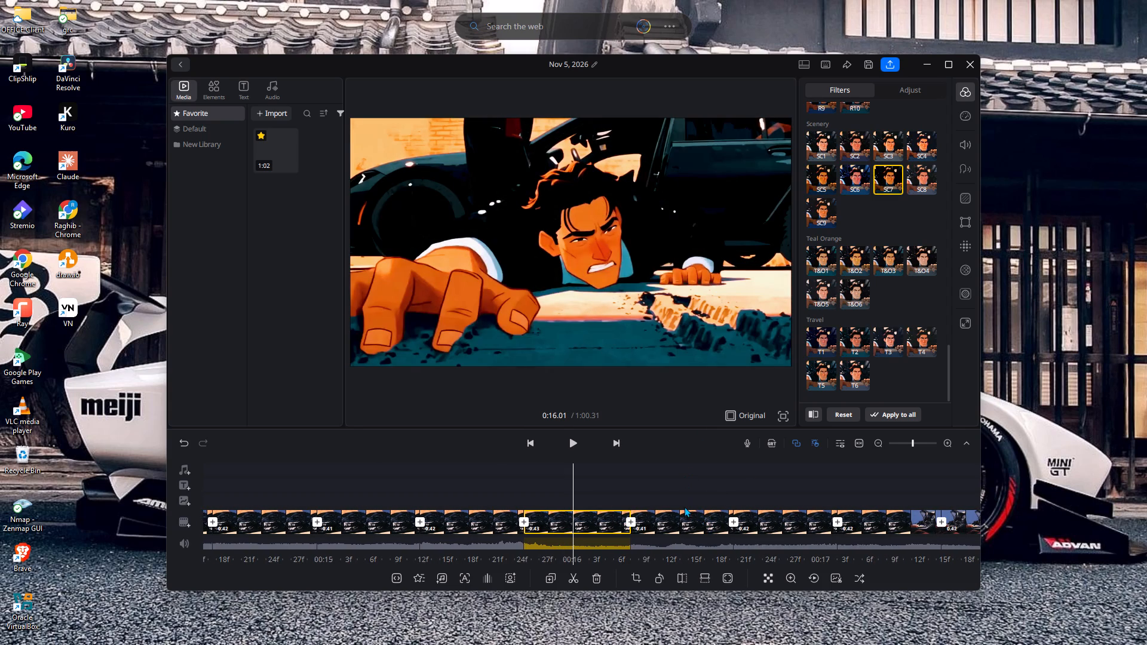
pyautogui.moveTo(683, 517); pyautogui.dragTo(680, 524)
pyautogui.click(865, 367)
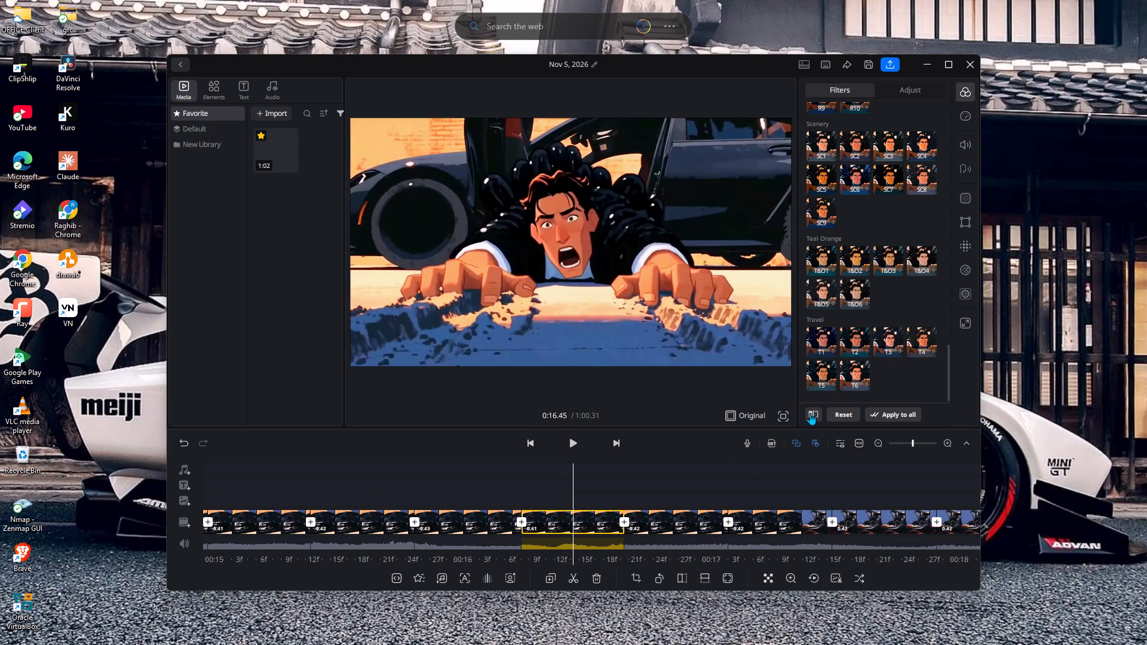
pyautogui.click(667, 522)
pyautogui.click(867, 251)
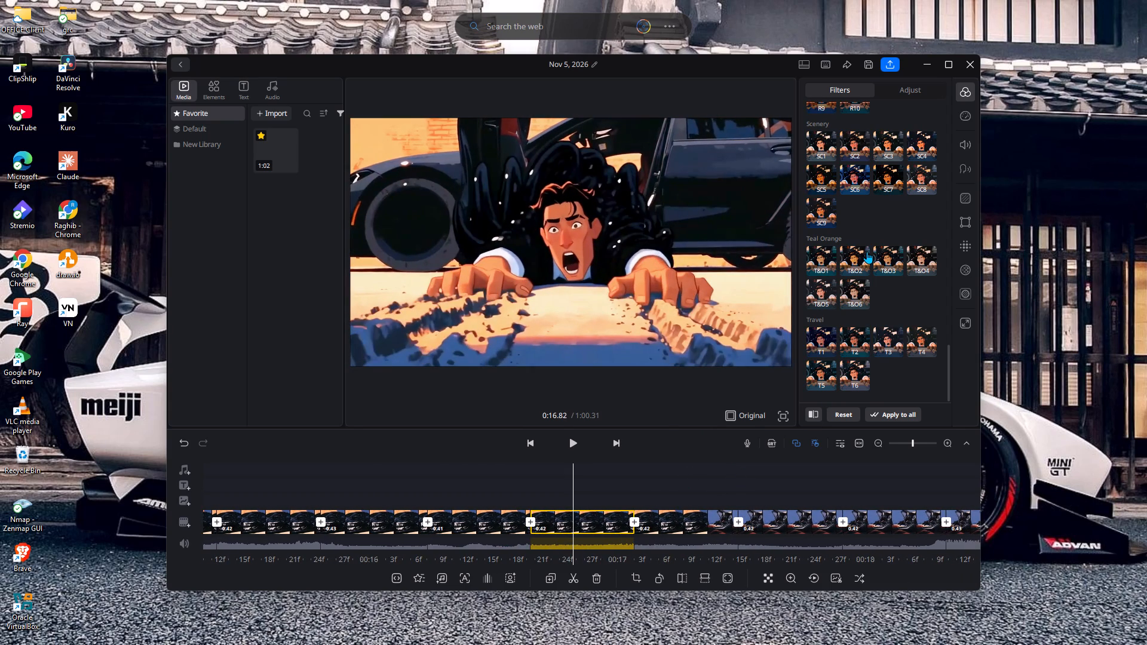
# Apply filters T&O1, SC5 and T&O3 to the forty-first, forty-second and forty-third segments respectively.
pyautogui.click(670, 520)
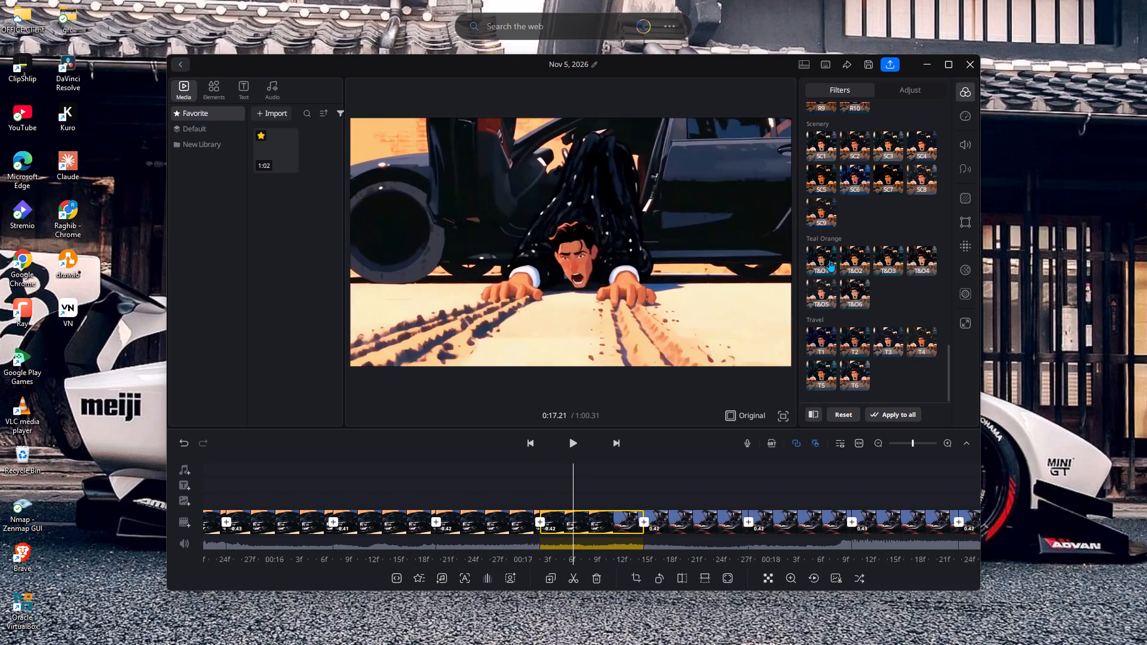
pyautogui.click(830, 259)
pyautogui.click(665, 514)
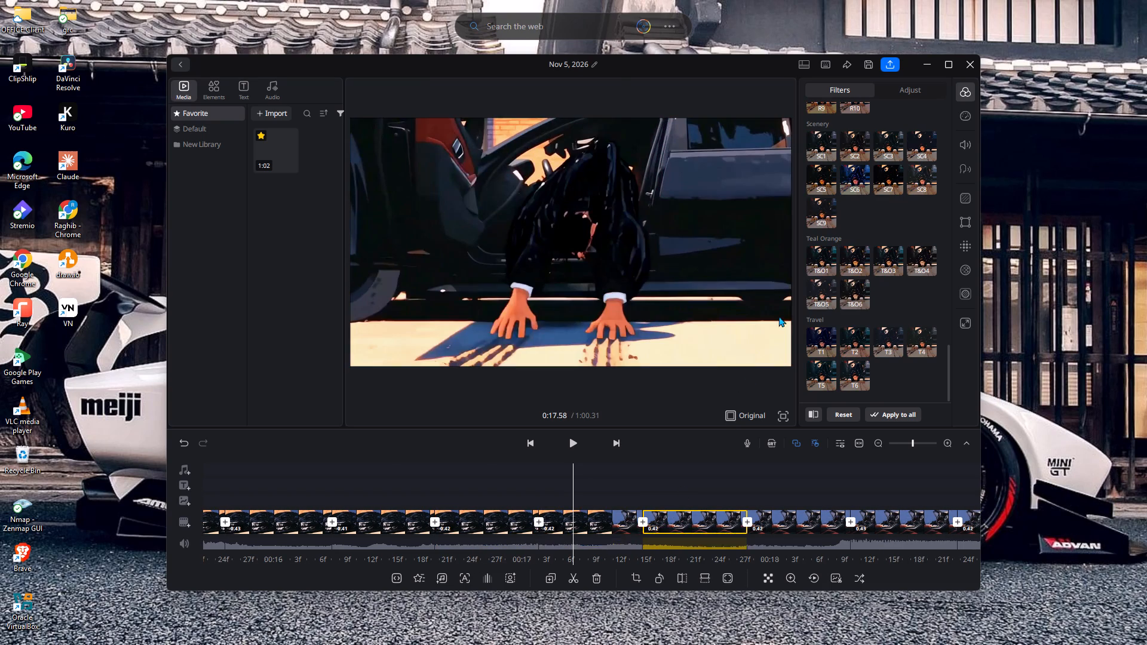
pyautogui.click(822, 181)
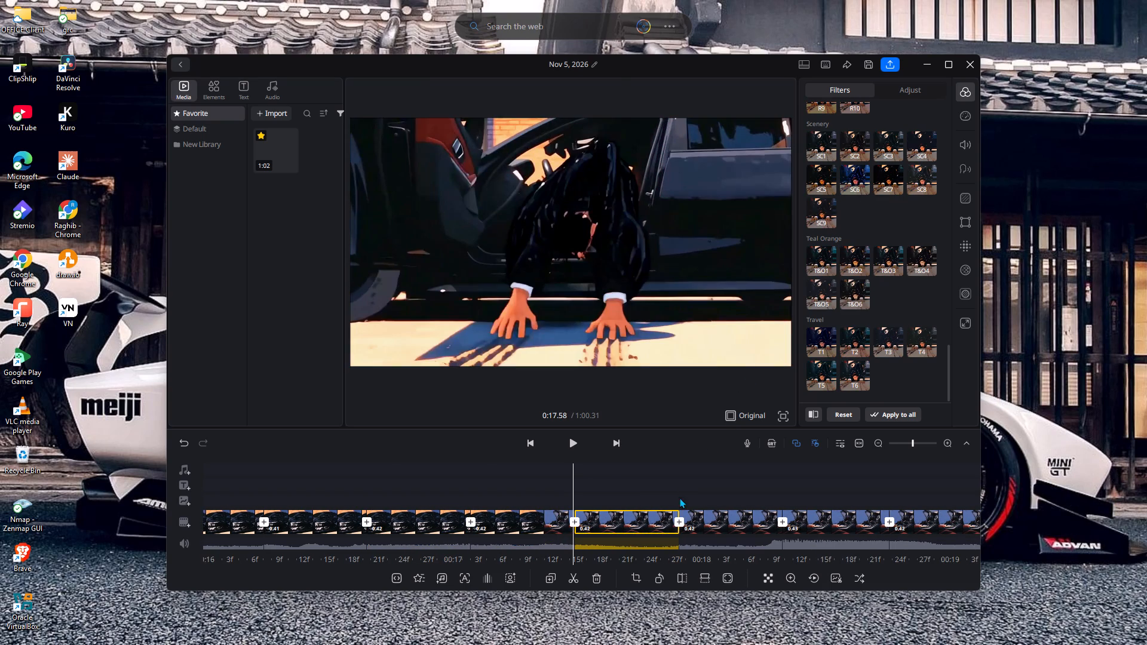
pyautogui.click(717, 519)
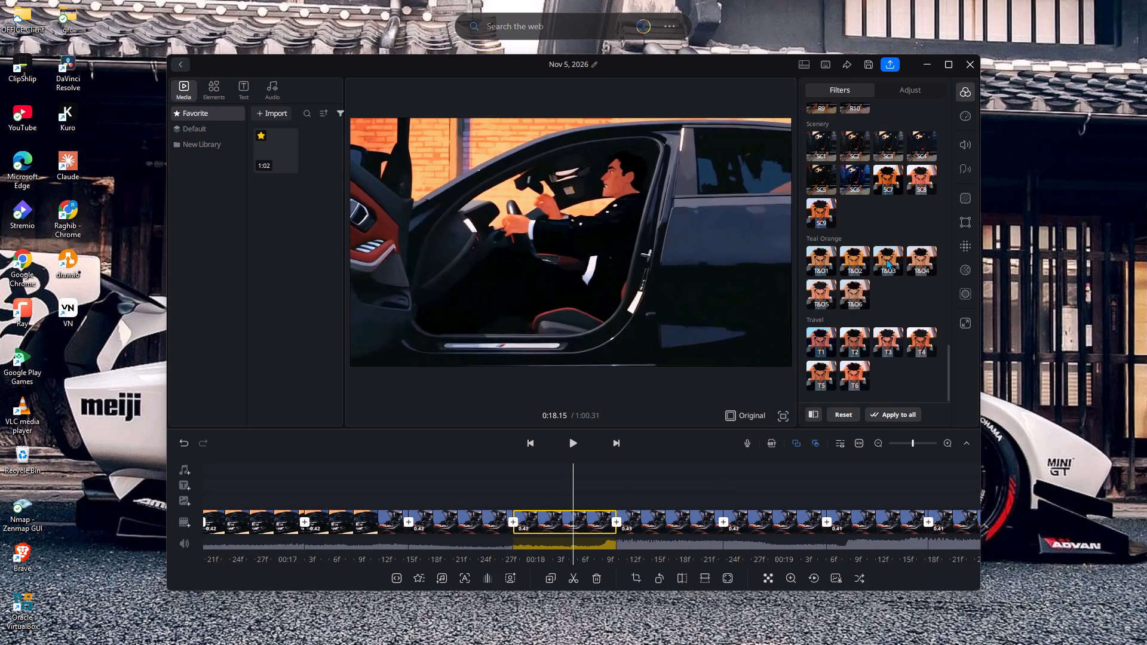
pyautogui.click(890, 257)
# Try the Scenery filter SC6 on the forty-fourth segment and replace it with SC5.
pyautogui.click(696, 515)
pyautogui.scroll(3, 869, 312)
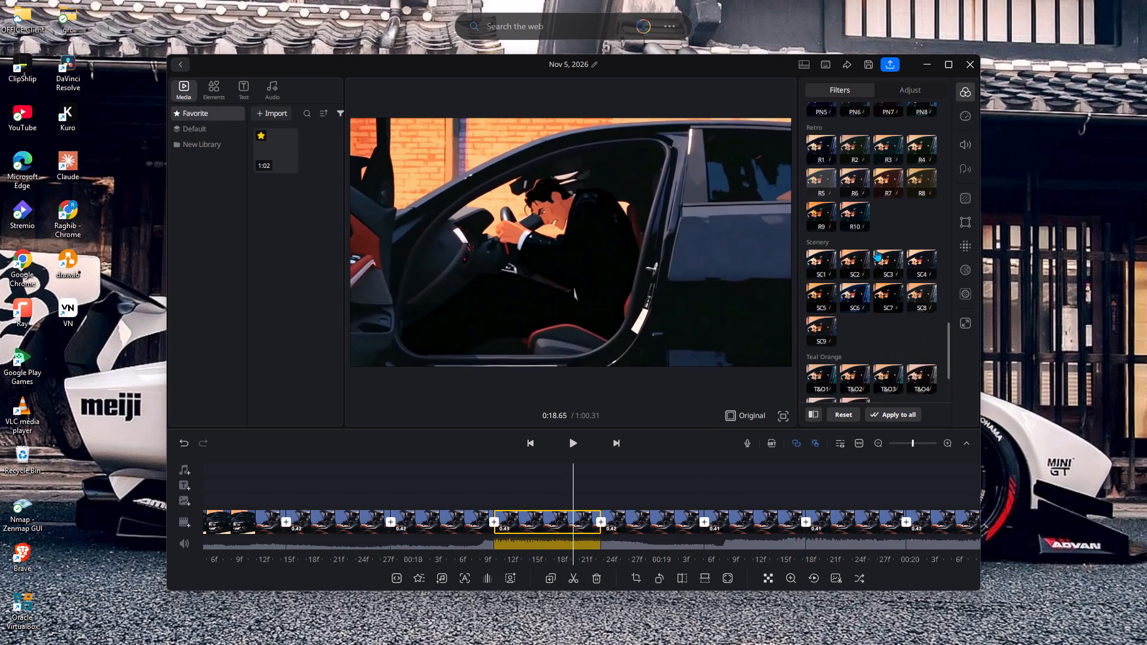
pyautogui.click(855, 299)
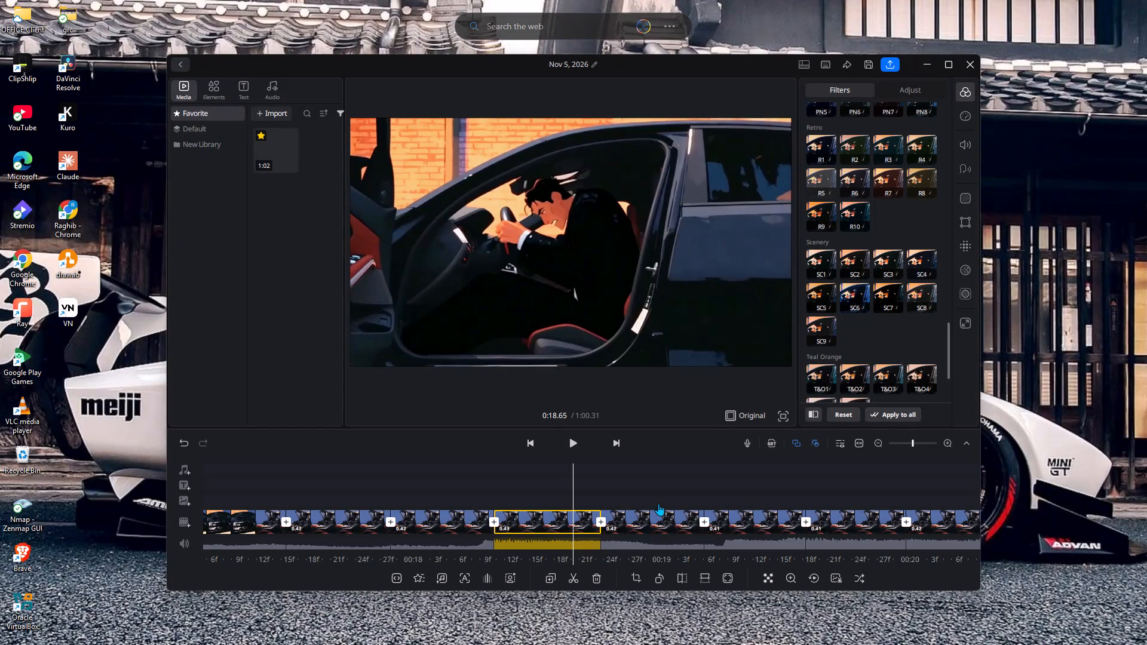
pyautogui.click(658, 503)
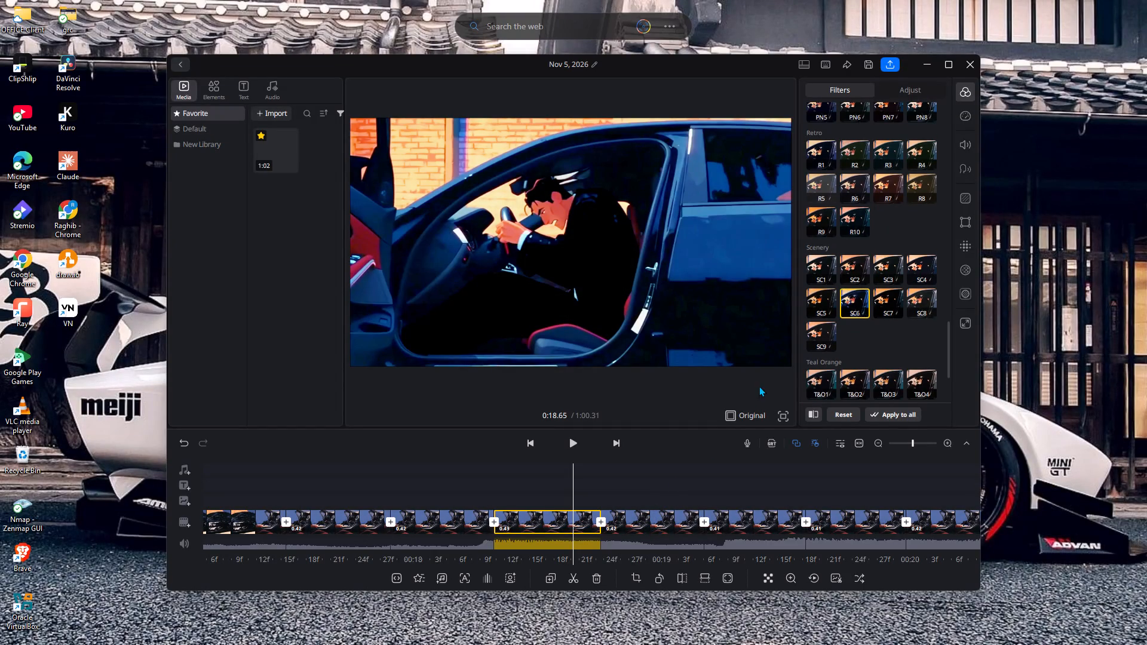
pyautogui.click(814, 306)
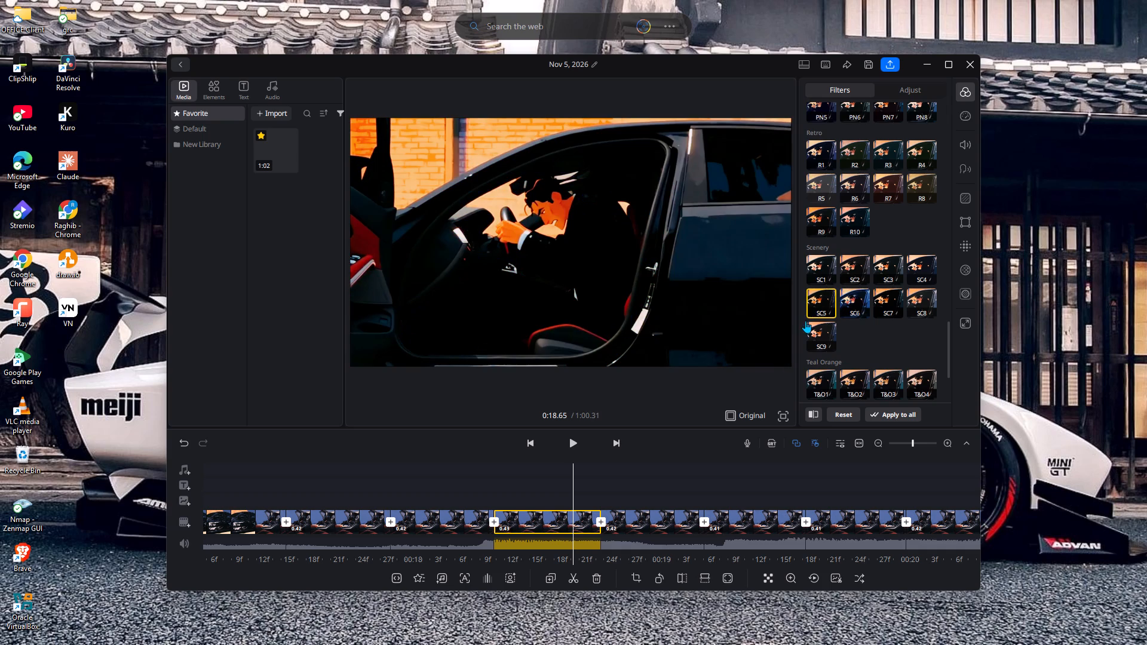
# Apply filters SC1, T&O2 and SC4 to the forty-fifth, forty-sixth and forty-seventh segments respectively.
pyautogui.click(652, 516)
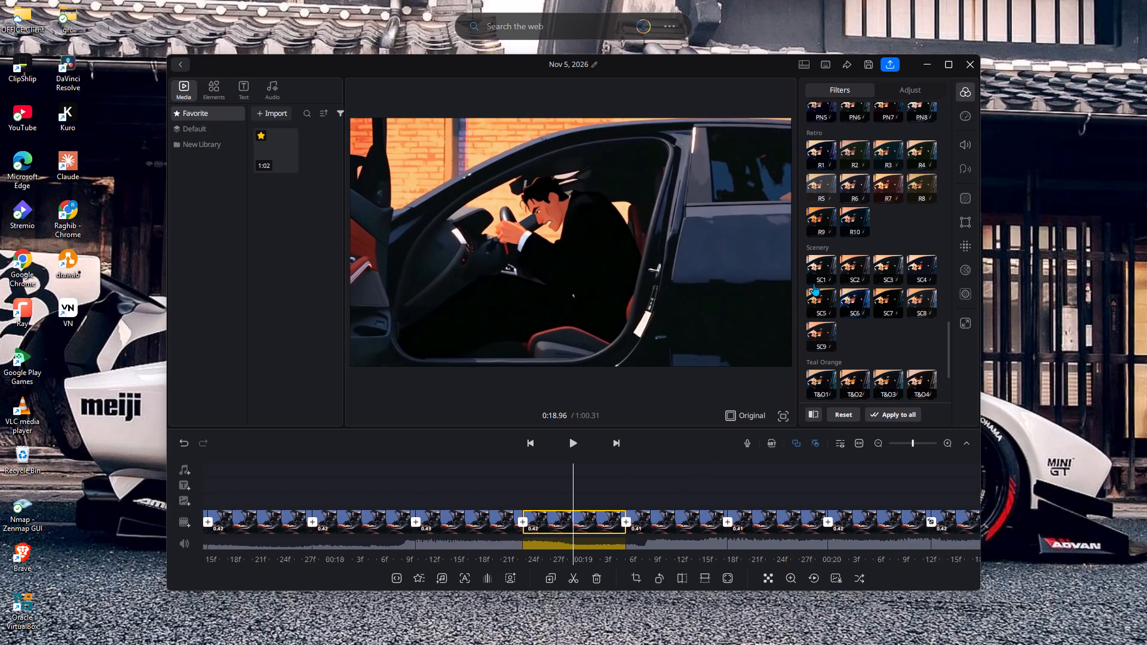
pyautogui.click(819, 281)
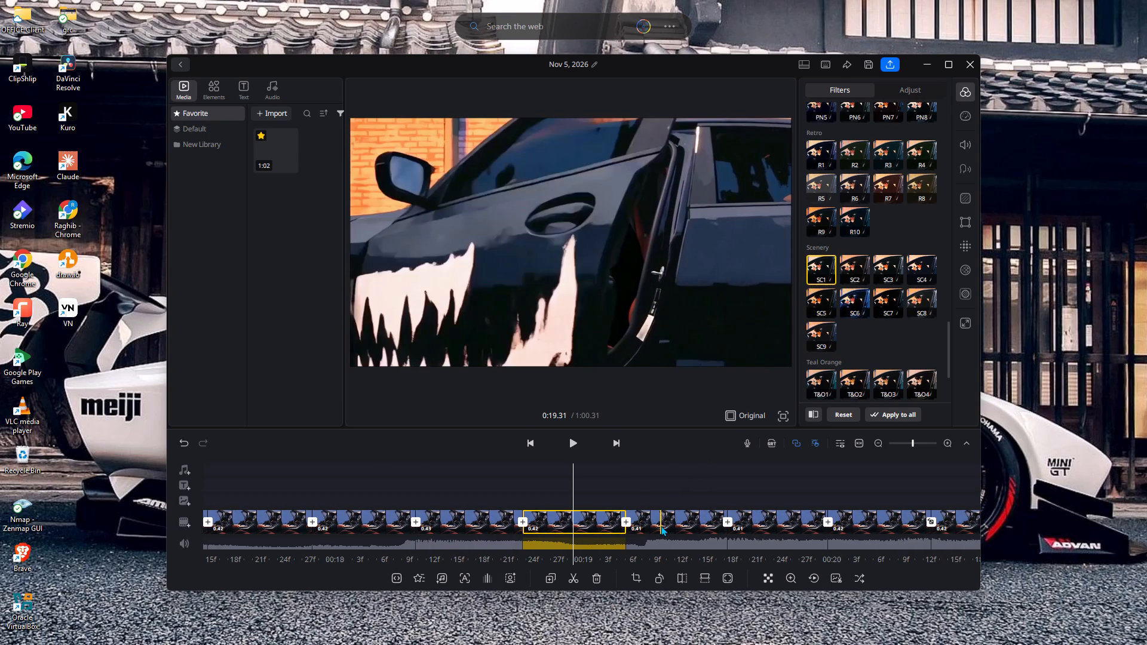
pyautogui.click(661, 526)
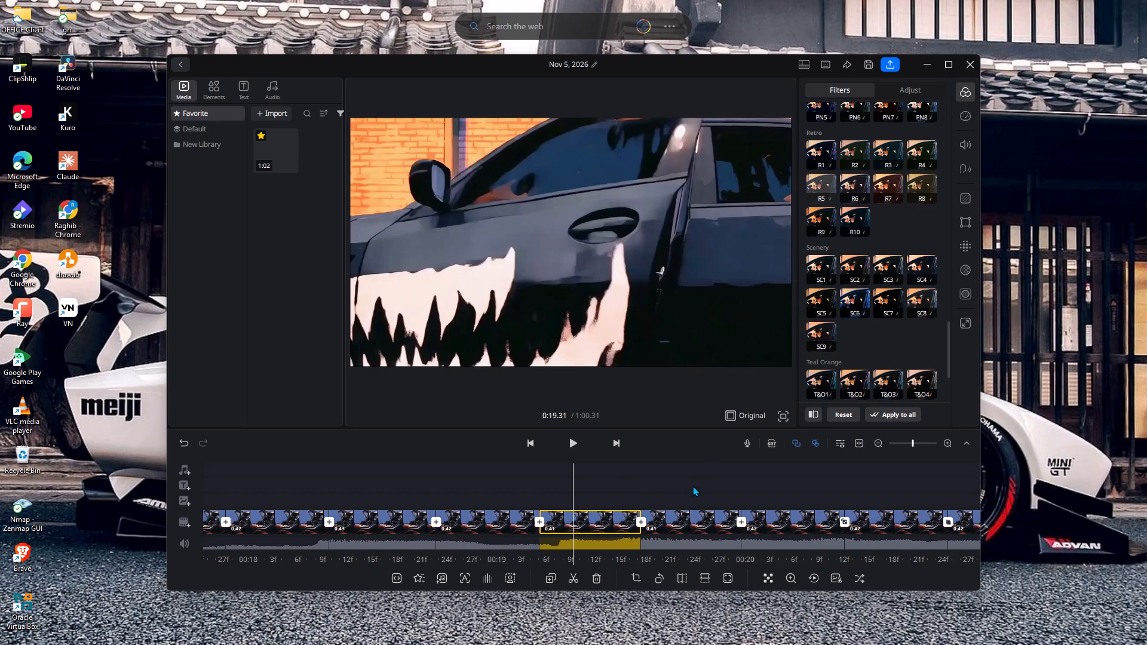
pyautogui.click(848, 385)
pyautogui.click(676, 519)
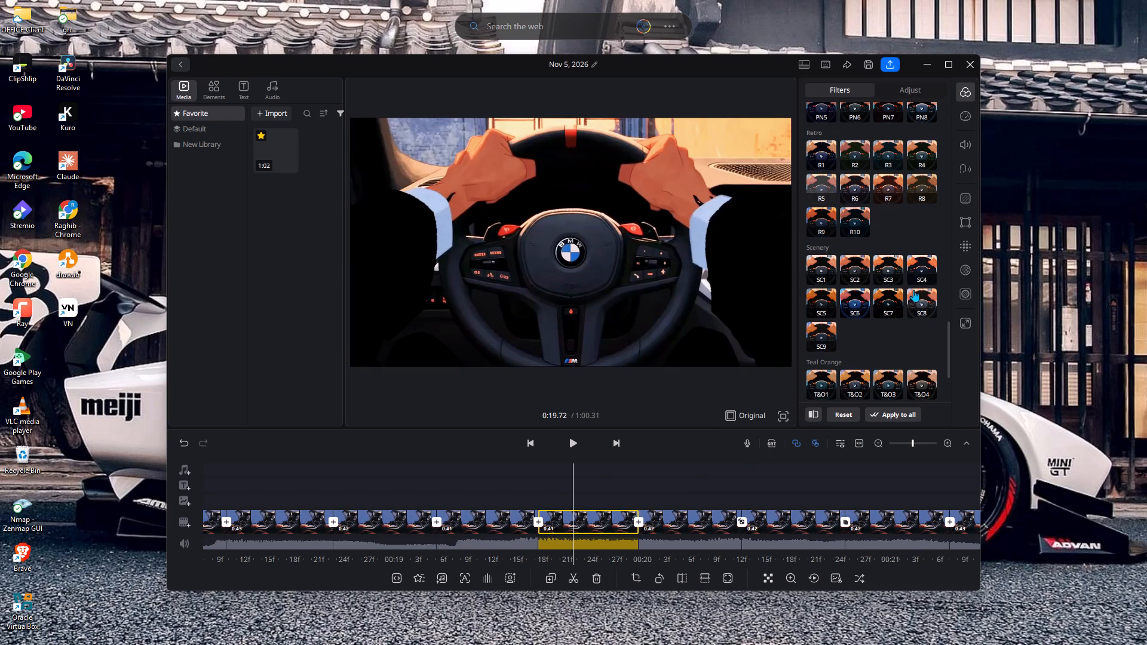
pyautogui.click(922, 272)
# Apply filters T&O1, PN7 and SC5 to the forty-eighth, forty-ninth and fiftieth segments respectively.
pyautogui.click(681, 521)
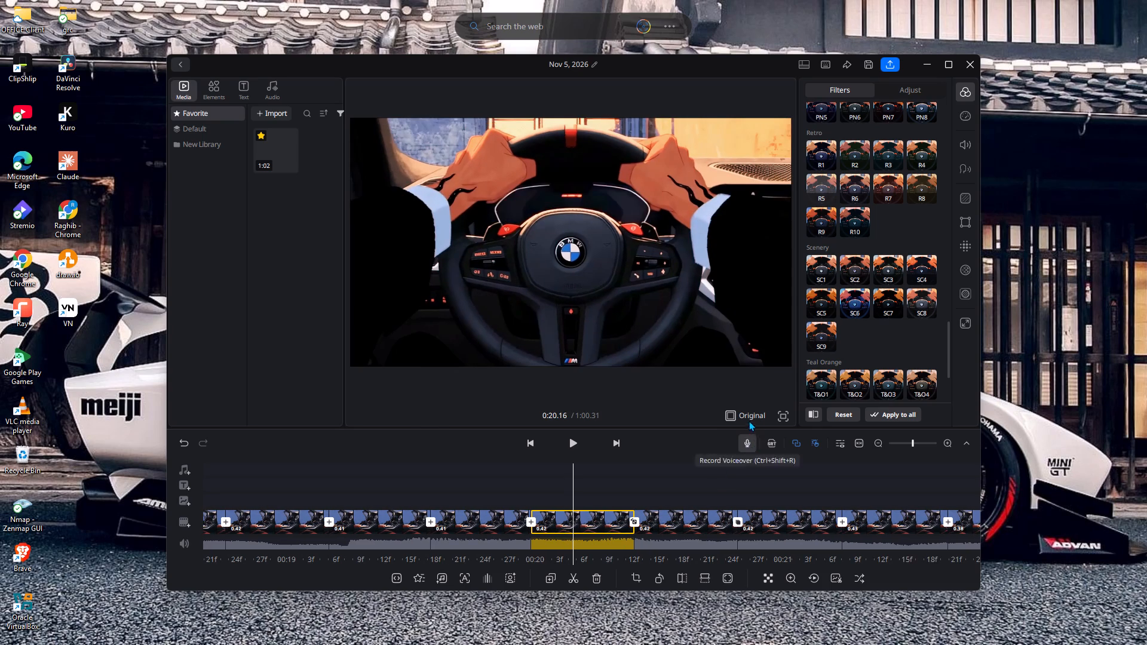
pyautogui.click(826, 373)
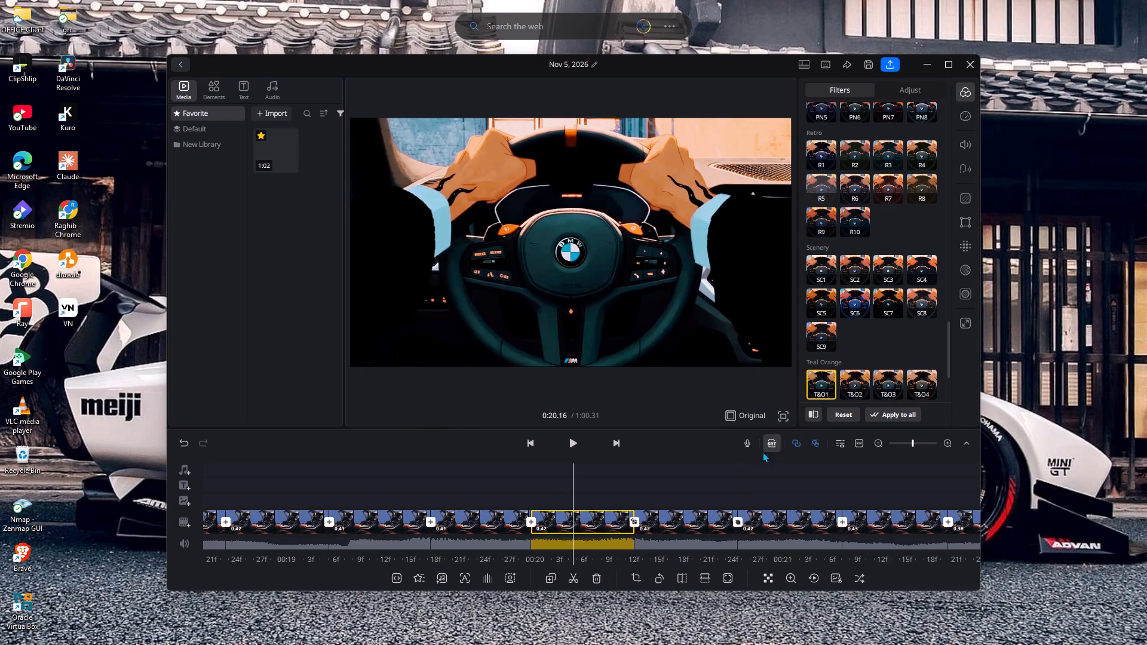
pyautogui.click(696, 520)
pyautogui.click(884, 112)
pyautogui.click(662, 523)
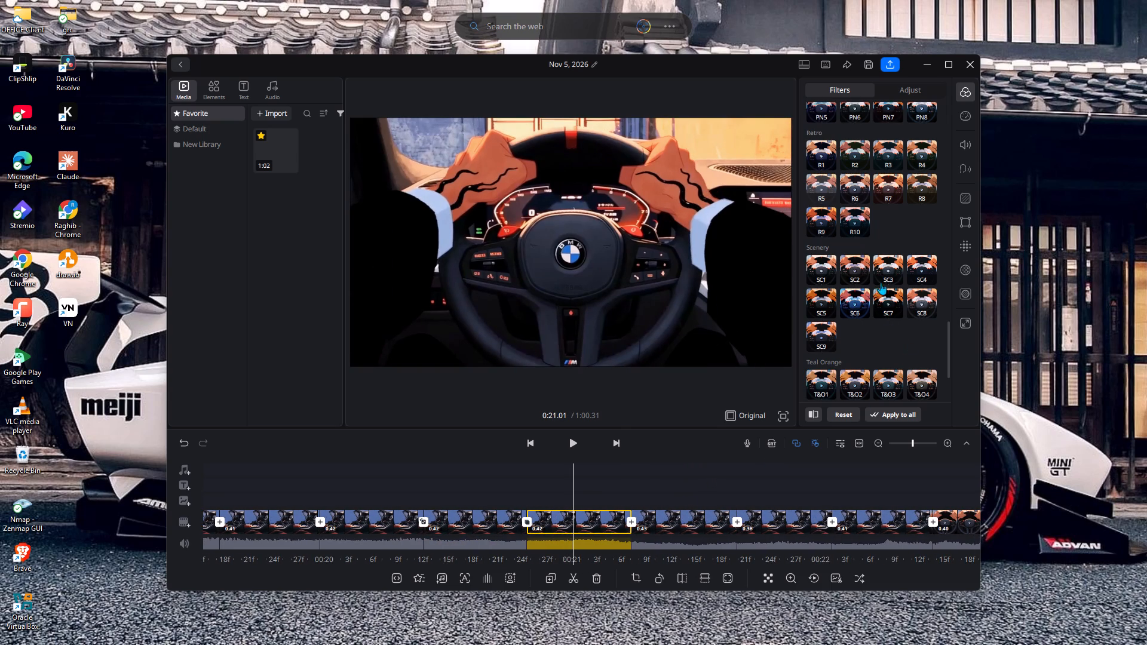
pyautogui.click(826, 308)
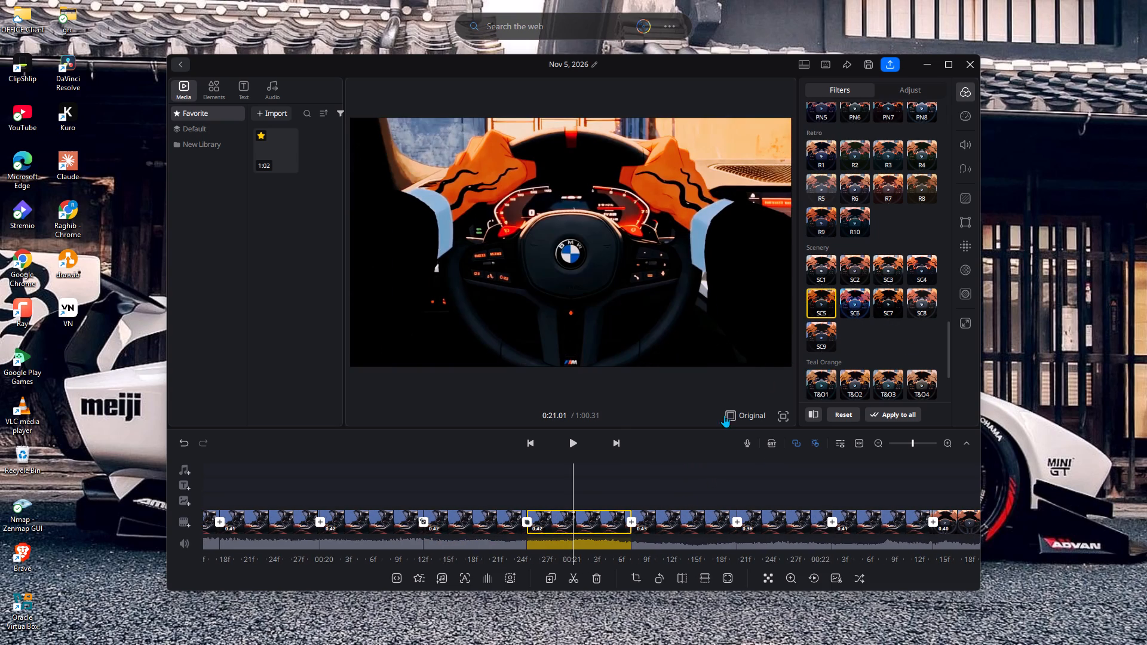
# Apply filters SC4, SC1 and T&O1 to the fifty-first, fifty-second and fifty-third segments respectively.
pyautogui.click(665, 521)
pyautogui.click(915, 262)
pyautogui.click(679, 521)
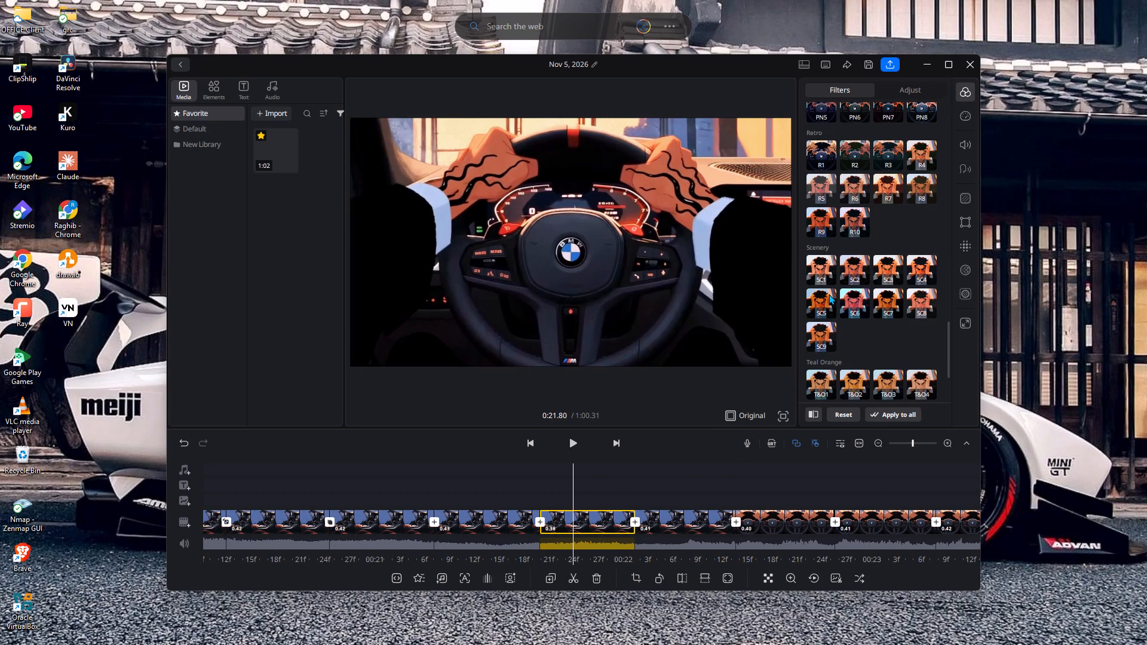
pyautogui.click(823, 272)
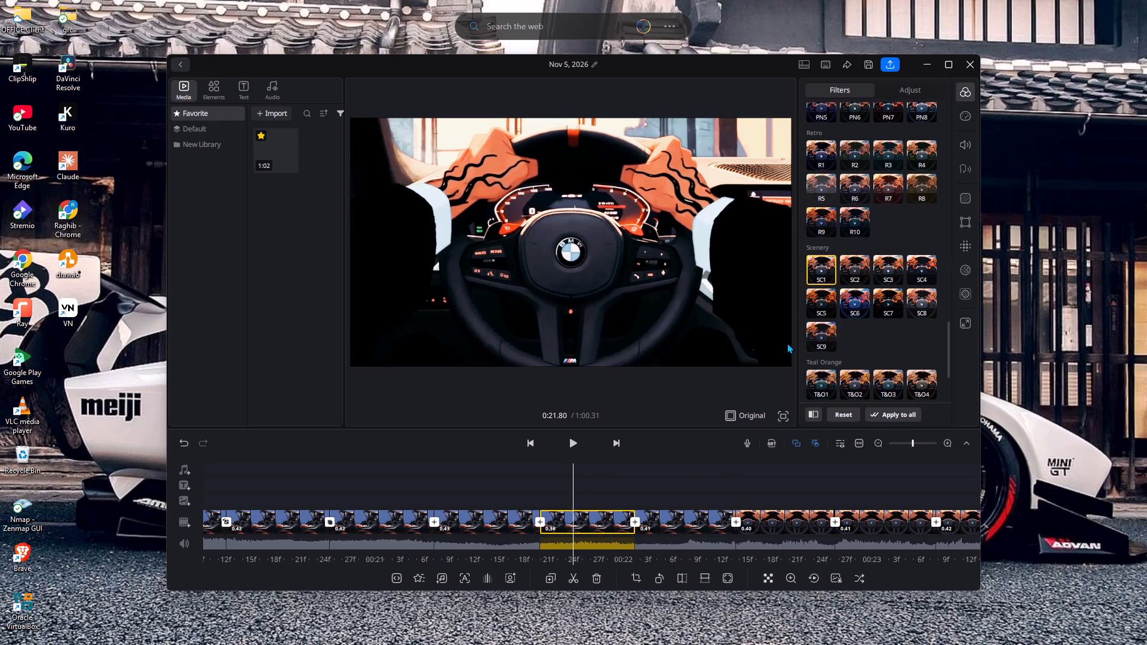
pyautogui.click(679, 520)
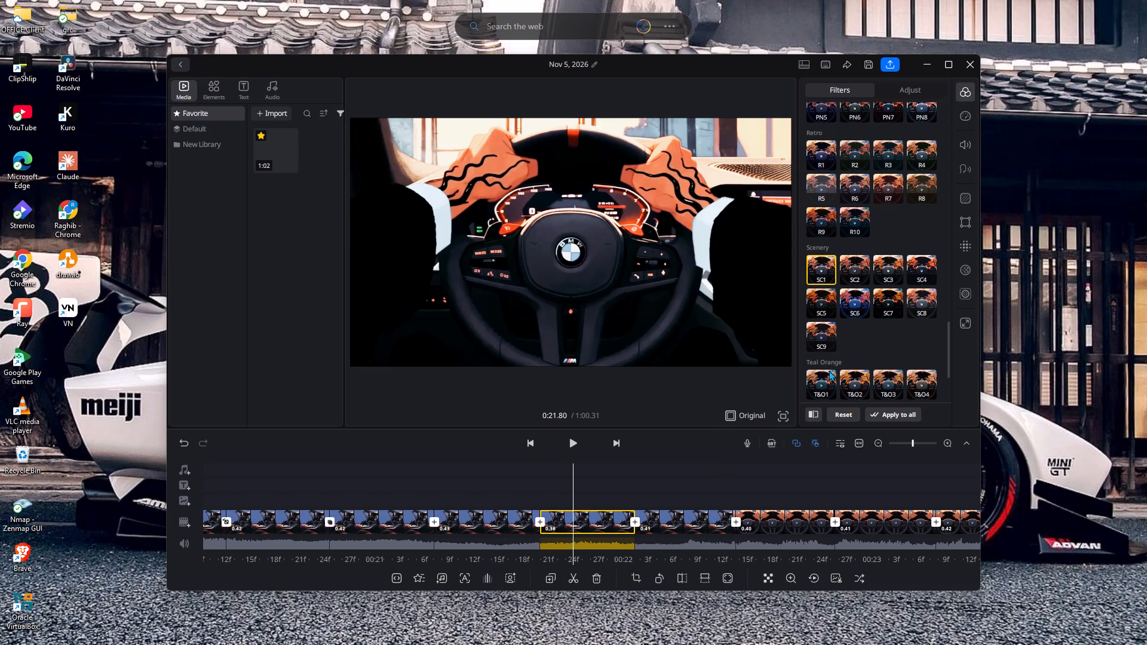
pyautogui.click(827, 377)
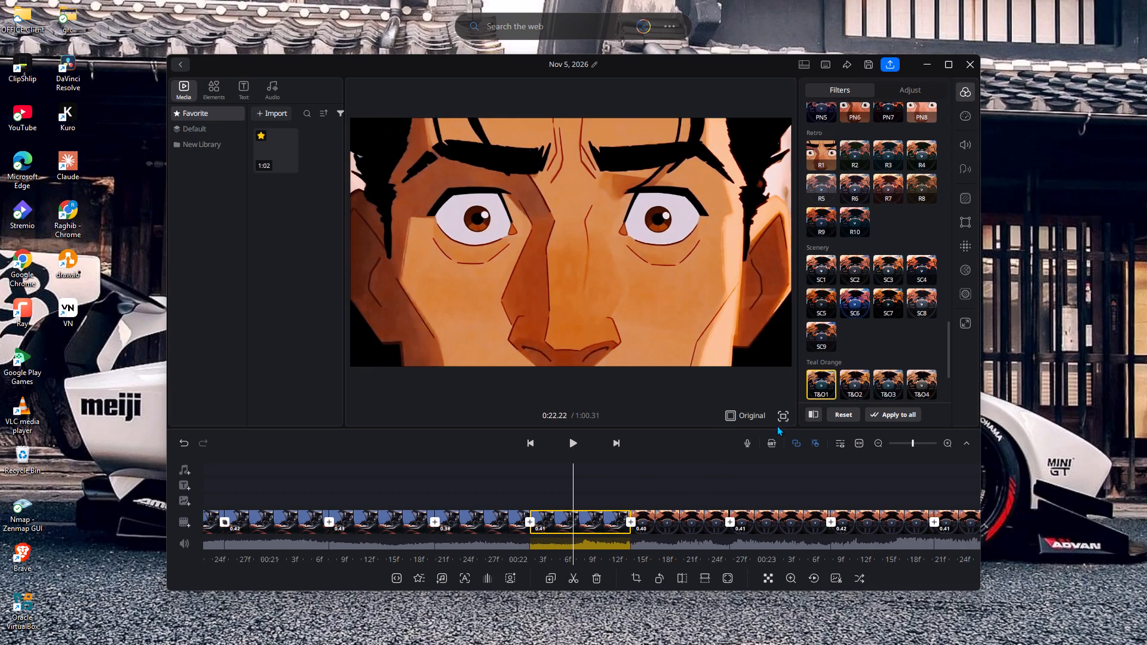
# Apply the Teal Orange filter T&O2 to the fifty-fourth segment and the Scenery filter SC8 to the fifty-fifth segment.
pyautogui.click(683, 516)
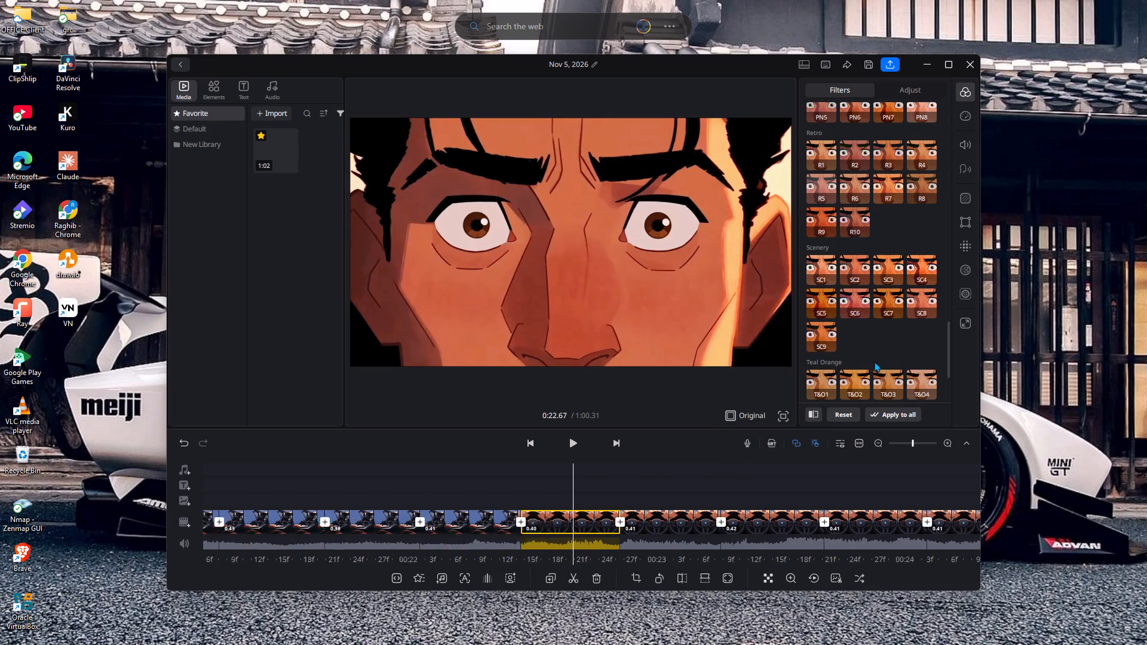
pyautogui.click(852, 385)
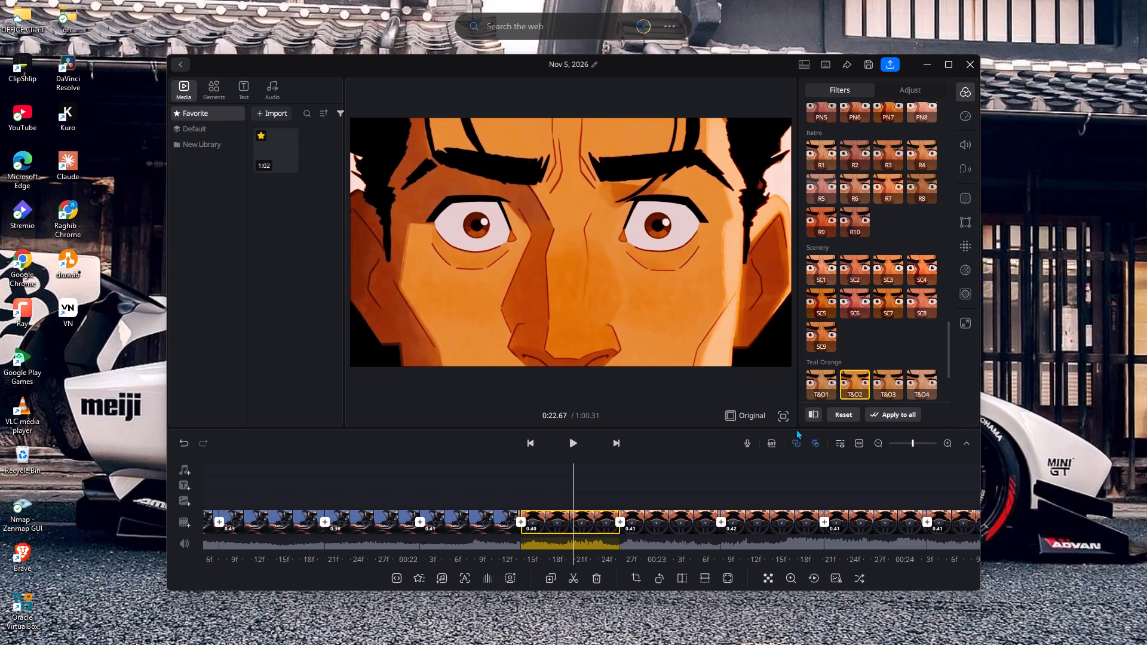
pyautogui.click(680, 519)
pyautogui.click(918, 300)
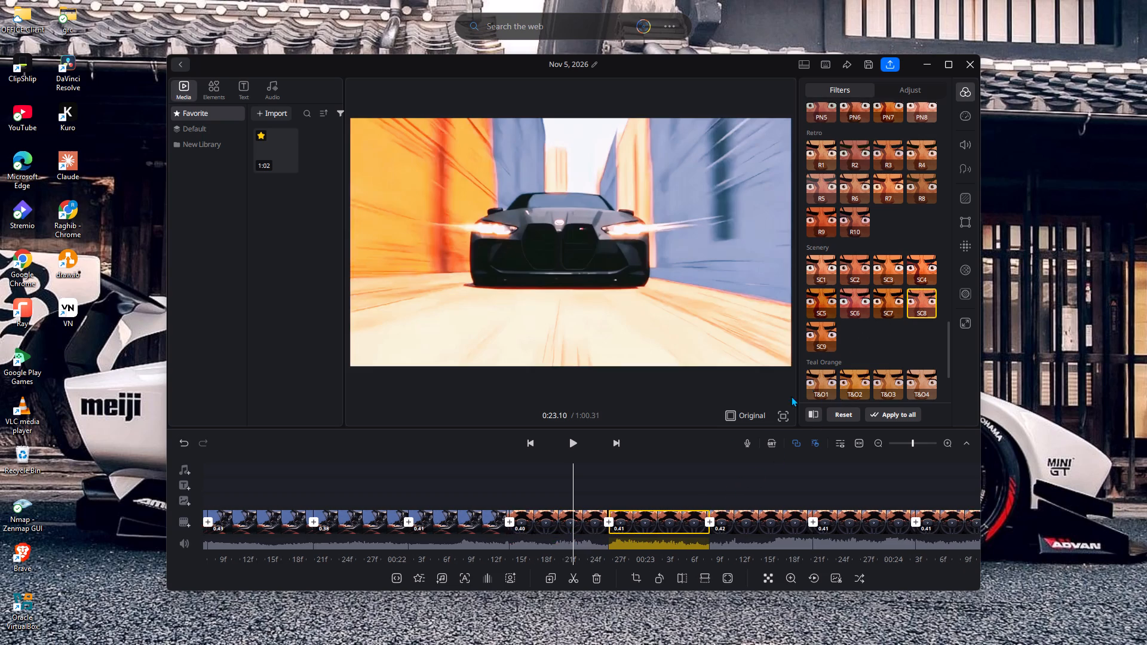
# Apply filters T&O3, SC6 and R1 to the fifty-sixth, fifty-seventh and fifty-eighth segments respectively.
pyautogui.click(660, 515)
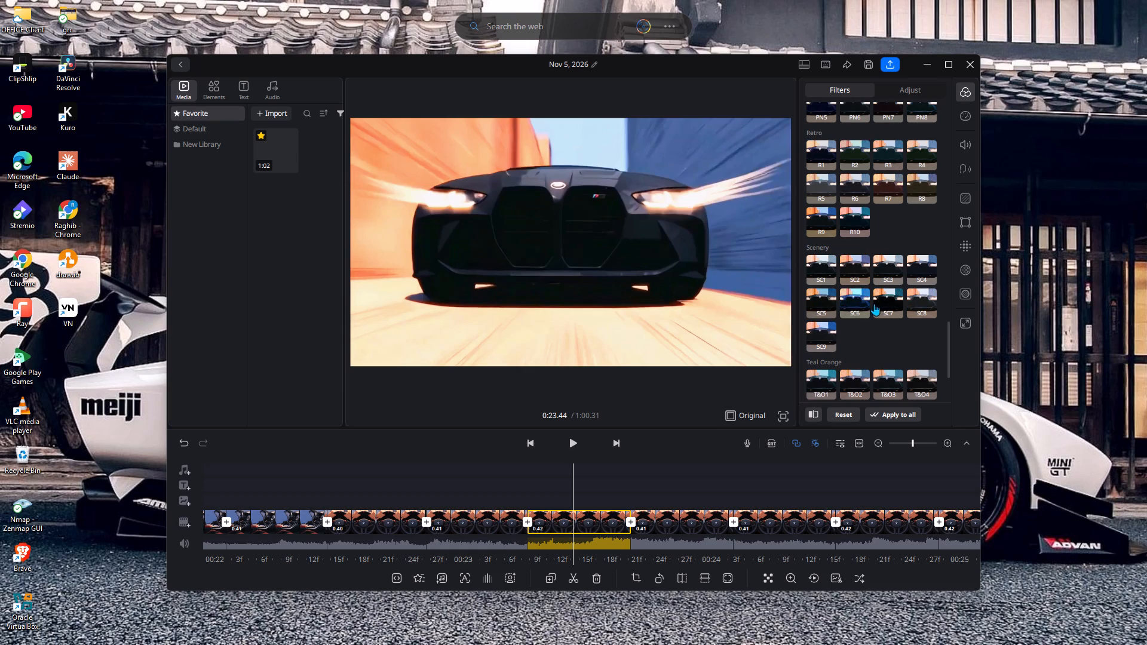
pyautogui.click(884, 372)
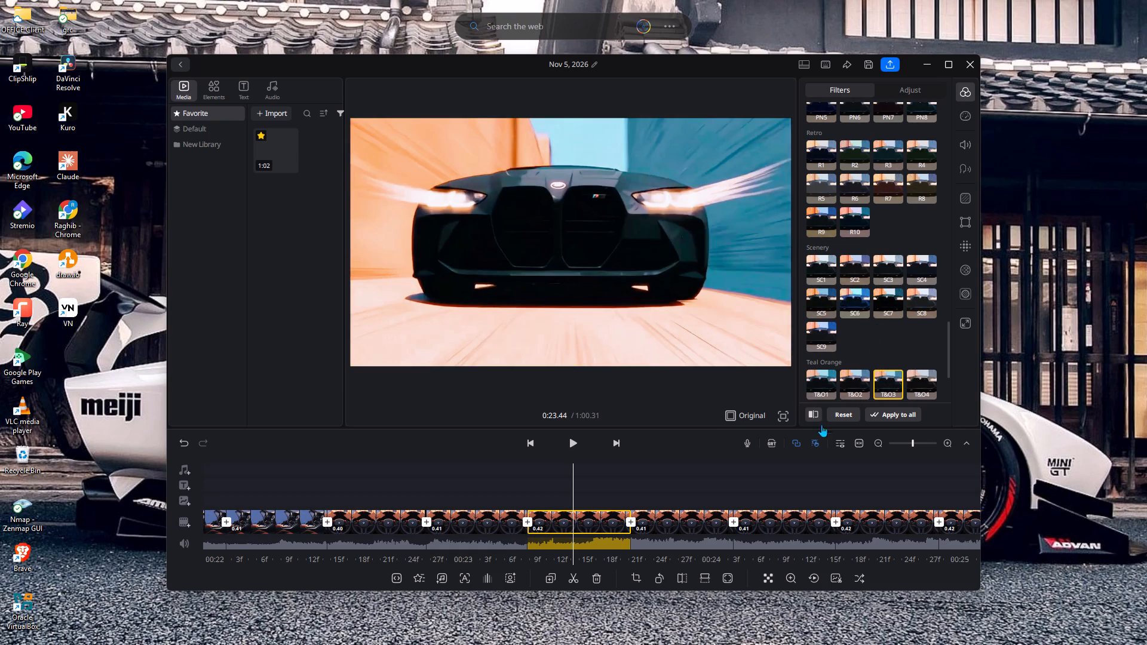
pyautogui.click(699, 515)
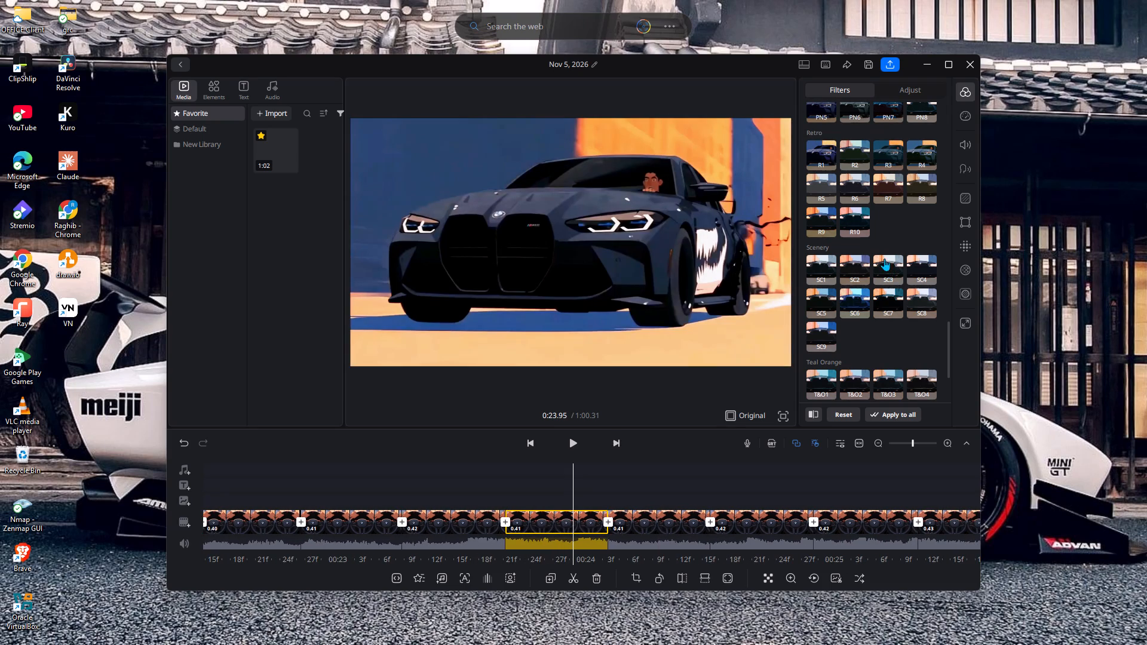
pyautogui.click(857, 294)
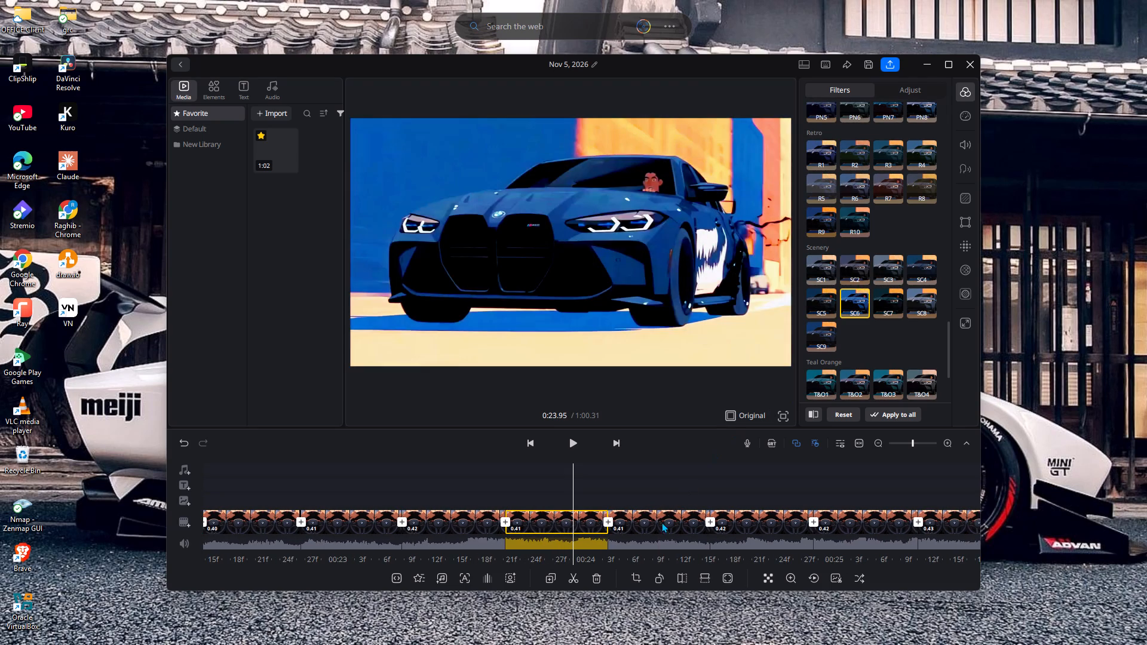
pyautogui.click(661, 524)
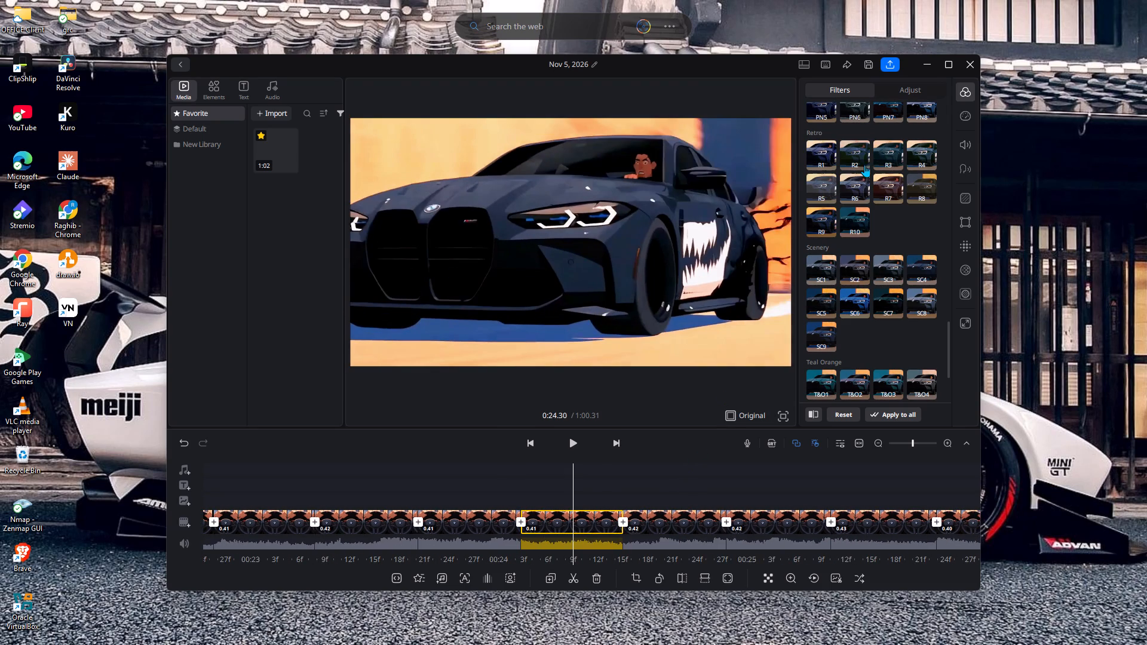
pyautogui.click(921, 148)
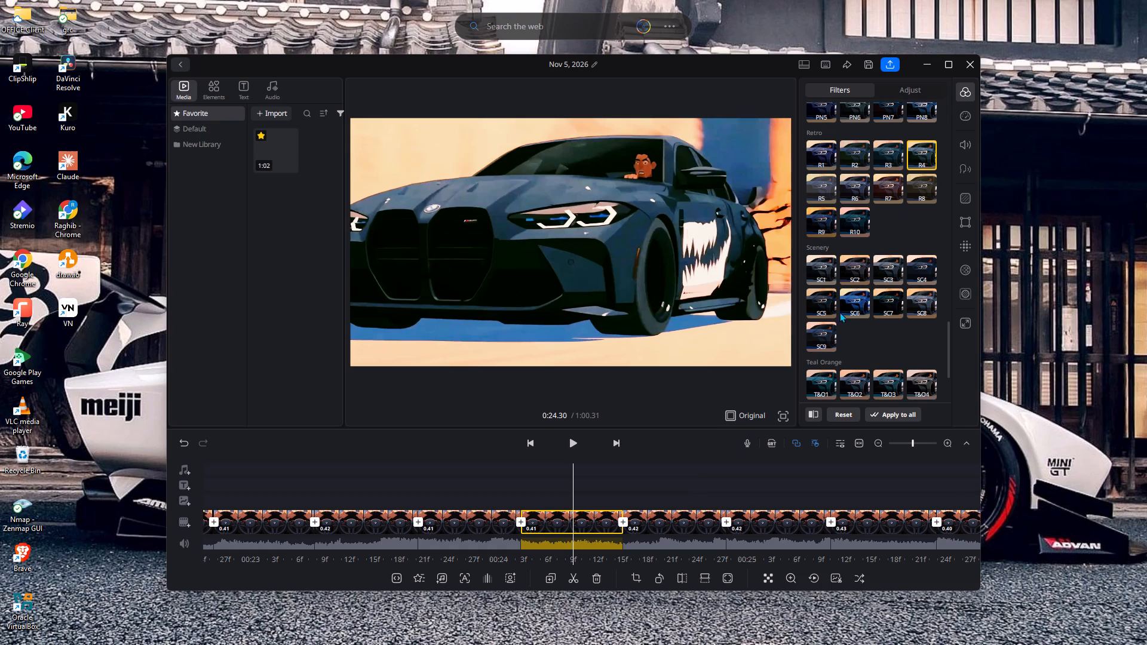
pyautogui.click(822, 149)
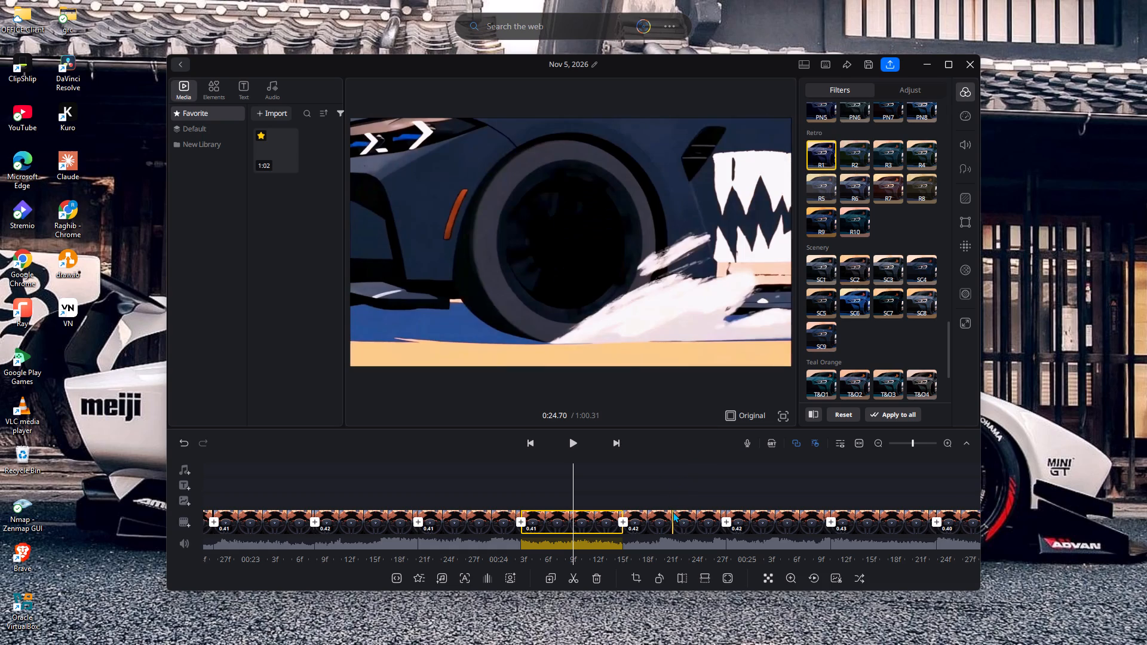
# Apply filters SC5, SC9 and LT6 to the fifty-ninth, sixtieth and sixty-first segments respectively.
pyautogui.click(673, 512)
pyautogui.click(824, 299)
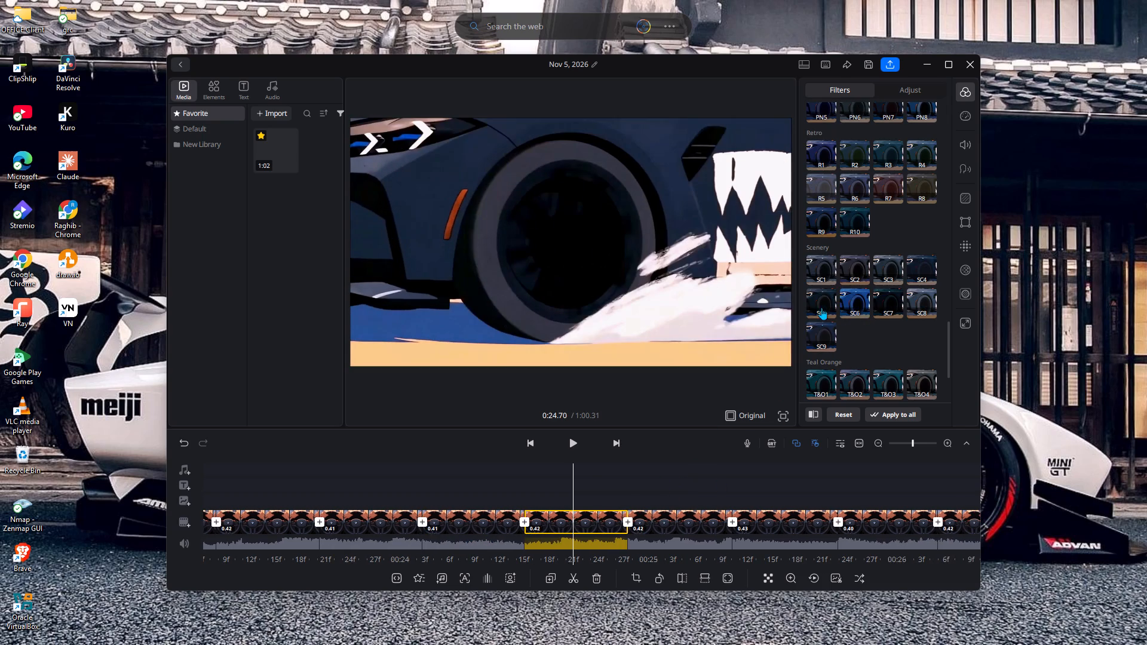
pyautogui.click(675, 526)
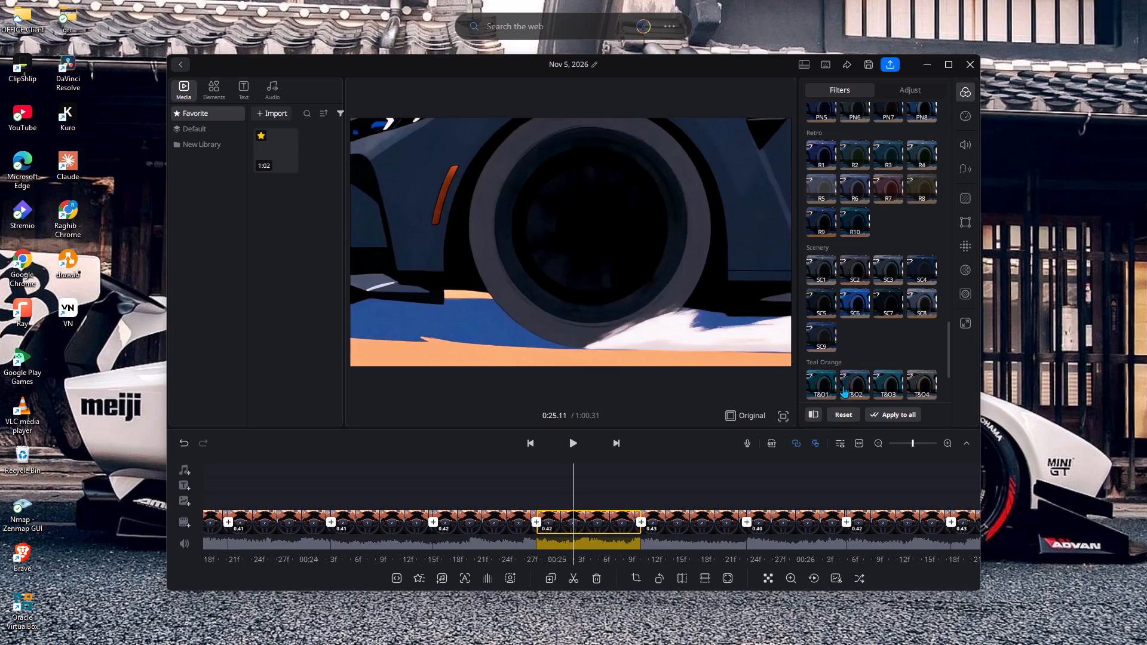
pyautogui.click(822, 339)
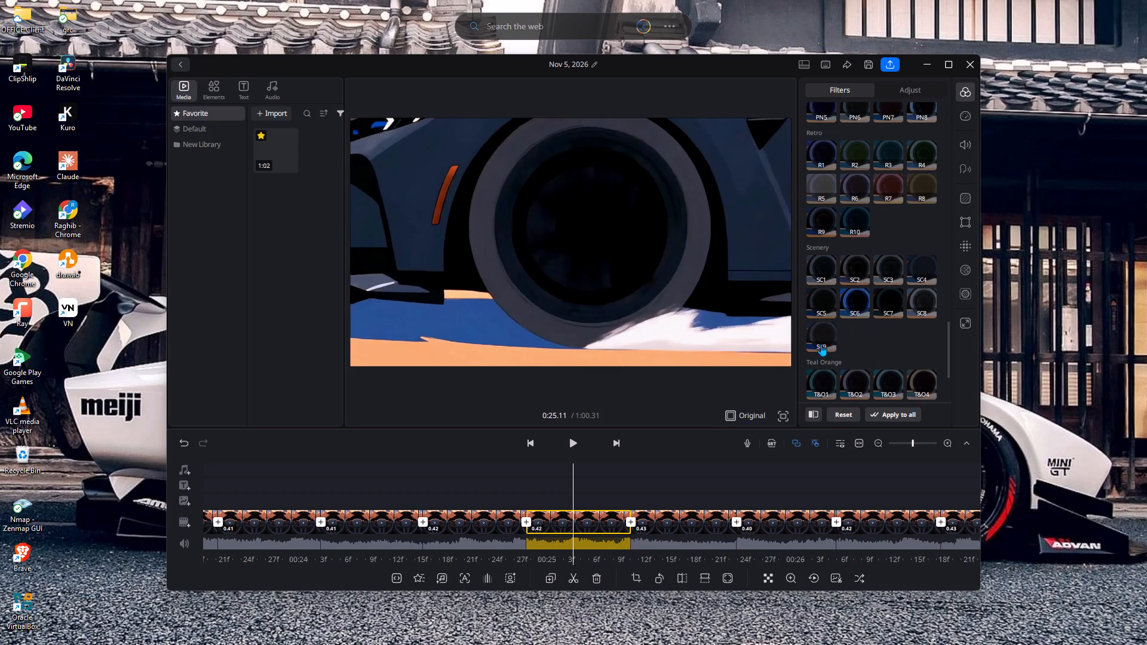
pyautogui.click(710, 521)
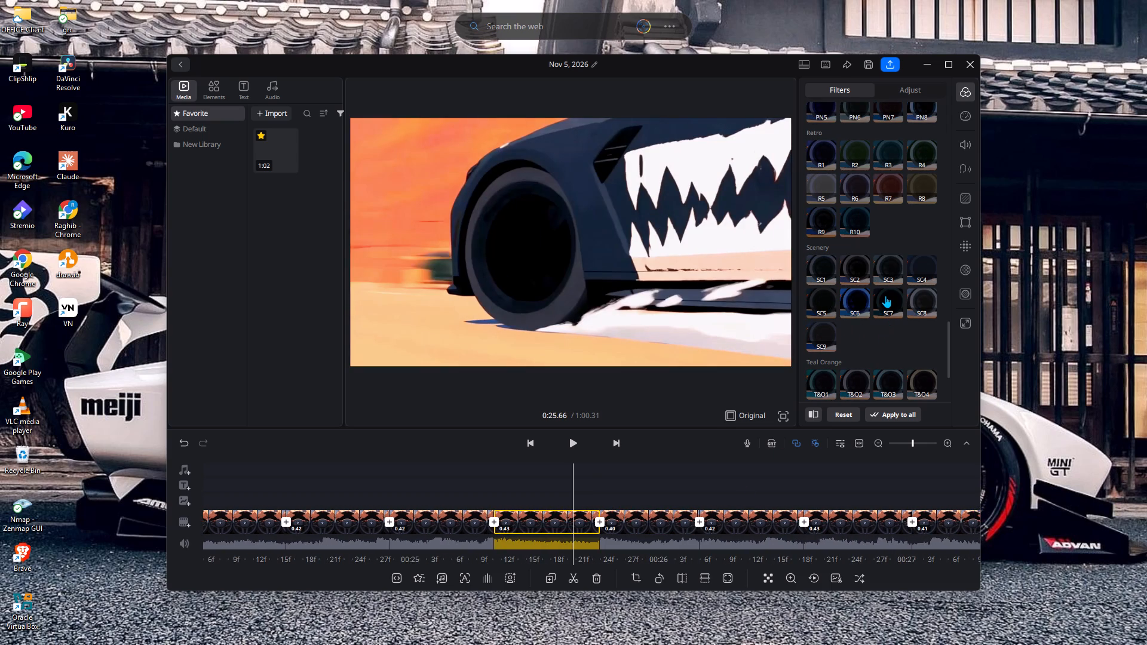
pyautogui.scroll(3, 885, 295)
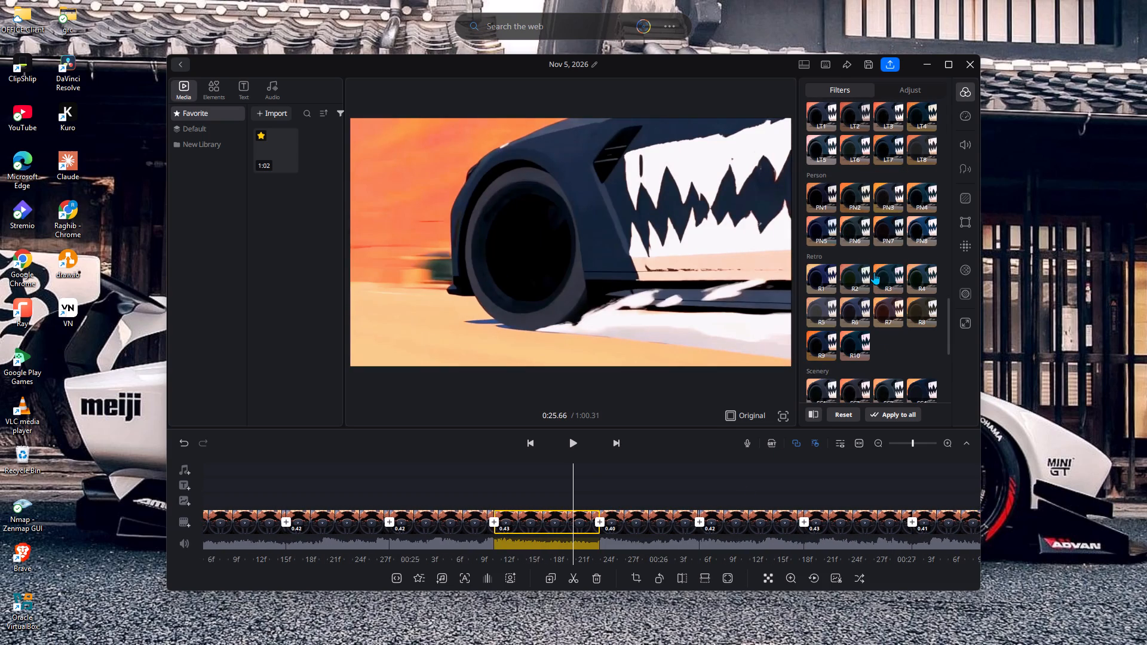
pyautogui.click(852, 136)
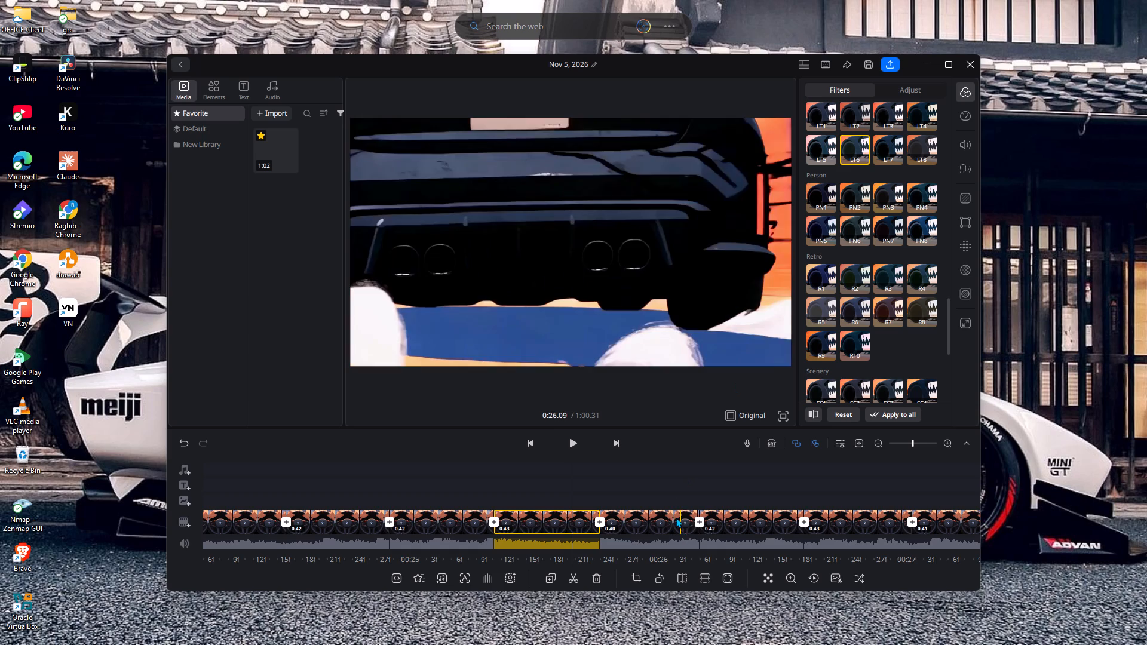
# Apply the Retro filters R1, R9 and R10 to the sixty-second, sixty-third and sixty-fourth segments respectively.
pyautogui.click(674, 511)
pyautogui.click(823, 278)
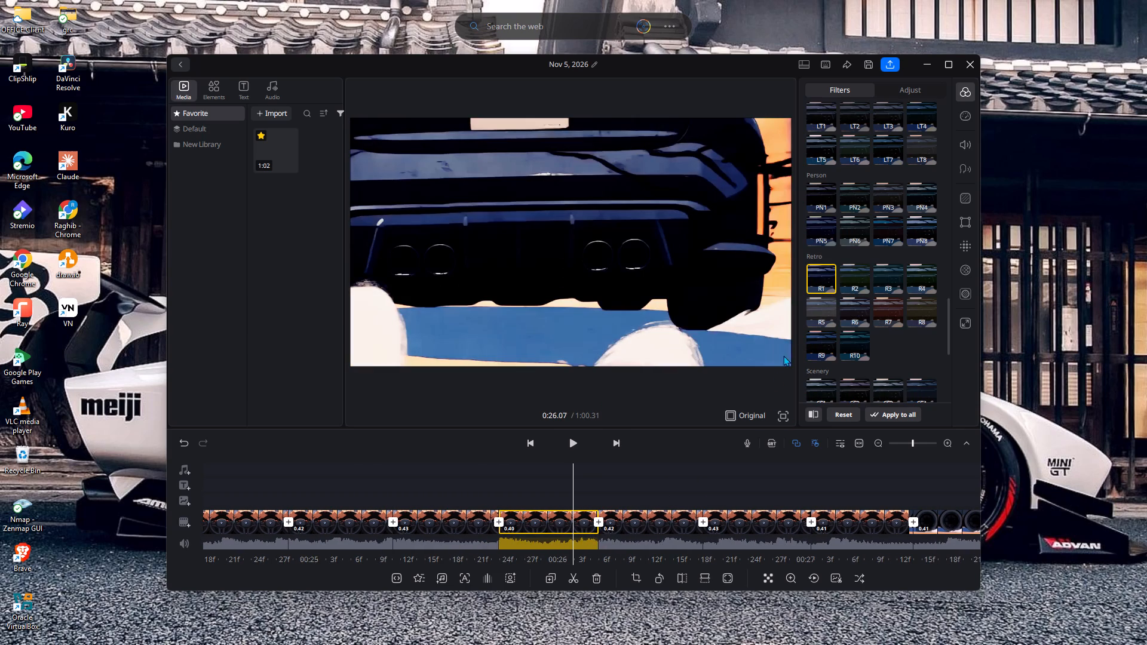
pyautogui.click(669, 523)
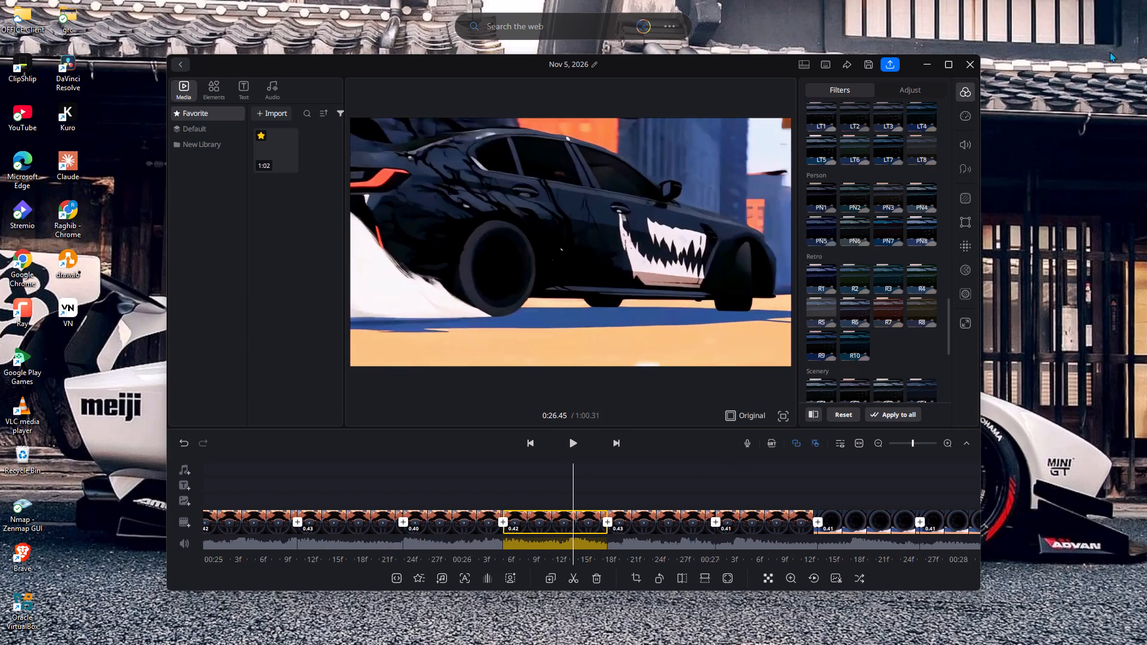
pyautogui.click(824, 340)
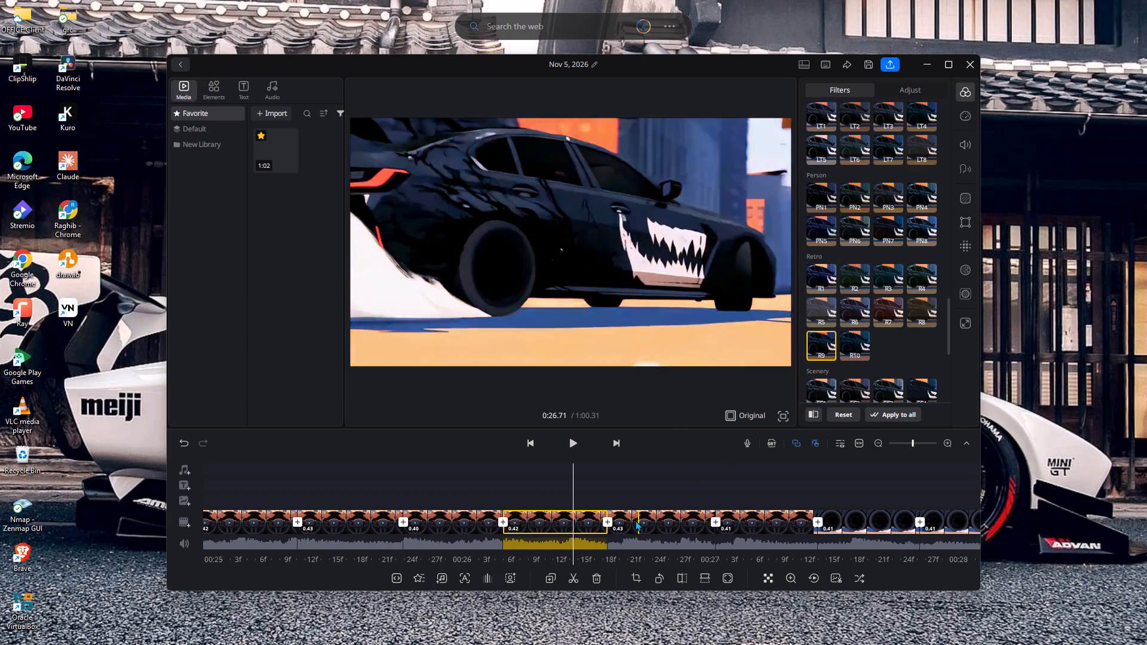
pyautogui.click(635, 520)
pyautogui.click(852, 341)
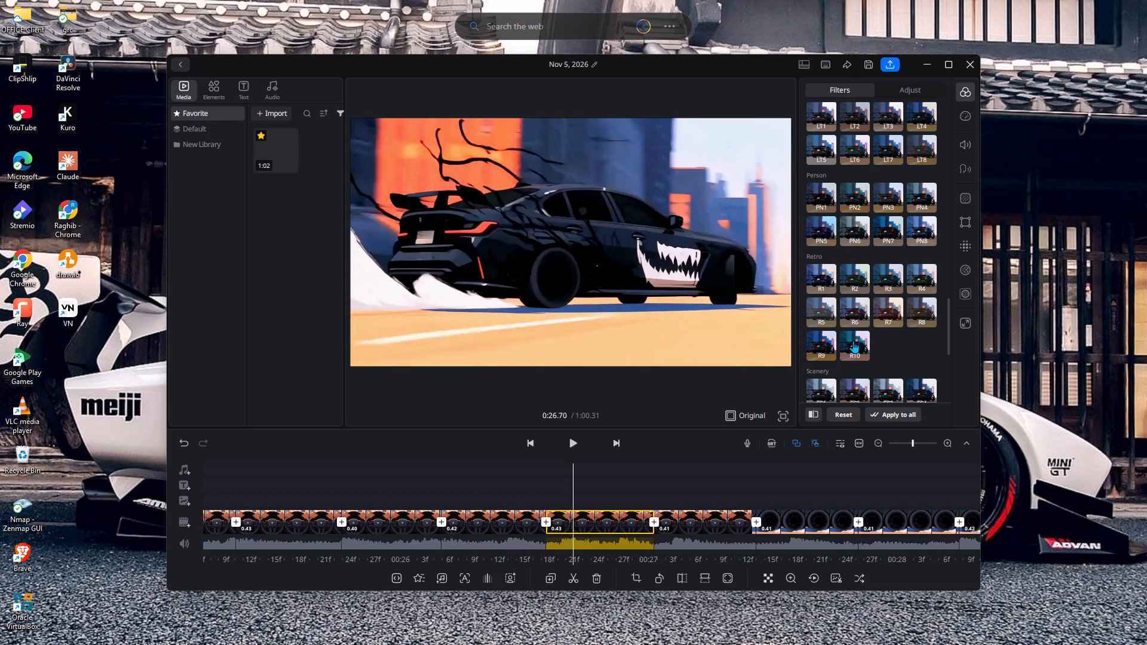
# Apply the Retro filters R4, R10 and R9 to the sixty-fifth, sixty-sixth and sixty-seventh segments respectively.
pyautogui.click(720, 520)
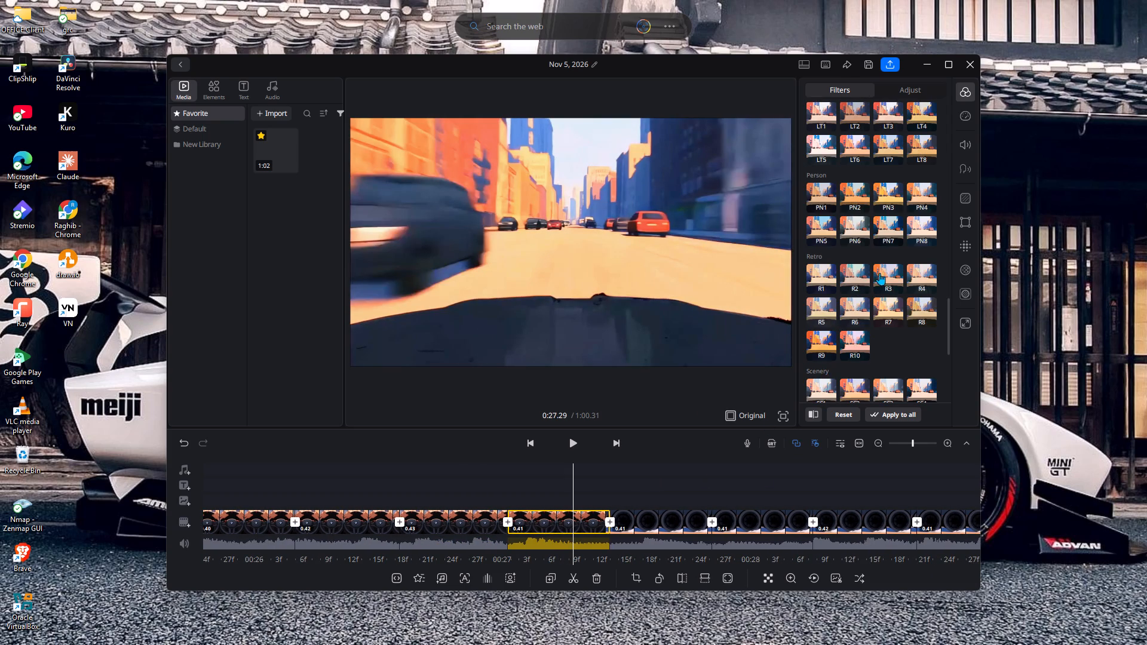
pyautogui.click(927, 274)
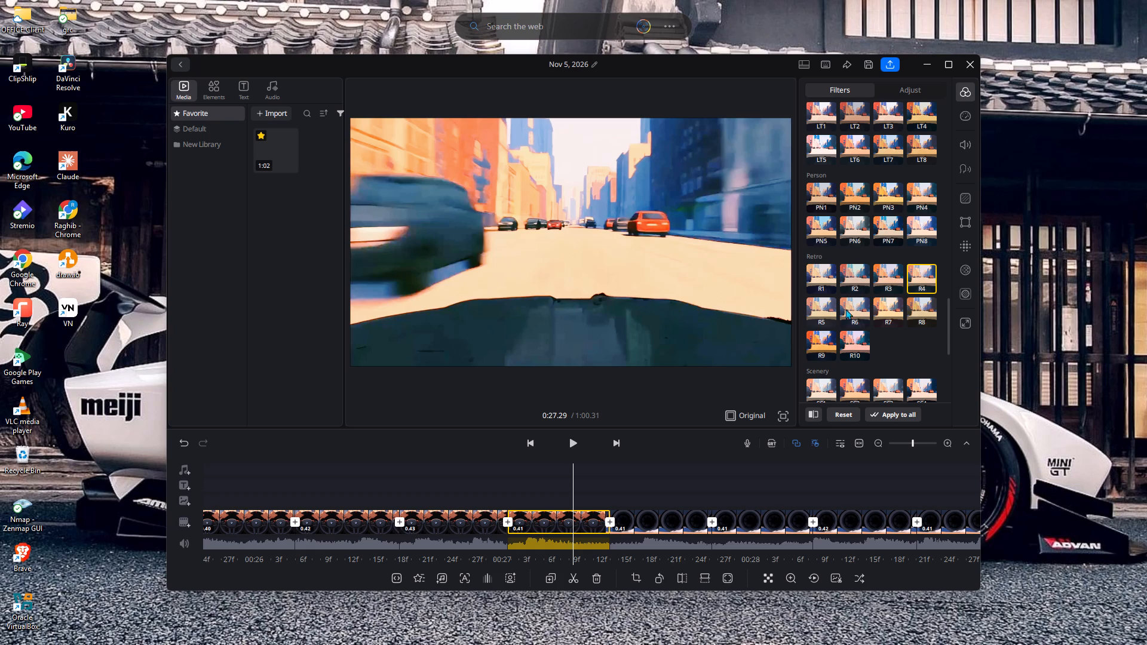
pyautogui.click(680, 521)
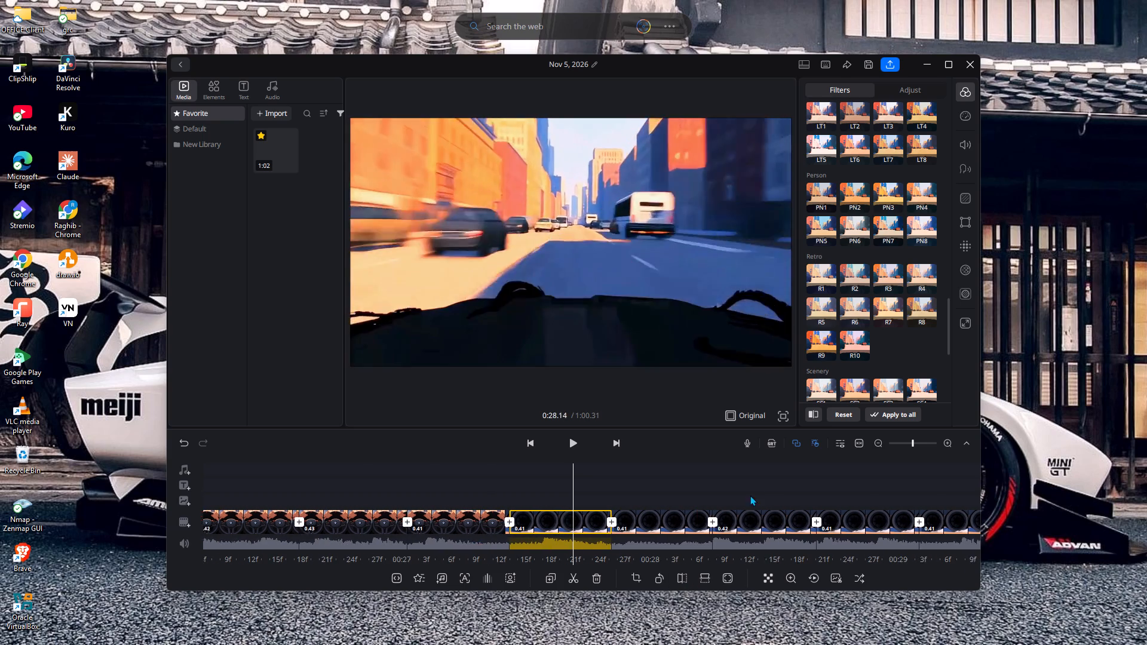
pyautogui.click(844, 340)
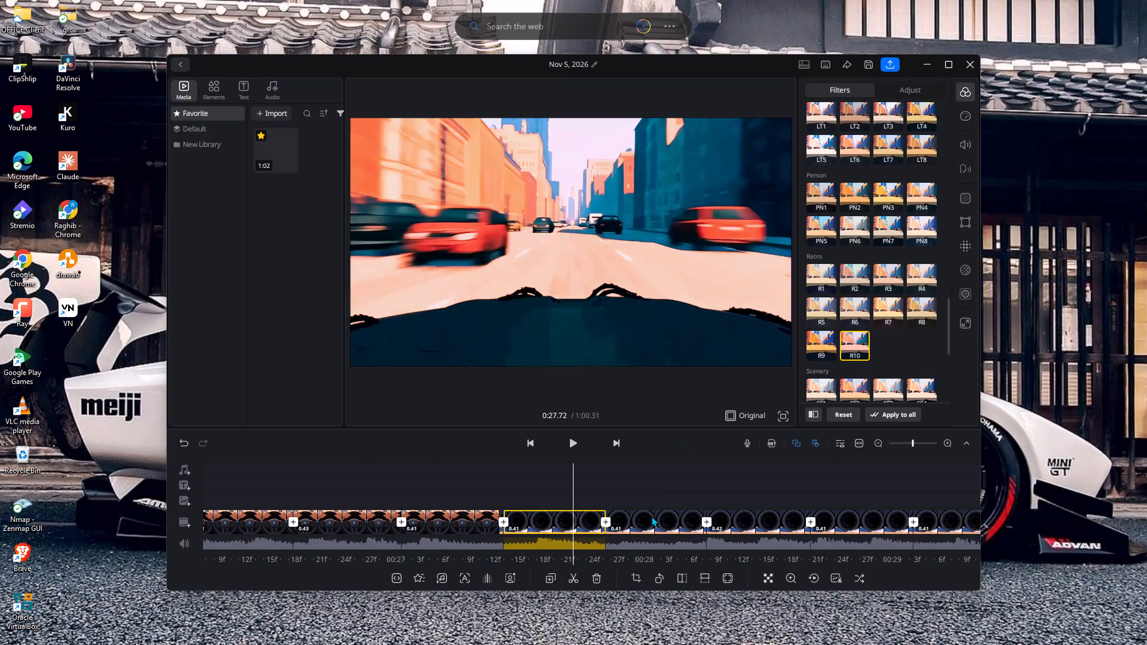
pyautogui.click(651, 518)
pyautogui.click(817, 345)
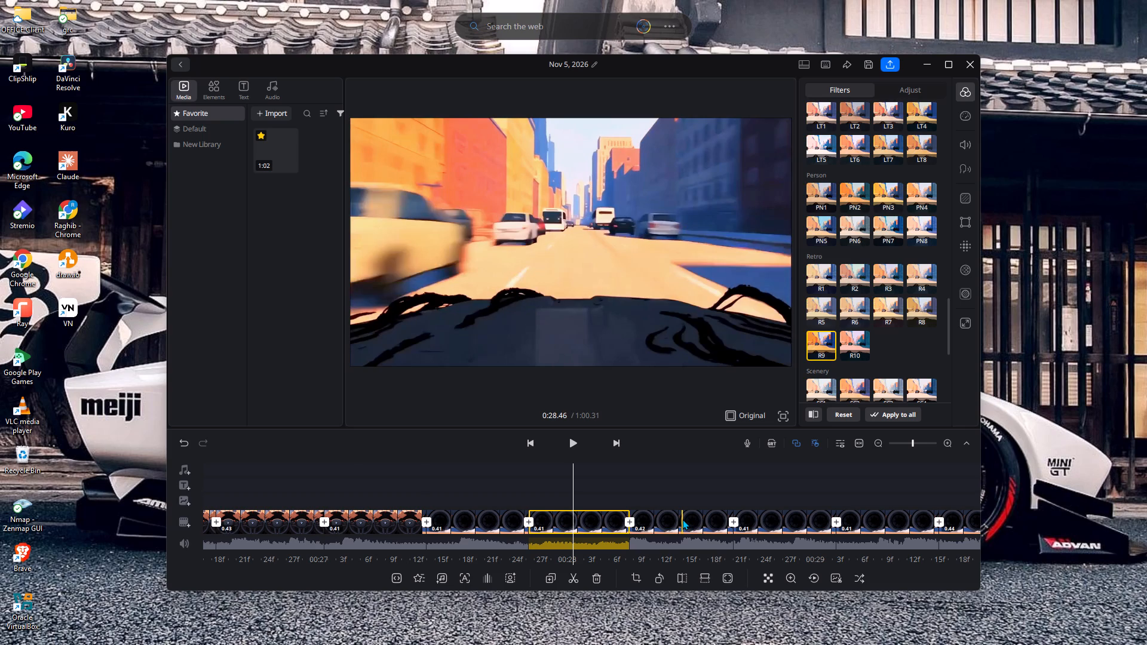
# Apply filters SC1, SC4 and LT4 to the sixty-eighth, sixty-ninth and seventieth segments respectively.
pyautogui.click(682, 519)
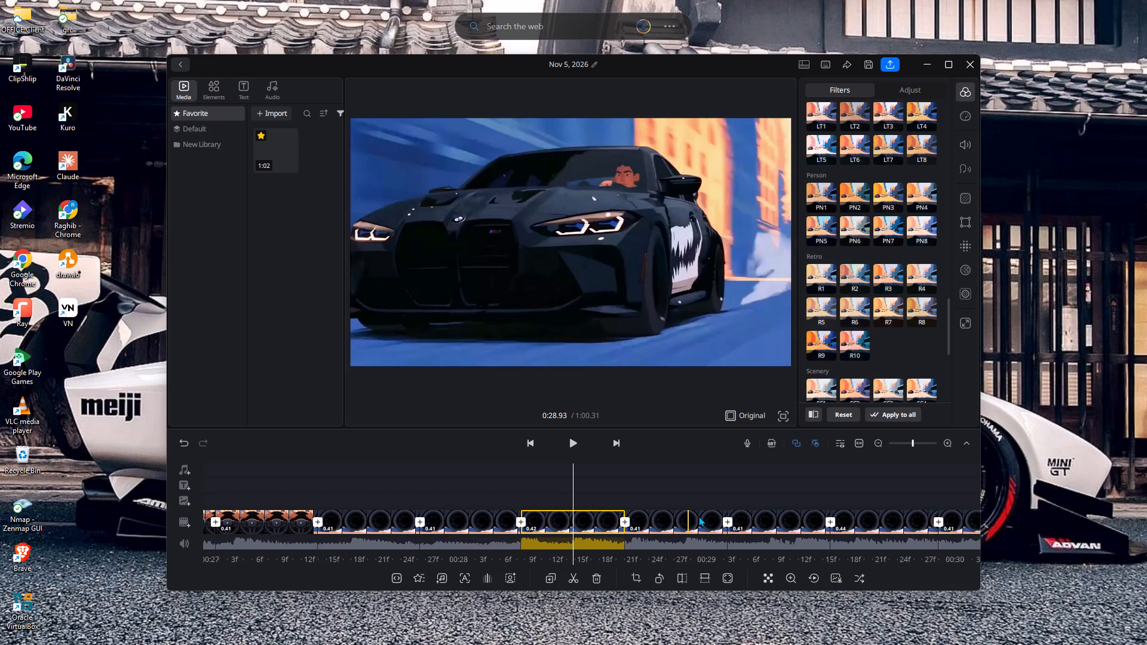
pyautogui.click(827, 386)
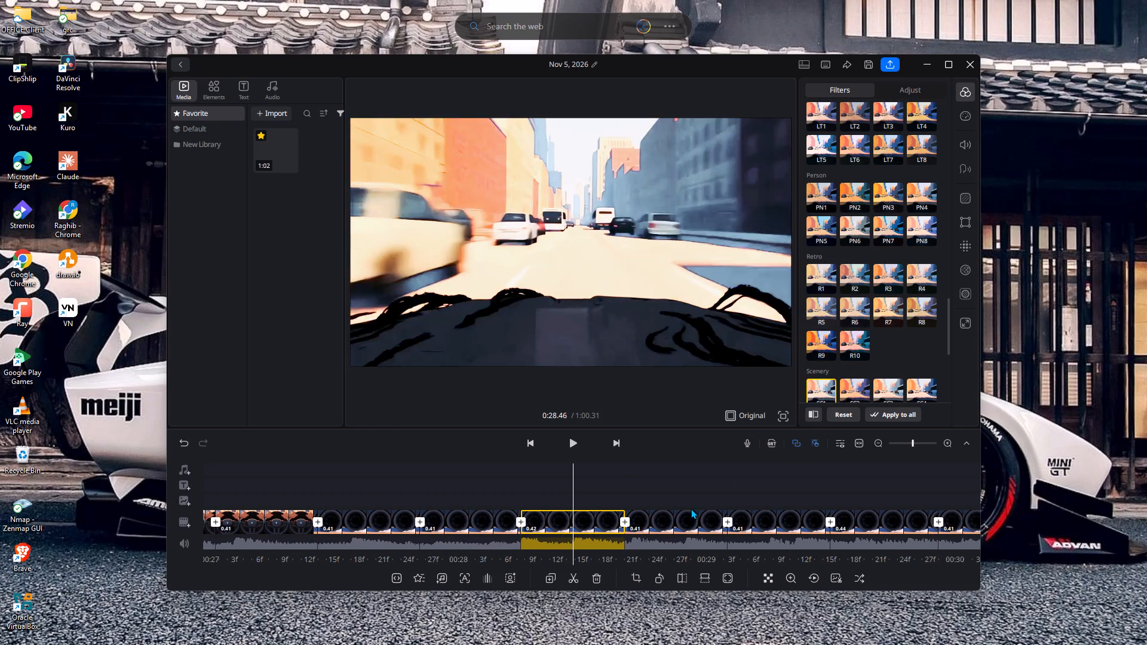
pyautogui.click(686, 523)
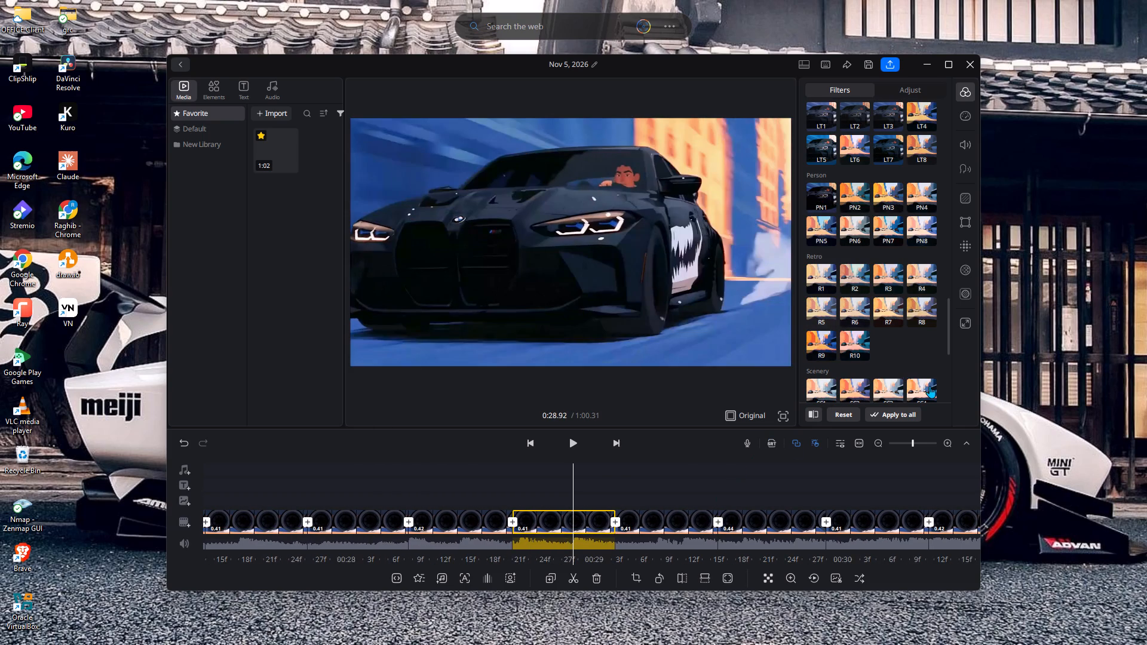
pyautogui.click(930, 386)
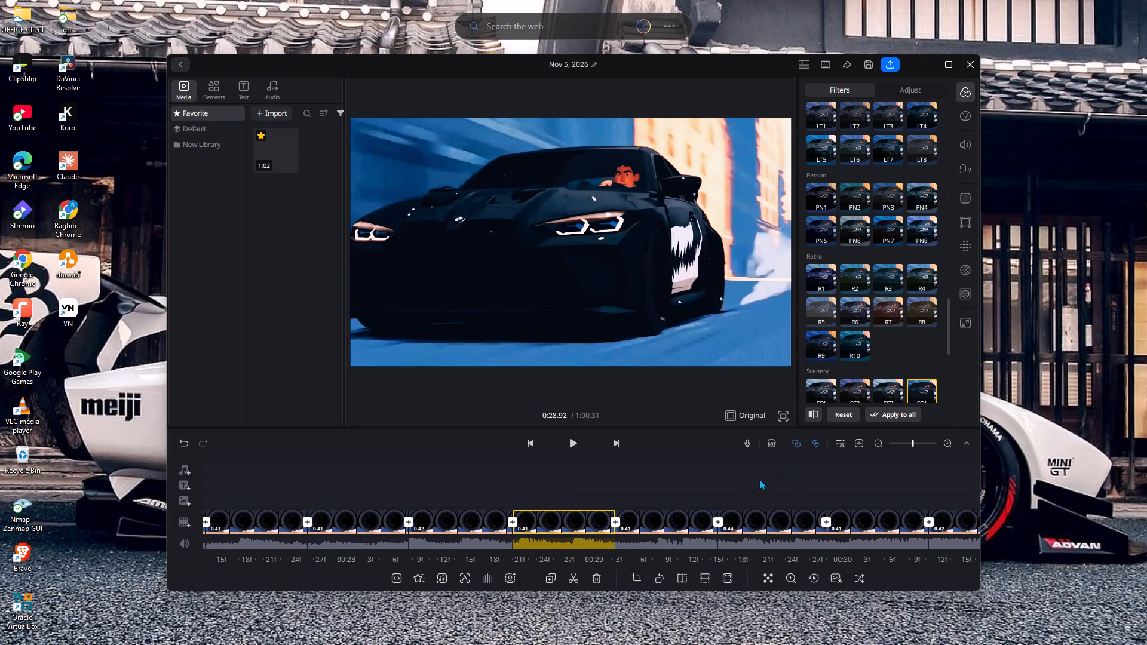
pyautogui.click(665, 521)
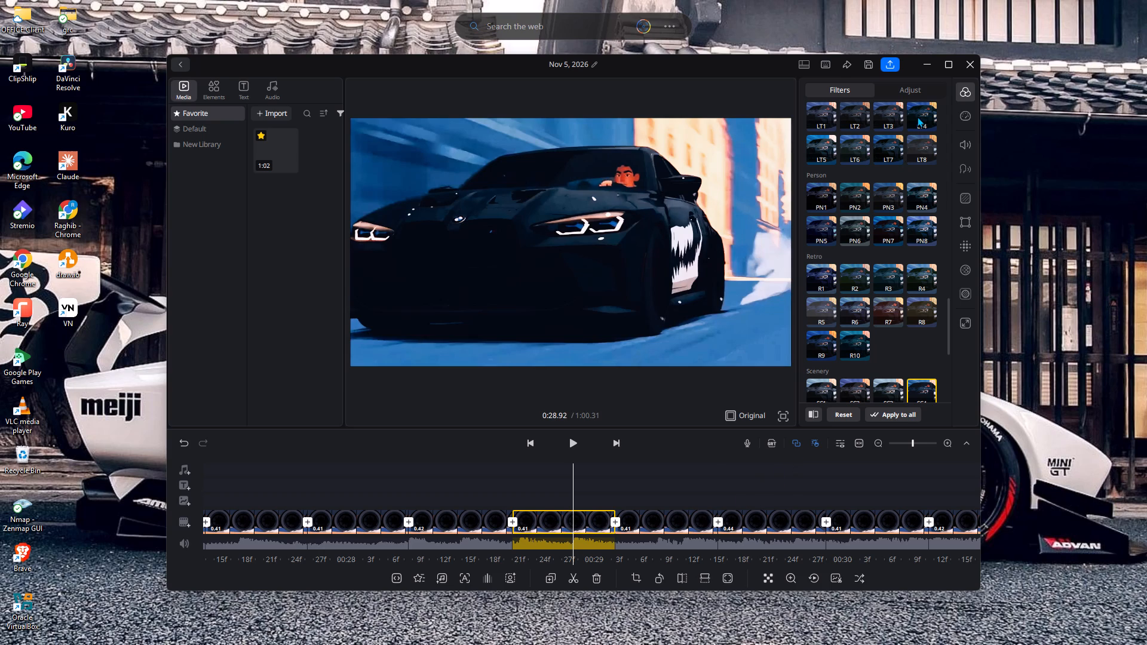
pyautogui.click(922, 117)
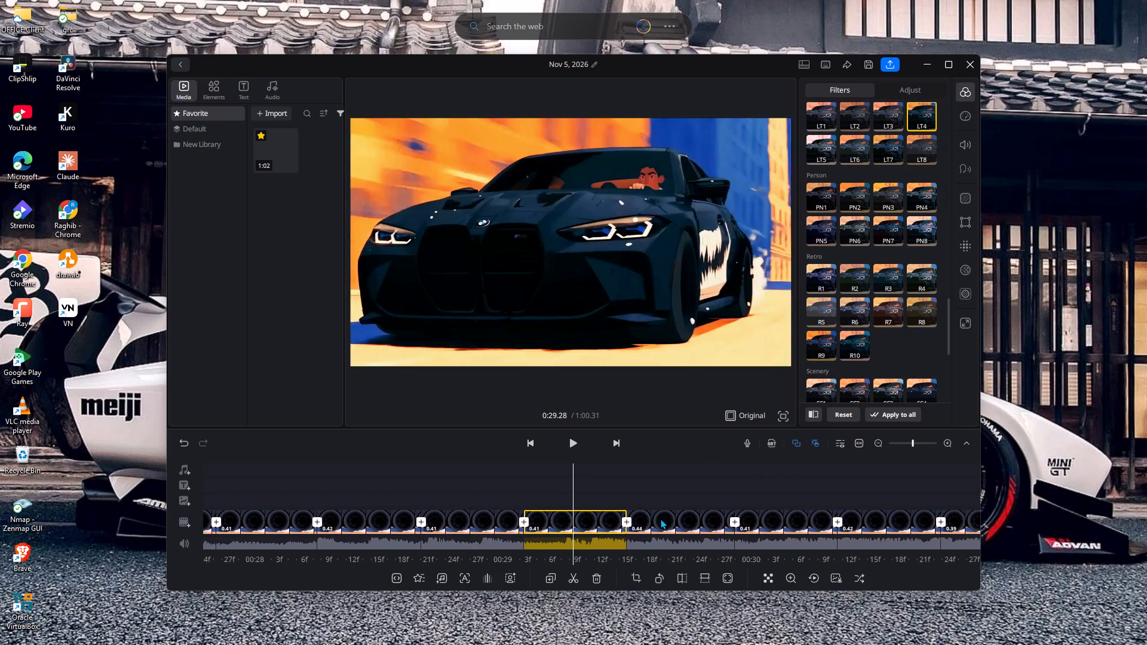
# Apply filters LT5, R9 and LT7 to the seventy-first, seventy-second and seventy-third segments respectively.
pyautogui.moveTo(667, 514); pyautogui.dragTo(658, 524)
pyautogui.click(821, 152)
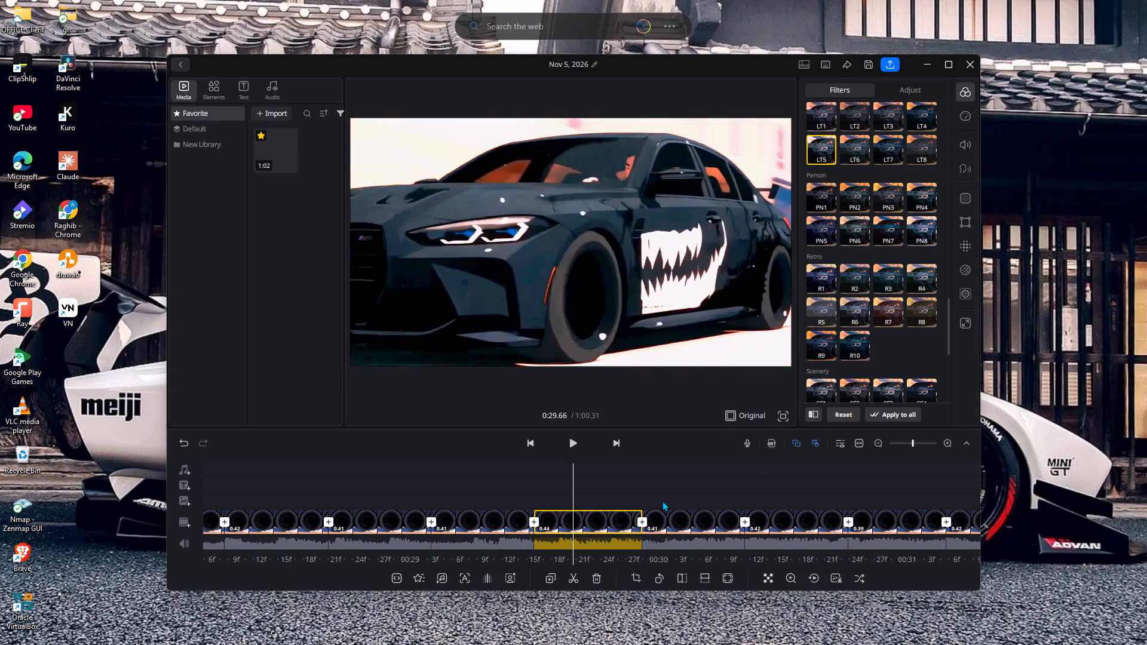
pyautogui.click(682, 517)
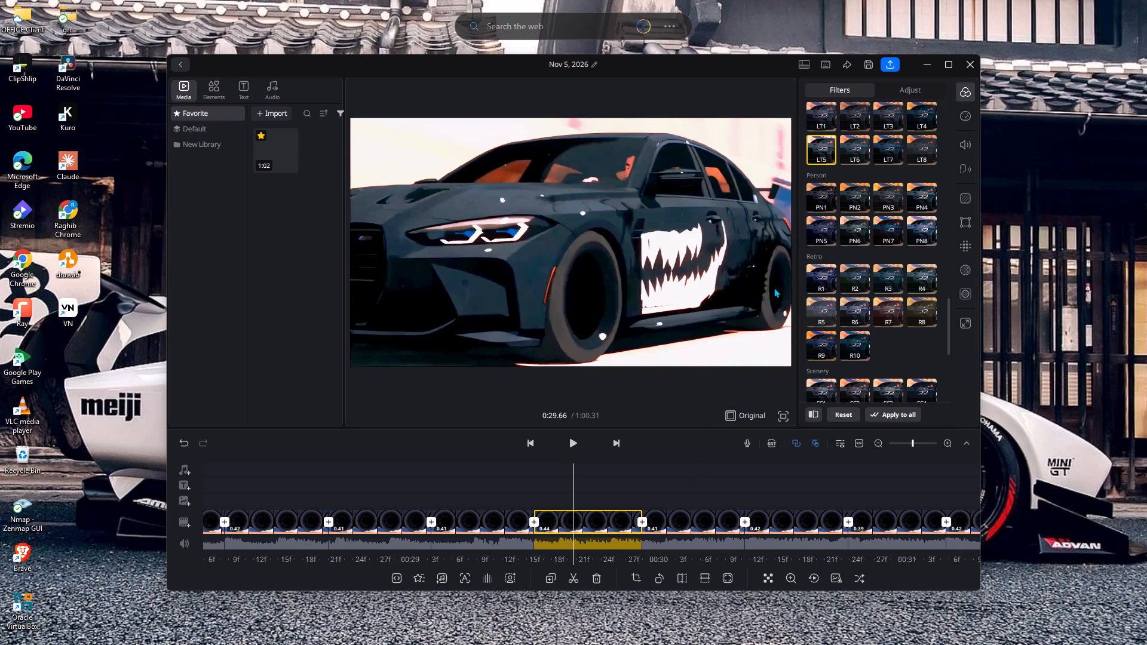
pyautogui.click(830, 337)
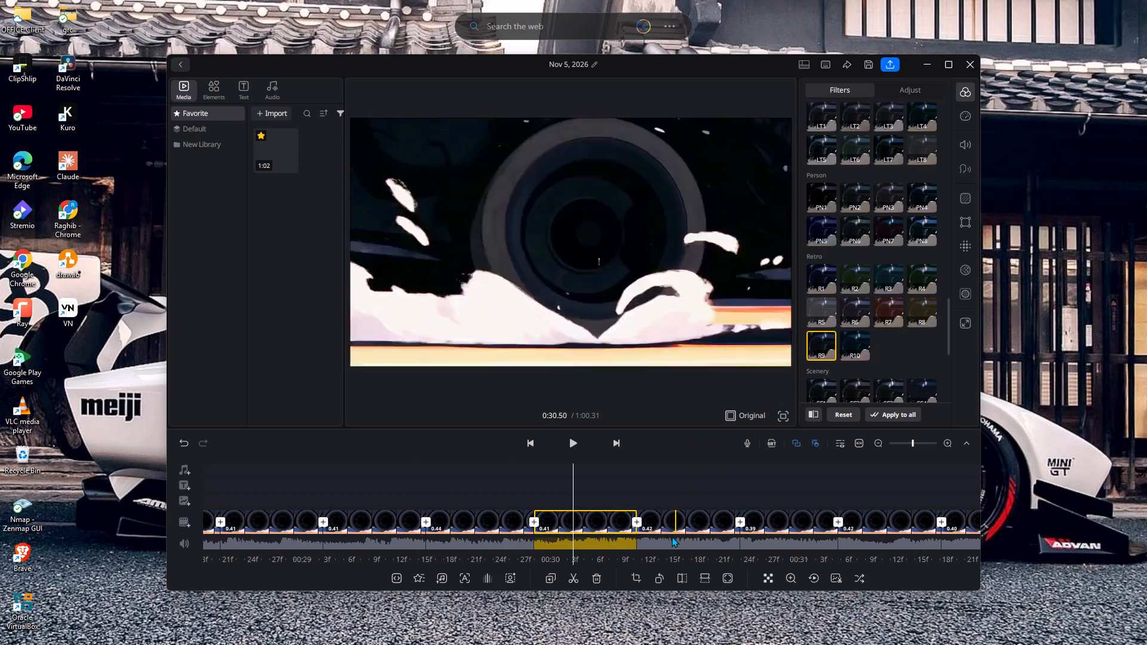
pyautogui.click(681, 518)
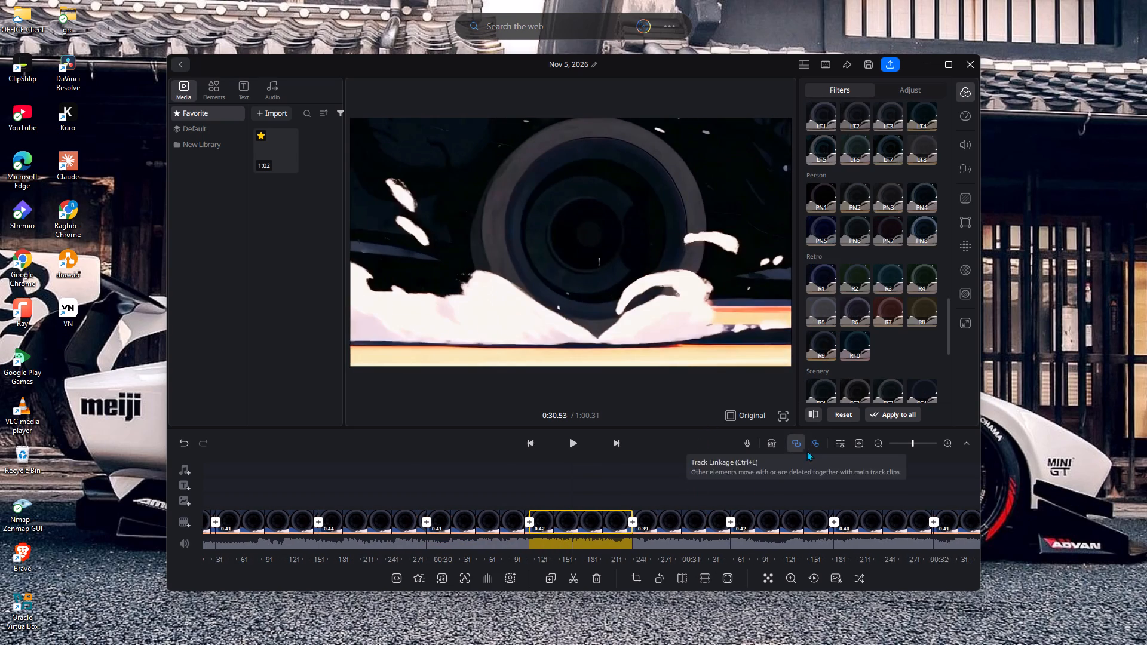
pyautogui.click(897, 140)
# Apply the Retro filter R3 to the seventy-fourth segment and the Scenery filter SC4 to the seventy-fifth segment.
pyautogui.click(676, 515)
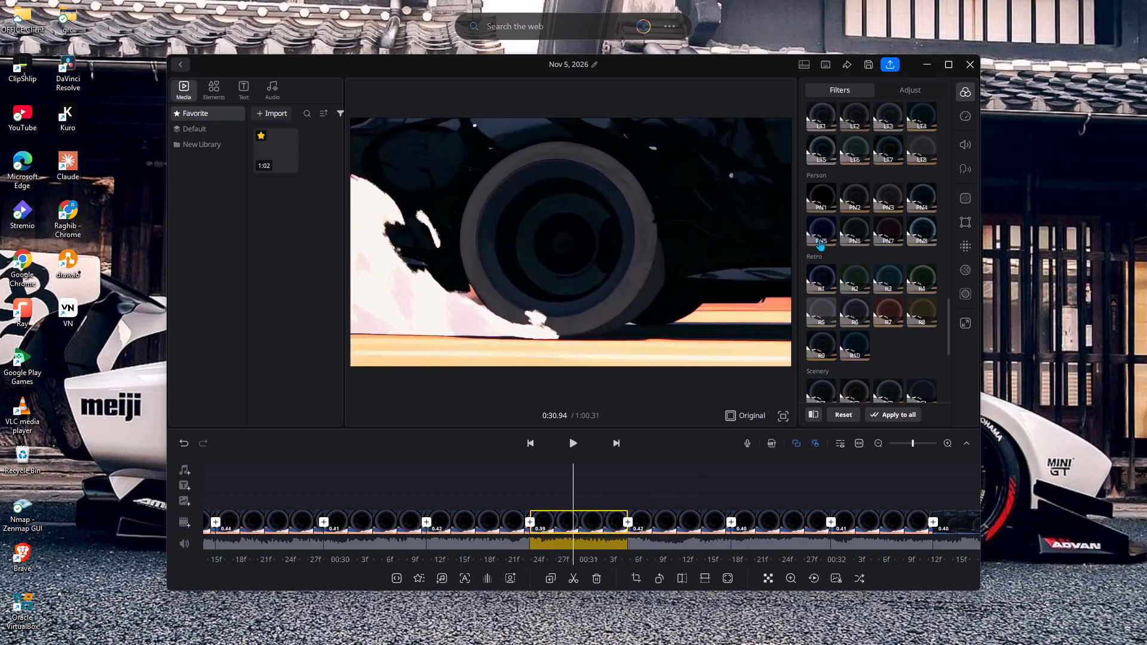
pyautogui.click(884, 277)
pyautogui.click(679, 525)
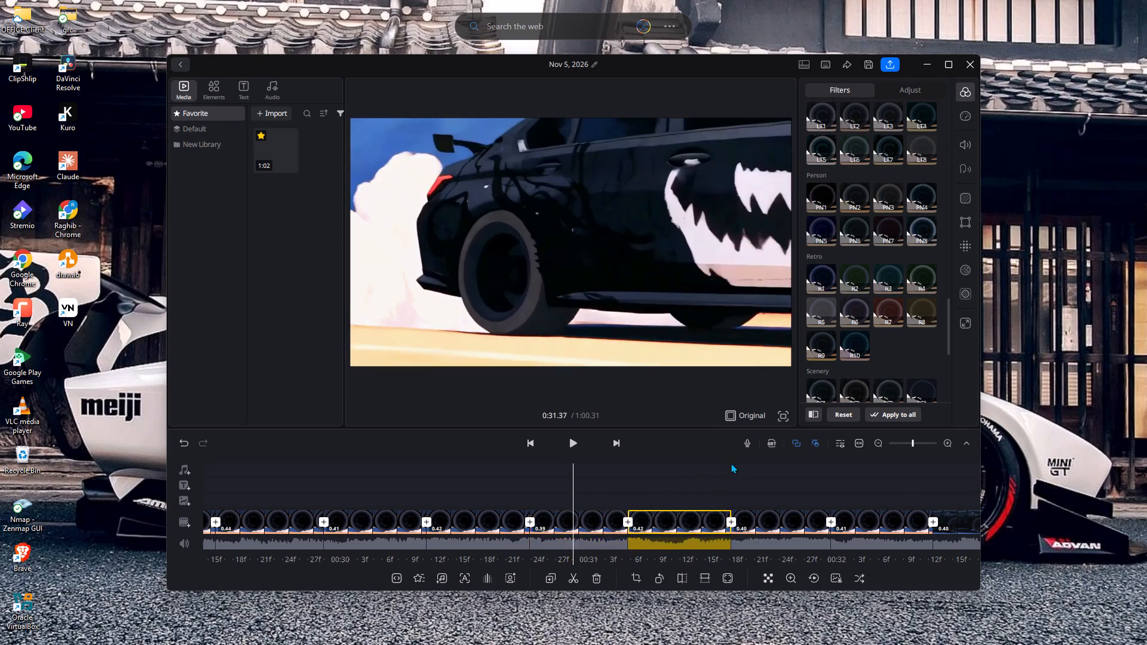
pyautogui.click(923, 387)
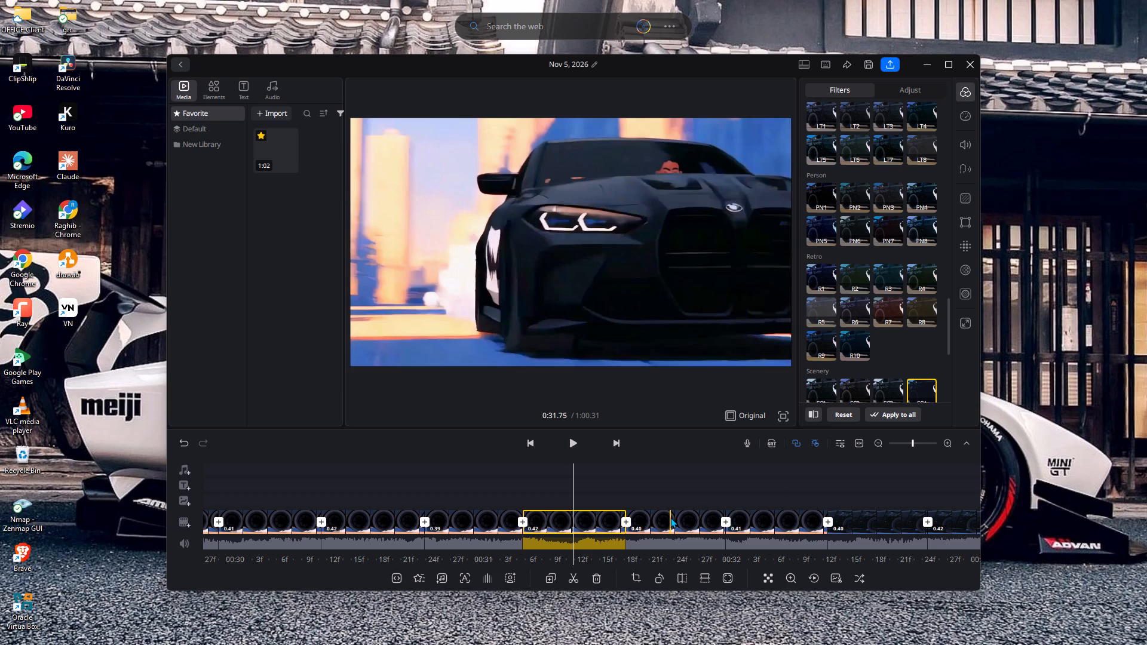
# Apply the Scenery filter SC1 to the seventy-sixth segment and the Light filter LT5 to the seventy-seventh segment.
pyautogui.click(670, 517)
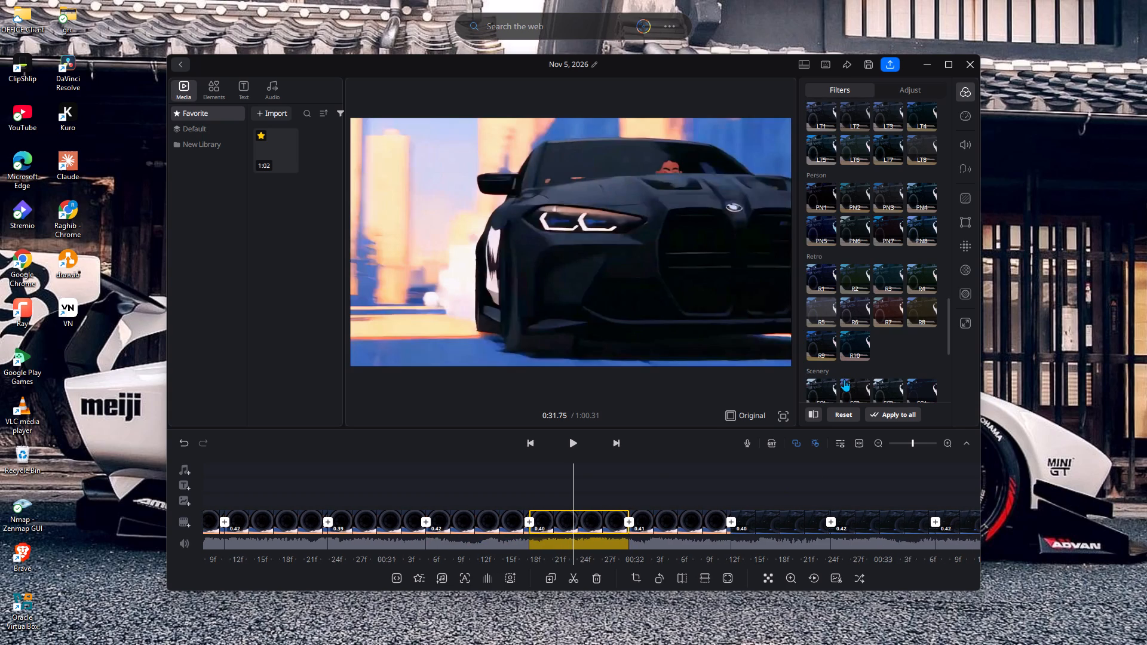
pyautogui.click(822, 380)
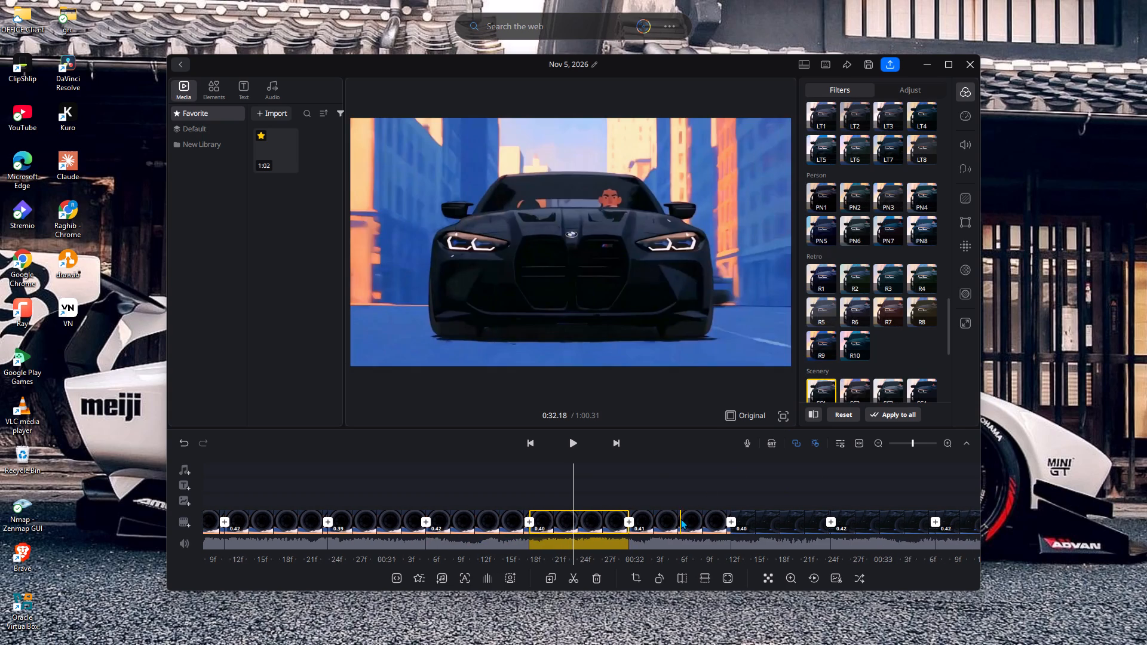
pyautogui.click(680, 518)
pyautogui.scroll(2, 913, 285)
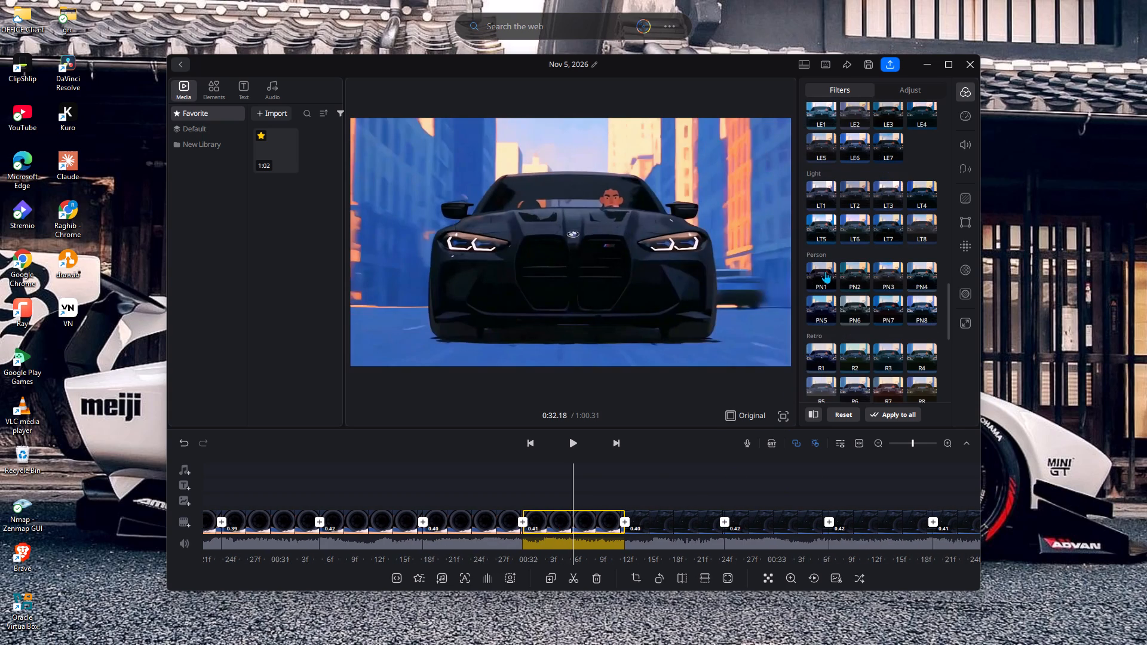
pyautogui.click(823, 235)
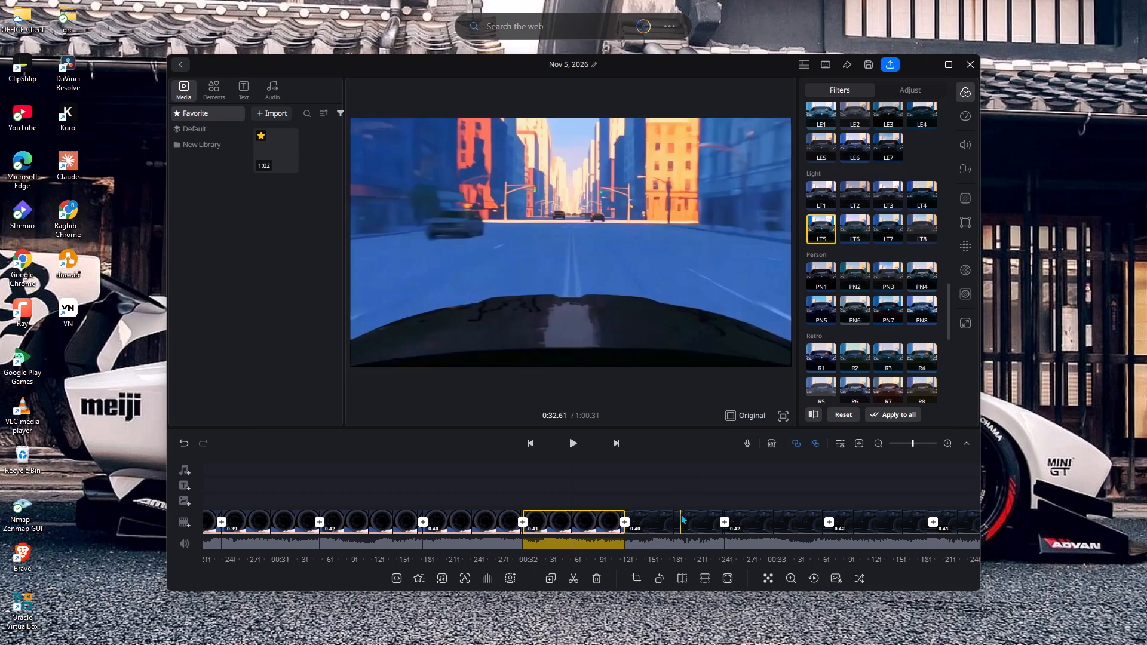
# Apply the Light filters LT3, LT4 and LT5 to the seventy-eighth, seventy-ninth and eightieth segments respectively.
pyautogui.click(680, 514)
pyautogui.click(886, 202)
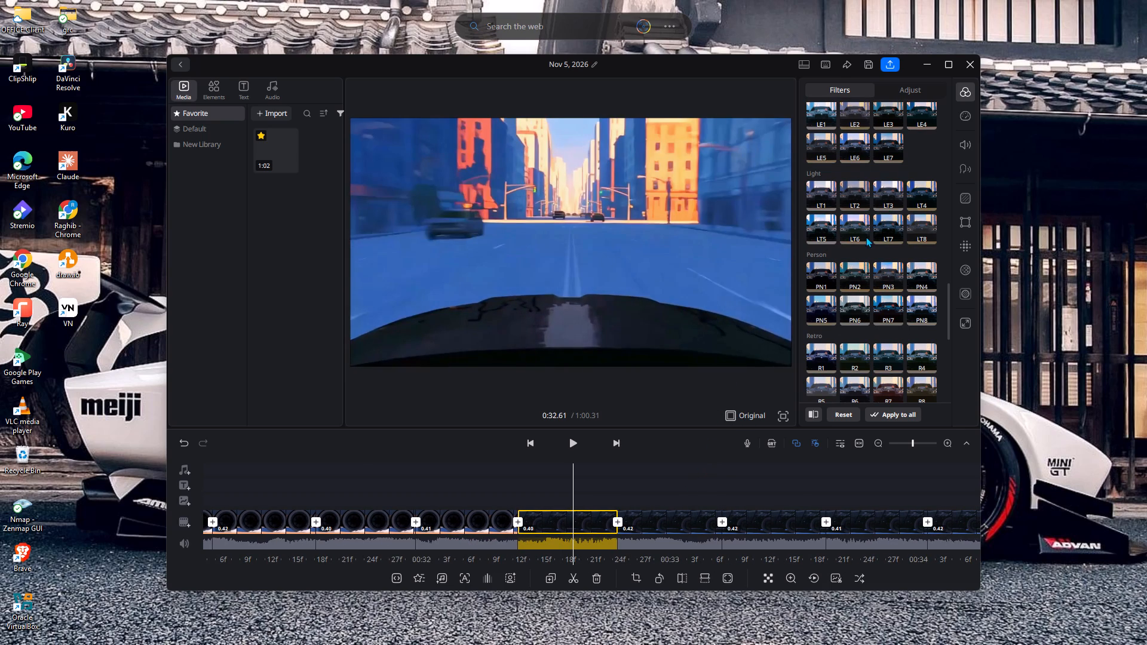
pyautogui.click(676, 521)
pyautogui.click(922, 185)
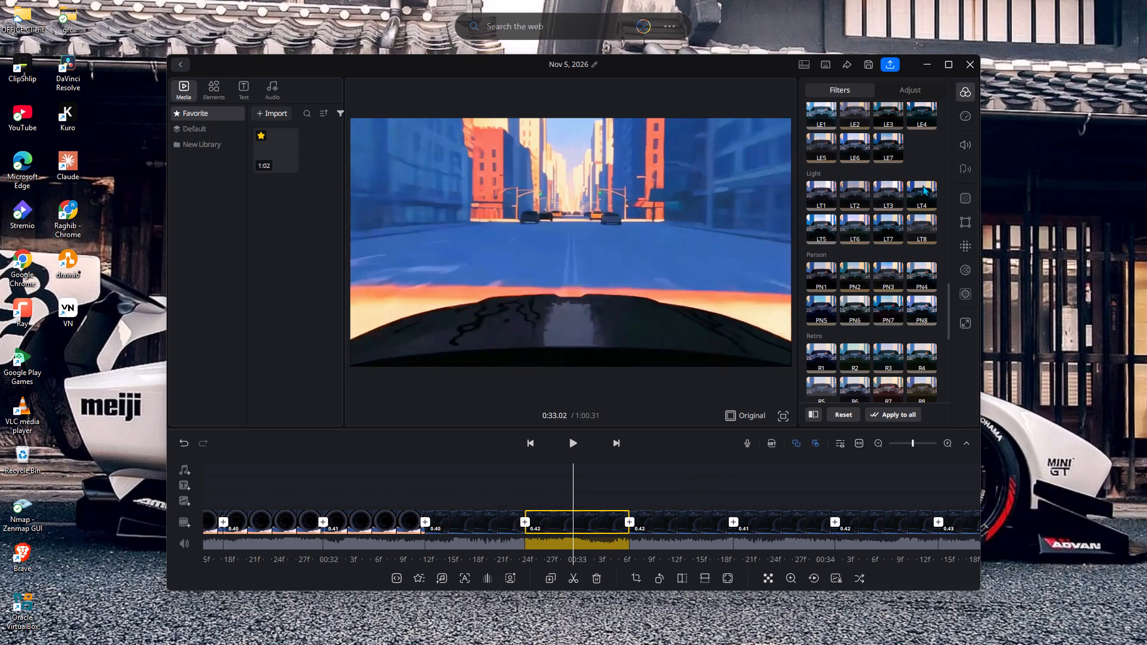
pyautogui.click(657, 519)
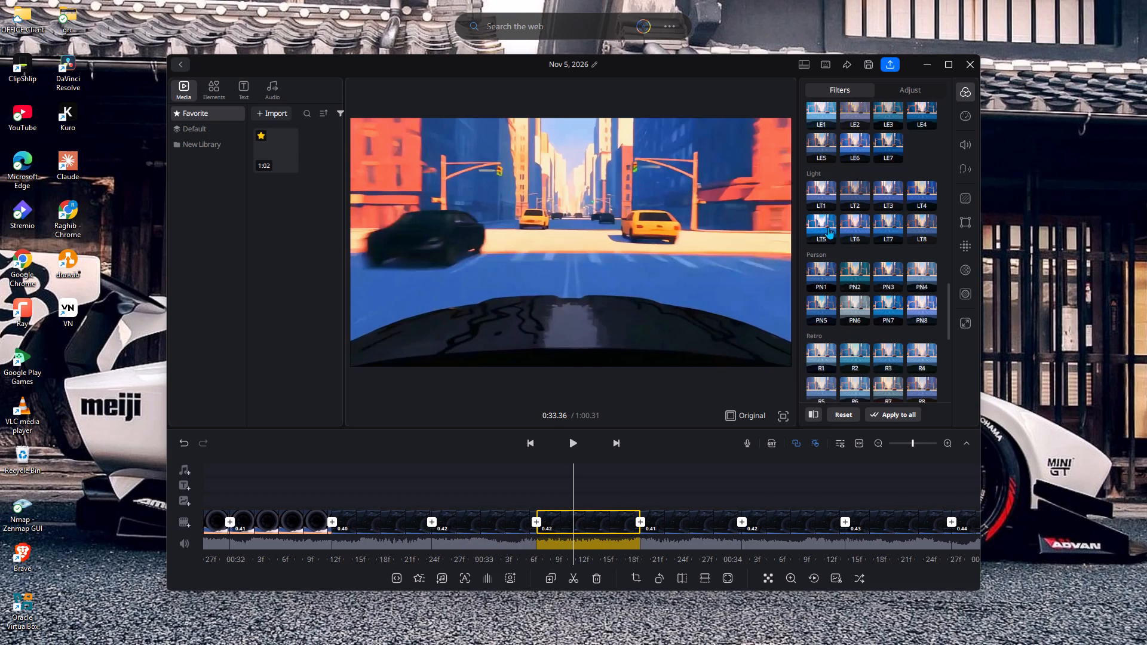
pyautogui.click(828, 226)
# Apply filters PN1 and PN5 to the eighty-first and eighty-second segments, and try LE1 before choosing LT2 for the eighty-third.
pyautogui.click(673, 518)
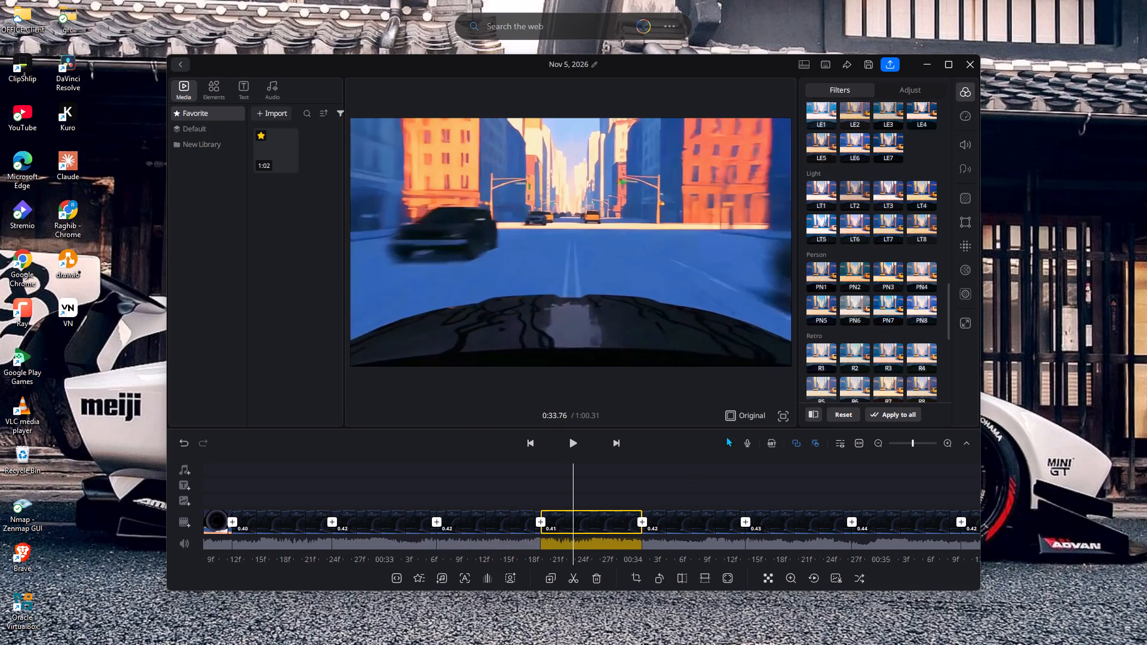
pyautogui.click(818, 276)
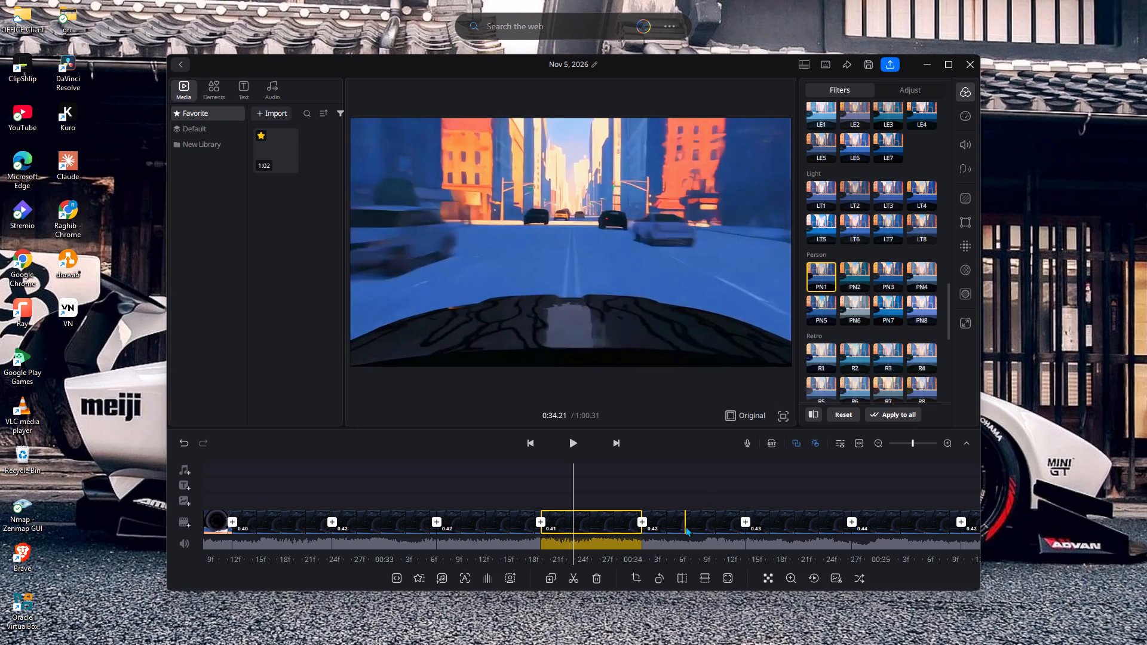
pyautogui.click(685, 526)
pyautogui.click(819, 314)
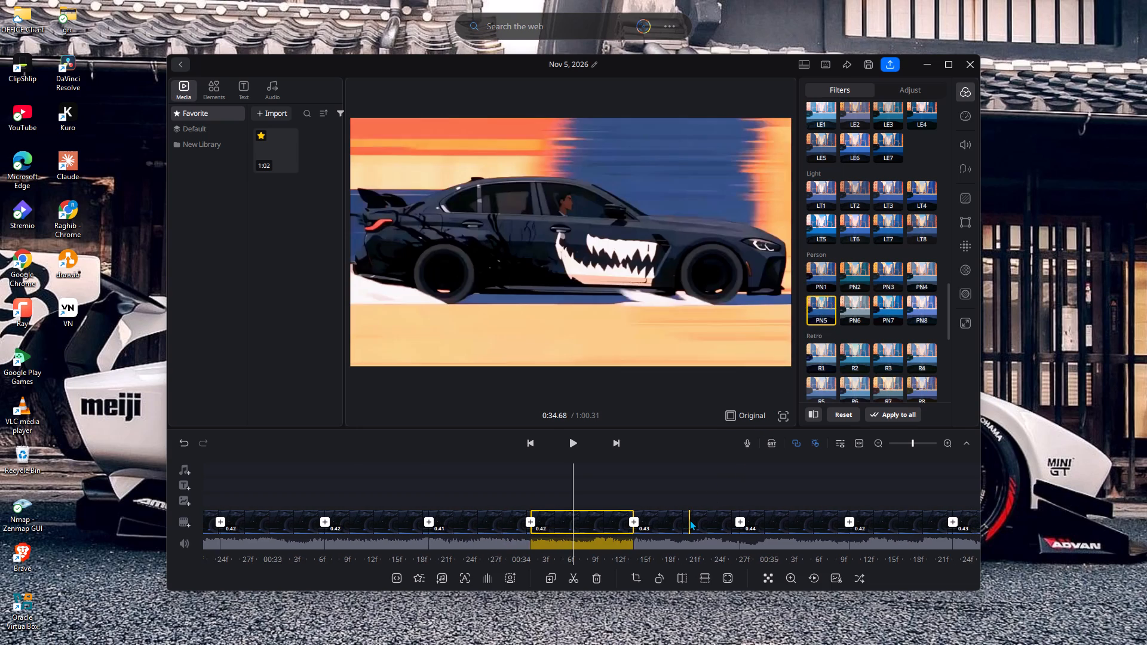
pyautogui.click(689, 520)
pyautogui.click(827, 110)
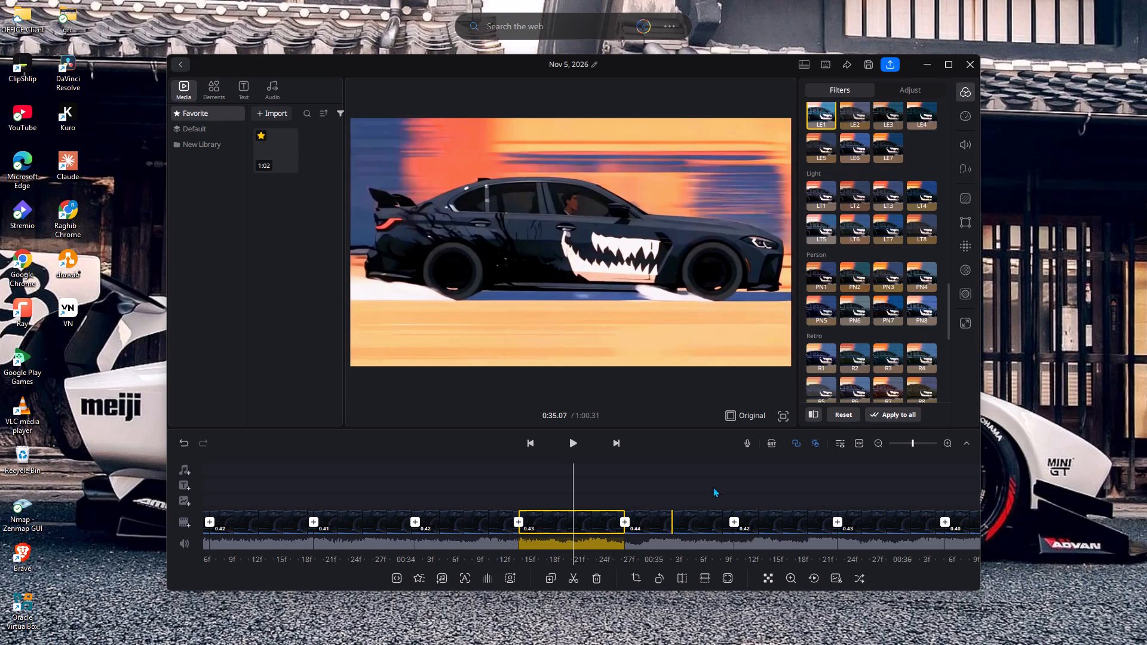
pyautogui.click(858, 194)
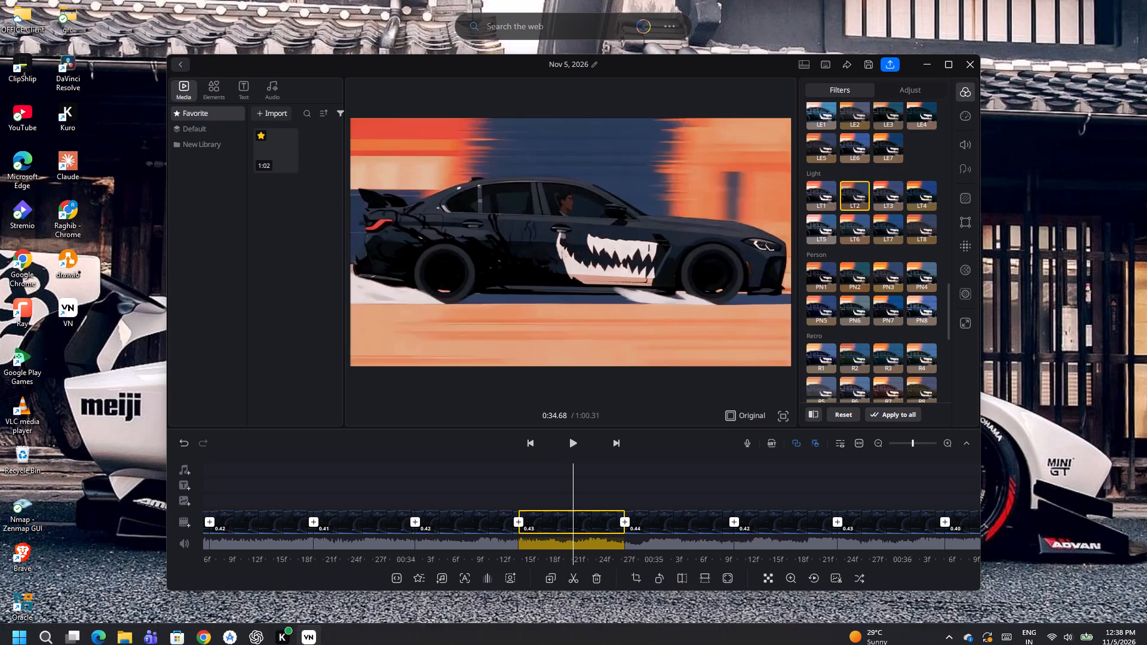
# Apply filters PN4, LT4 and R1 to the eighty-fourth, eighty-fifth and eighty-sixth segments respectively.
pyautogui.click(655, 523)
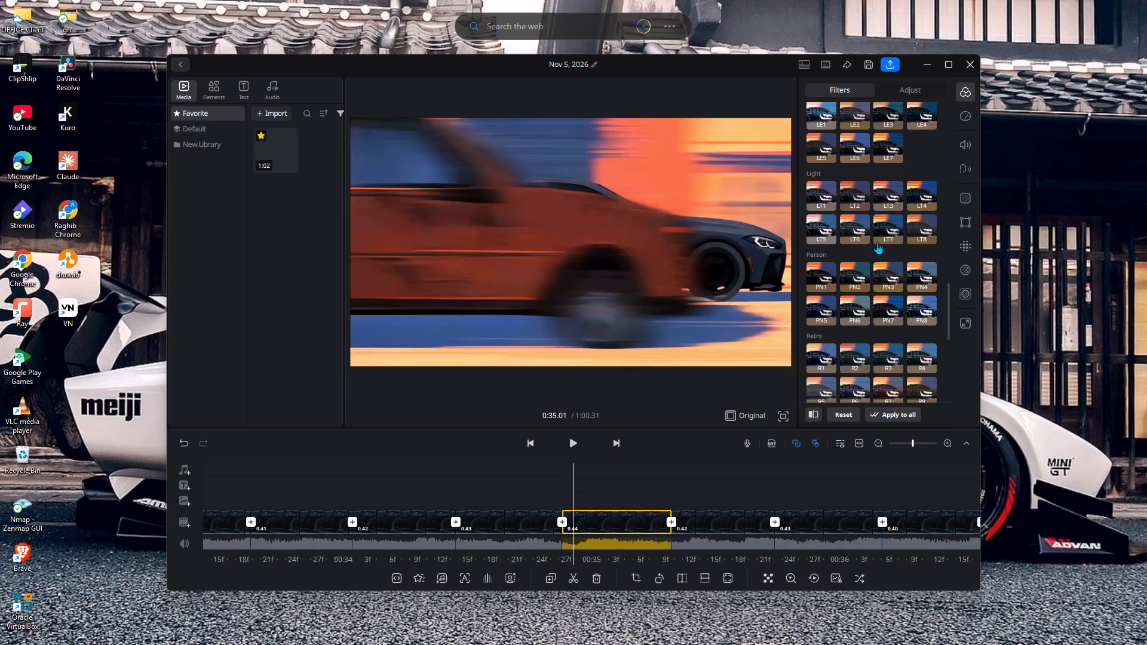
pyautogui.click(928, 273)
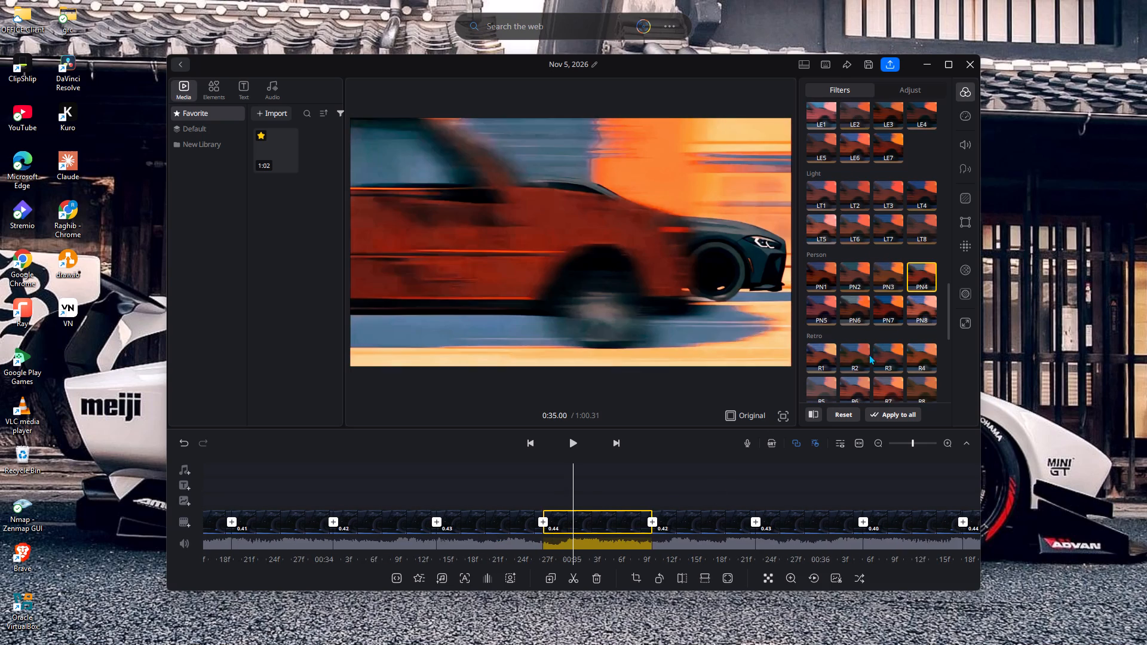
pyautogui.click(695, 520)
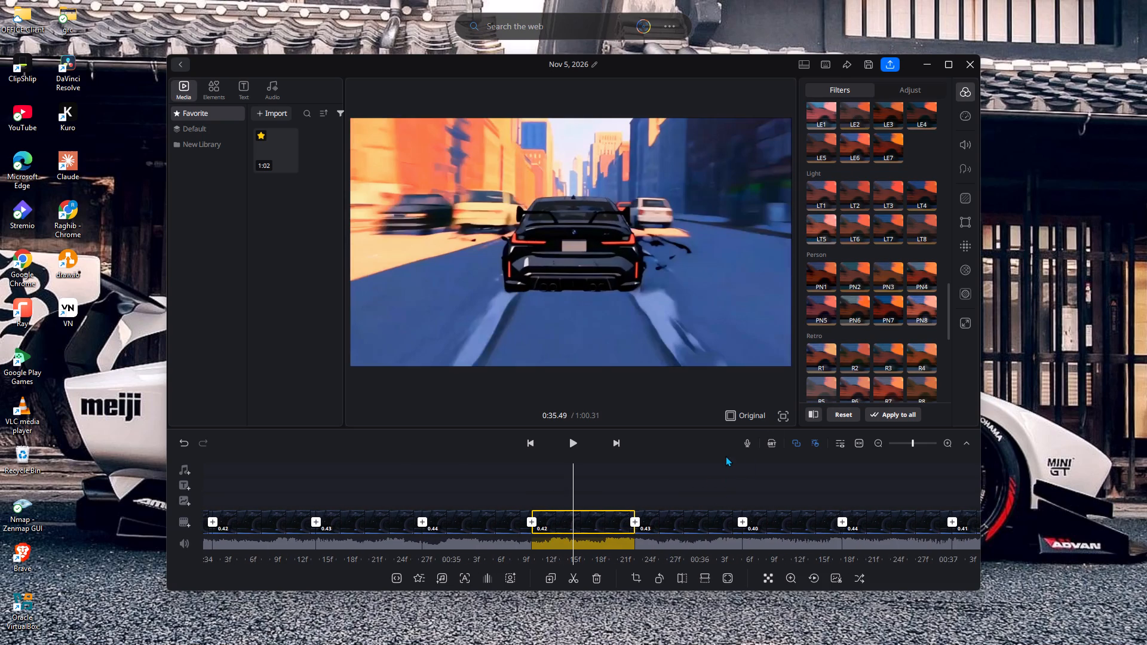
pyautogui.click(922, 192)
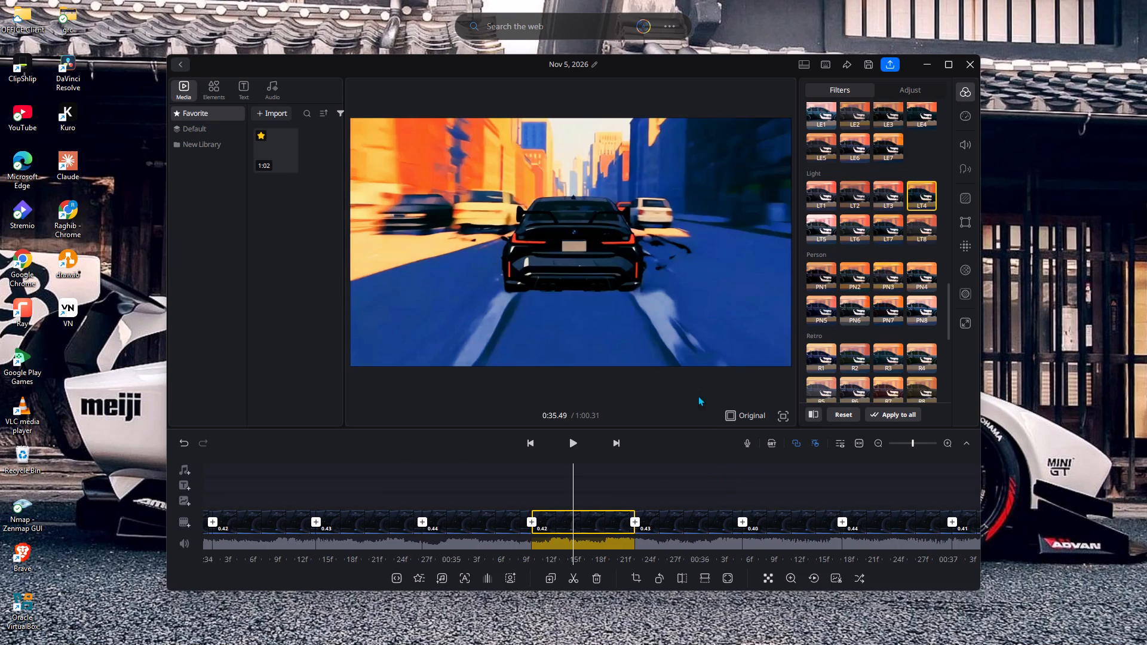
pyautogui.click(673, 514)
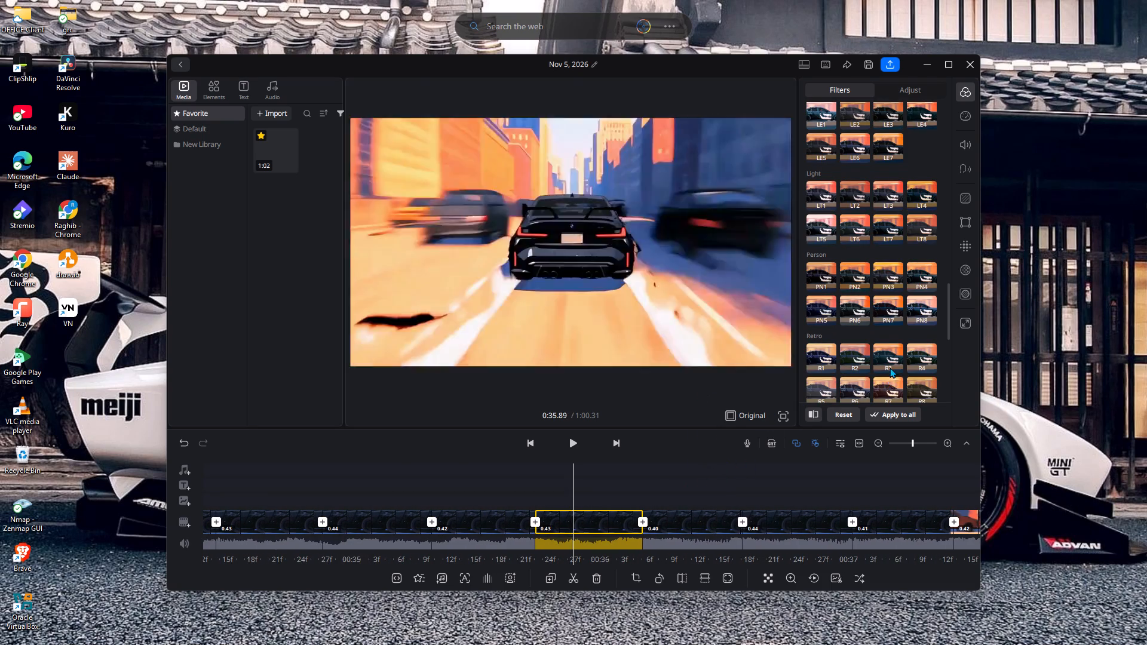
pyautogui.click(821, 360)
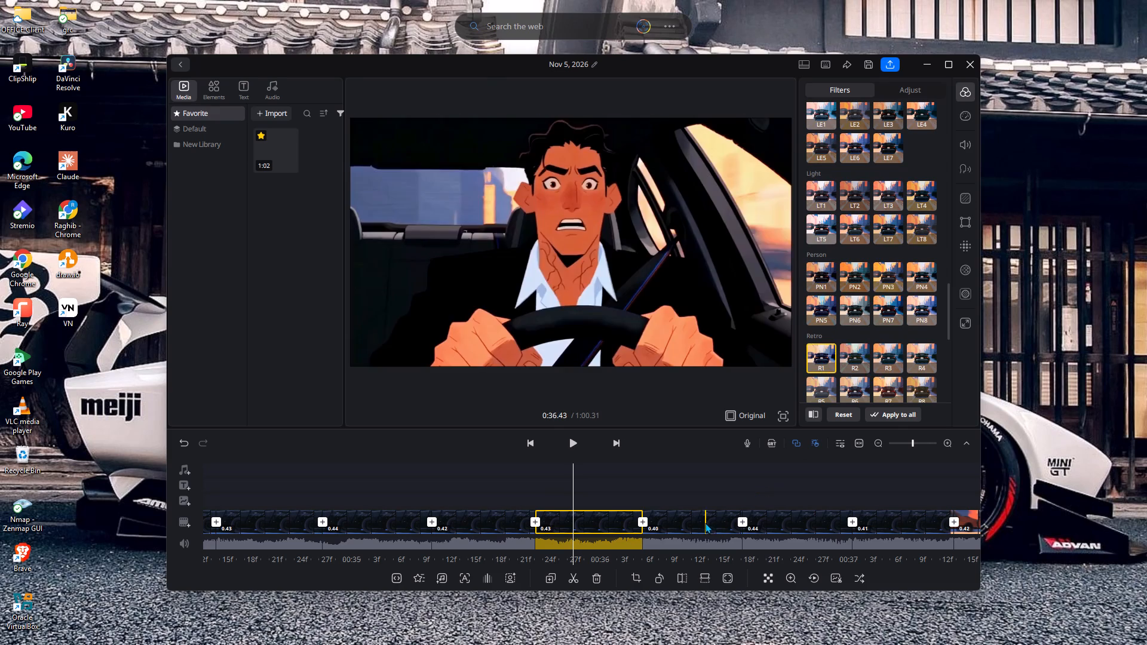
# Apply the Light filter LT4 to the eighty-seventh and eighty-eighth segments and the Person filter PN4 to the eighty-ninth.
pyautogui.click(704, 520)
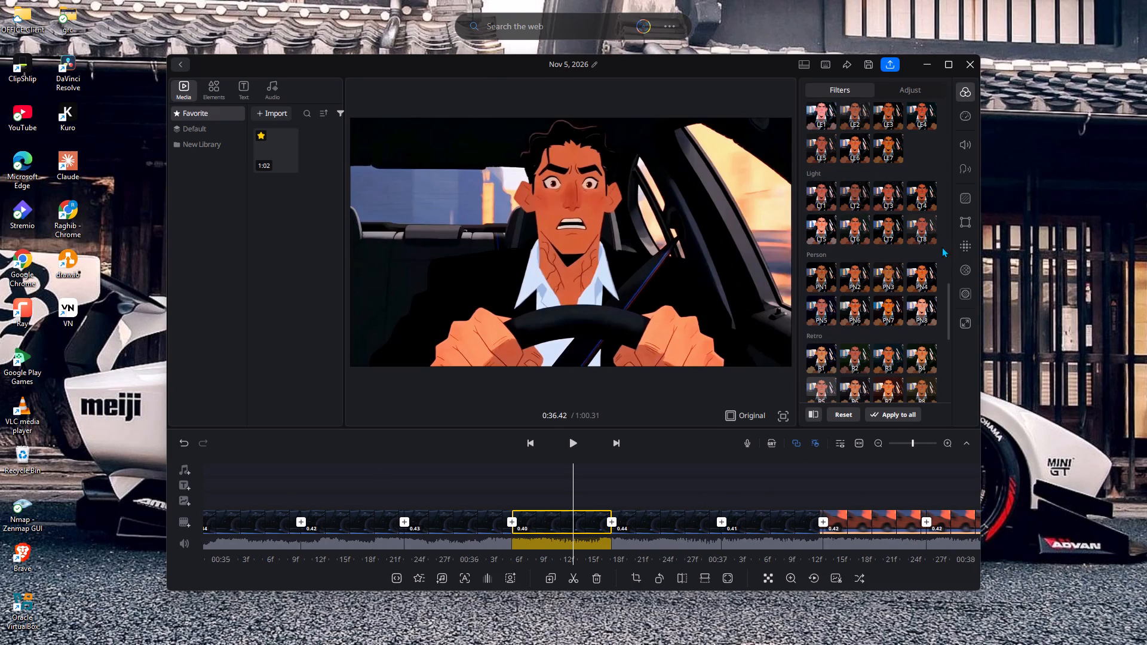
pyautogui.click(922, 199)
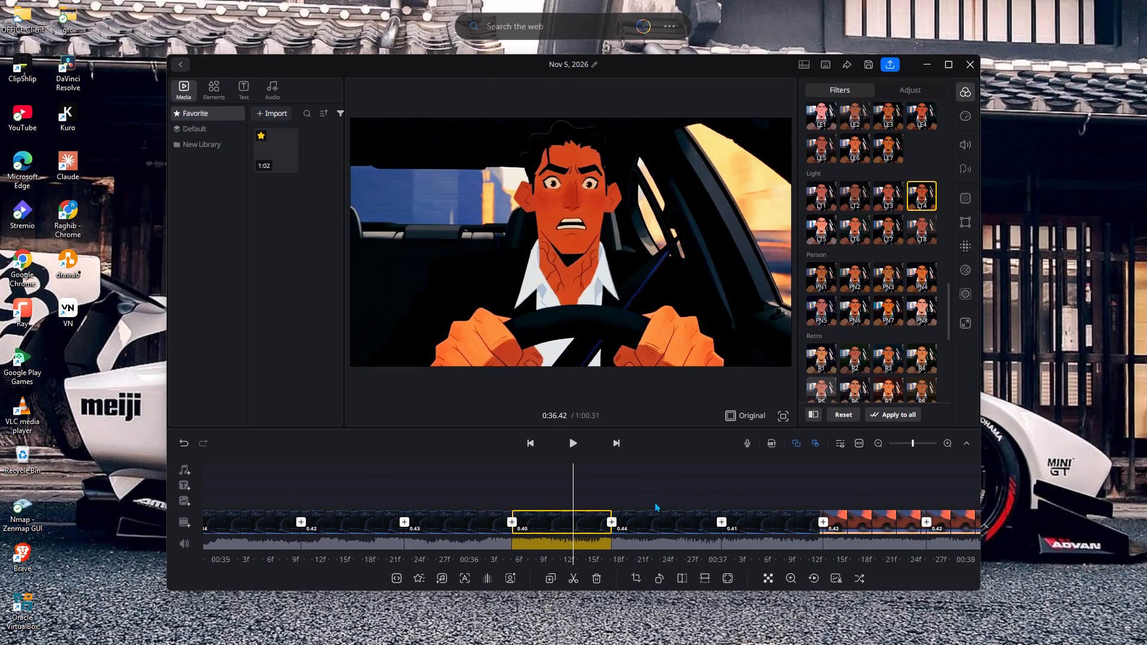
pyautogui.click(656, 521)
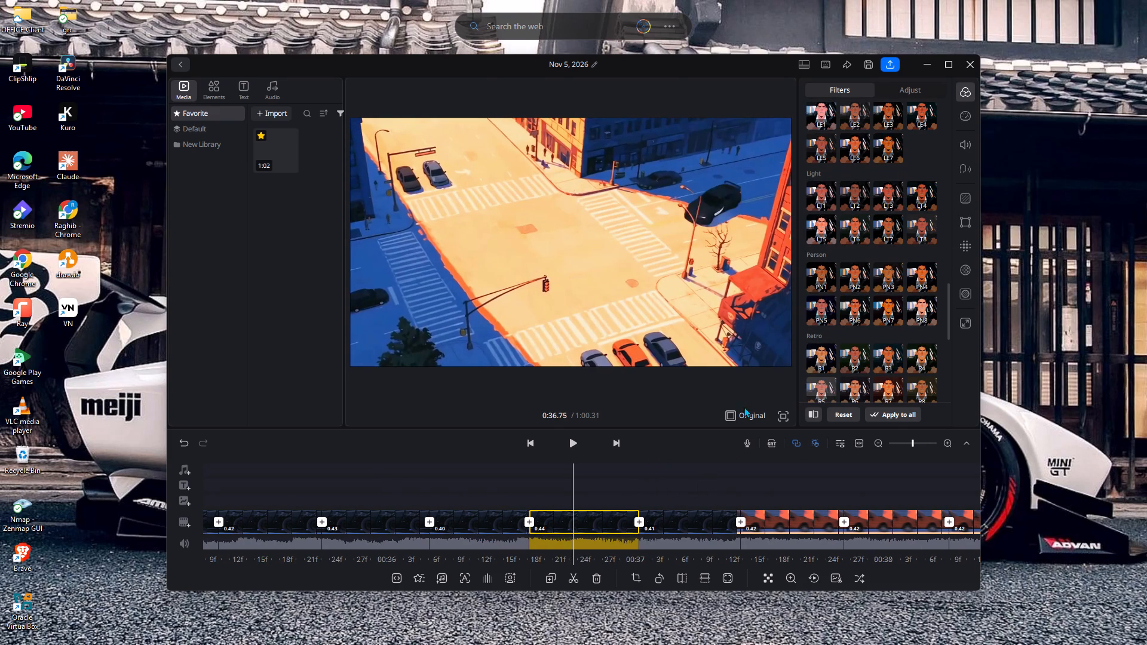
pyautogui.click(919, 196)
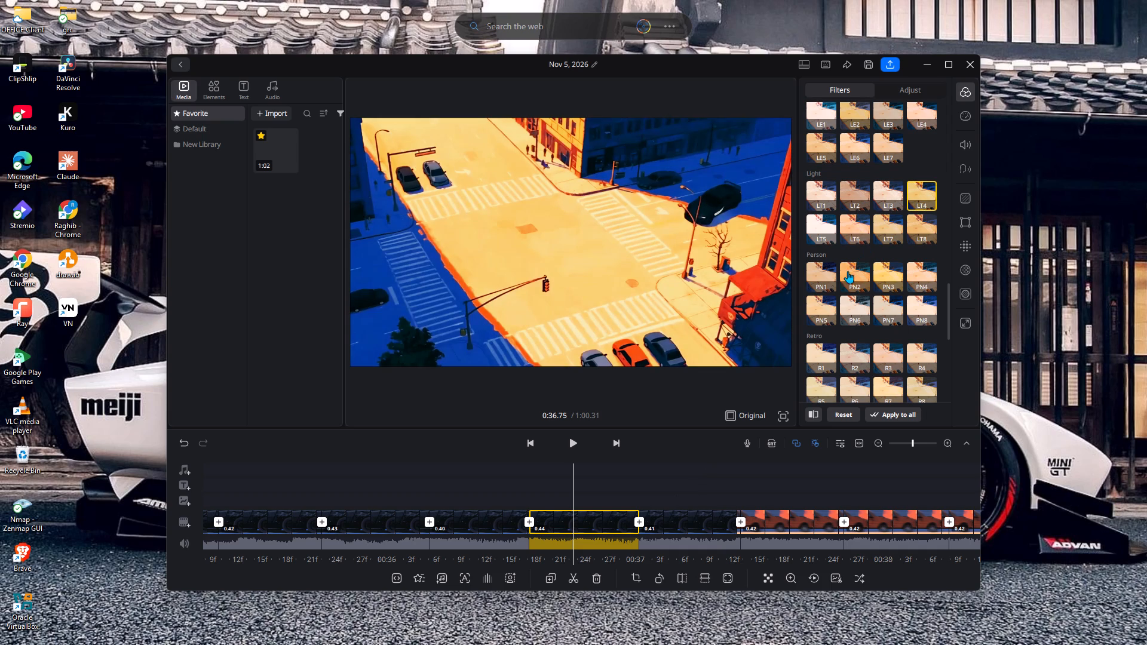
pyautogui.click(695, 515)
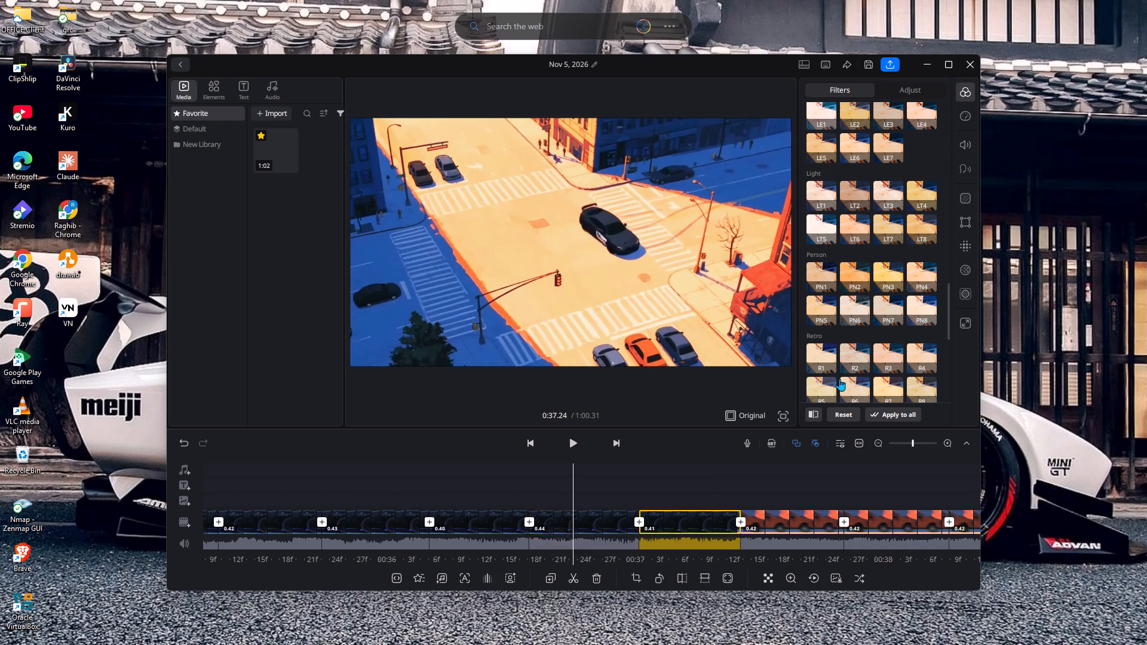
pyautogui.click(925, 265)
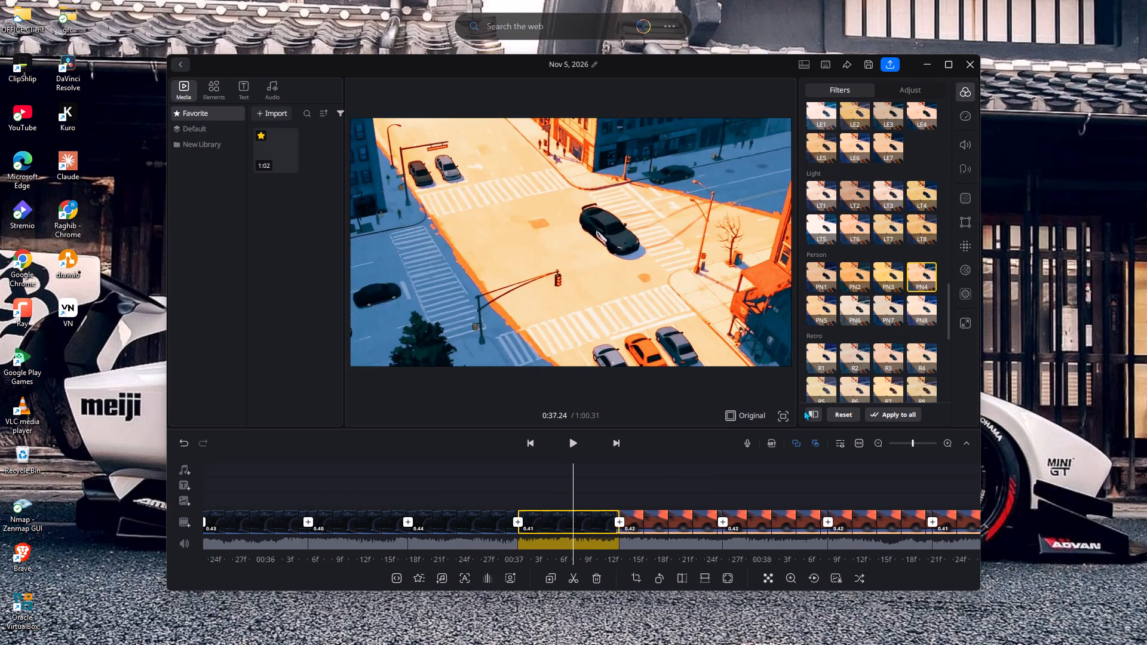
# Apply the Person filters PN3, PN2 and PN5 to the ninetieth, ninety-first and ninety-second segments respectively.
pyautogui.click(671, 517)
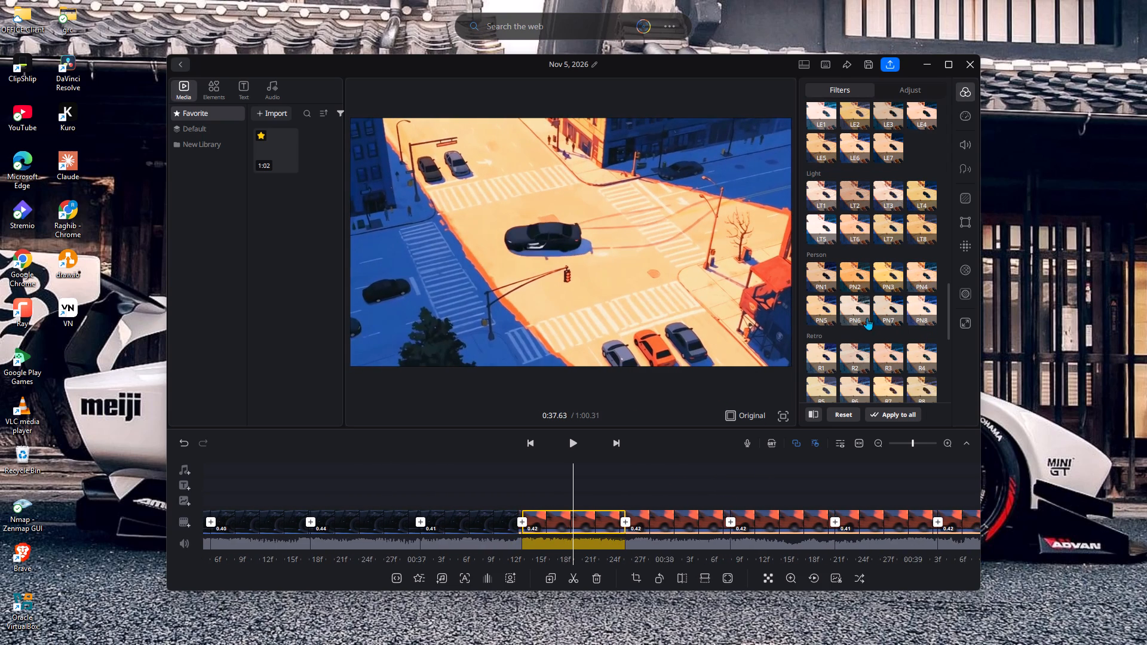
pyautogui.click(888, 279)
pyautogui.click(673, 515)
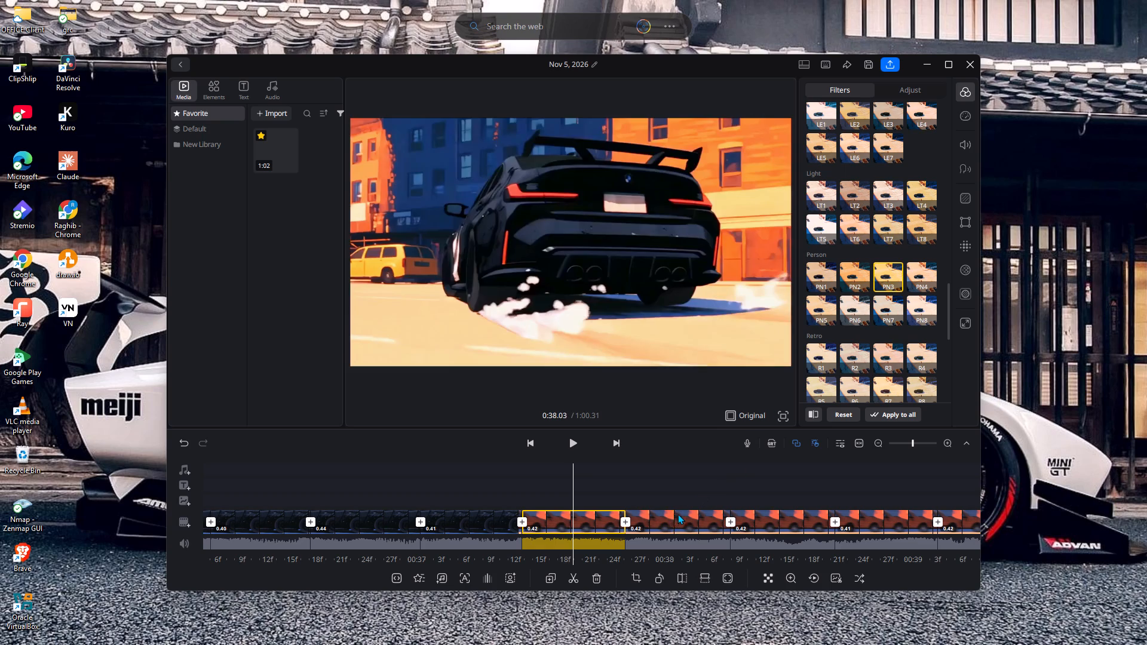
pyautogui.click(858, 274)
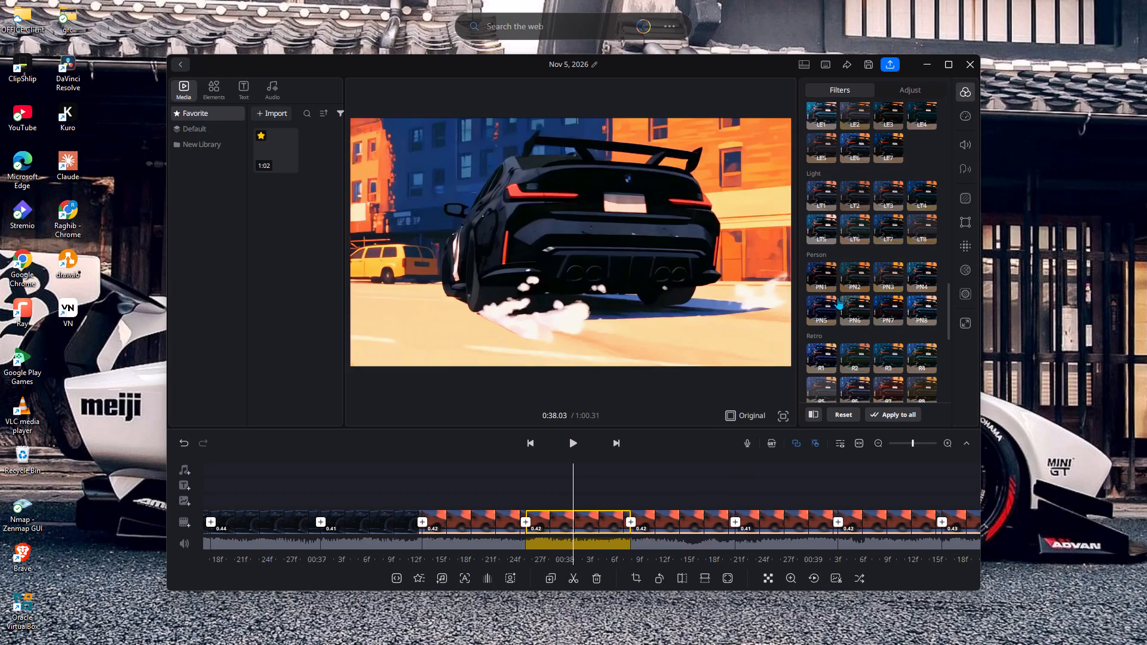
pyautogui.click(677, 523)
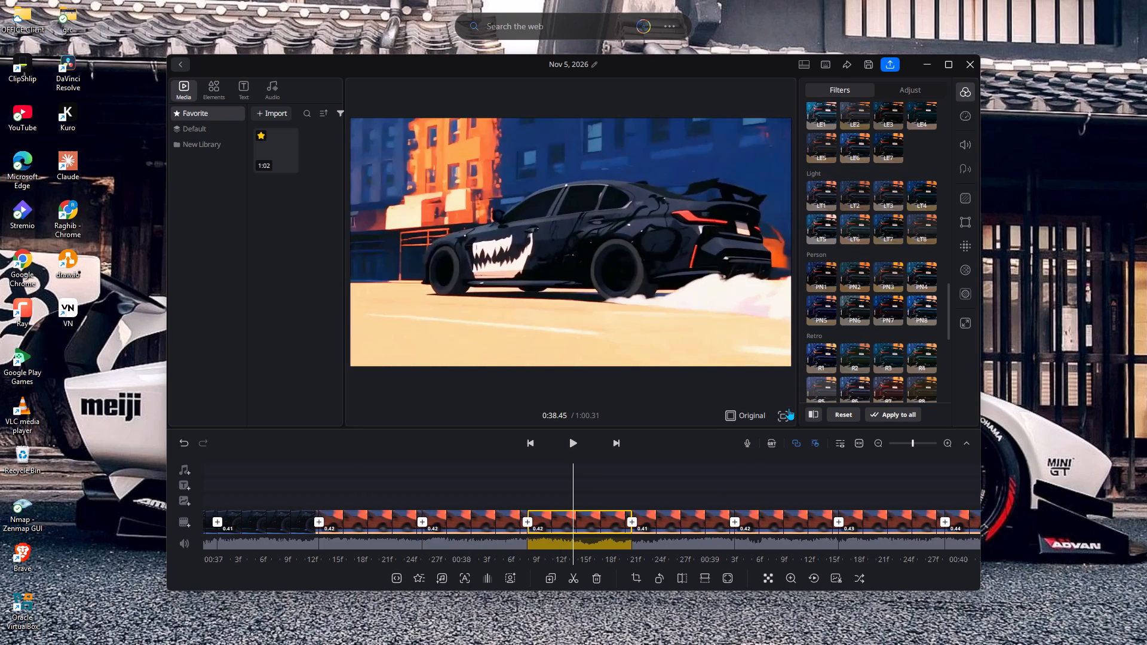
pyautogui.click(823, 308)
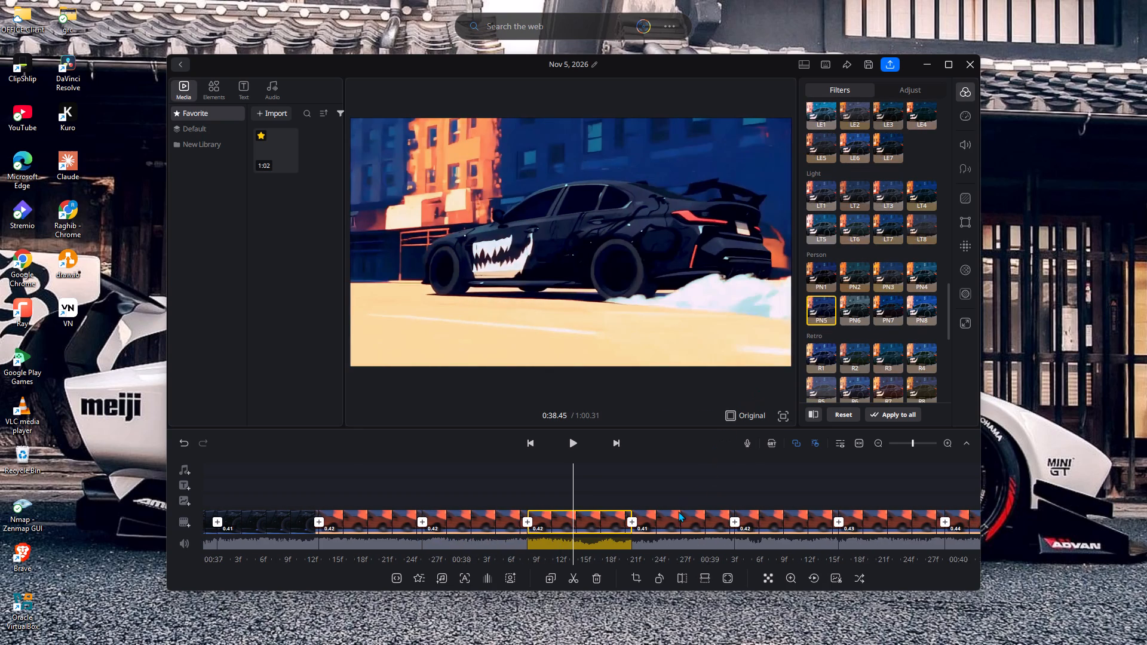
# Apply the Person filters PN1, PN7 and PN8 to the ninety-third, ninety-fourth and ninety-fifth segments respectively.
pyautogui.click(675, 520)
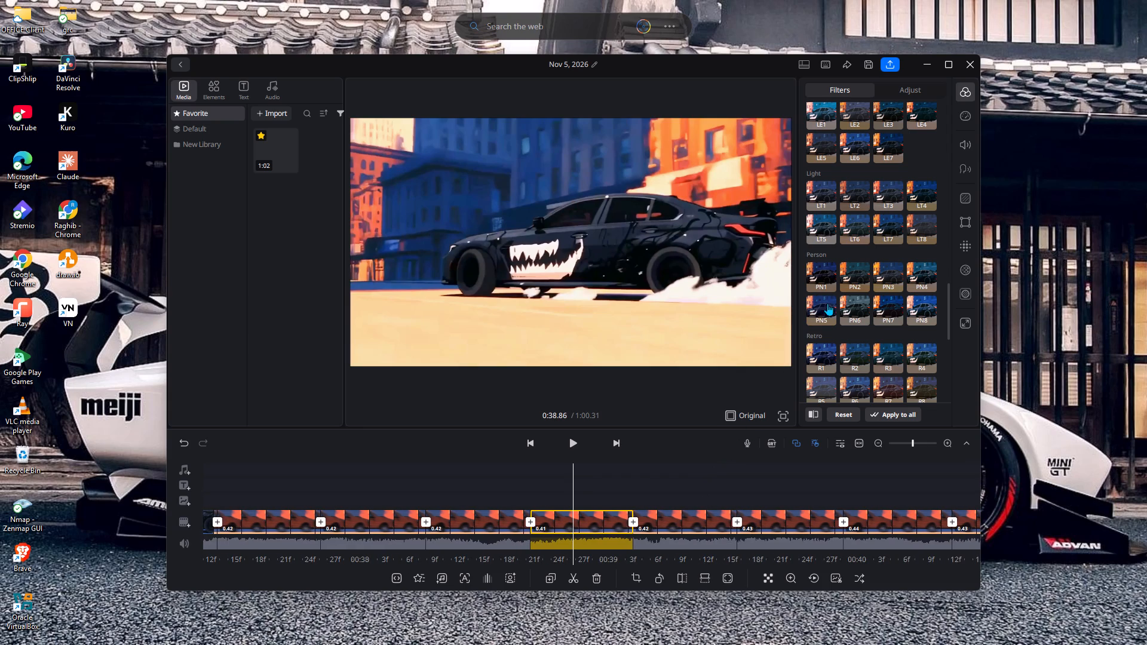
pyautogui.click(826, 281)
pyautogui.click(683, 512)
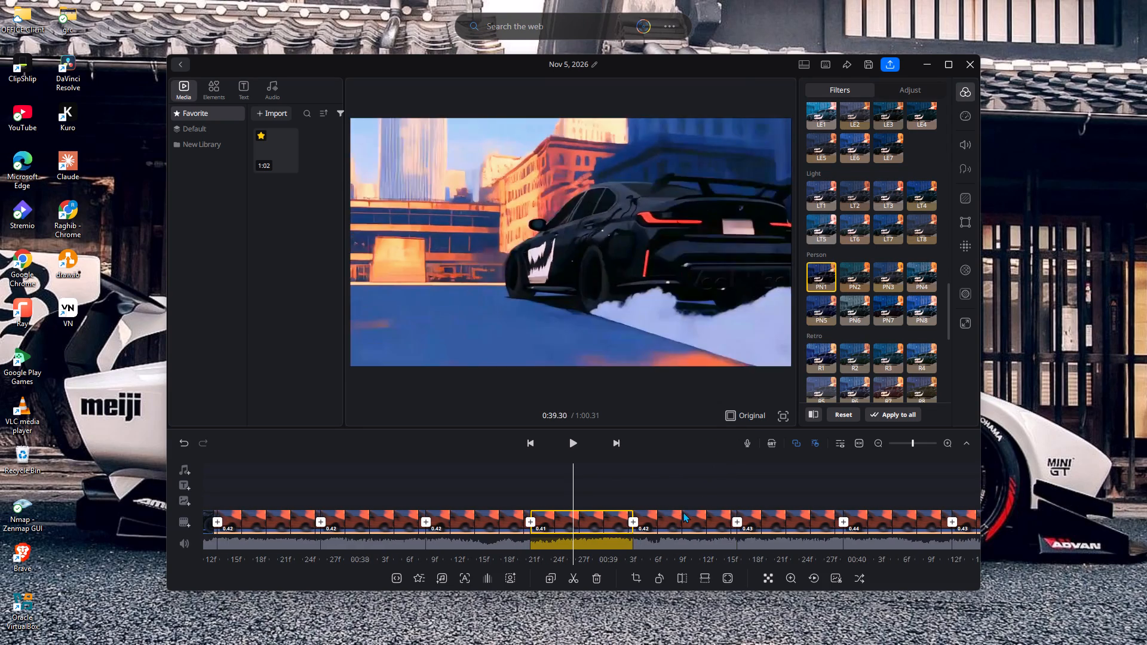
pyautogui.click(887, 306)
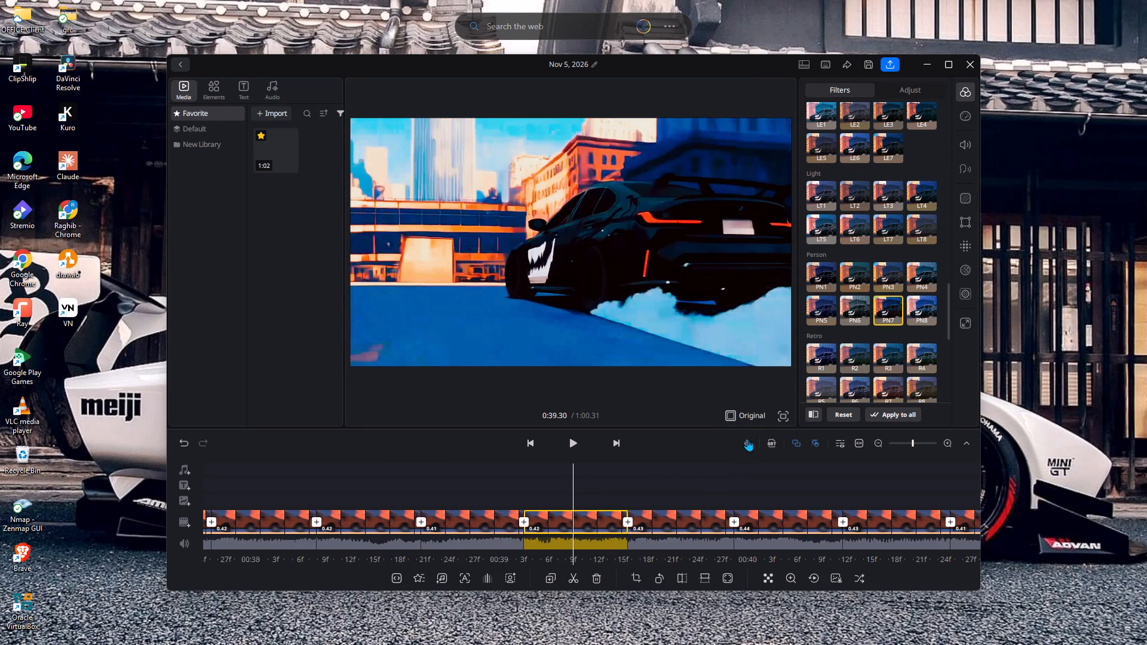
pyautogui.click(691, 522)
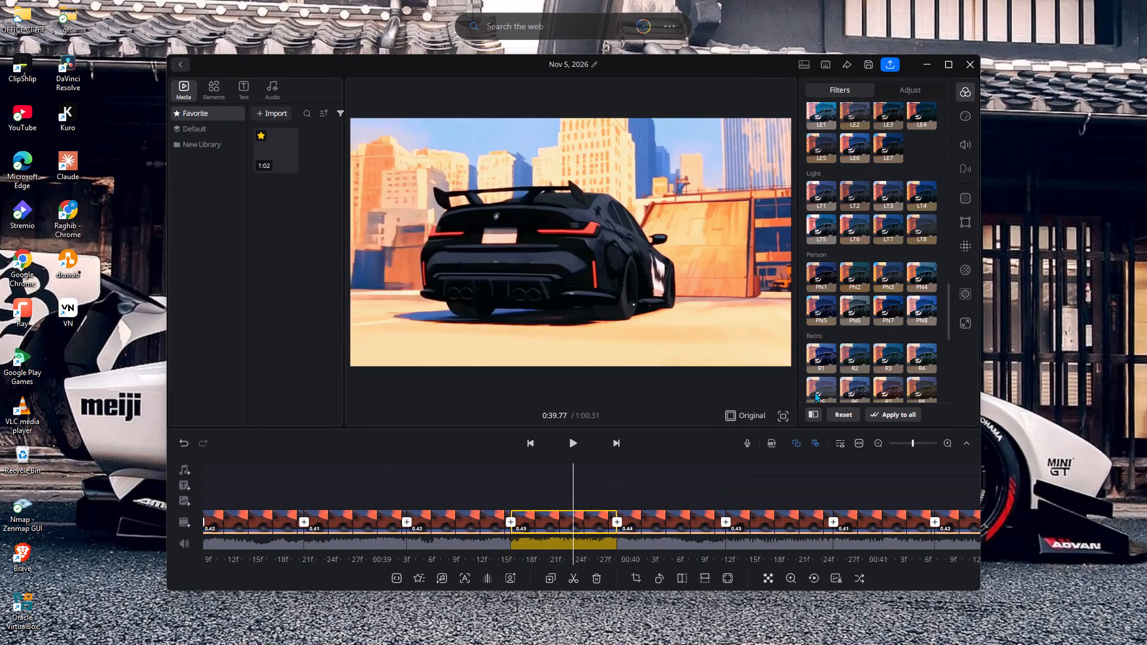
pyautogui.click(915, 318)
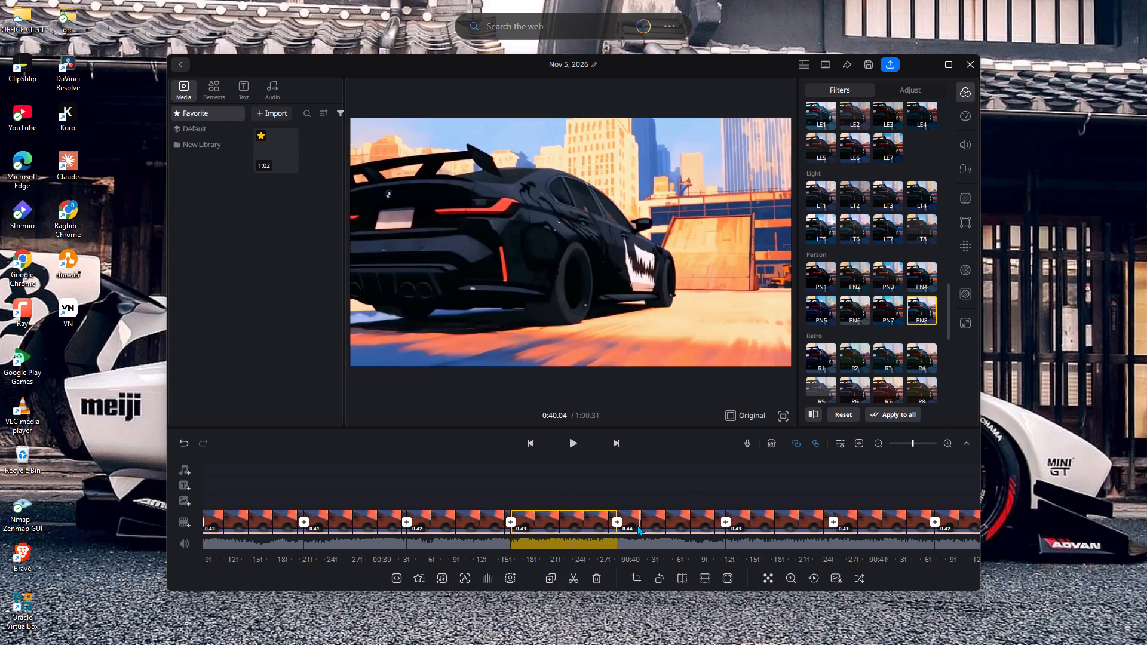
# Apply the Person filters PN5, PN6 and PN7 to the ninety-sixth, ninety-seventh and ninety-eighth segments respectively.
pyautogui.click(636, 527)
pyautogui.click(821, 319)
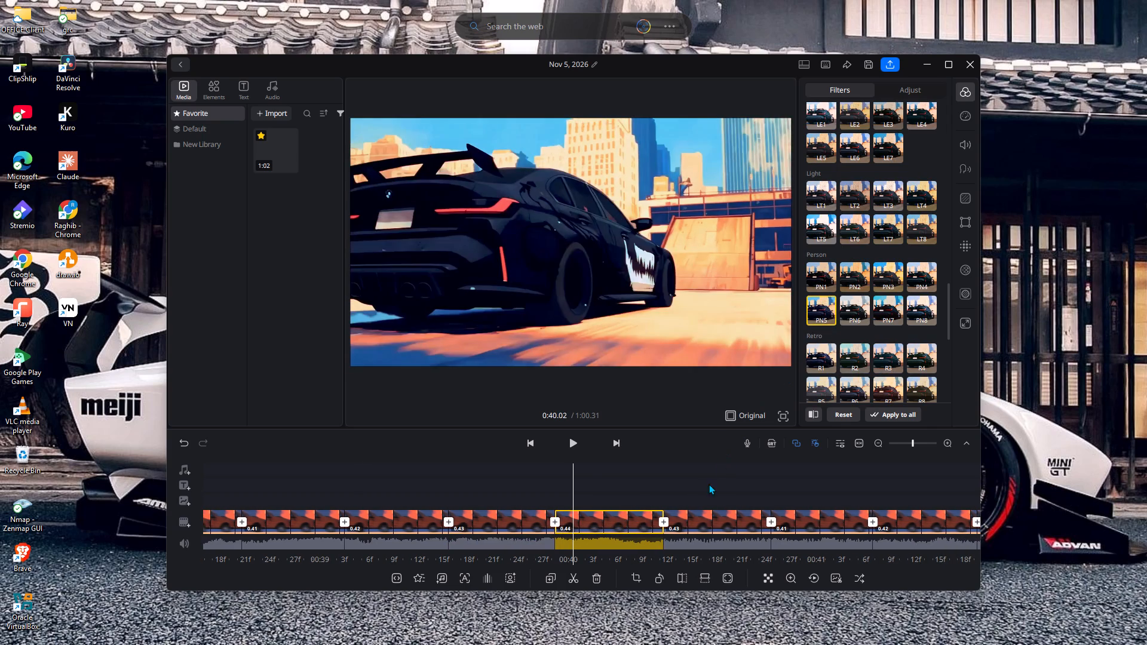
pyautogui.click(689, 515)
pyautogui.click(862, 301)
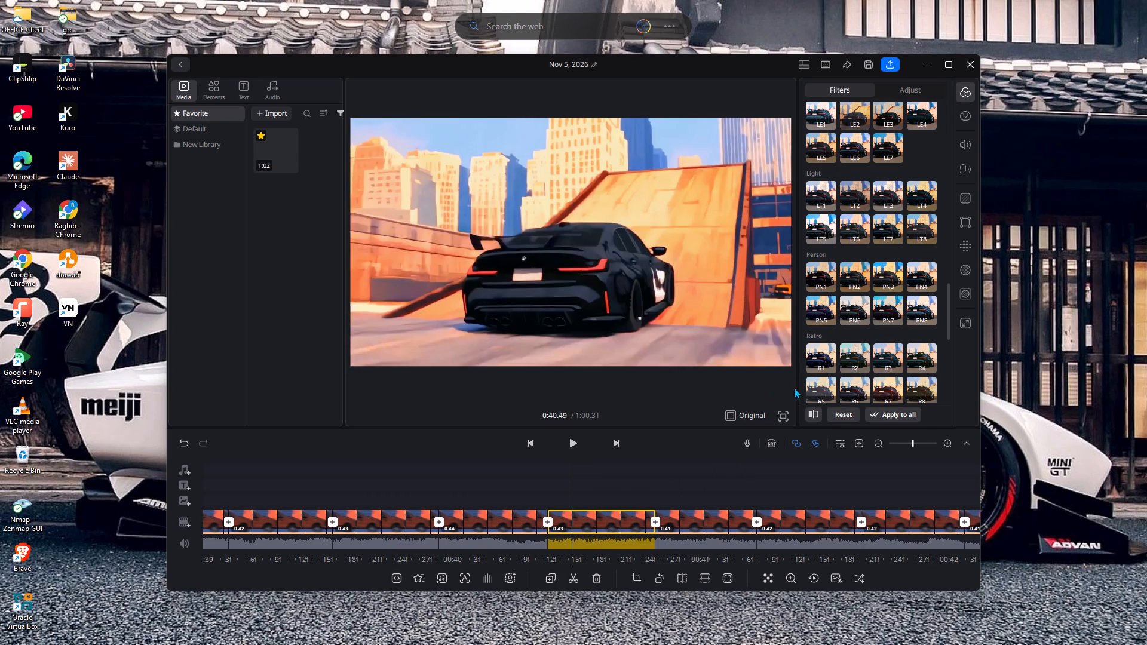
pyautogui.click(706, 524)
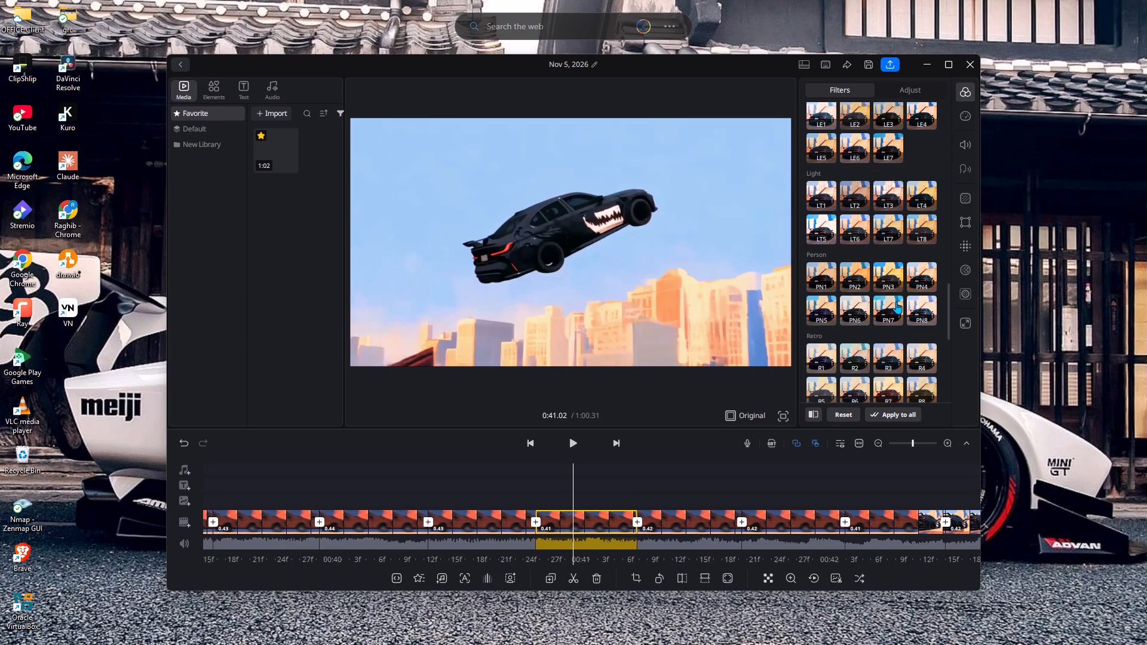
pyautogui.click(896, 306)
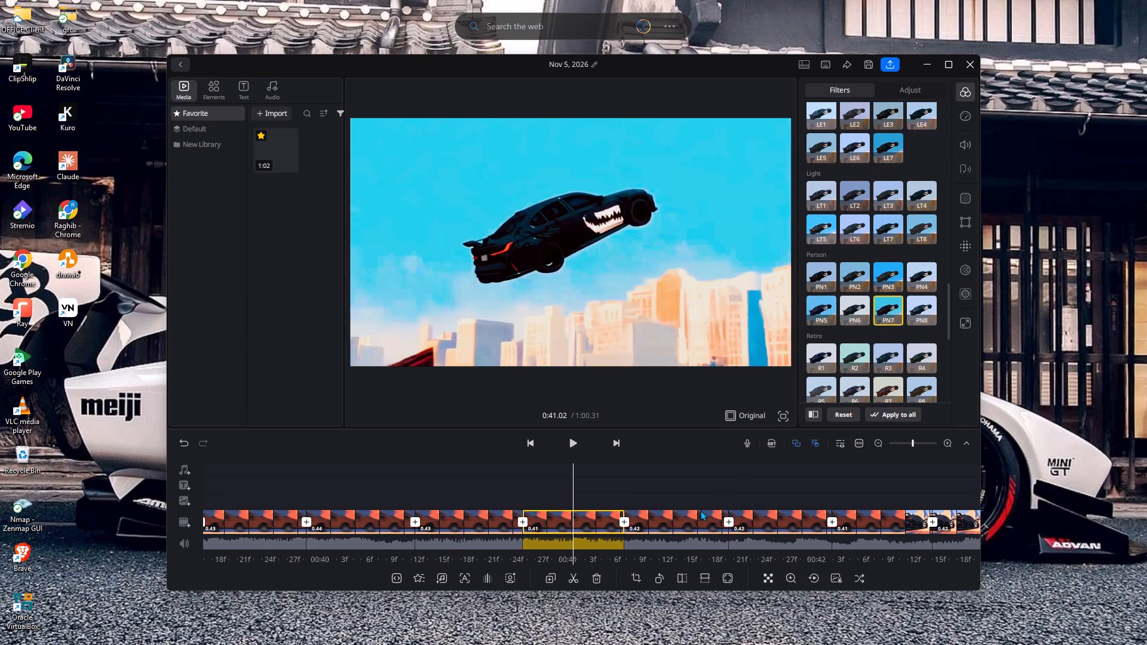
# Apply the Person filter PN3 to the ninety-ninth segment, PN1 to the hundredth and PN3 to the hundred-and-first.
pyautogui.click(695, 516)
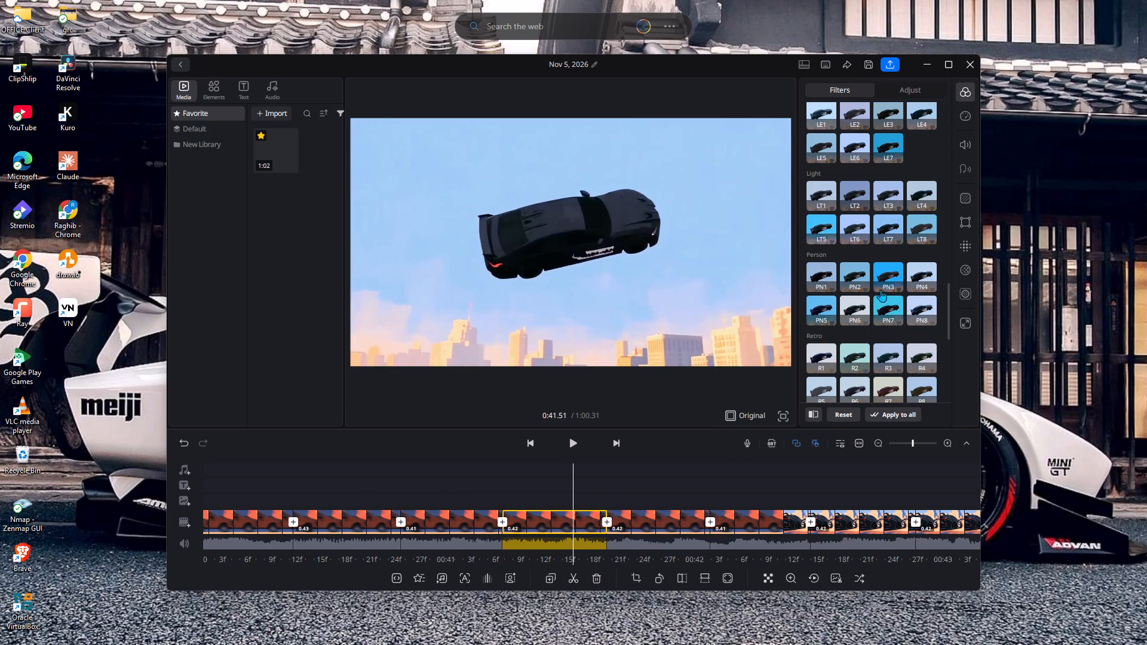
pyautogui.click(895, 272)
pyautogui.click(670, 516)
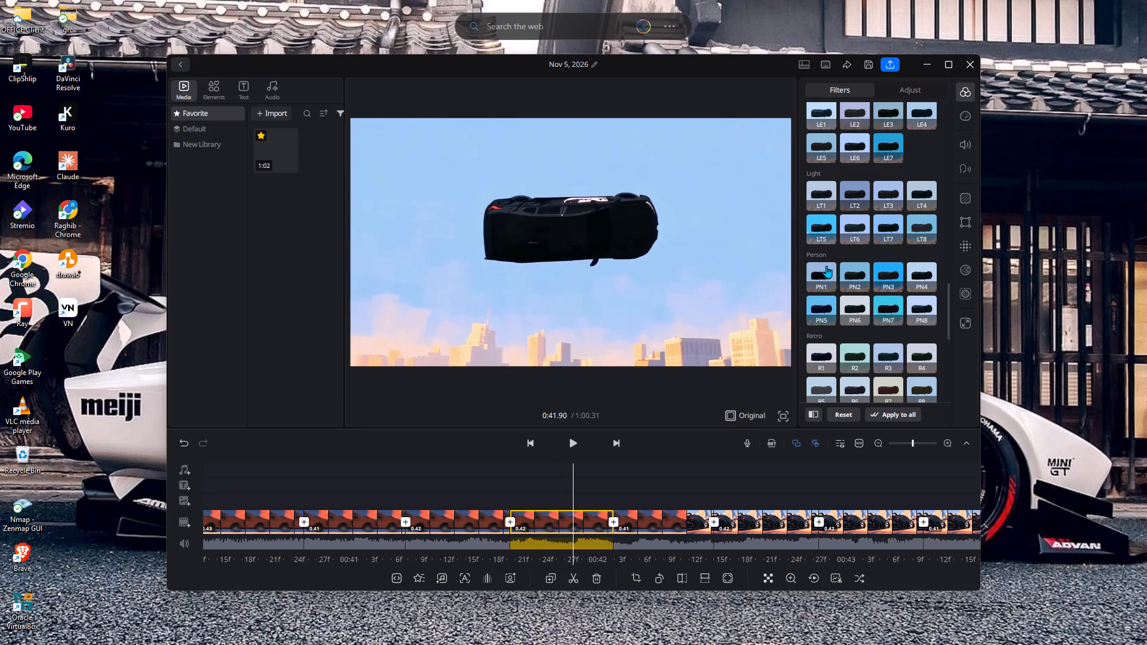
pyautogui.click(824, 266)
pyautogui.click(668, 519)
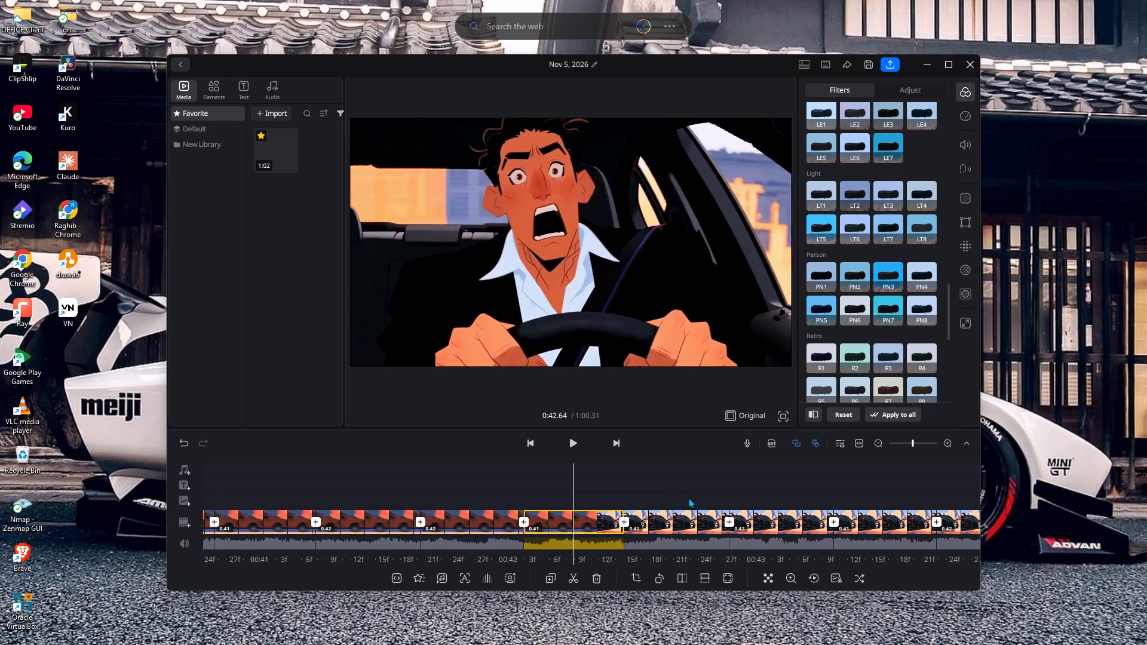
pyautogui.click(895, 270)
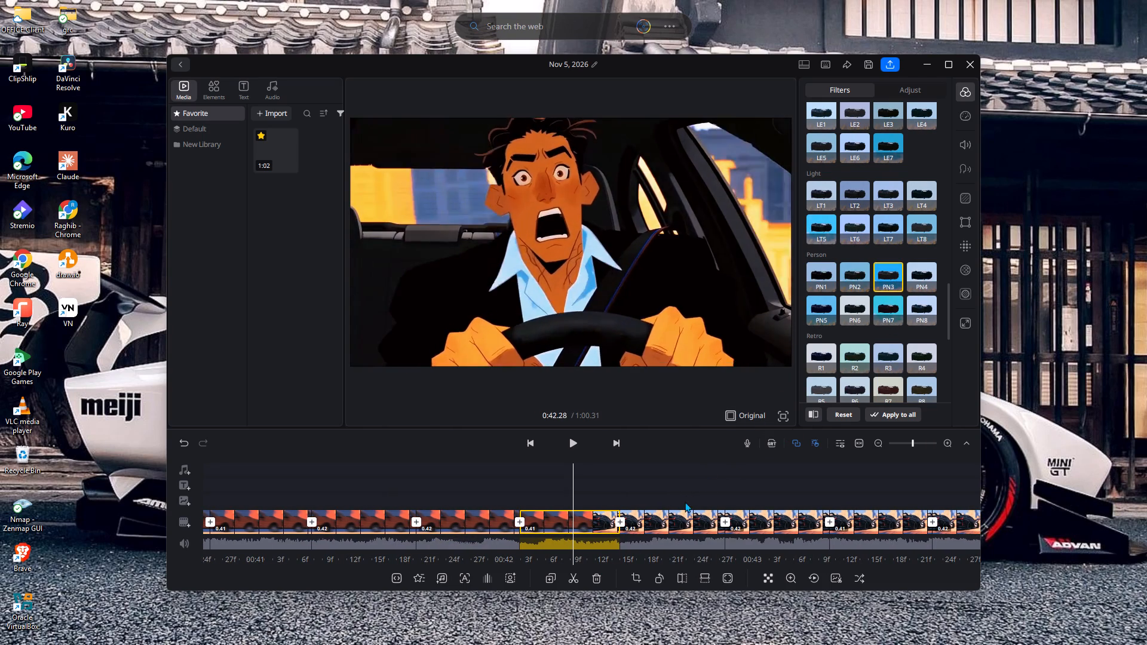
# Apply filters PN5, R4 and PN6 to the 102nd, 103rd and 104th segments respectively.
pyautogui.click(674, 523)
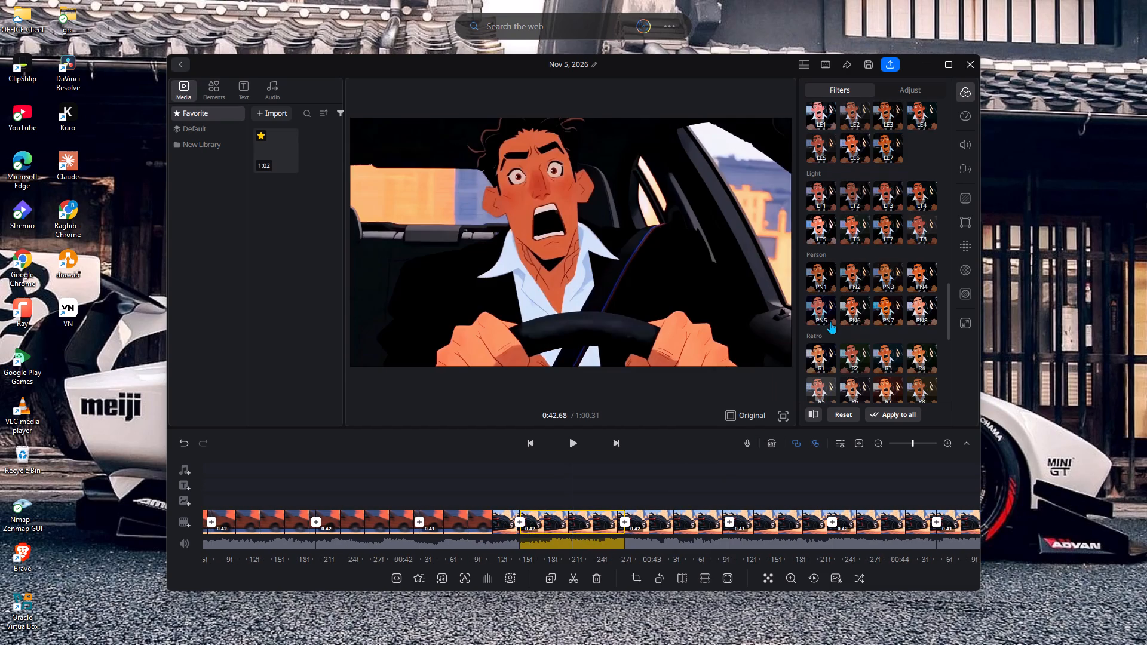
pyautogui.click(819, 308)
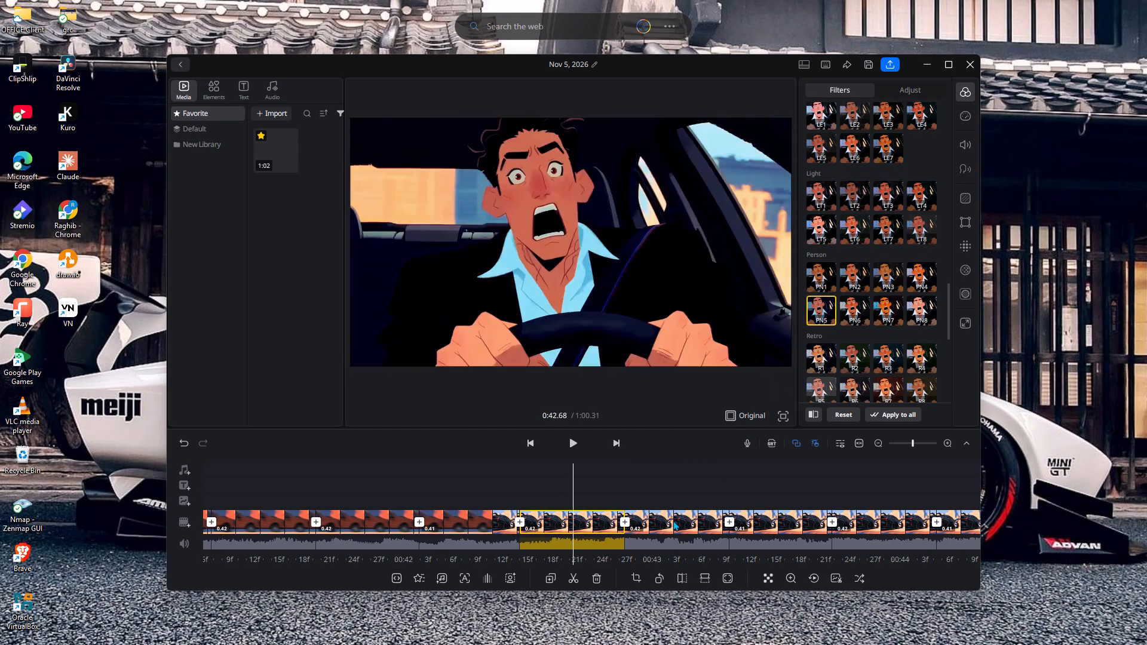
pyautogui.click(670, 524)
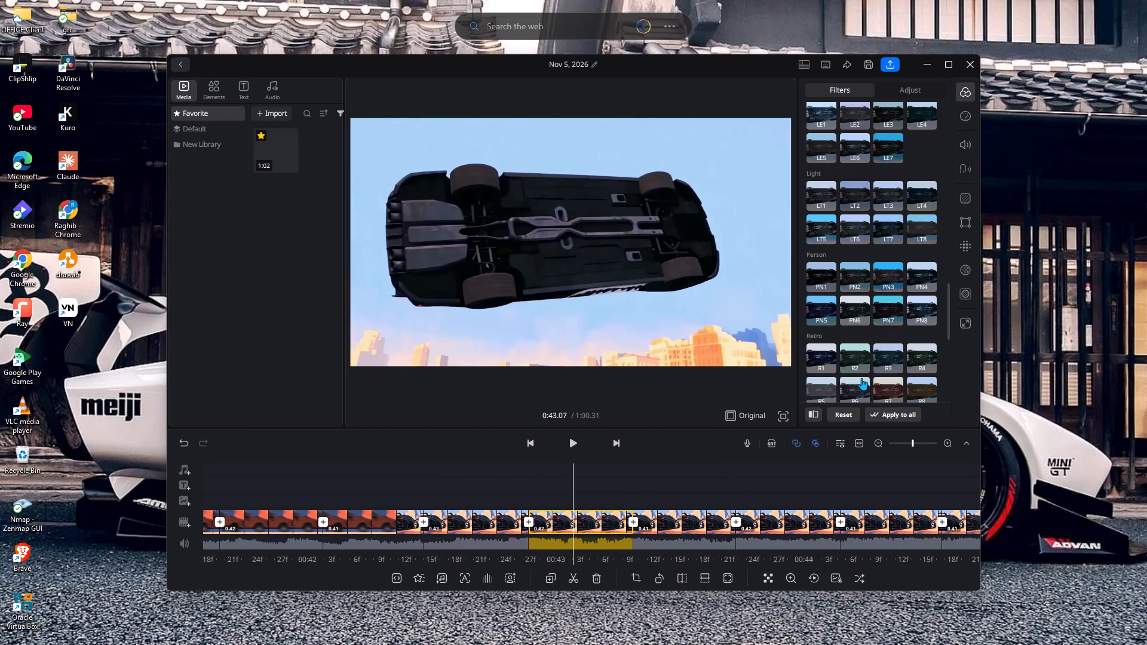
pyautogui.click(920, 356)
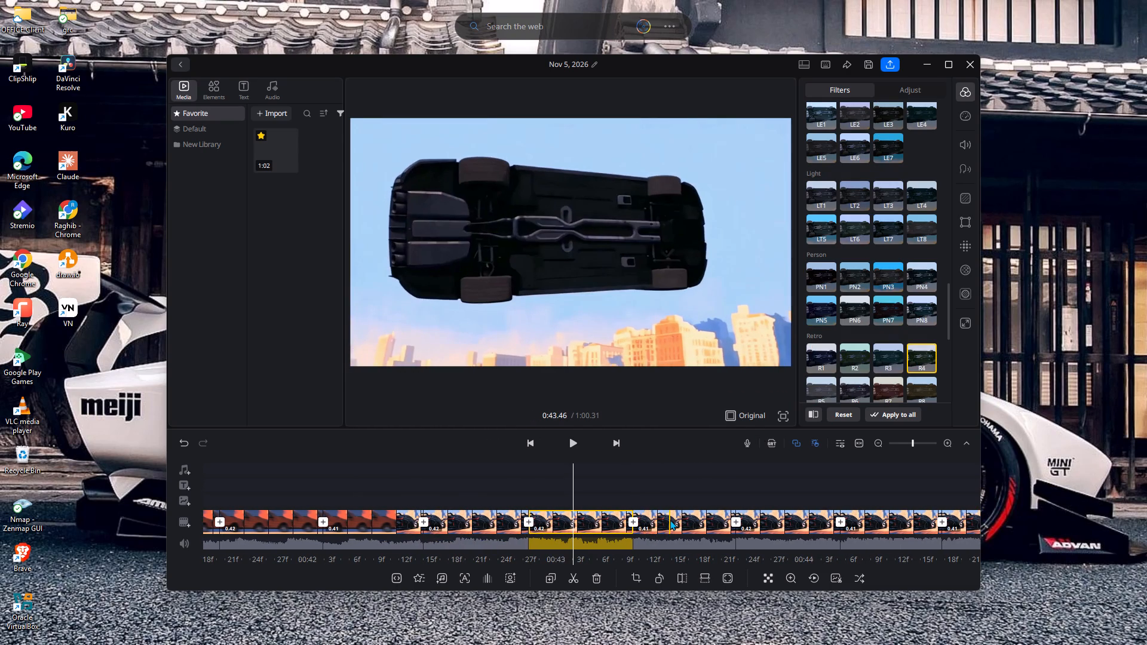
pyautogui.click(670, 520)
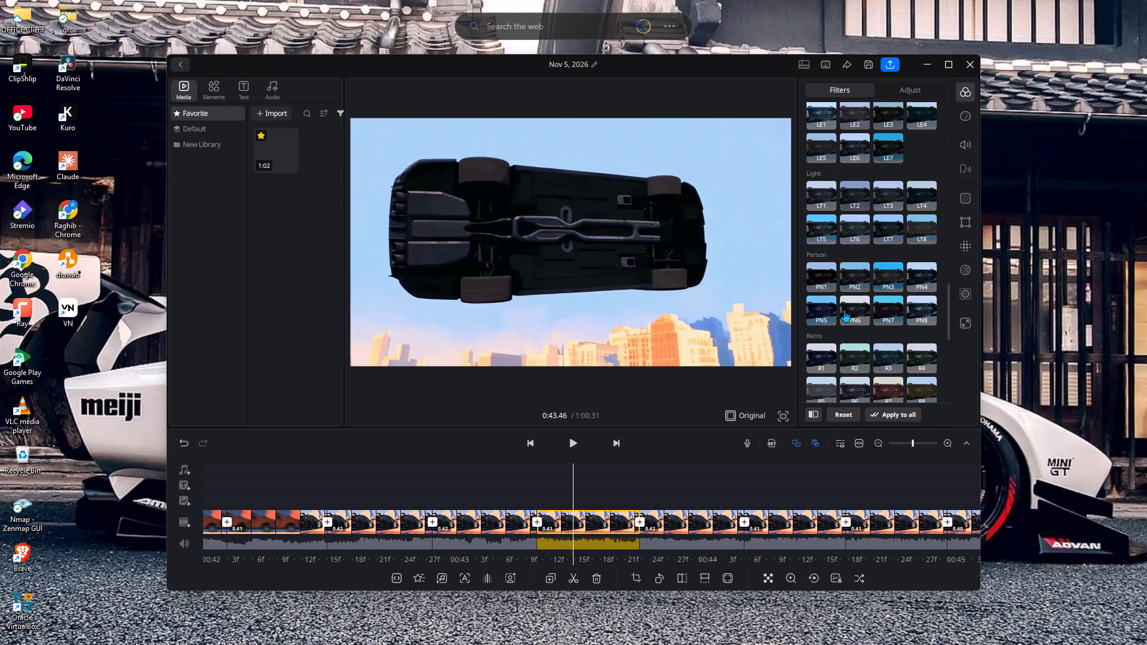
pyautogui.click(844, 304)
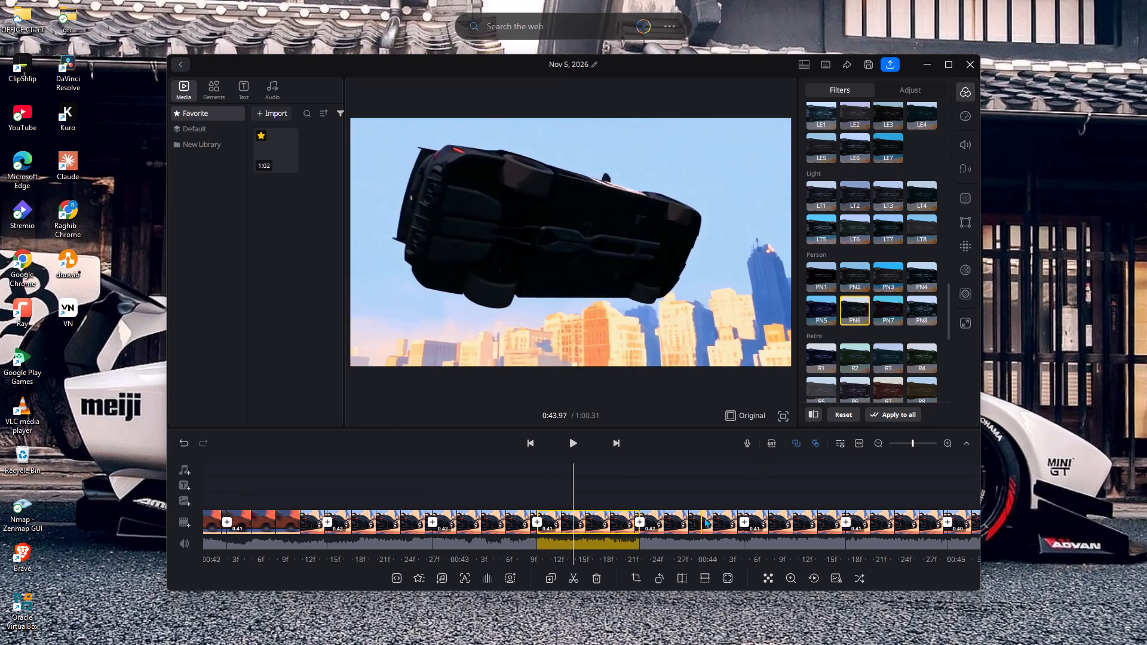
# Apply filters LT1, R1 and PN3 to the 105th, 106th and 107th segments respectively.
pyautogui.click(704, 516)
pyautogui.click(829, 189)
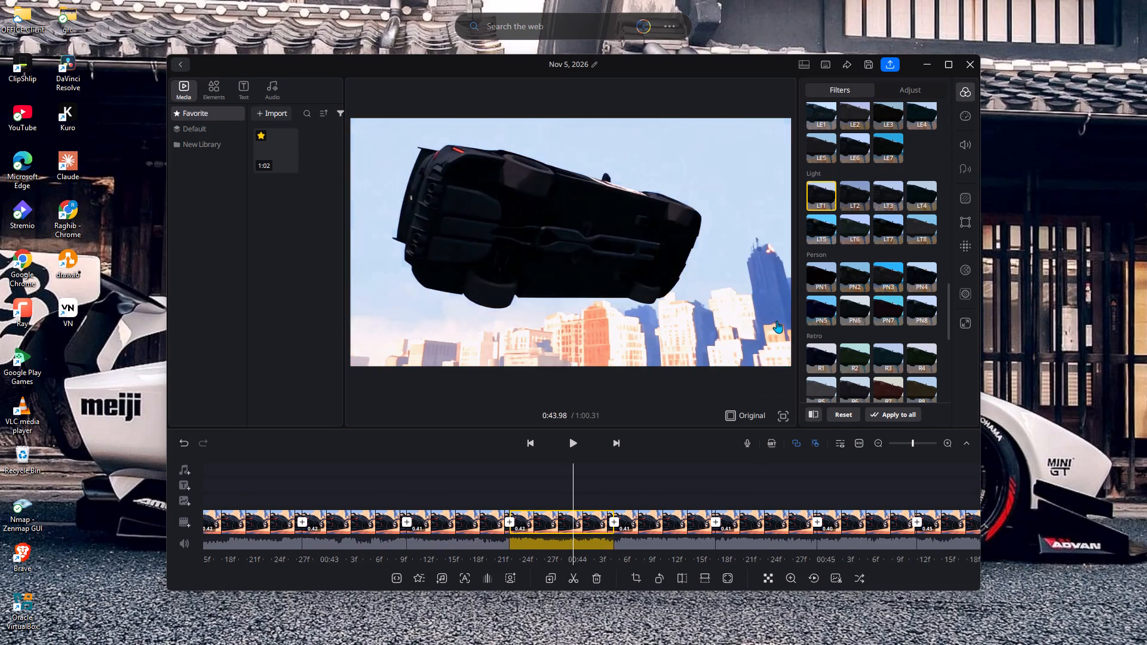
pyautogui.click(682, 518)
pyautogui.click(820, 356)
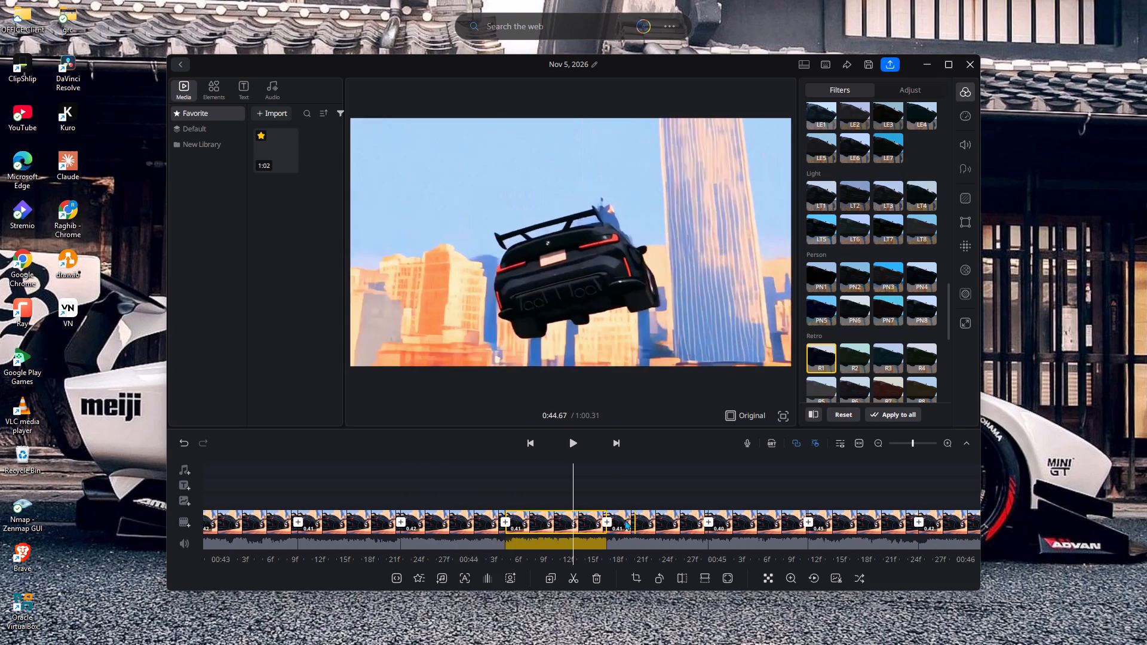
pyautogui.click(624, 520)
pyautogui.click(881, 276)
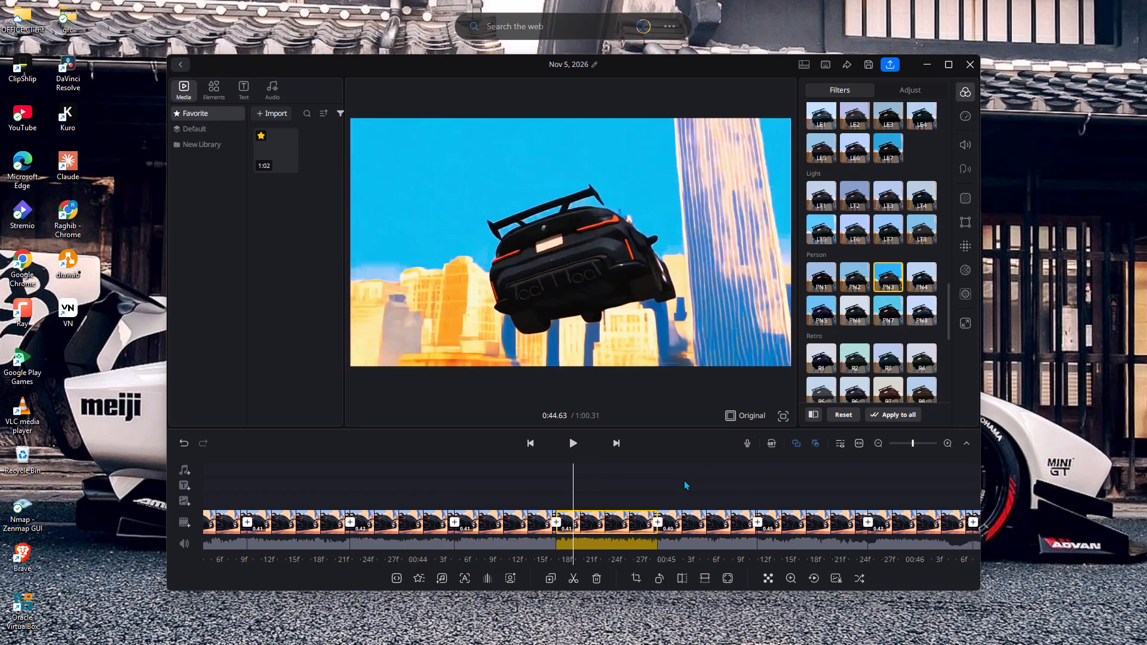
# Apply the Light filter LT5 to the 108th segment and the Person filters PN7 and PN5 to the 109th and 110th.
pyautogui.click(686, 517)
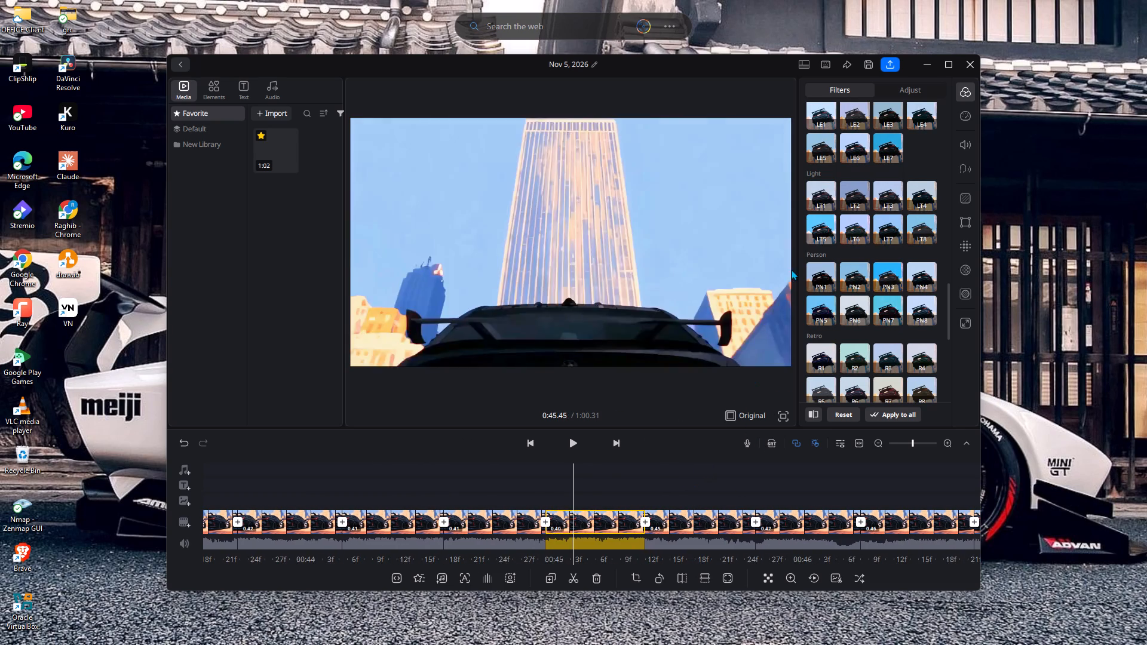
pyautogui.click(826, 225)
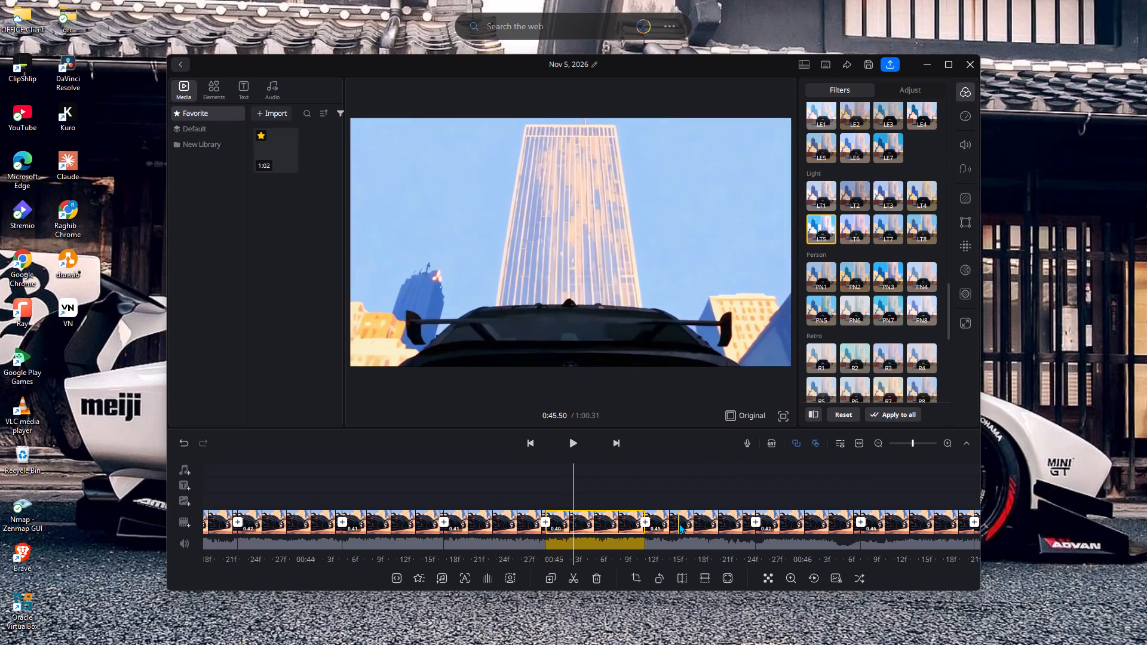
pyautogui.click(679, 523)
pyautogui.click(878, 312)
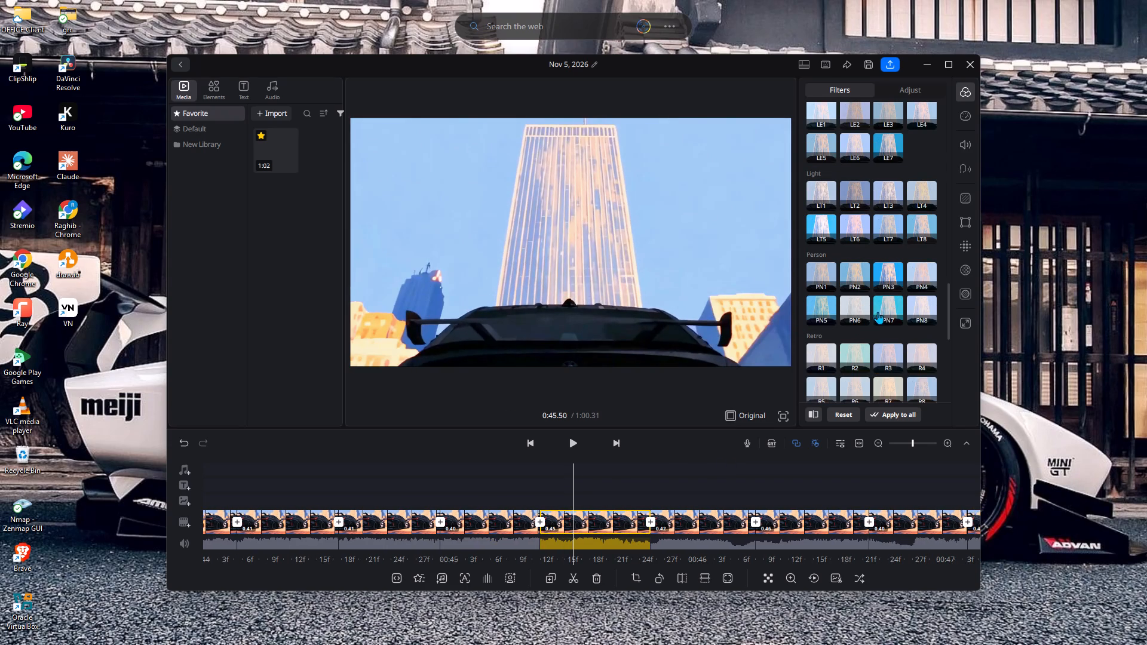
pyautogui.click(700, 523)
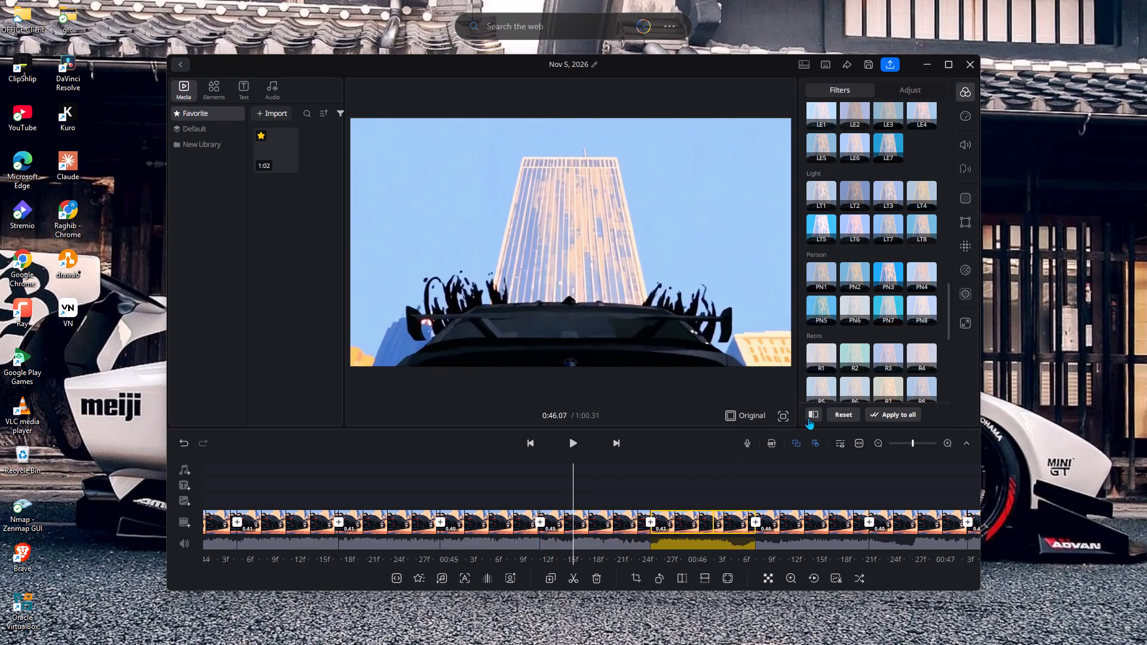
pyautogui.click(817, 306)
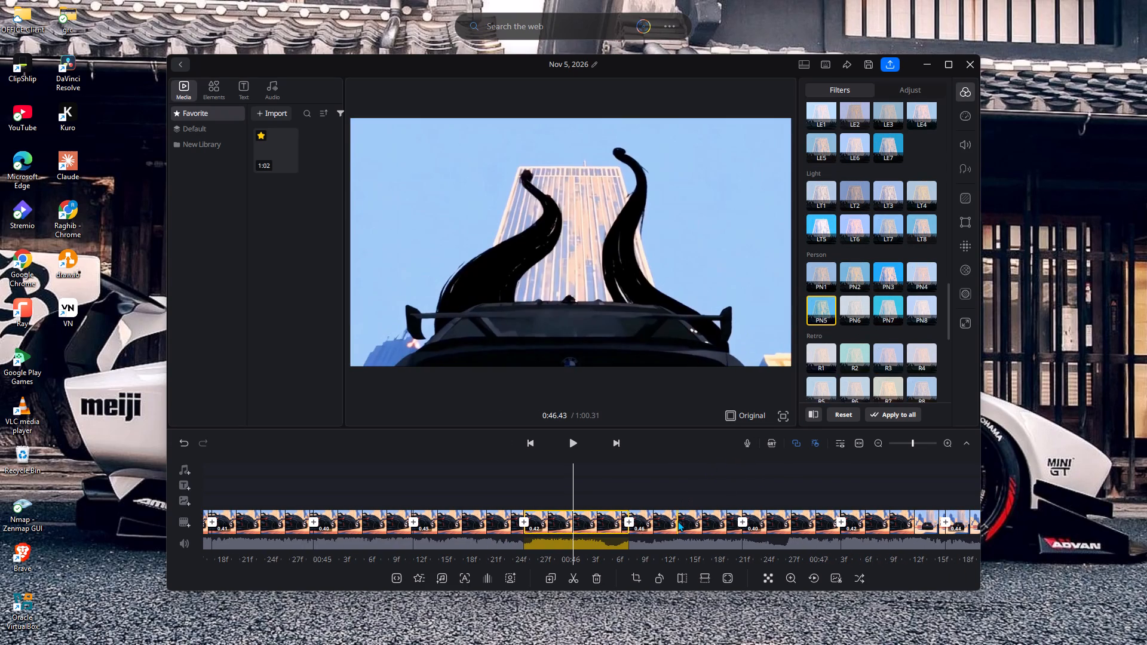
# Apply filters LT5, PN7 and LE7 to the 111th, 112th and 113th segments respectively.
pyautogui.click(677, 521)
pyautogui.click(826, 229)
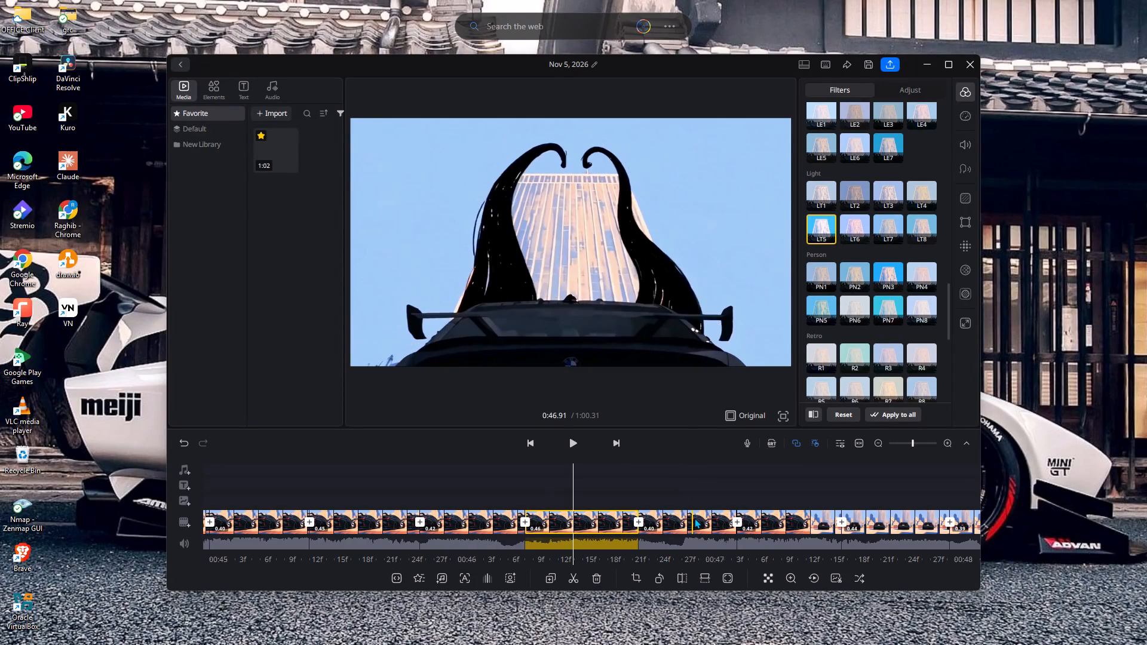
pyautogui.click(695, 518)
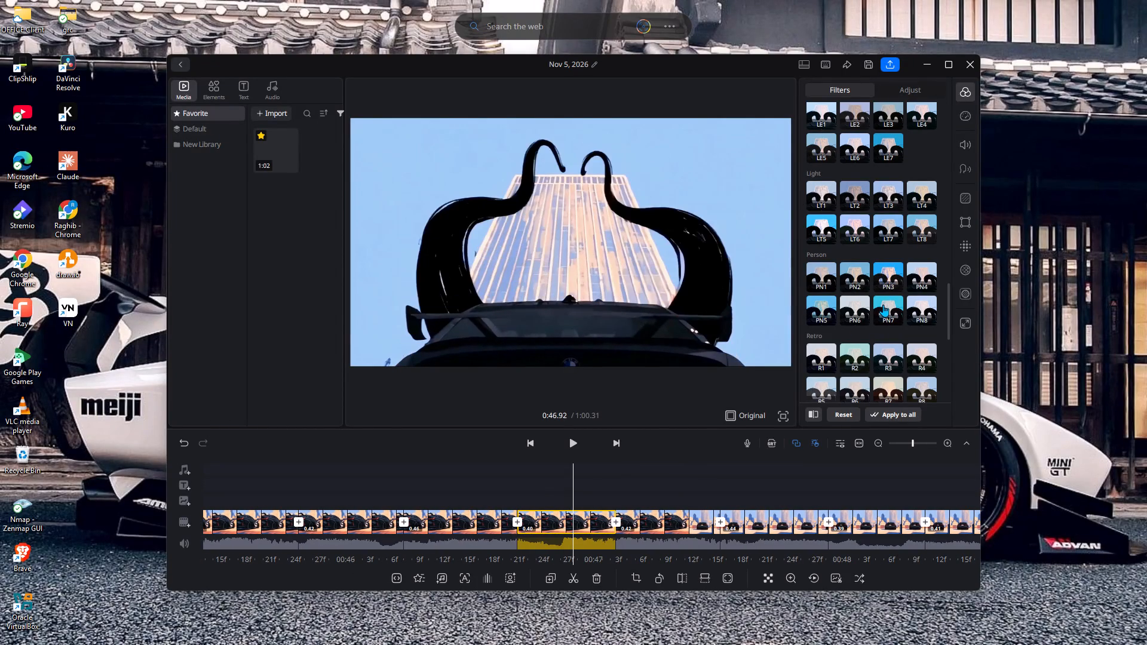
pyautogui.click(884, 305)
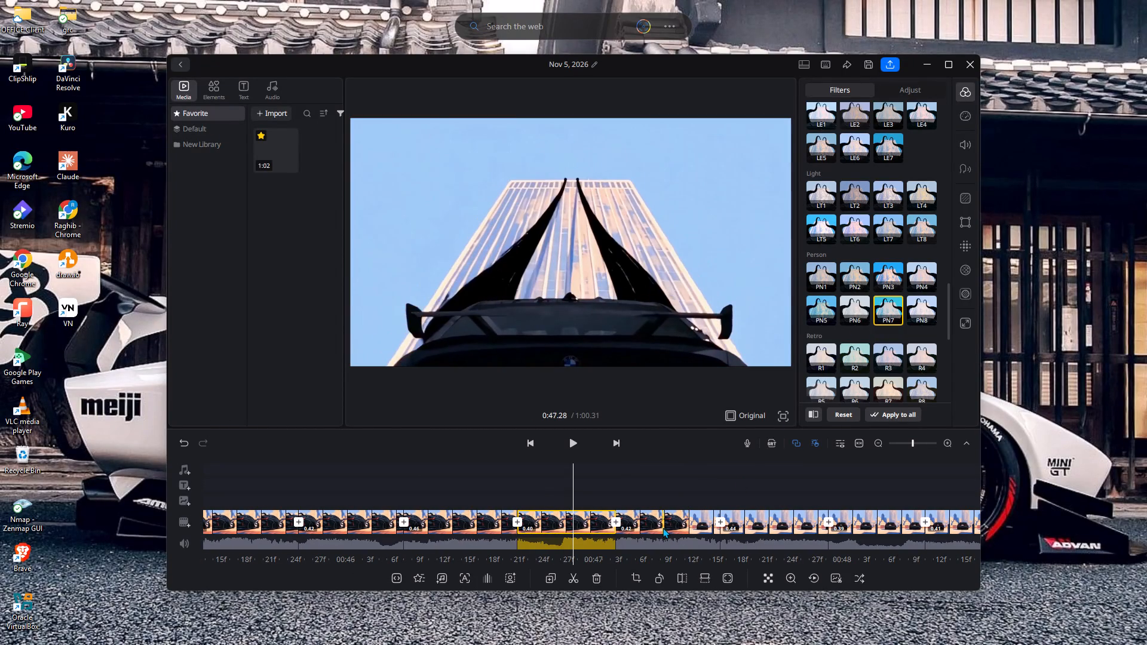
pyautogui.click(661, 523)
pyautogui.click(918, 101)
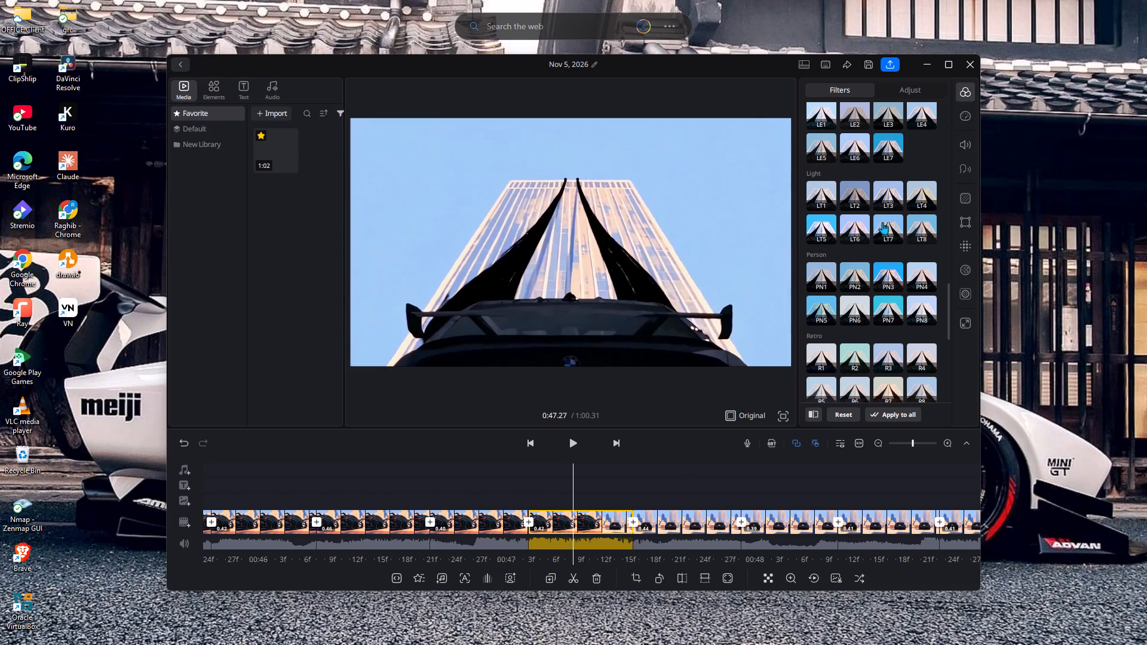
pyautogui.click(891, 156)
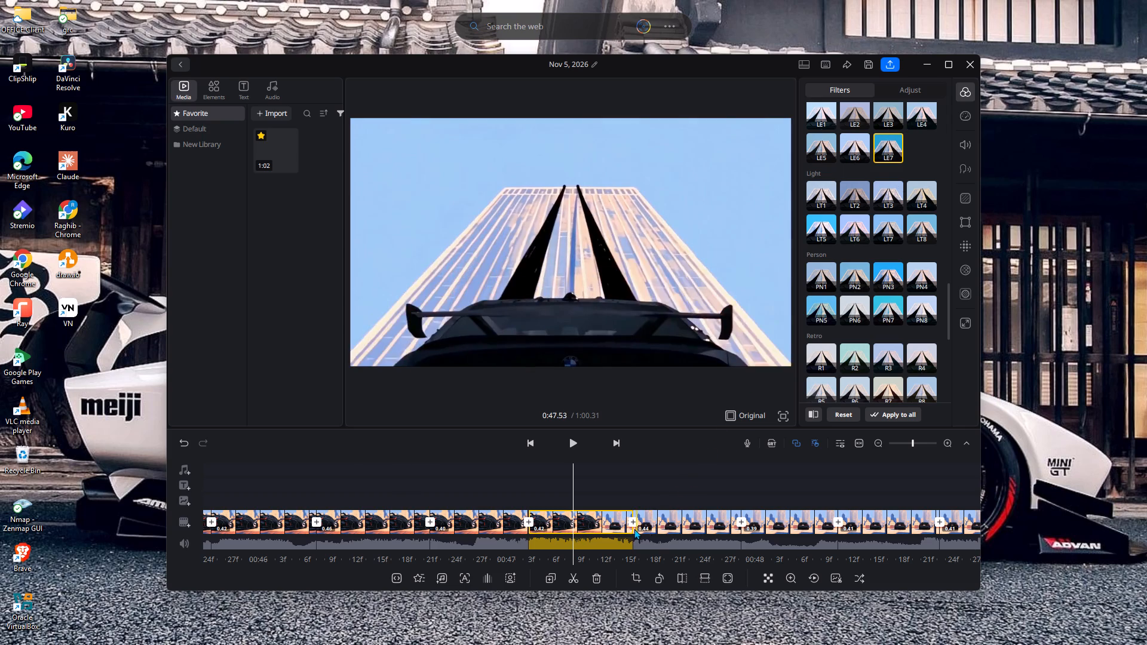
# Apply the Person filters PN3, PN5, PN7 and PN3 to the 114th, 115th, 116th and 117th segments respectively.
pyautogui.click(678, 515)
pyautogui.click(884, 272)
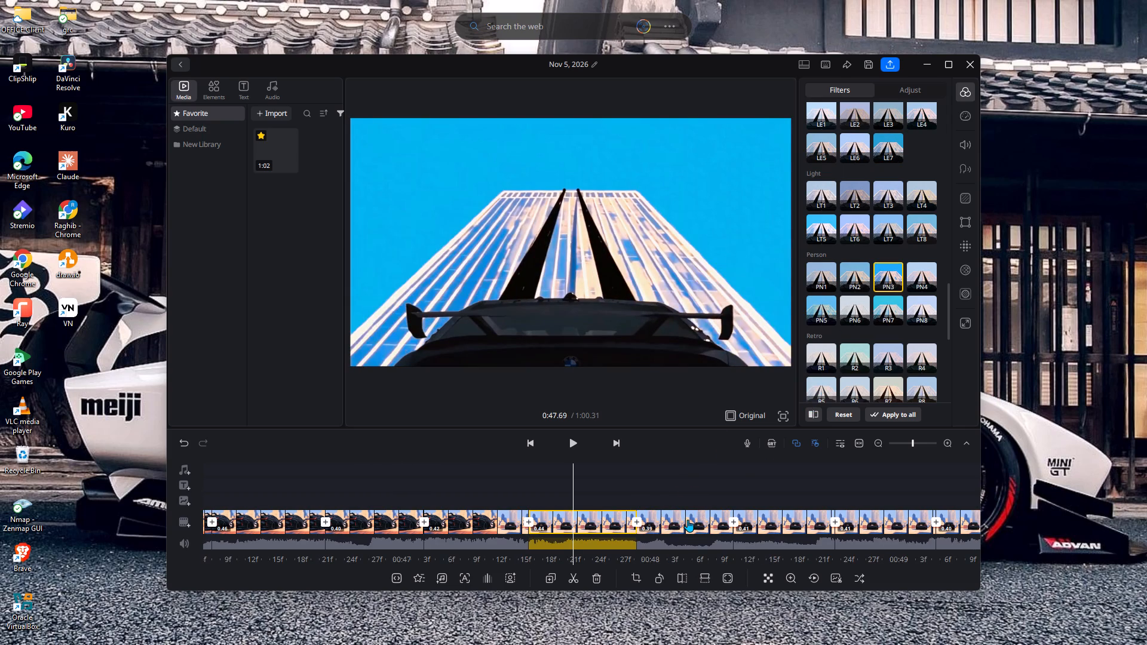
pyautogui.click(688, 520)
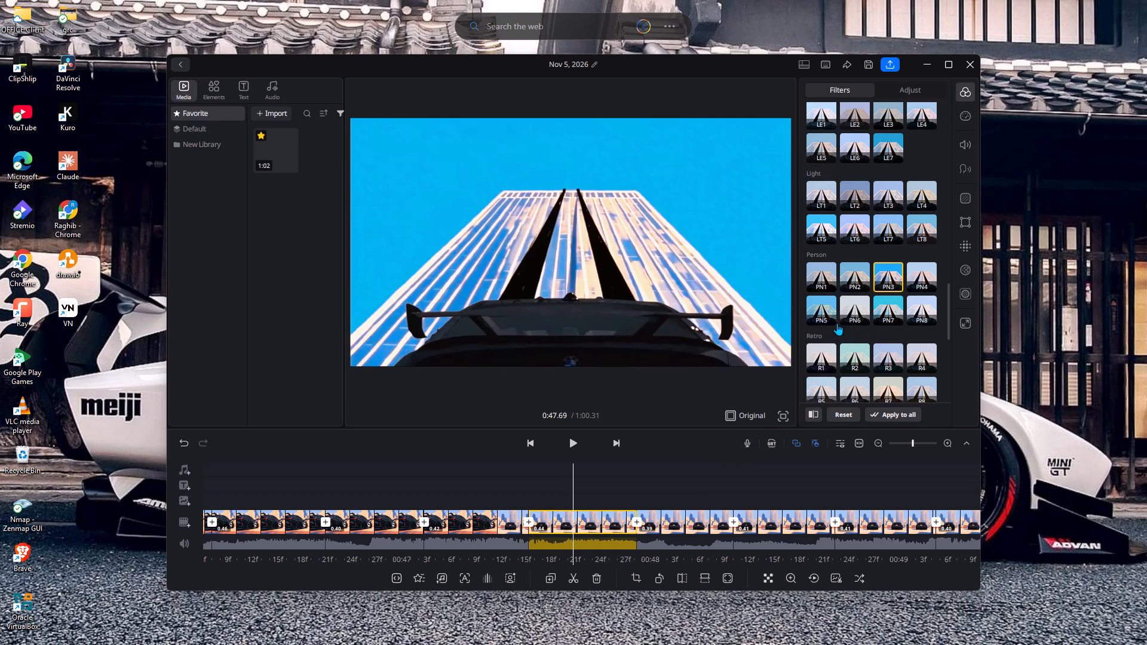
pyautogui.click(826, 317)
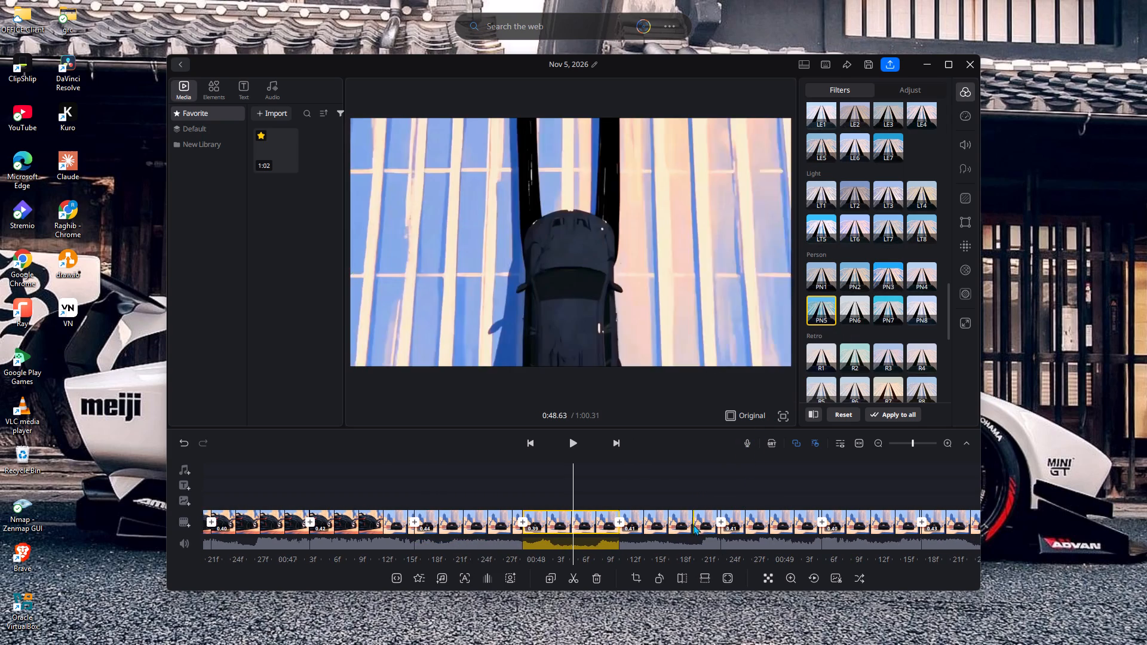
pyautogui.click(691, 521)
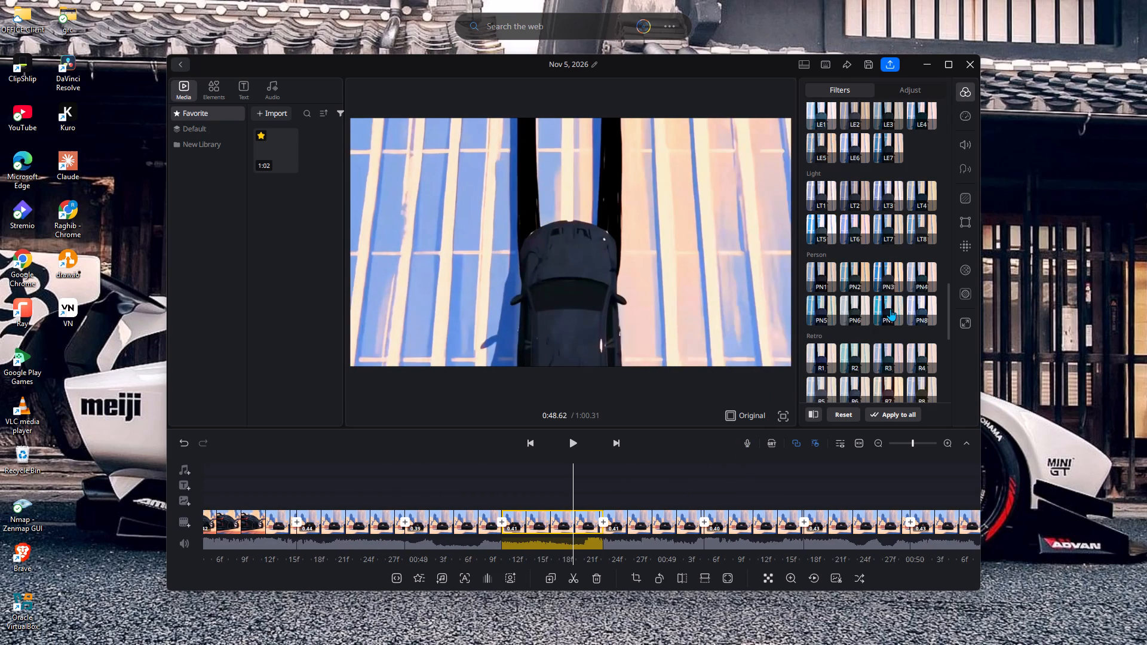
pyautogui.click(890, 309)
pyautogui.click(655, 524)
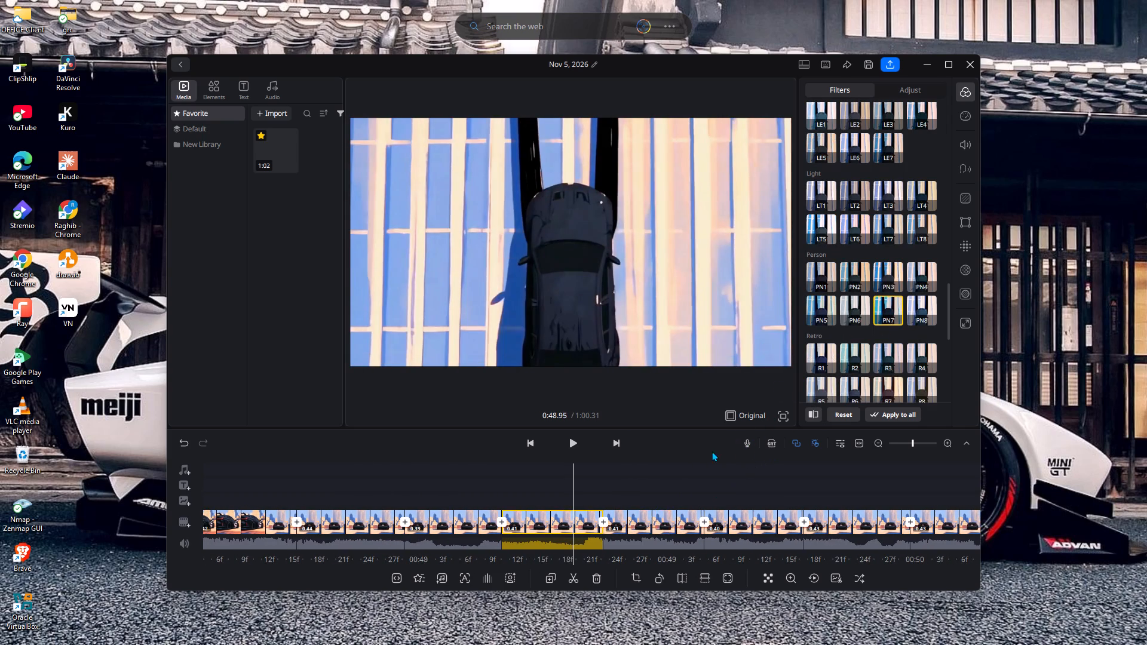
pyautogui.click(882, 271)
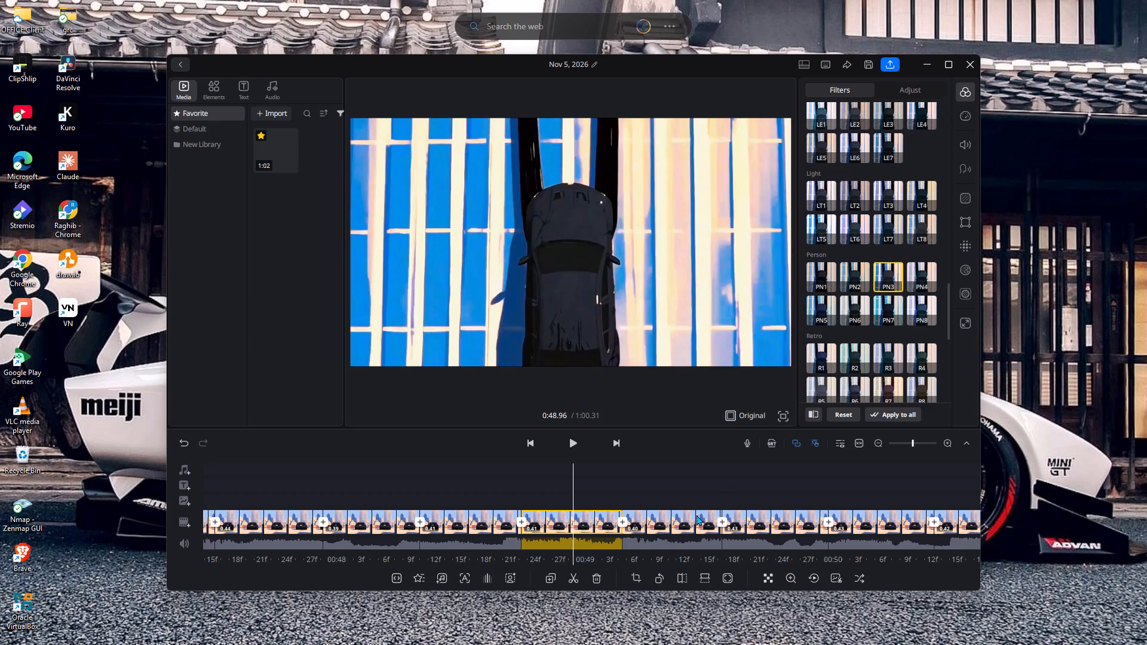
# Apply filters PN1, LT1 and LT4 to the 118th, 119th and 120th segments respectively.
pyautogui.click(670, 521)
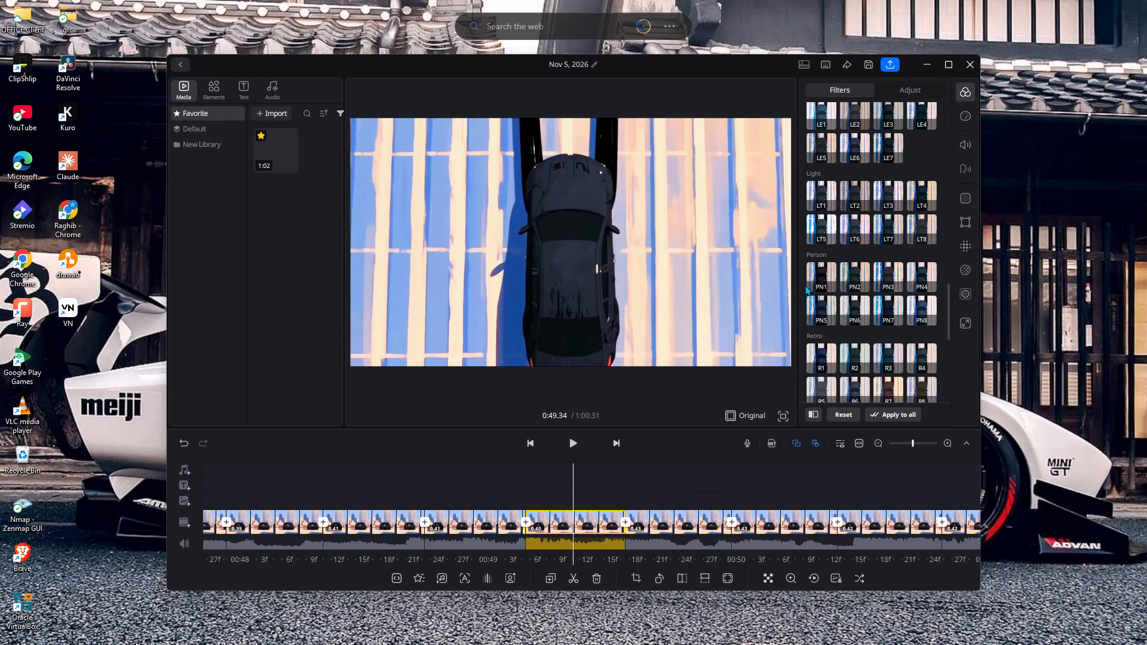
pyautogui.click(827, 275)
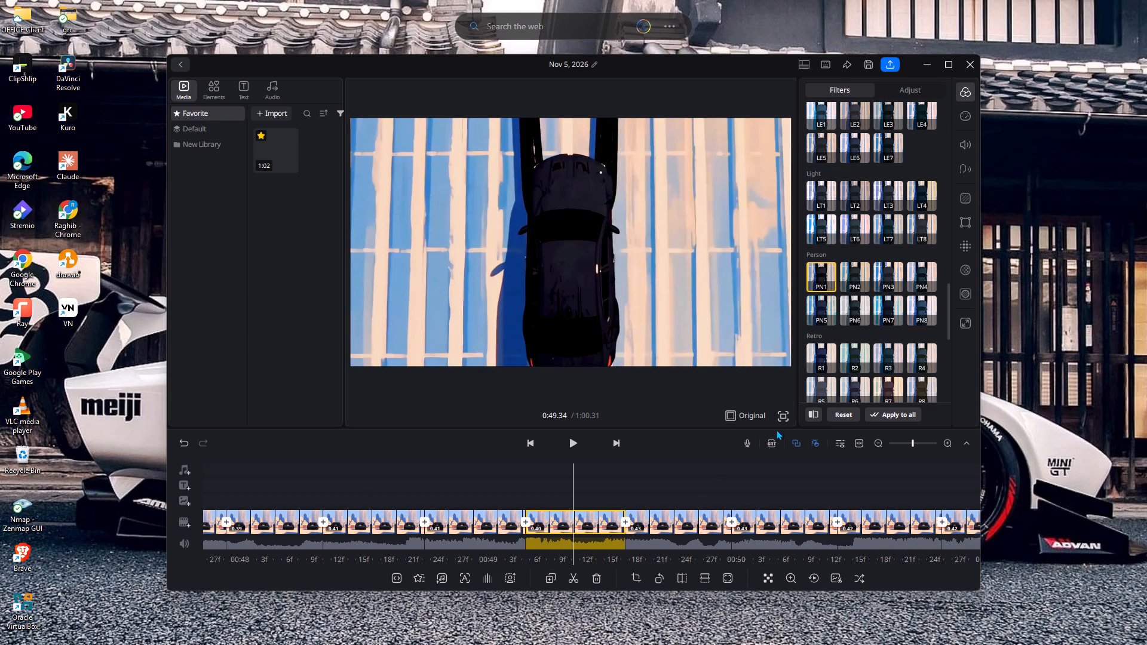
pyautogui.click(687, 526)
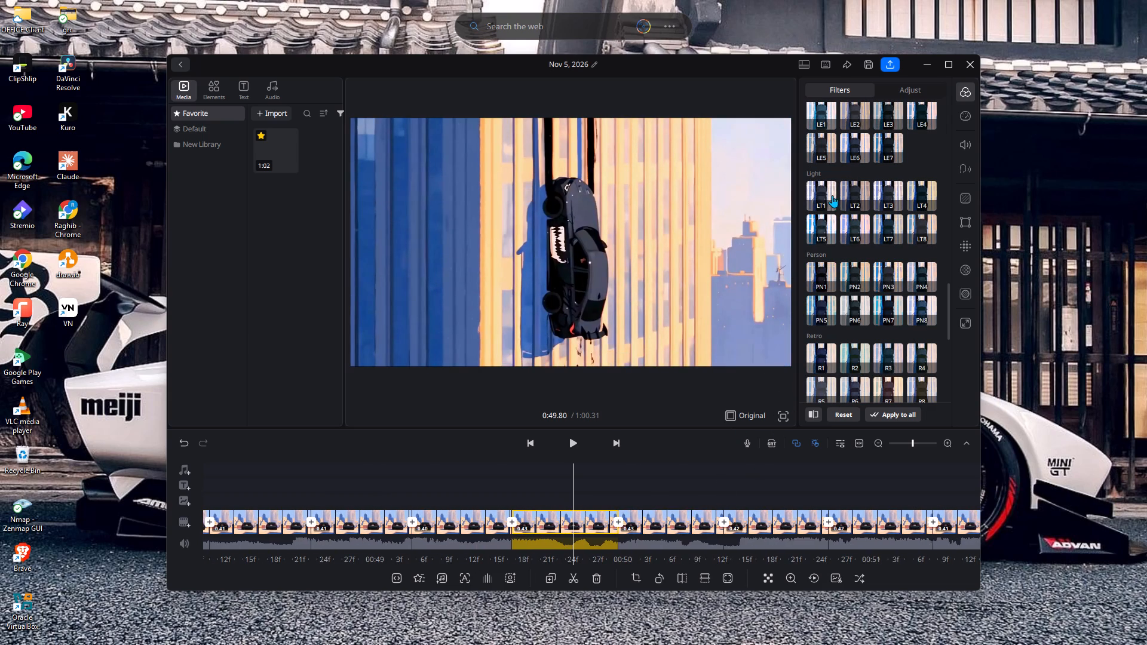
pyautogui.click(824, 195)
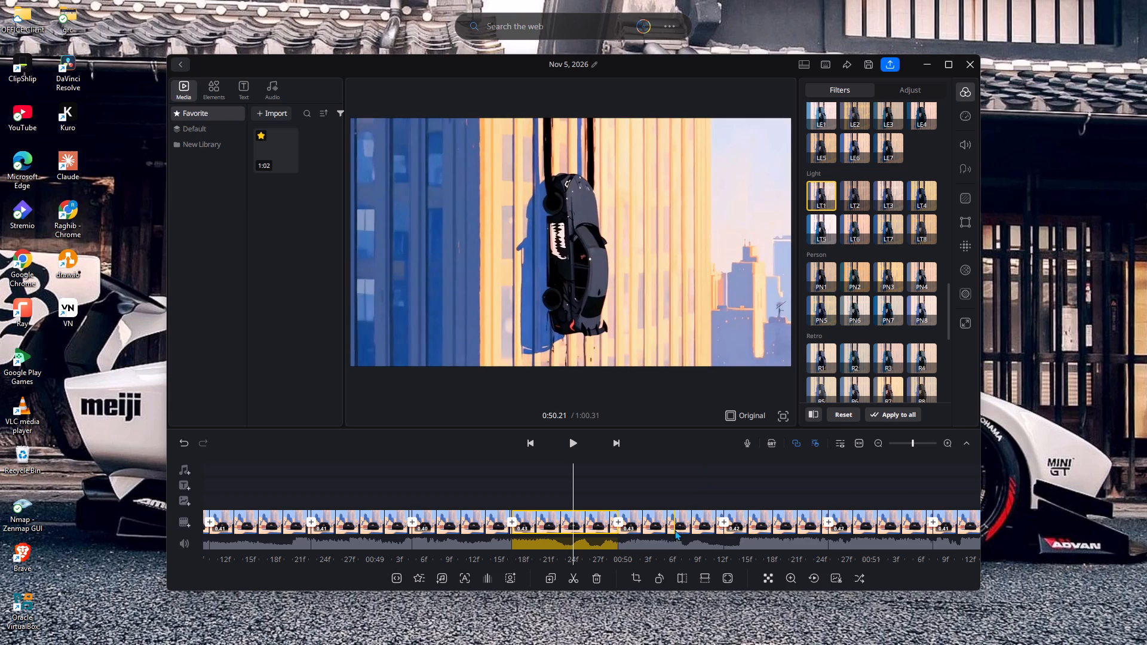
pyautogui.click(674, 522)
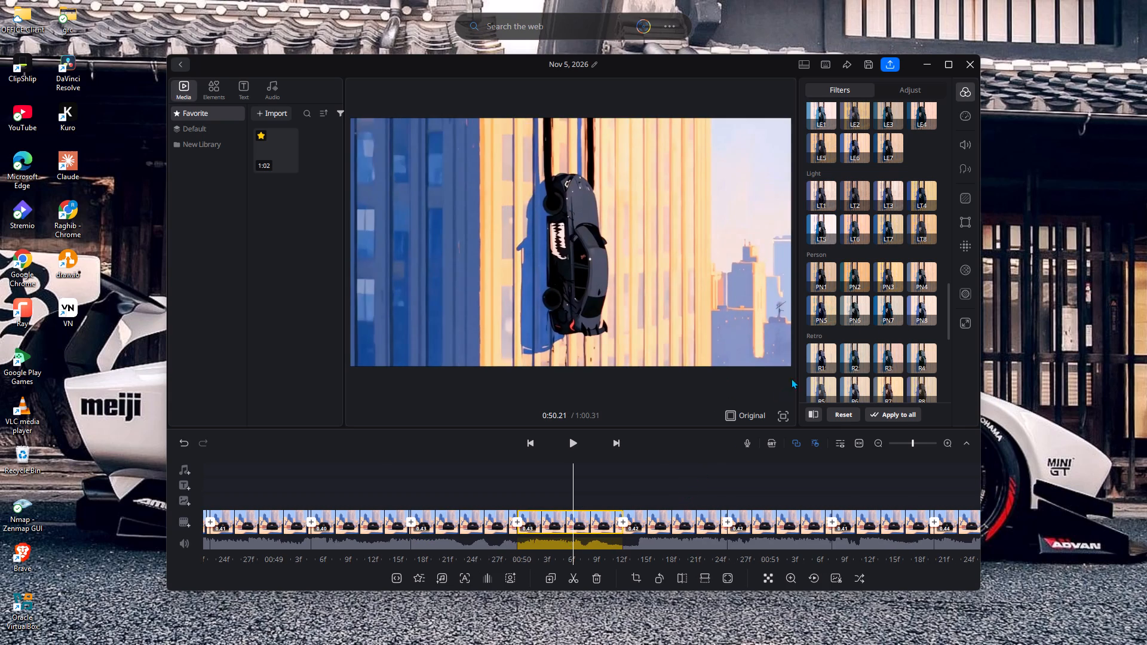
pyautogui.click(917, 188)
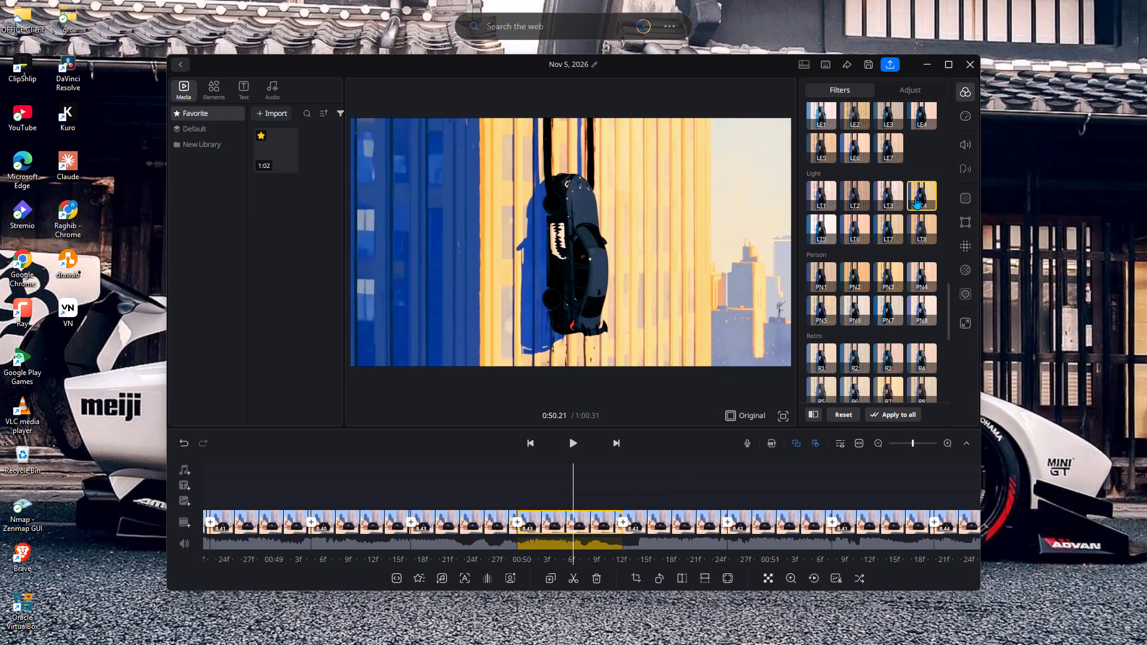
# Apply the Person filter PN3 to the 121st segment and PN2 to the 122nd and 123rd segments.
pyautogui.click(673, 519)
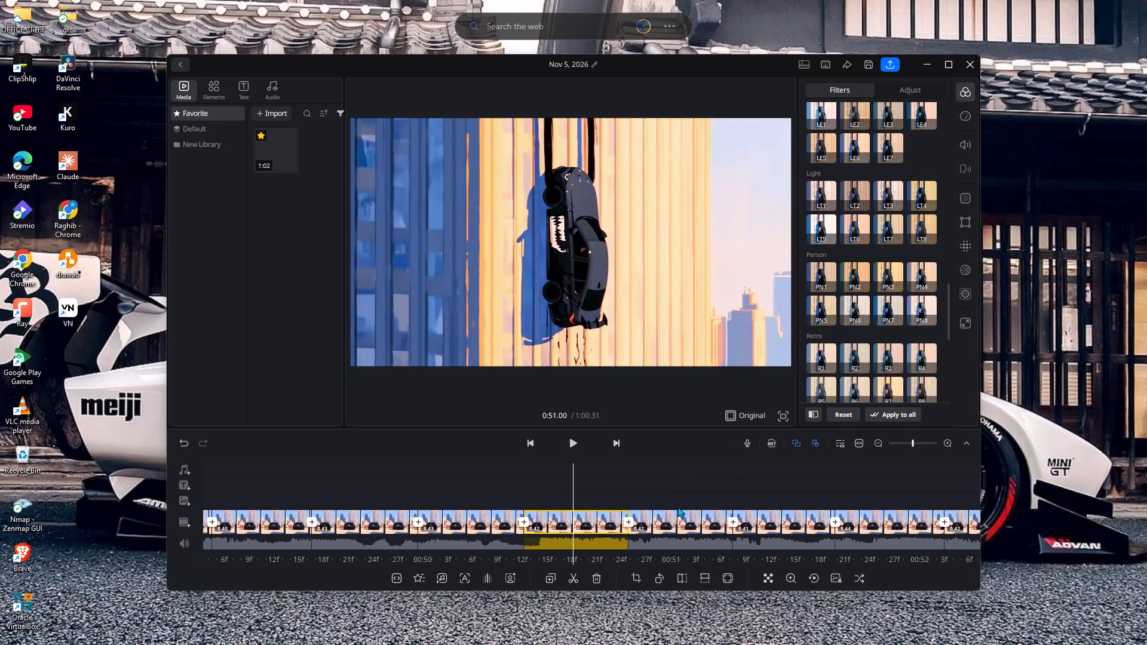
pyautogui.click(891, 274)
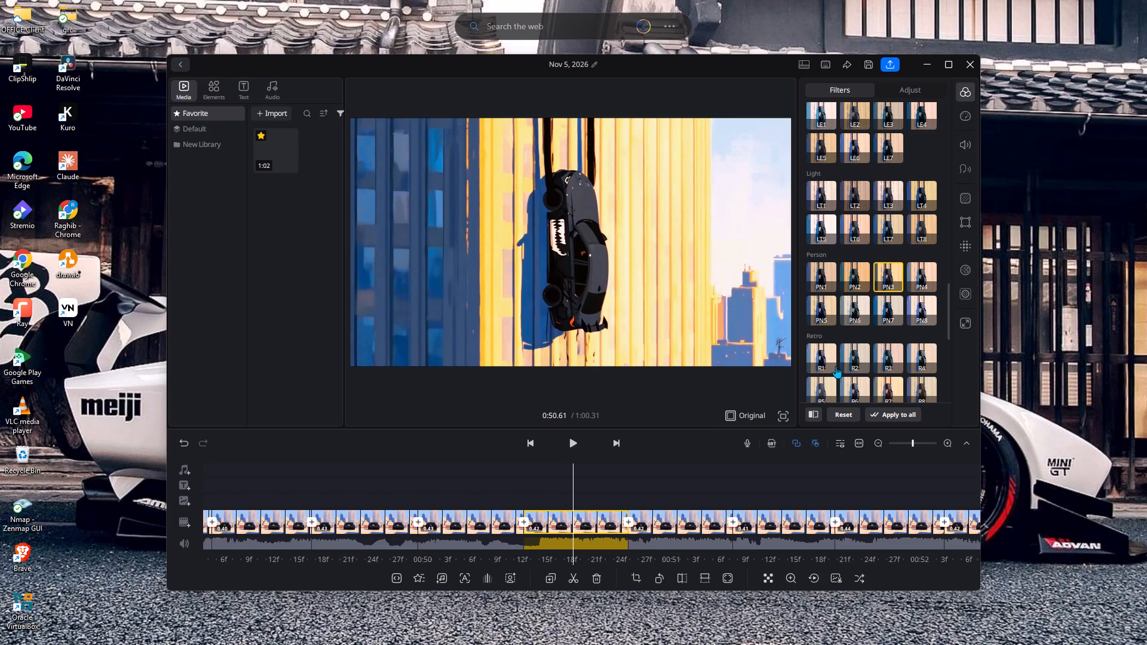
pyautogui.click(661, 513)
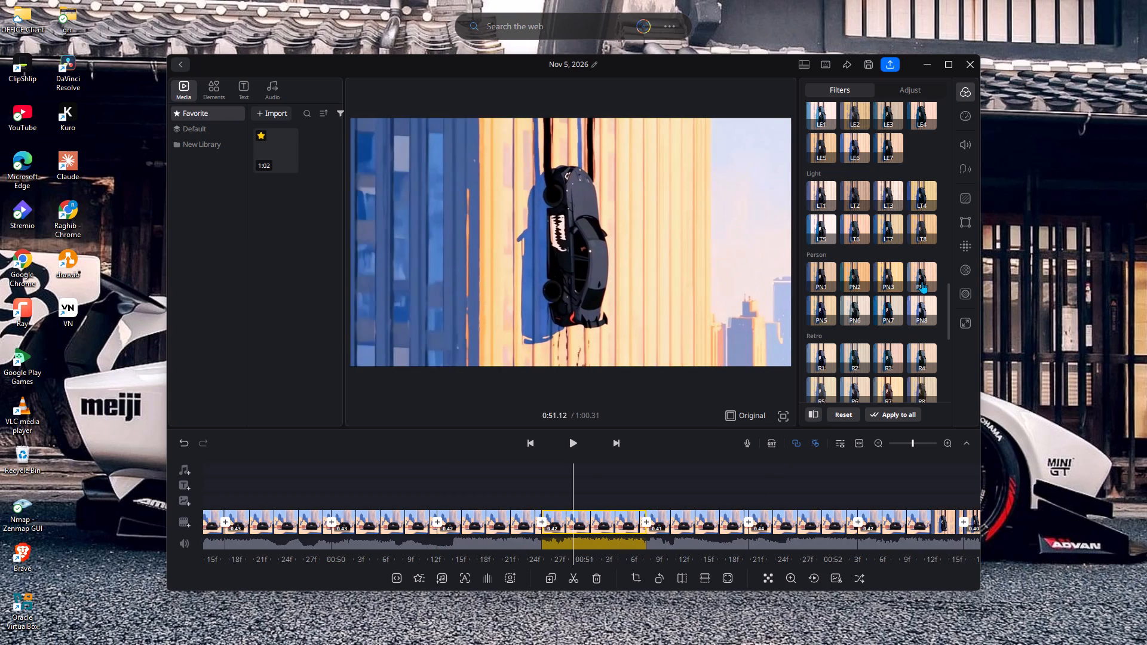
pyautogui.click(849, 274)
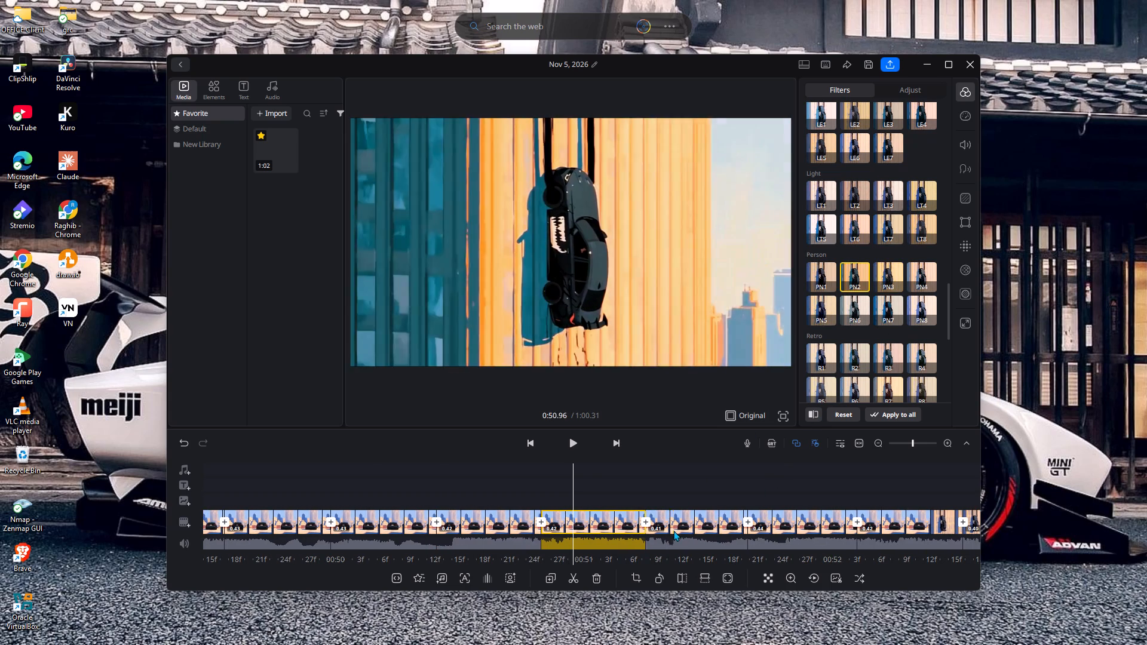
pyautogui.click(679, 515)
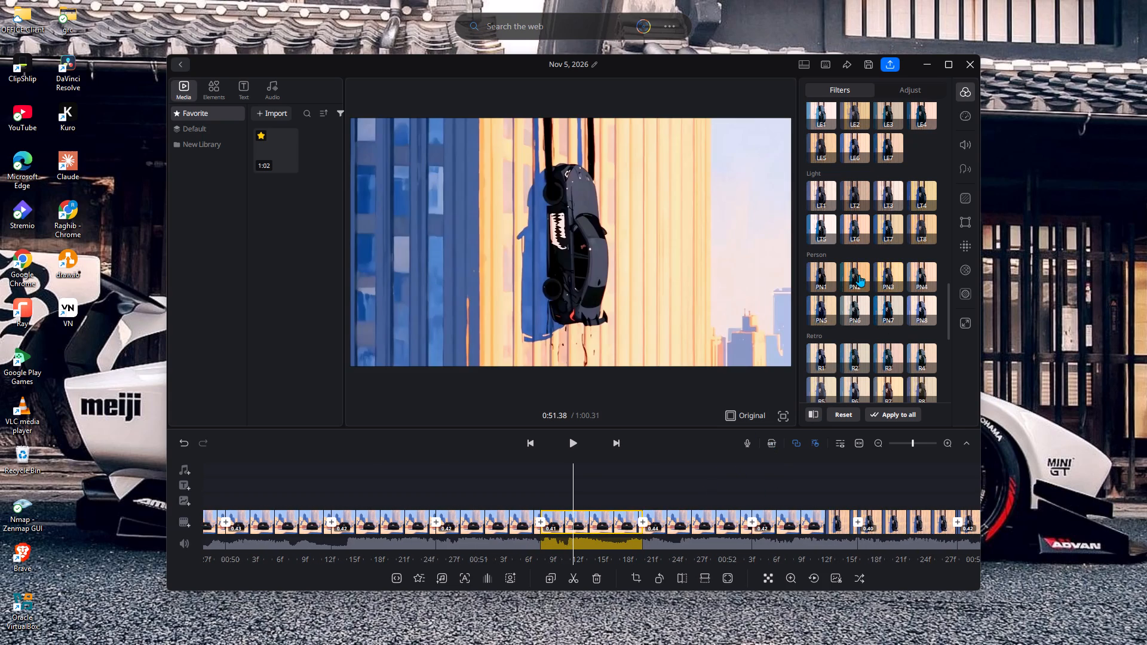
pyautogui.click(859, 275)
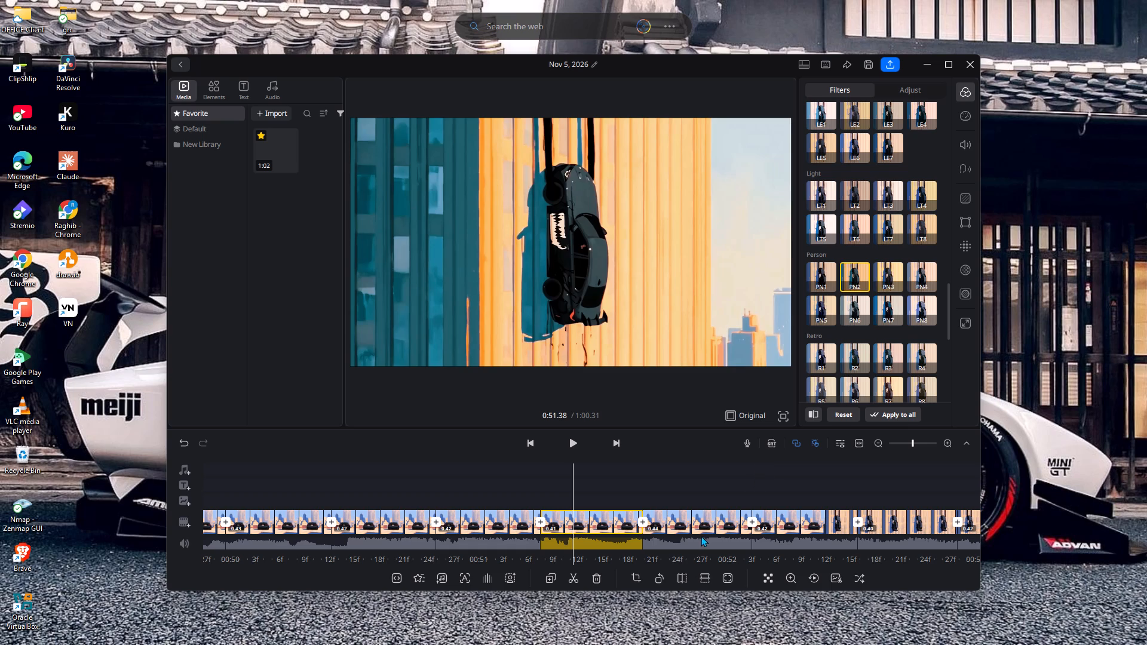
# Apply filters PN7 and PN3 to the 124th and 125th segments, and try PN4 before choosing R3 for the 126th.
pyautogui.click(695, 521)
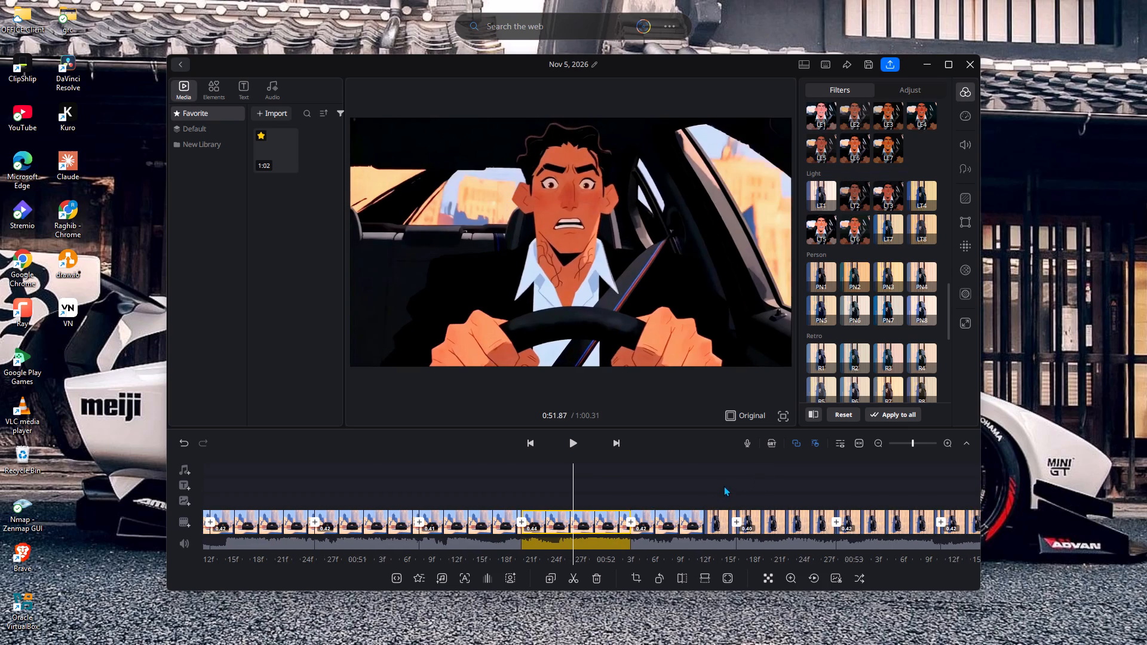
pyautogui.click(885, 307)
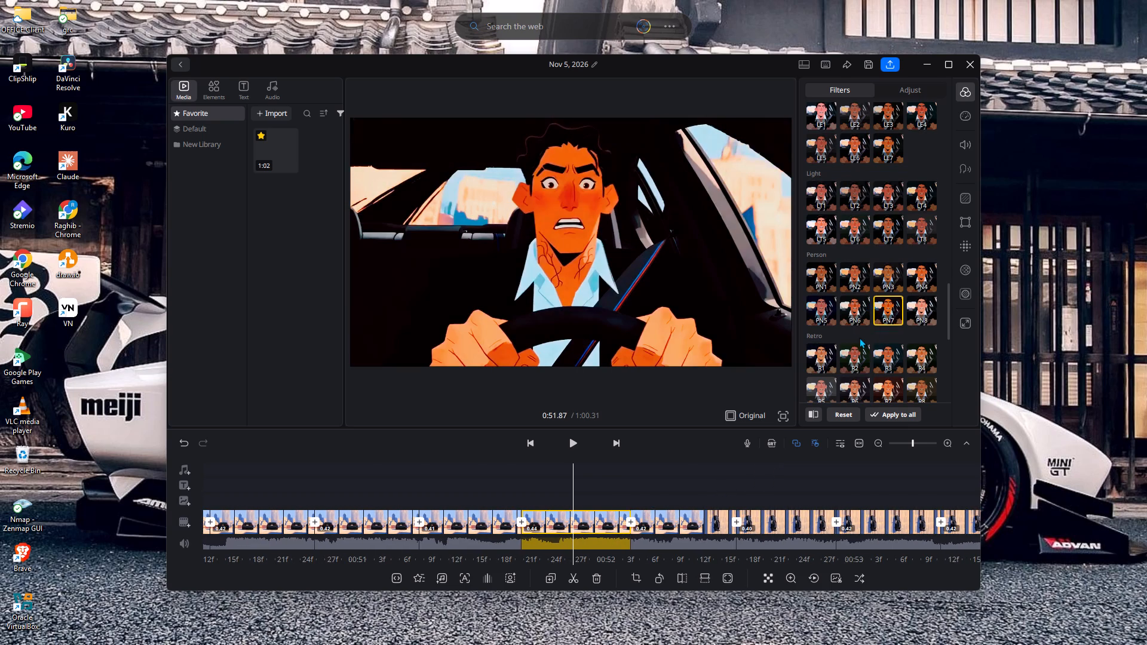
pyautogui.click(685, 520)
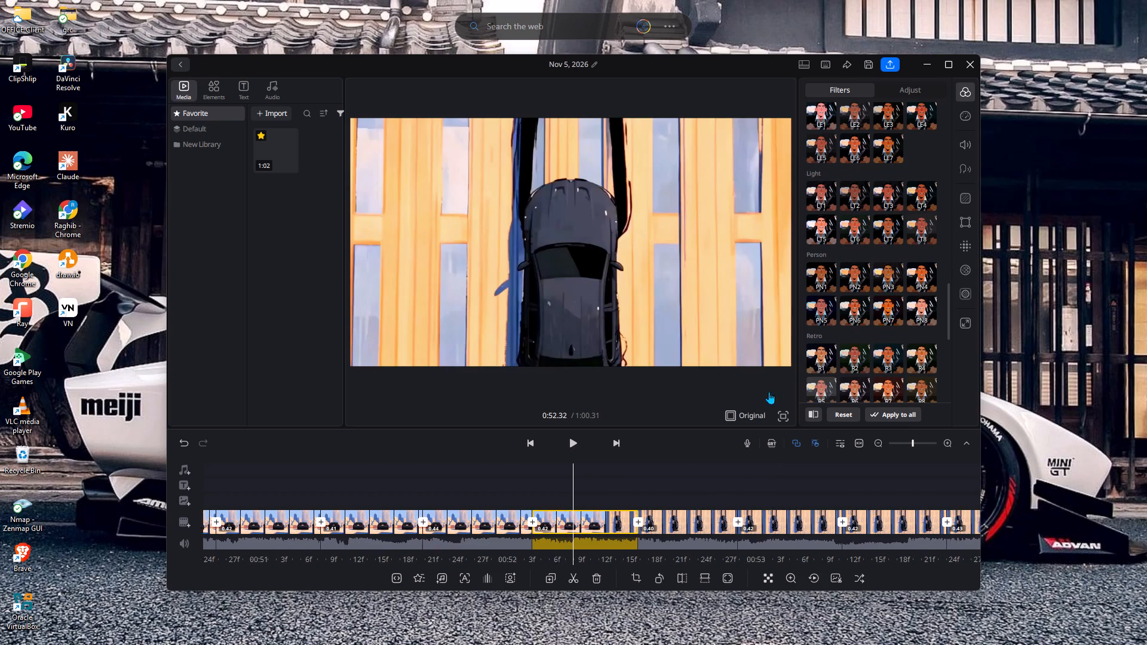
pyautogui.click(889, 272)
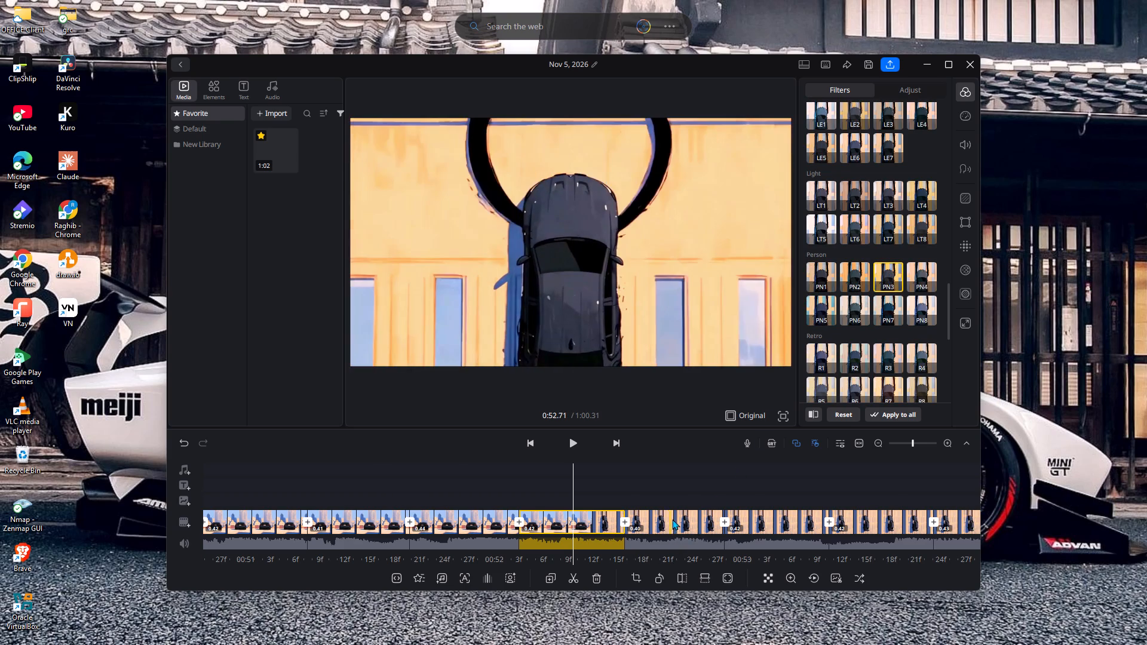
pyautogui.click(674, 515)
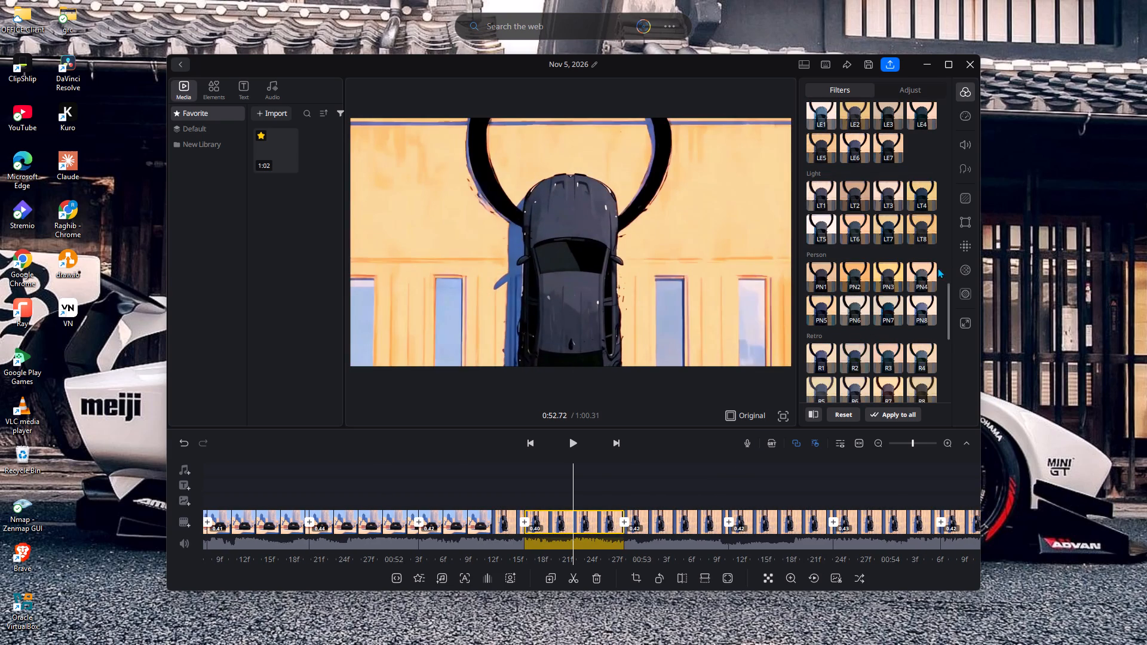
pyautogui.click(923, 277)
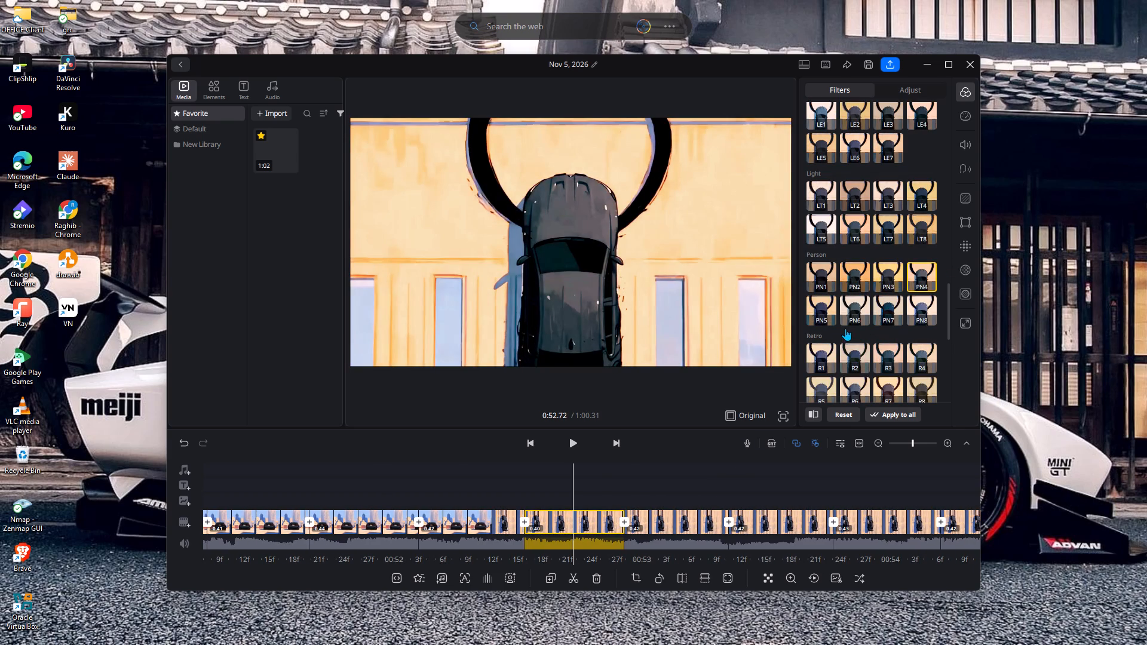
pyautogui.click(890, 352)
# Apply the Person filters PN3, PN1 and PN2 to the 127th, 128th and 129th segments respectively.
pyautogui.click(675, 521)
pyautogui.click(885, 268)
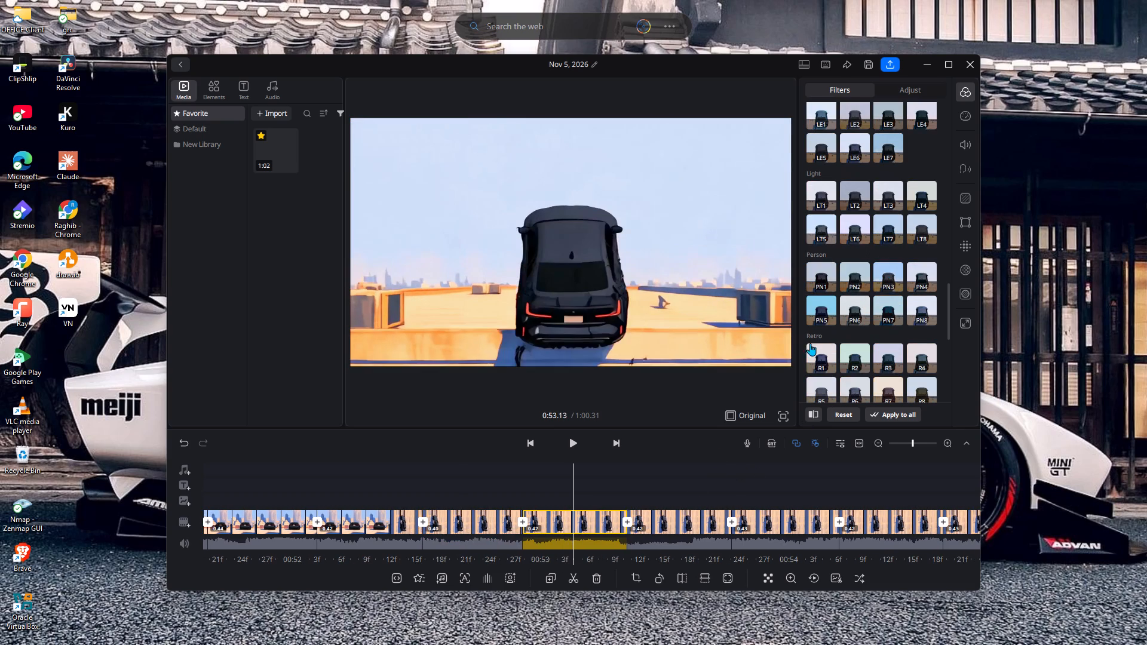
pyautogui.click(691, 514)
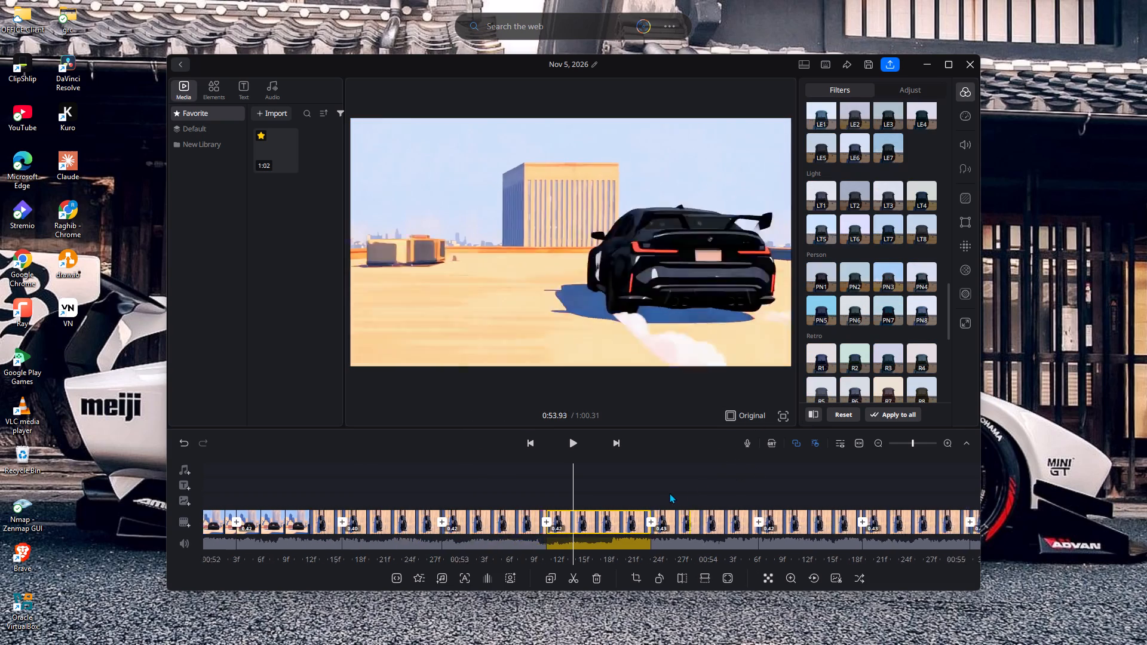
pyautogui.click(824, 275)
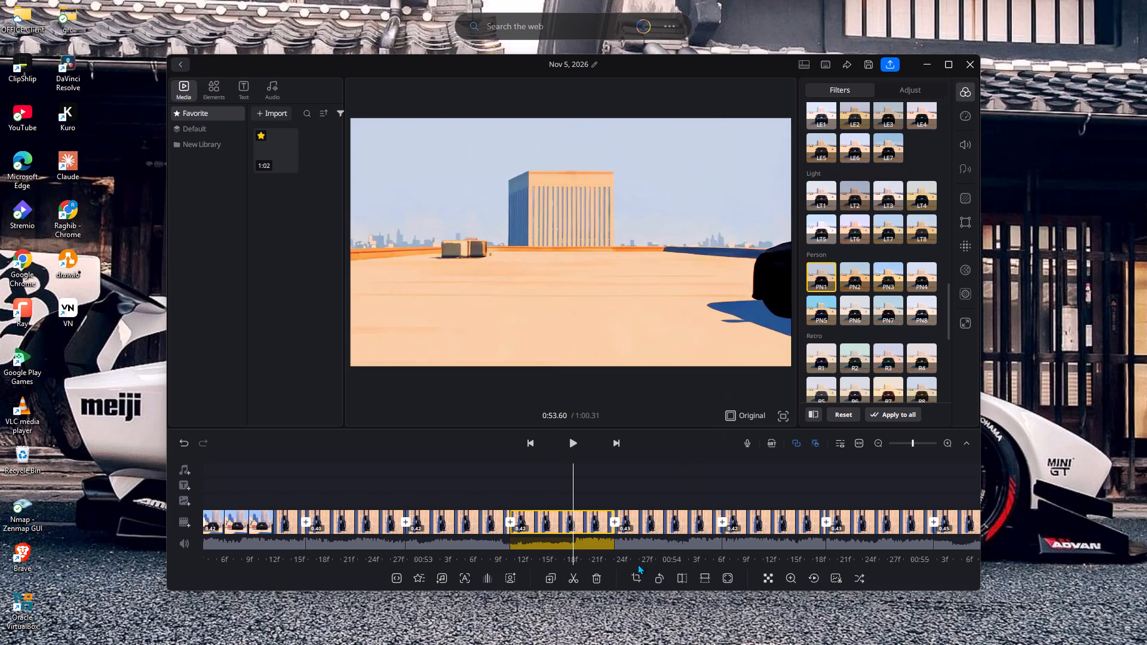
pyautogui.click(664, 518)
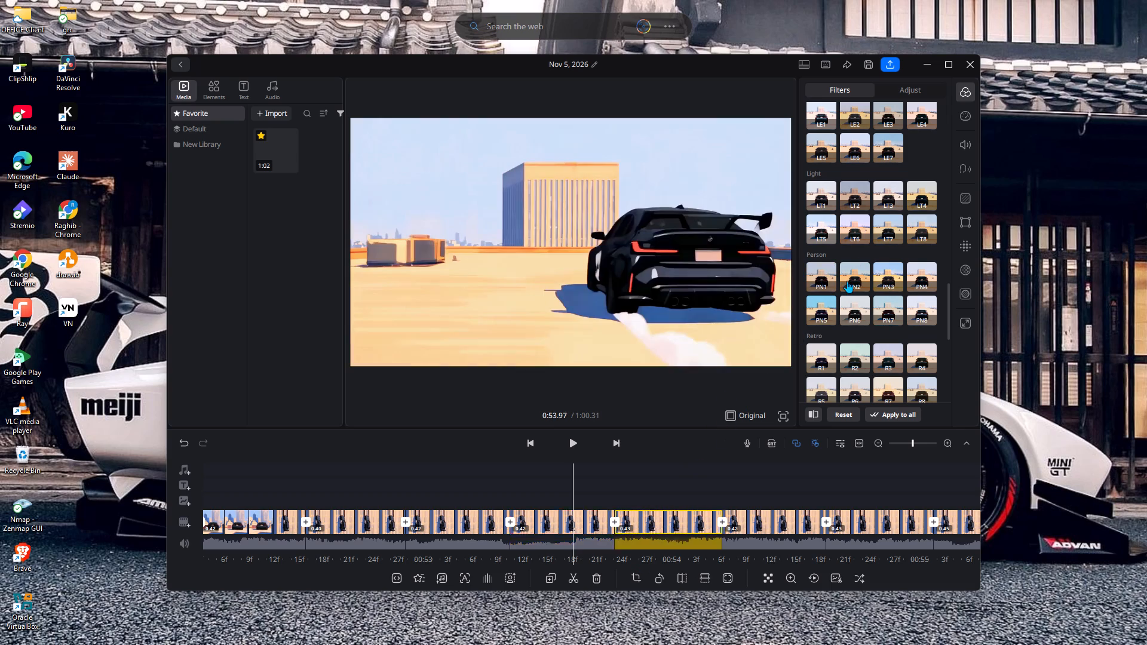
pyautogui.click(849, 281)
# Apply the Light filter LT8 to the 130th segment and the Person filter PN3 to the 131st and 132nd.
pyautogui.click(685, 518)
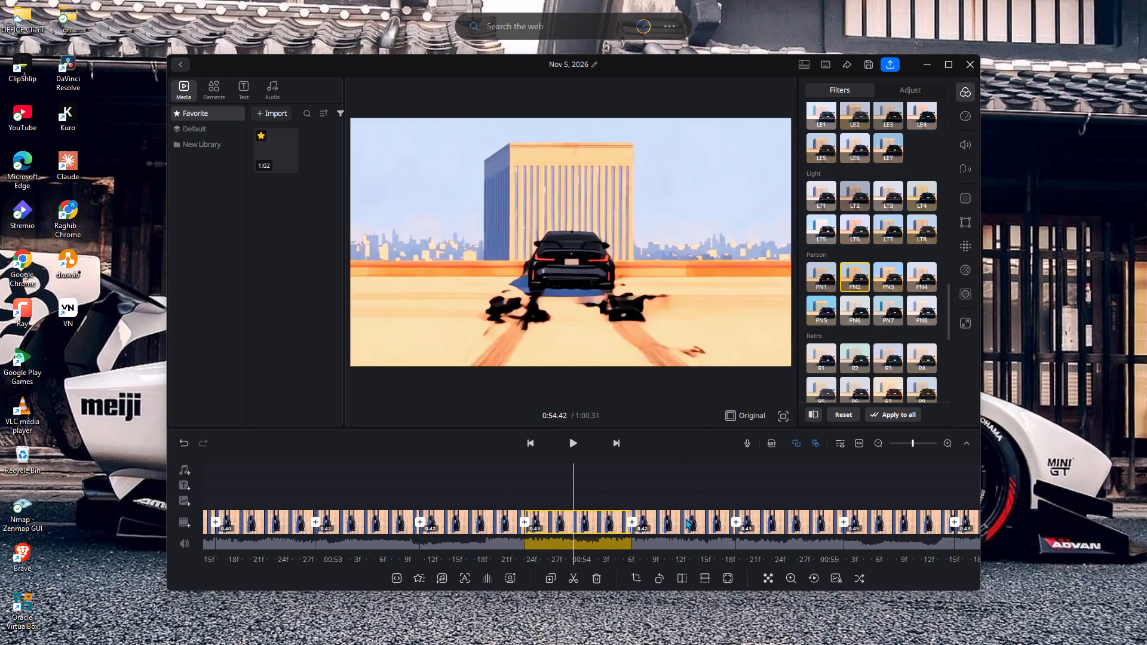
pyautogui.click(922, 225)
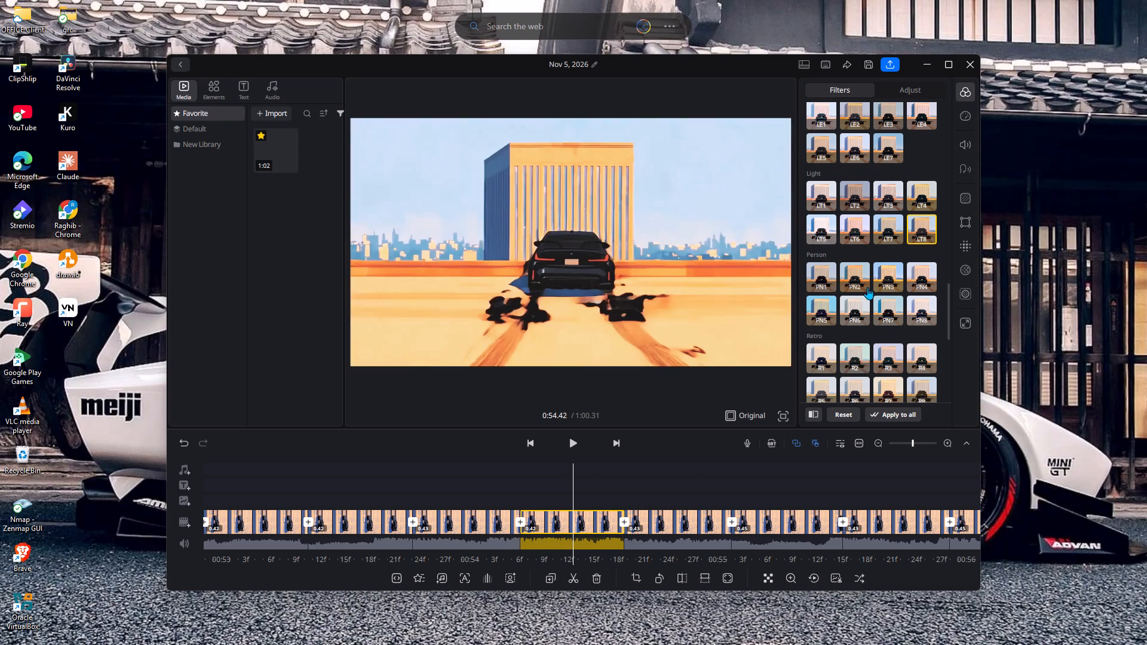
pyautogui.click(680, 525)
pyautogui.click(892, 282)
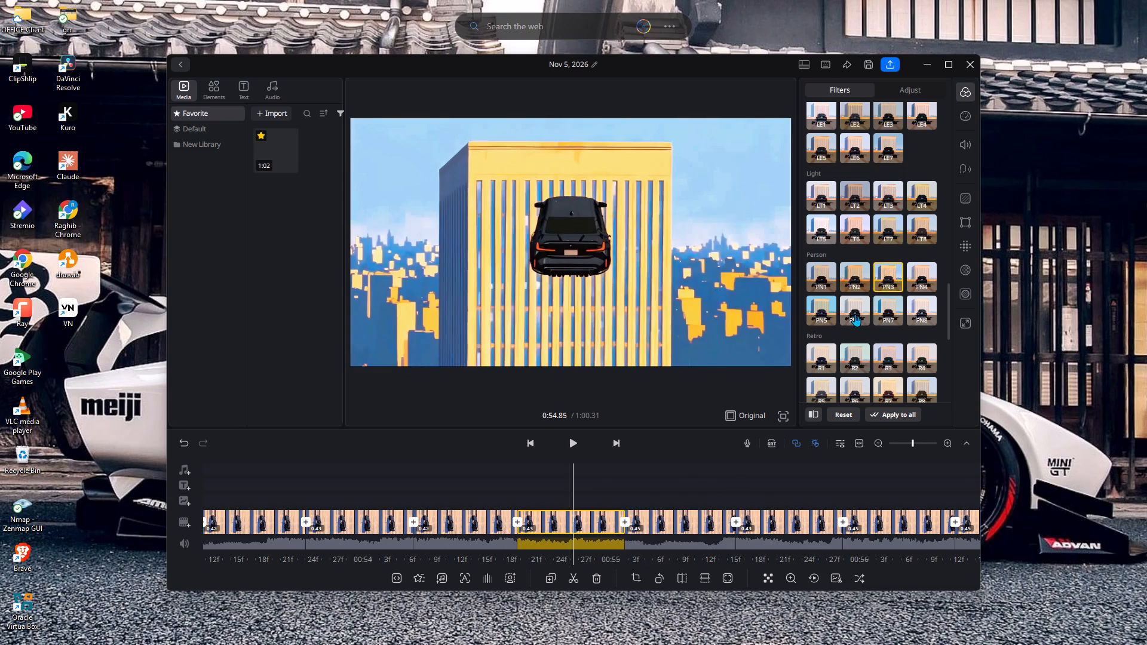
pyautogui.click(658, 526)
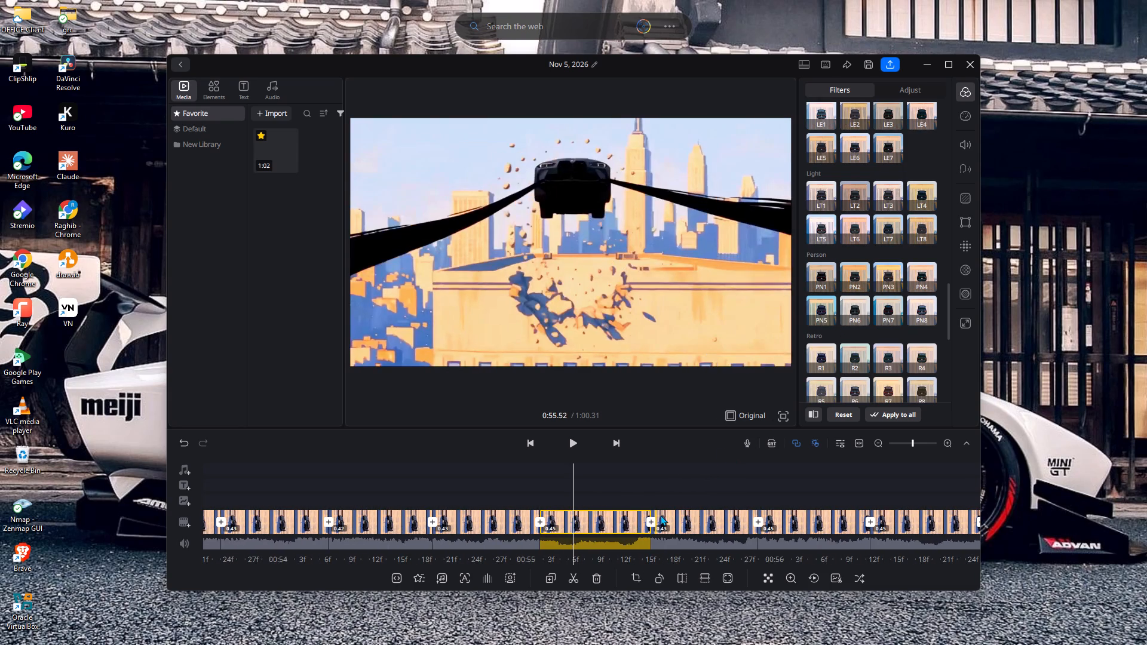
pyautogui.click(890, 266)
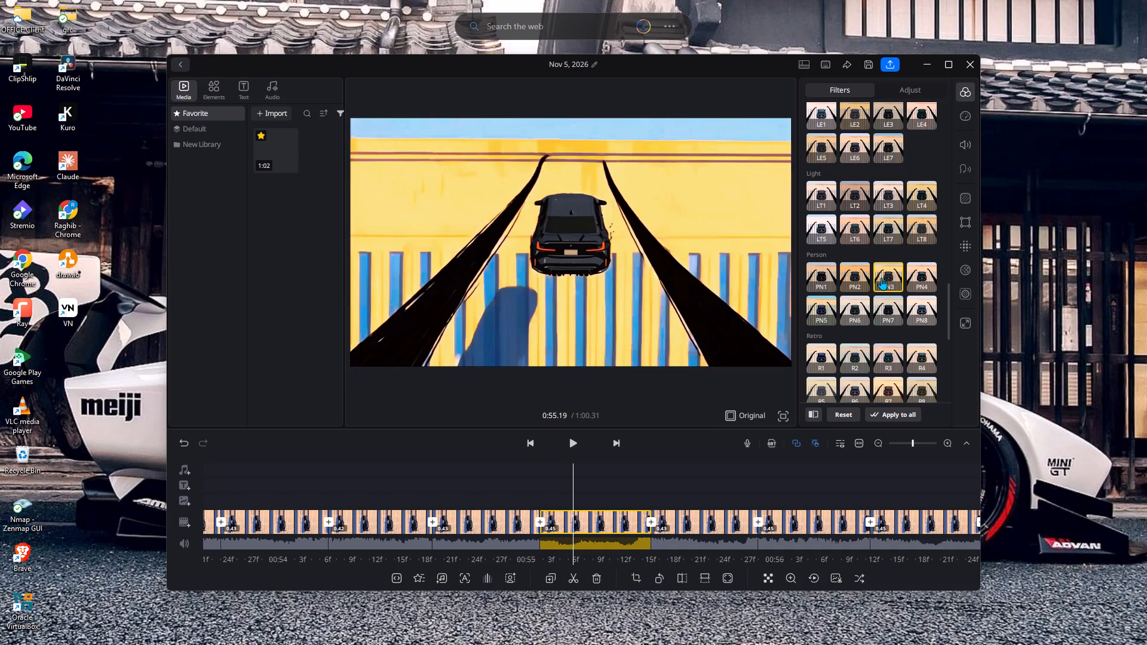
# Apply the Person filter PN2 to the 133rd segment, and try Retro R2 before choosing PN4 for the 134th.
pyautogui.click(672, 517)
pyautogui.click(852, 279)
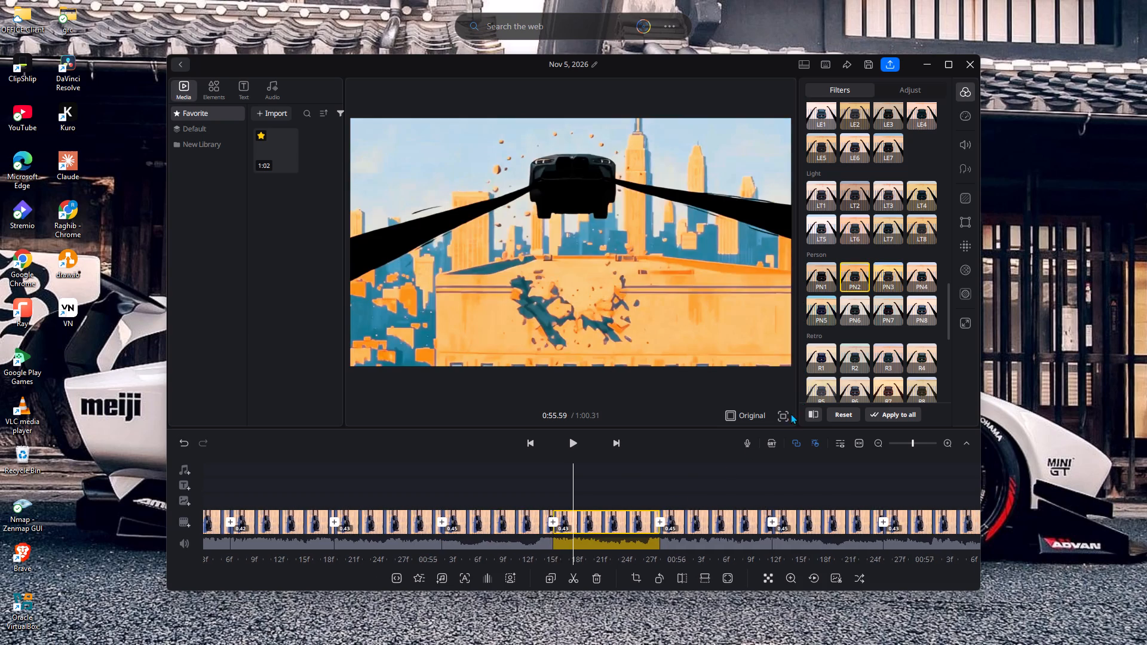
pyautogui.click(706, 520)
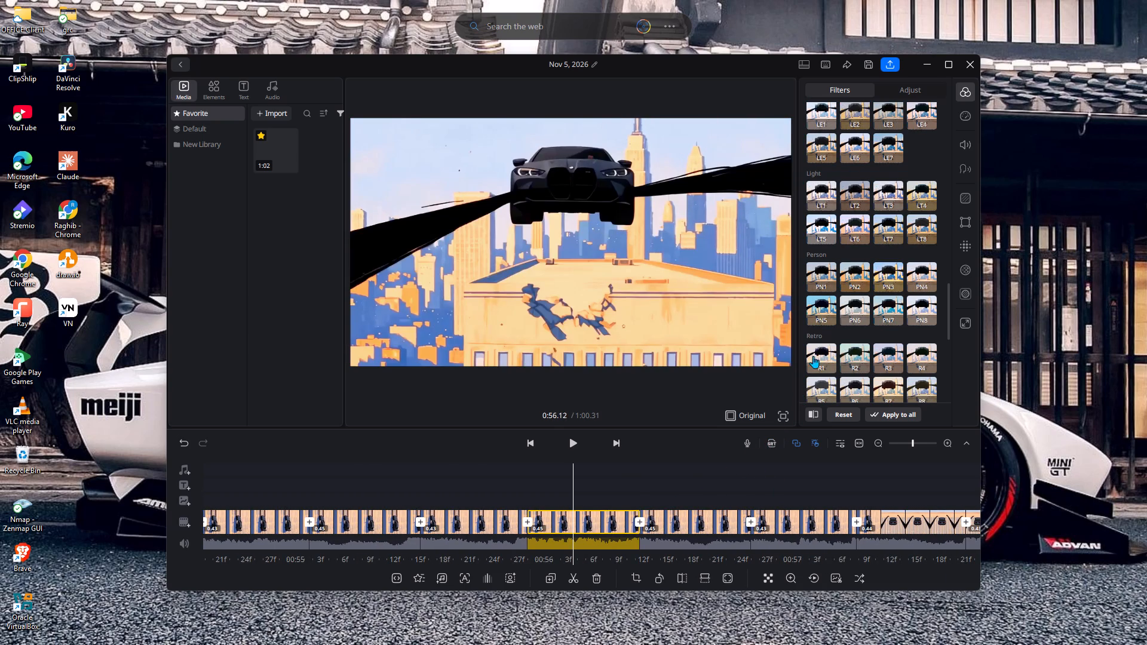
pyautogui.click(854, 354)
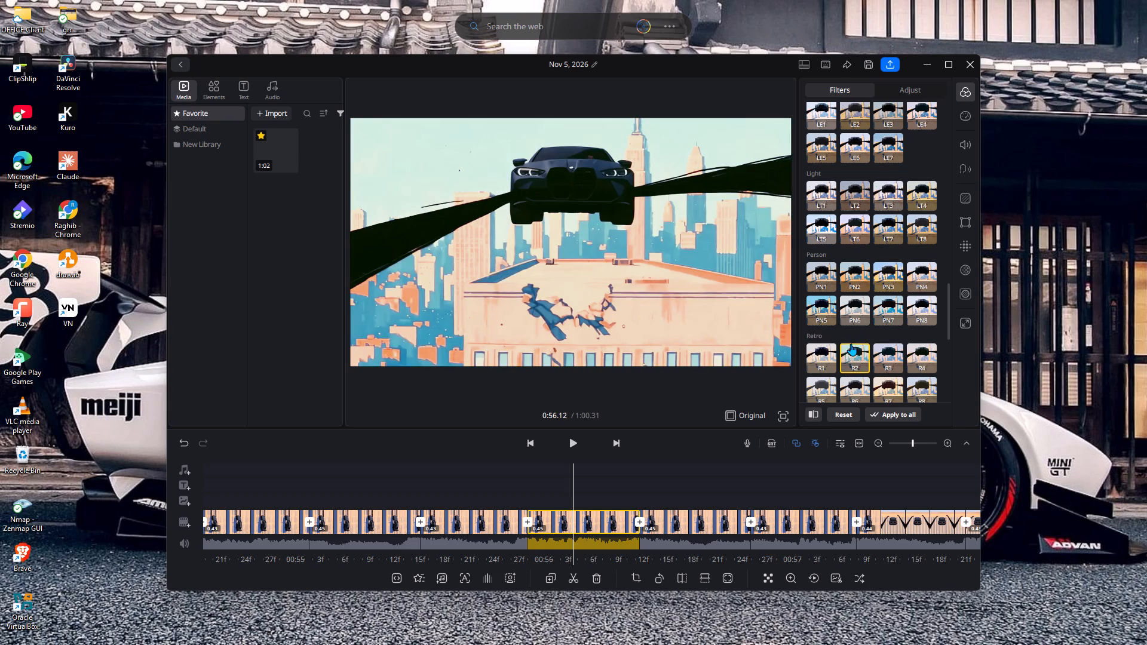
pyautogui.click(924, 270)
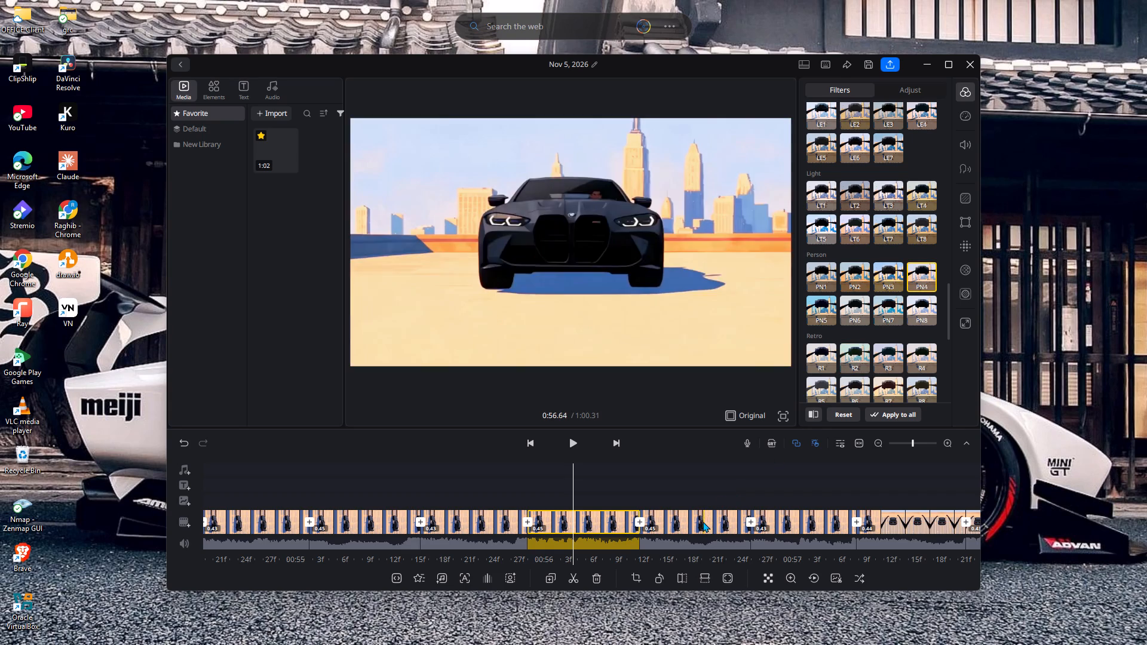
# Apply the Light filter LT6 to the 135th segment and the Person filters PN3 and PN8 to the 136th and 137th.
pyautogui.click(703, 521)
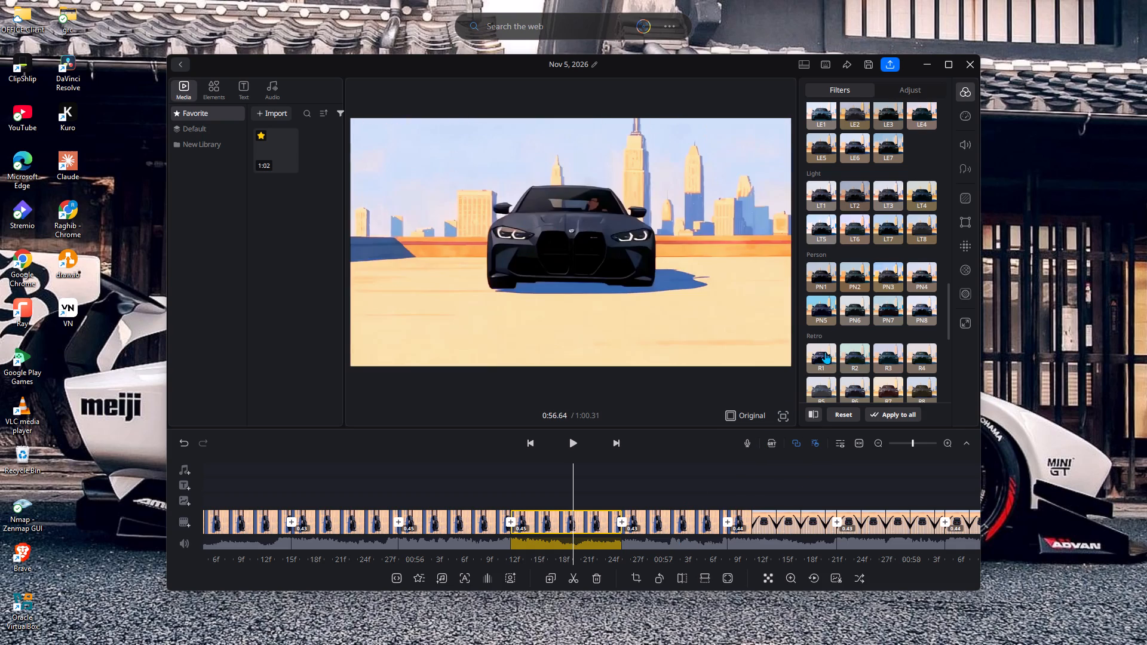
pyautogui.click(855, 222)
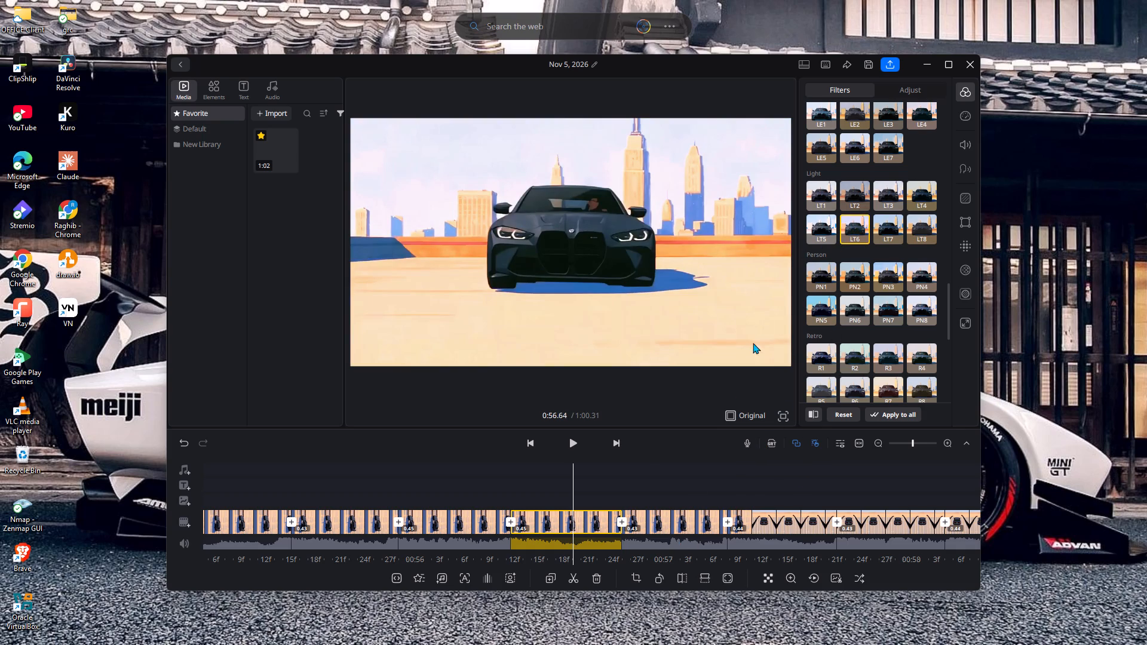
pyautogui.click(661, 516)
pyautogui.click(889, 279)
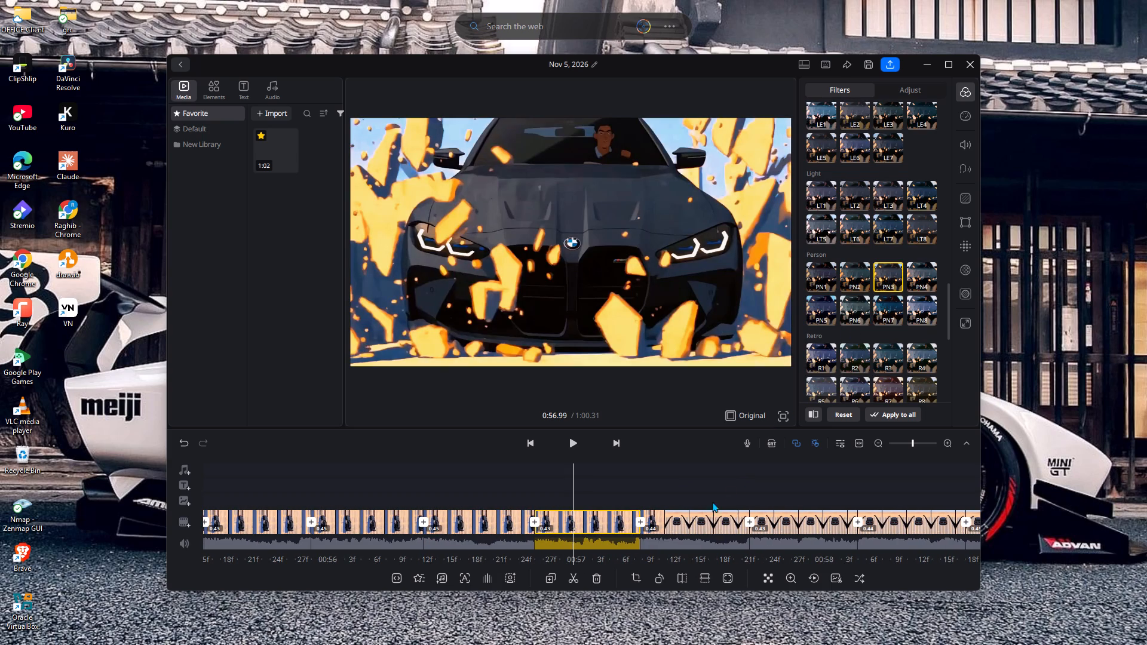
pyautogui.click(689, 526)
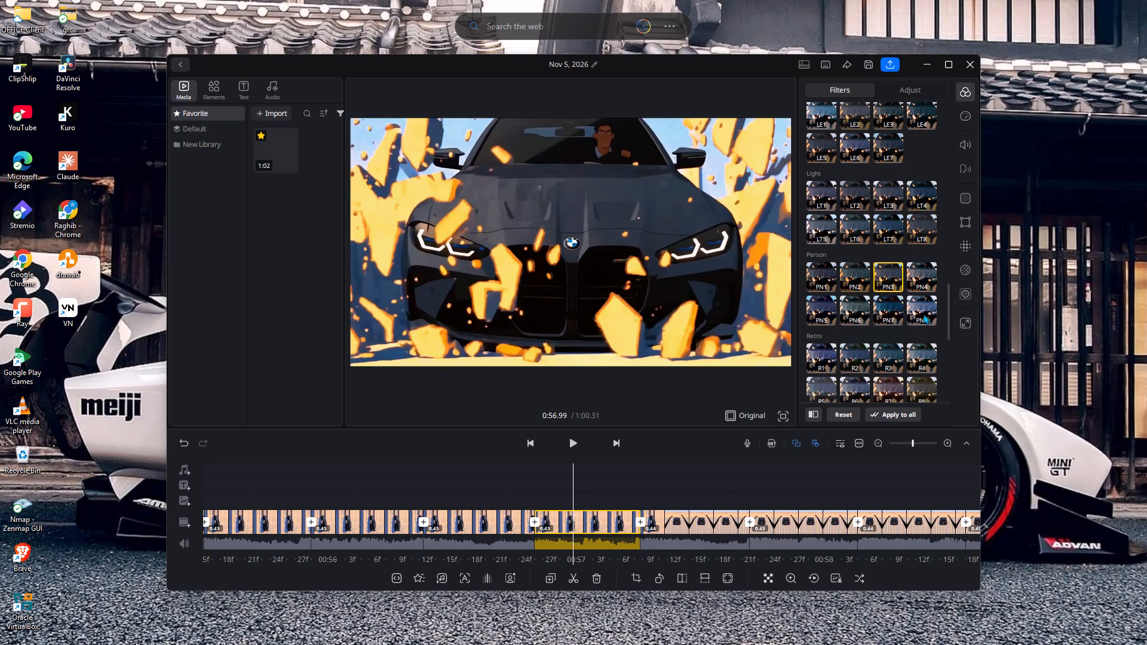
pyautogui.click(923, 312)
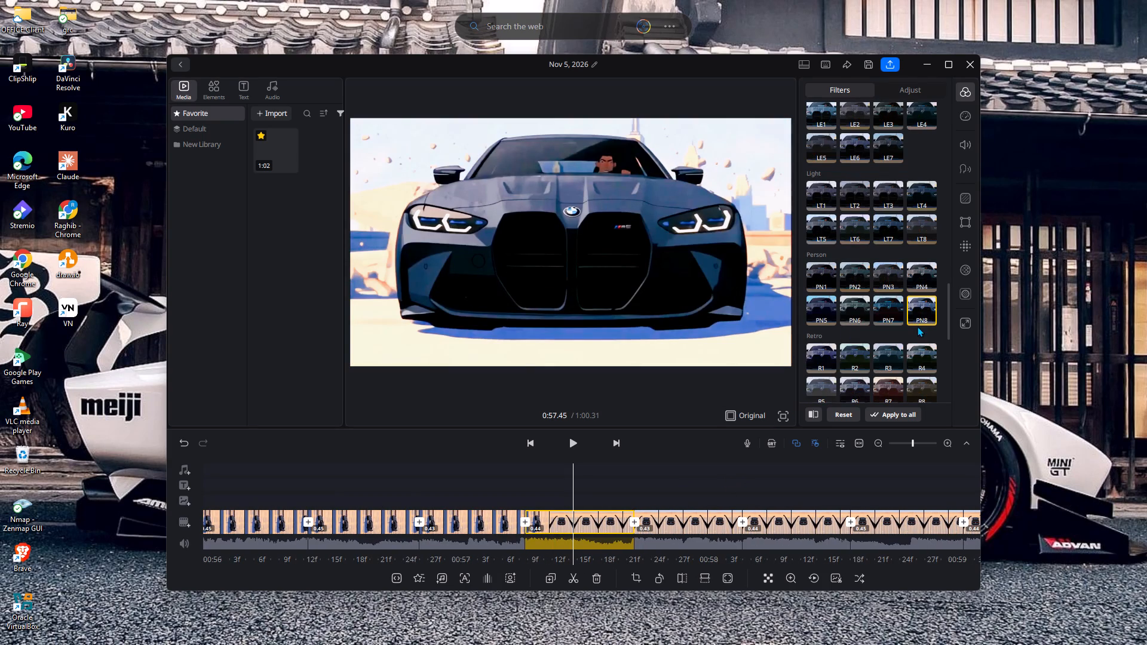
# Apply the Light filter LT4 to the 138th segment and the Person filters PN2 and PN3 to the 139th and 140th.
pyautogui.click(685, 520)
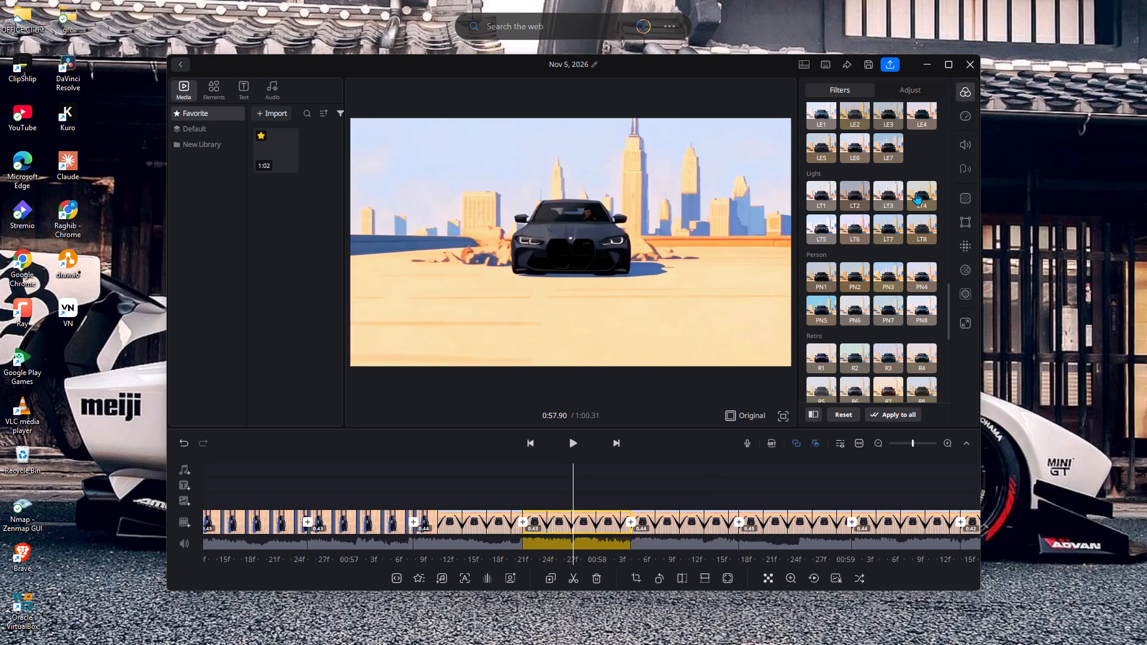
pyautogui.click(916, 192)
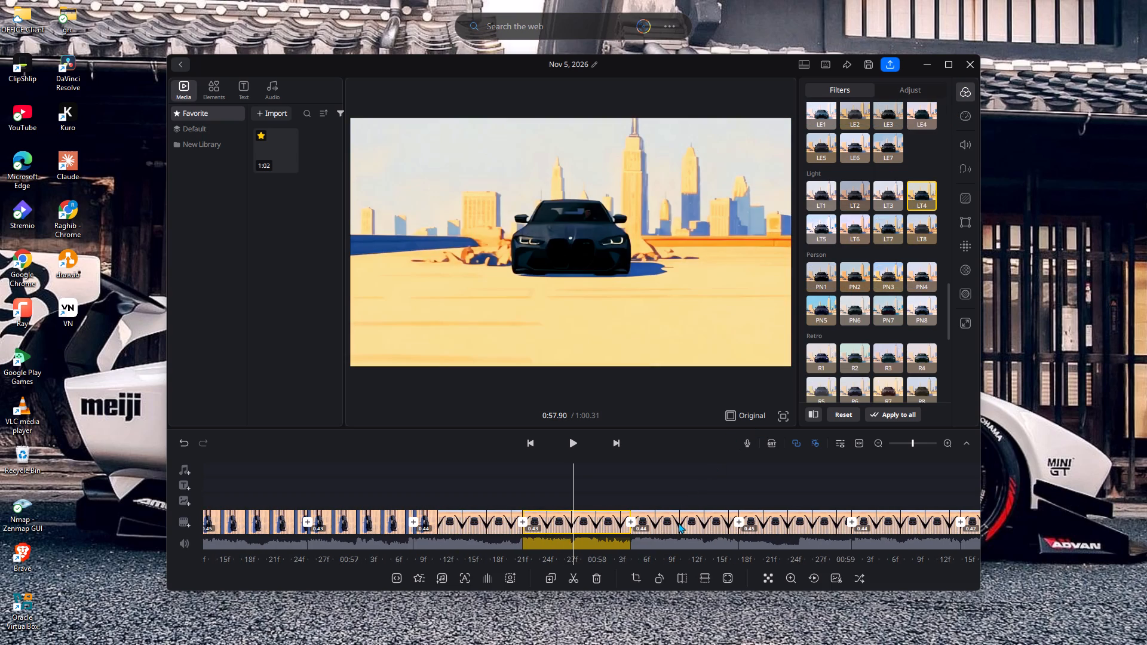
pyautogui.click(677, 524)
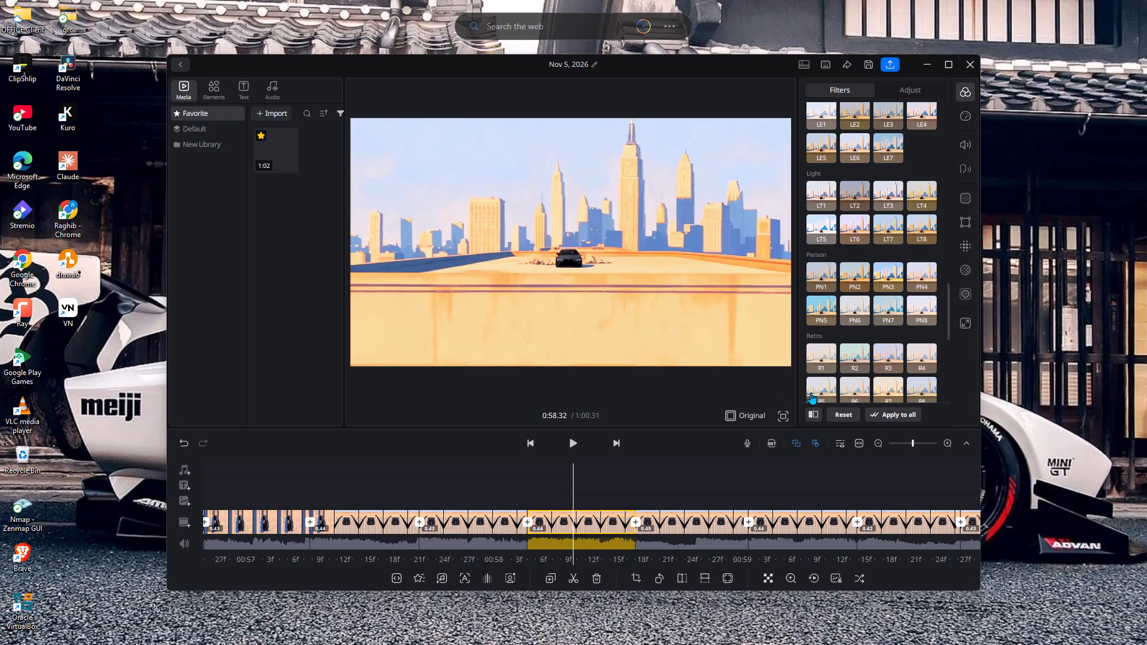
pyautogui.click(858, 278)
pyautogui.click(682, 515)
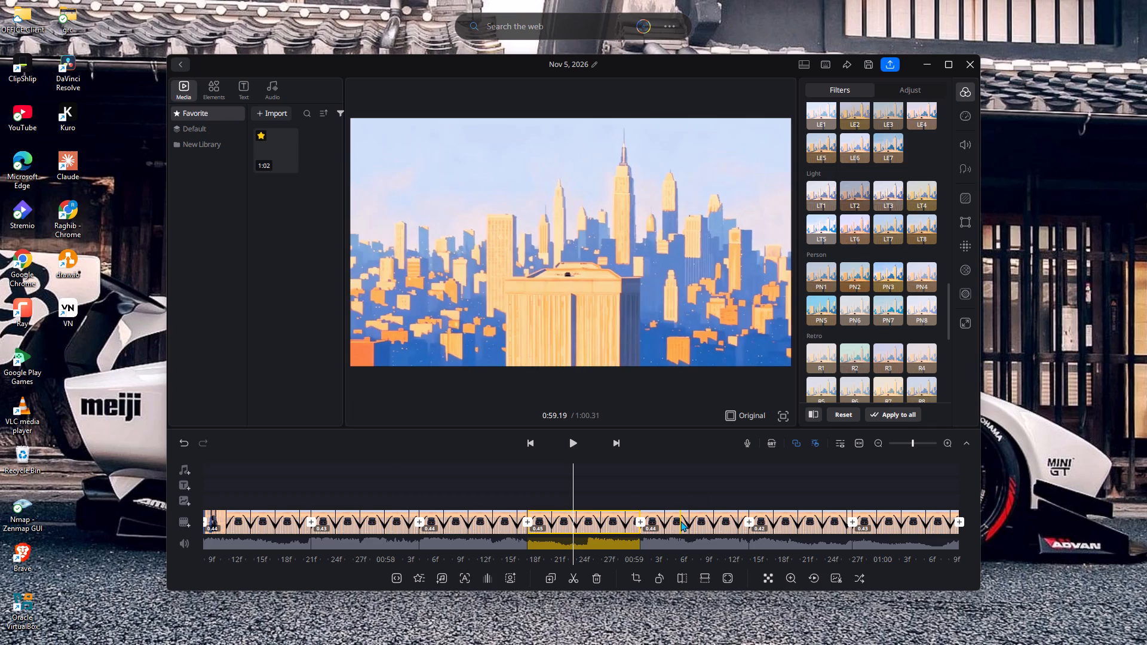
pyautogui.click(878, 271)
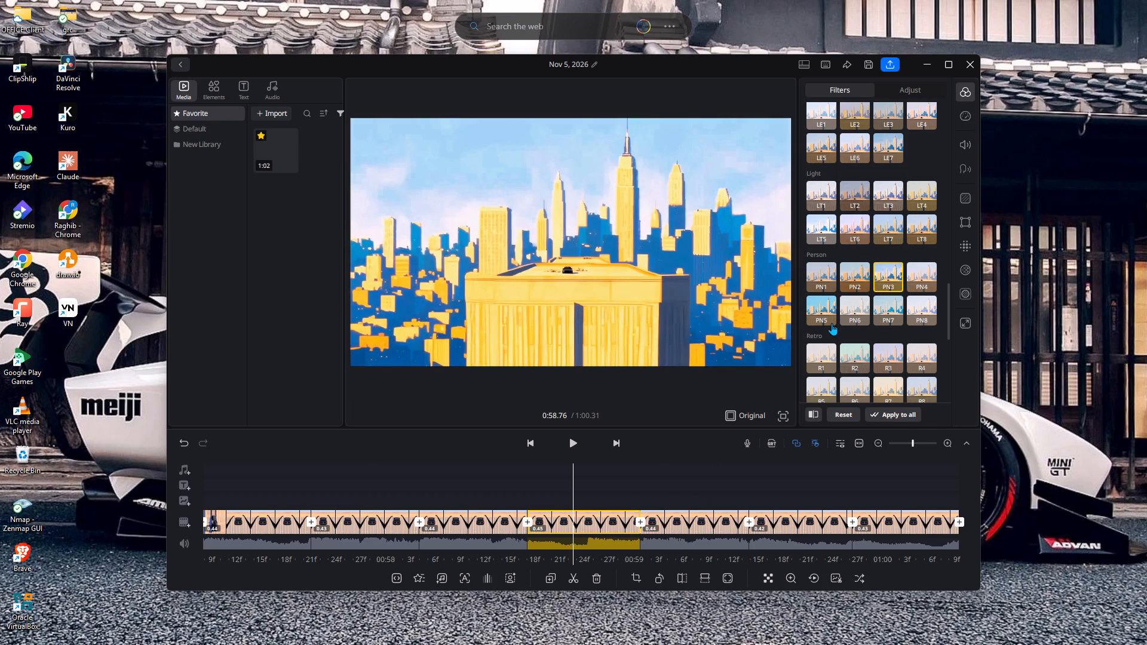
# Apply filters PN2, LT4 and PN7 to the 141st, 142nd and final 143rd segments respectively.
pyautogui.click(702, 523)
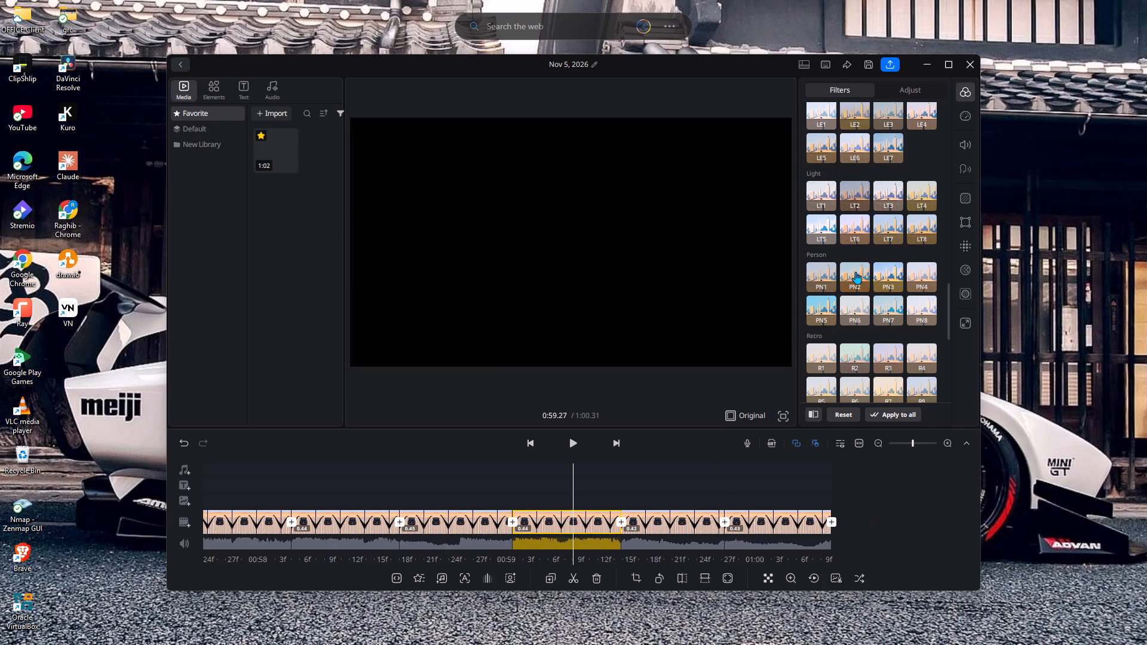
pyautogui.click(855, 272)
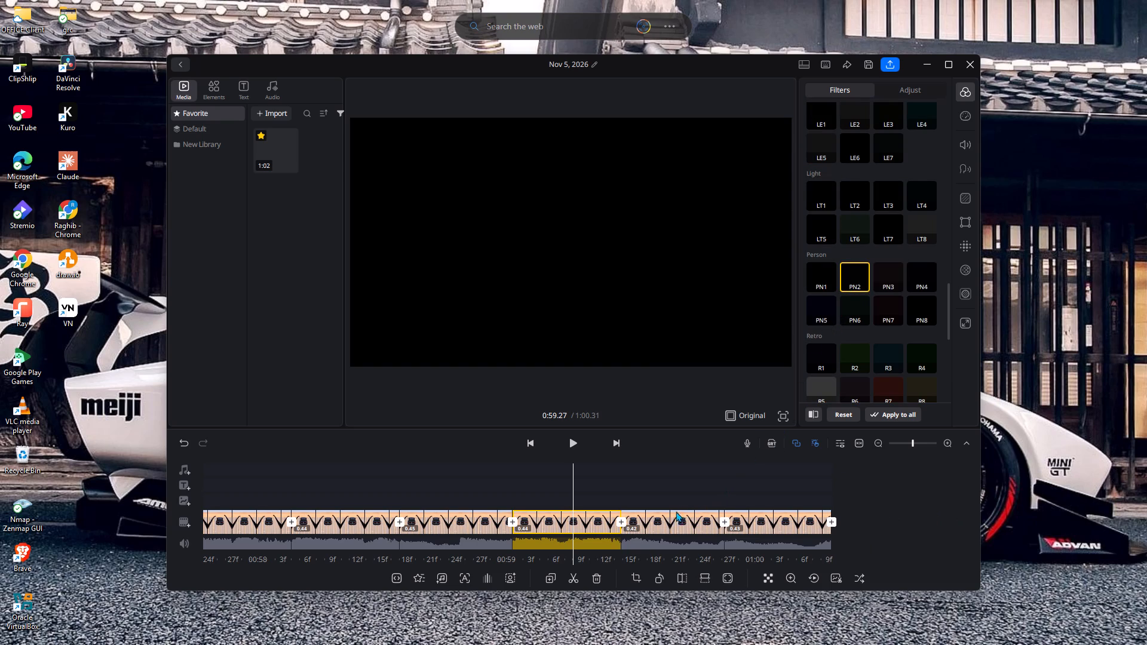
pyautogui.click(664, 521)
pyautogui.click(916, 198)
pyautogui.click(713, 526)
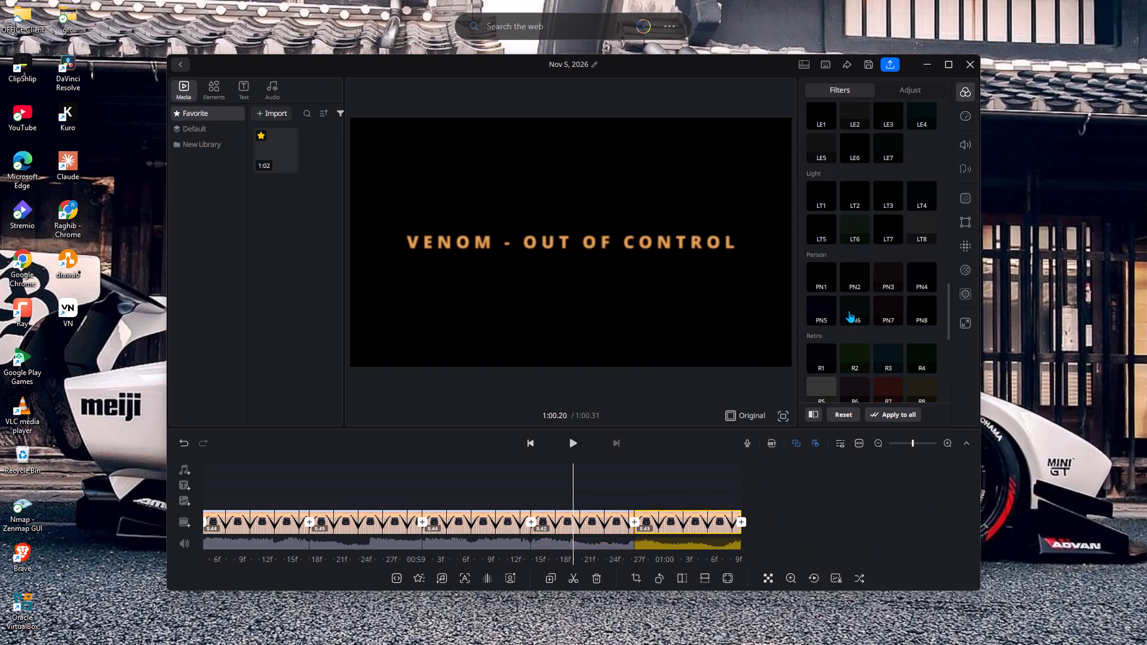
pyautogui.click(890, 305)
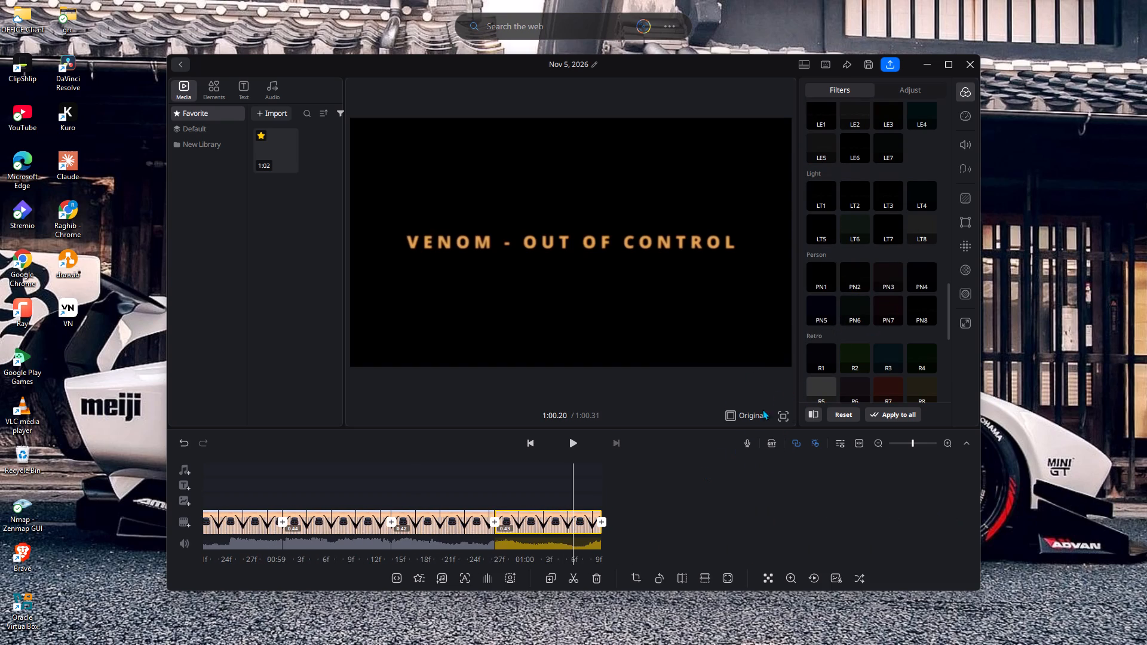
pyautogui.click(769, 477)
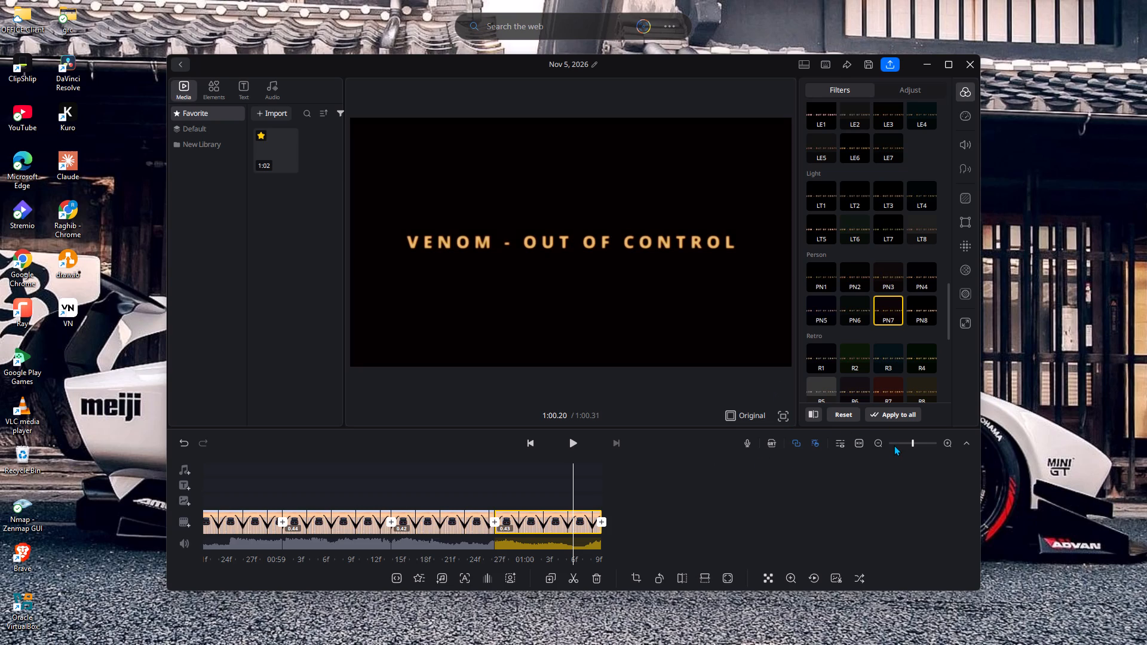
# Add the Hip-Hop music track Baila Sin Parar to the timeline, starting at 0:00.00.
pyautogui.click(893, 446)
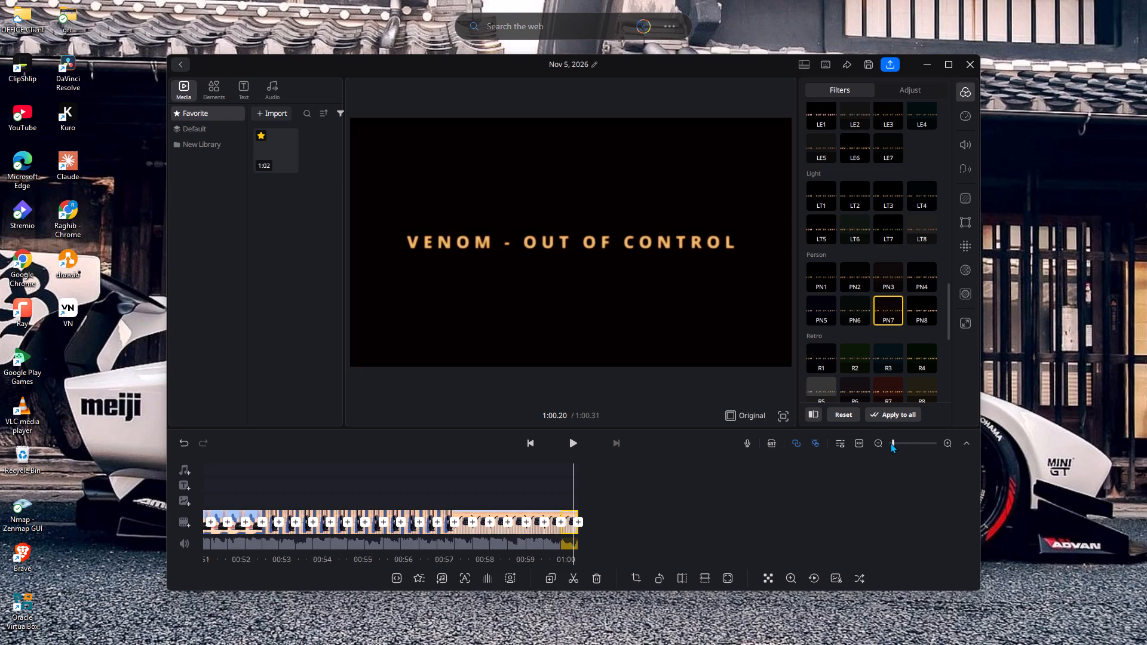
pyautogui.click(890, 443)
pyautogui.moveTo(752, 472); pyautogui.dragTo(1131, 416)
pyautogui.moveTo(627, 505); pyautogui.dragTo(1146, 362)
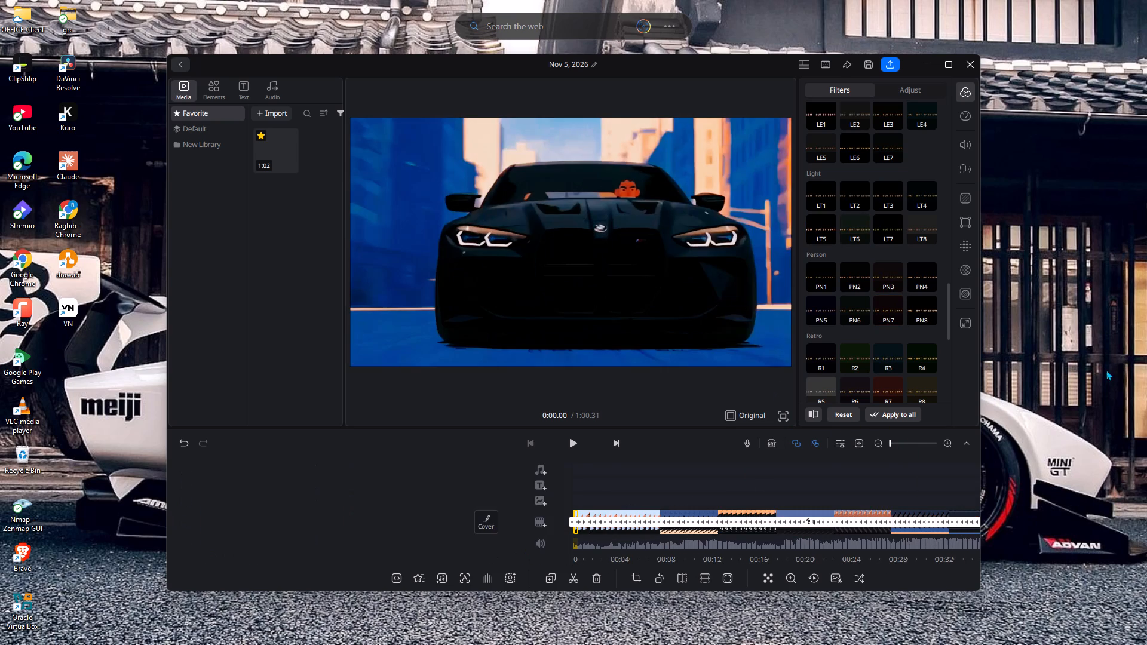
pyautogui.click(913, 441)
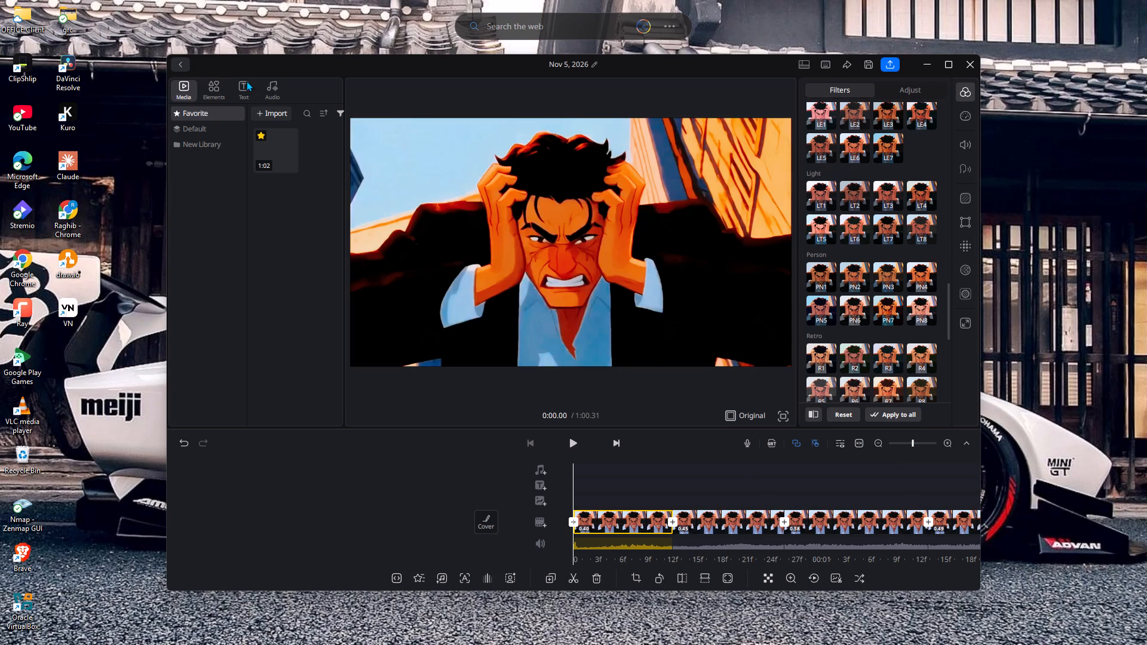
pyautogui.click(266, 87)
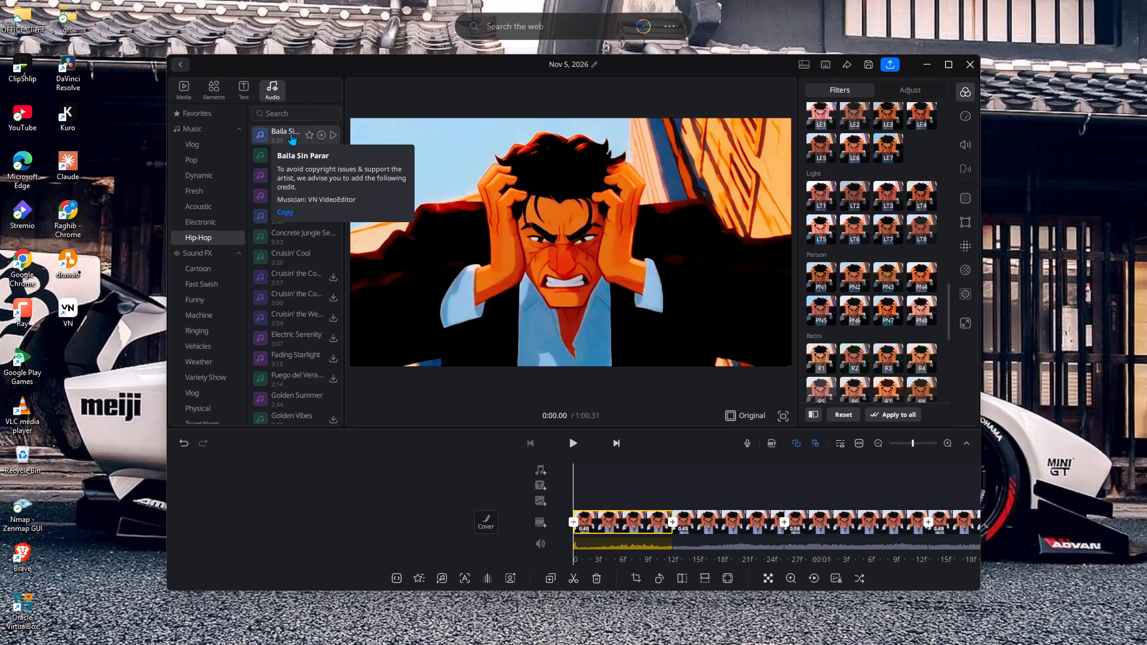
pyautogui.click(322, 133)
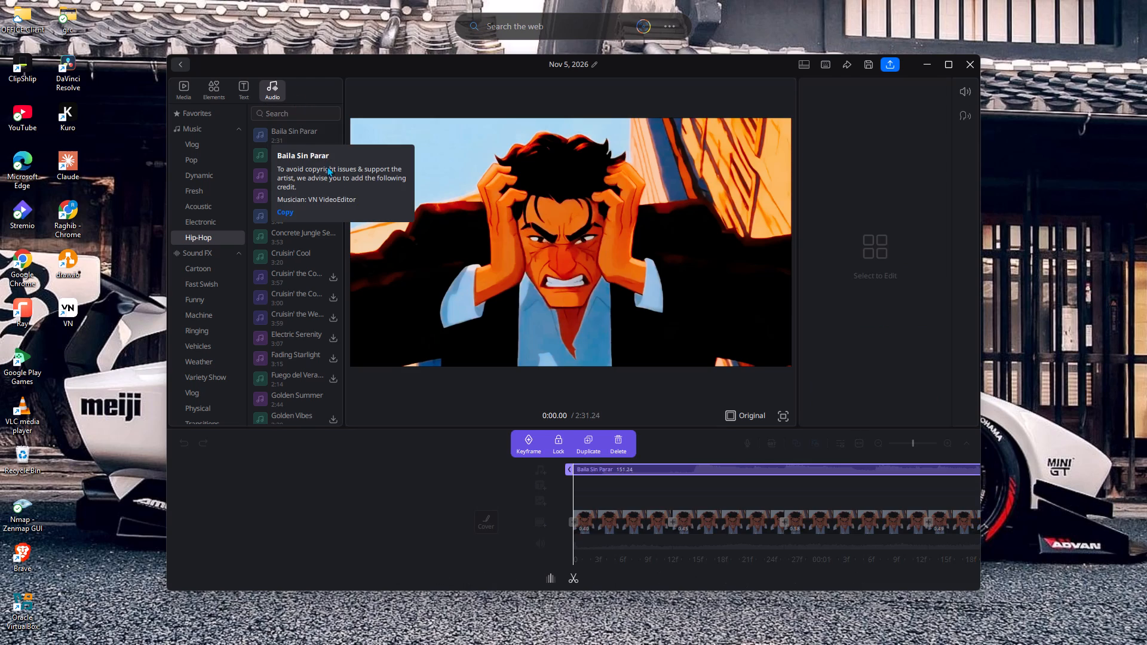
# Split the Baila Sin Parar music track at 0:00.39, 0:00.90 and 0:01.42.
pyautogui.click(670, 472)
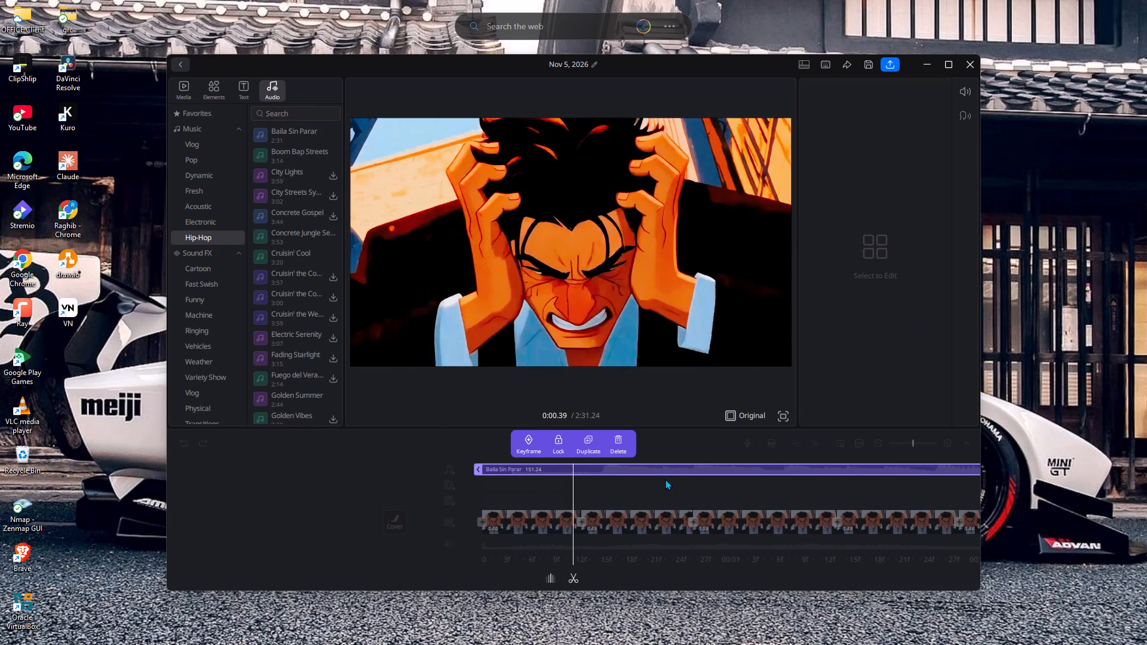
pyautogui.click(574, 578)
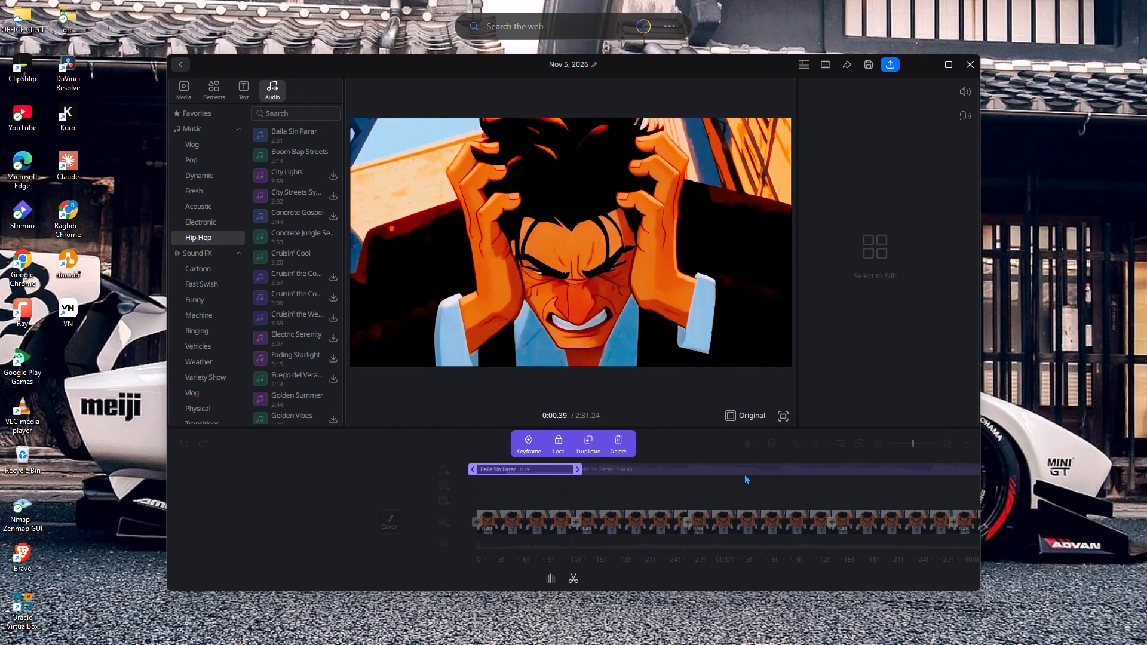
pyautogui.click(700, 470)
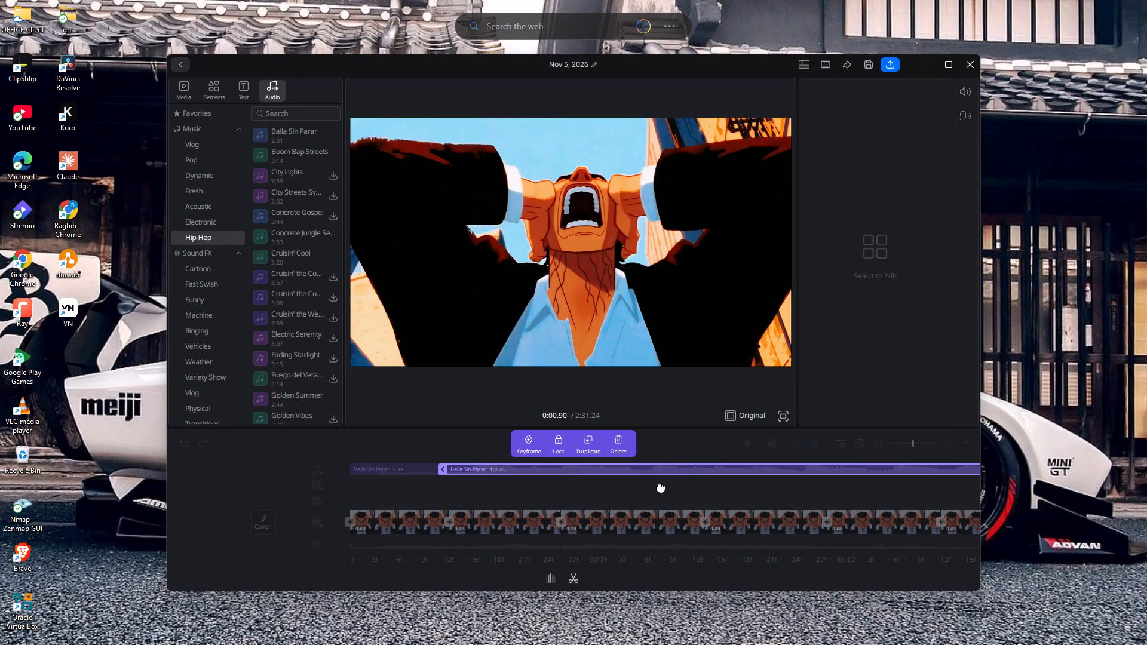
pyautogui.click(573, 574)
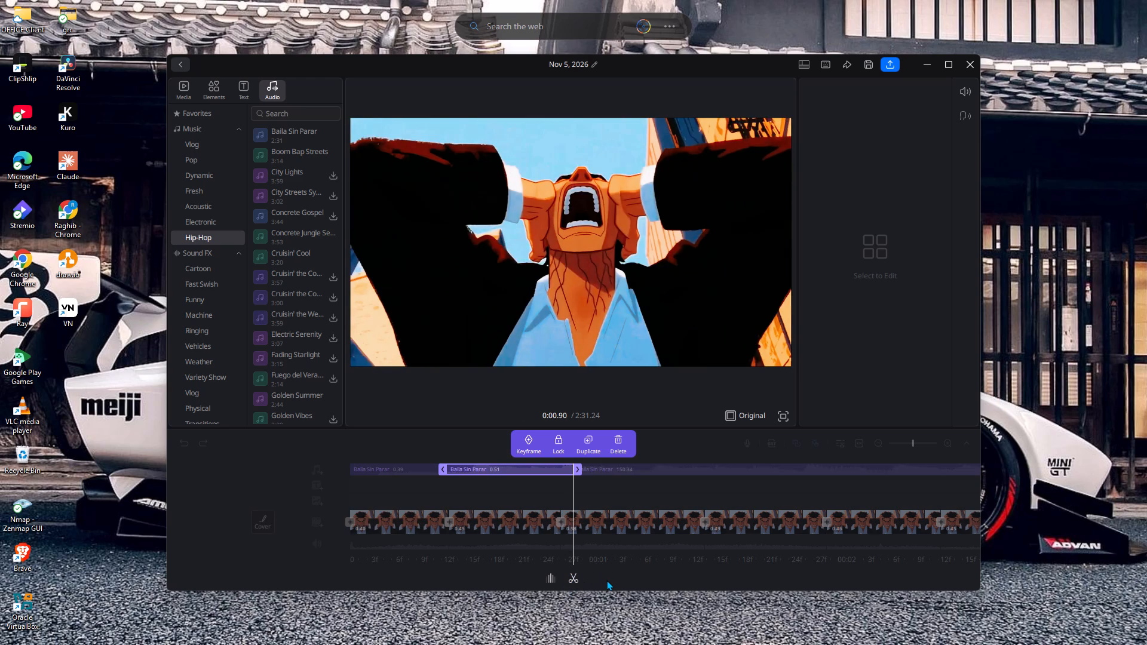
pyautogui.click(703, 465)
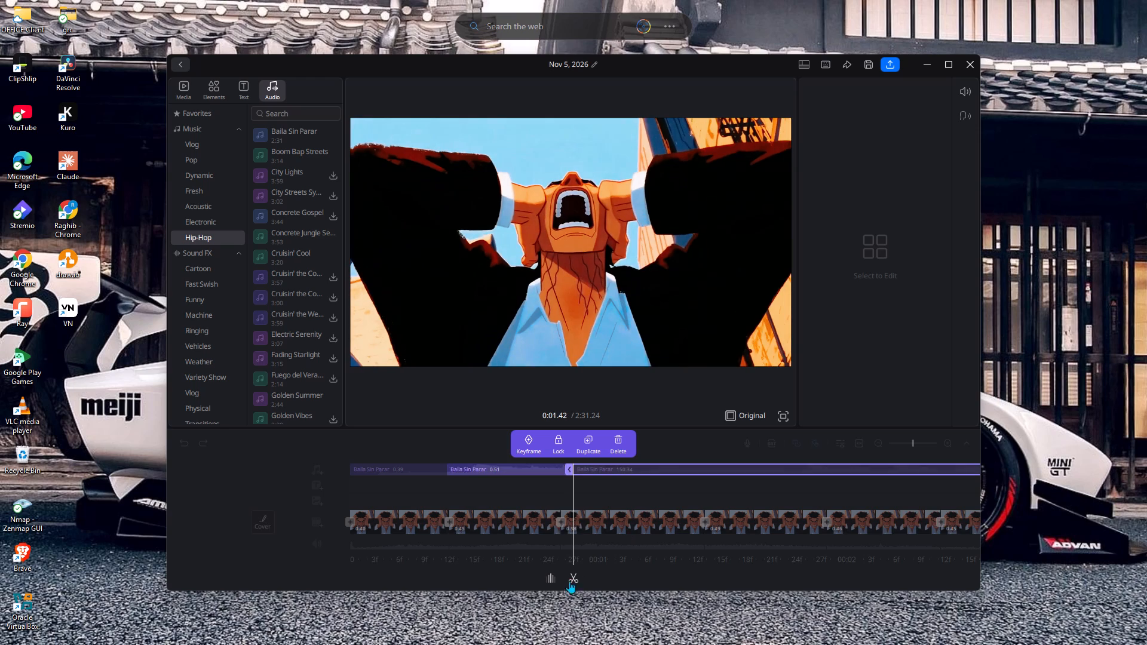
pyautogui.click(573, 575)
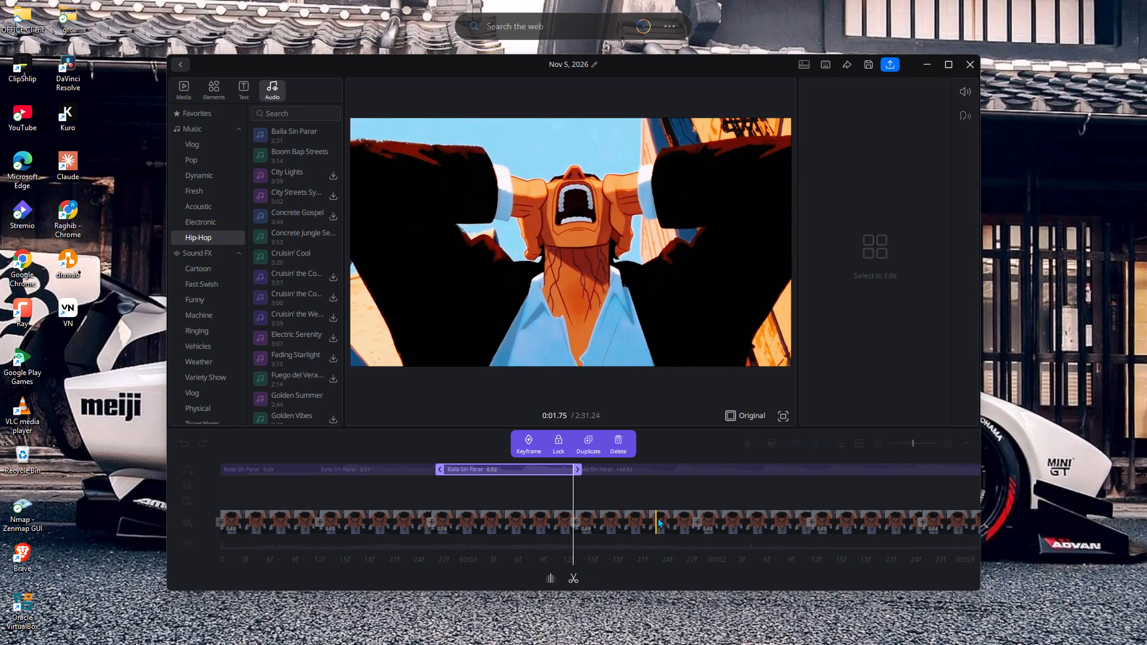
# Split the rest of the music track at 0:01.88, 0:02.37 and 0:02.94.
pyautogui.click(688, 464)
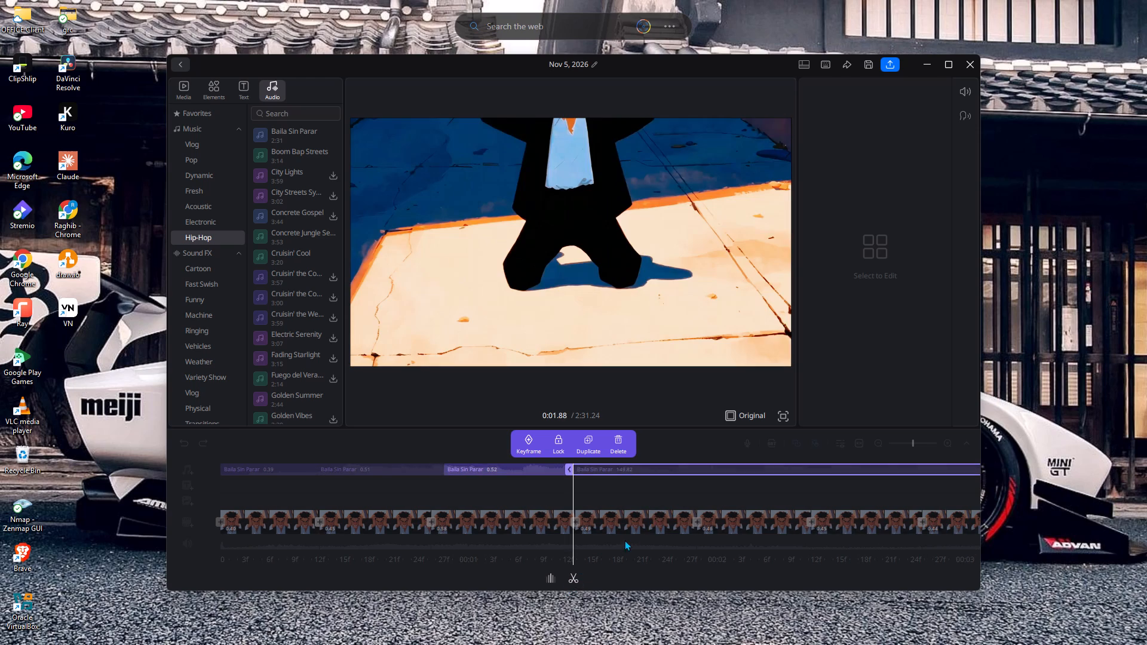
pyautogui.click(579, 575)
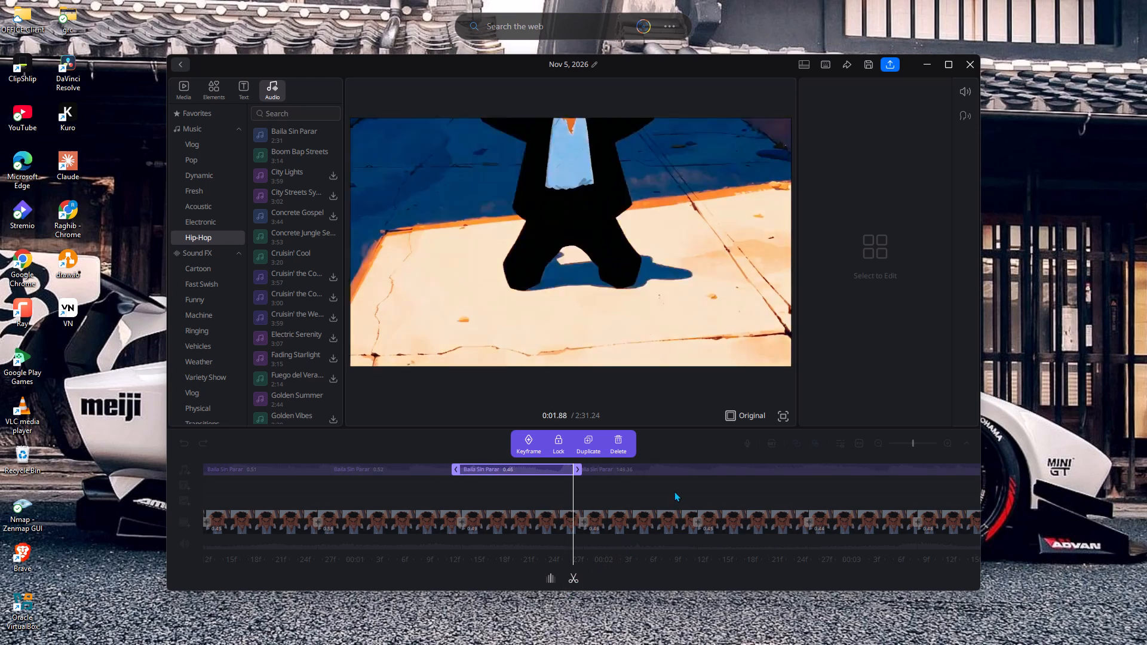
pyautogui.click(695, 465)
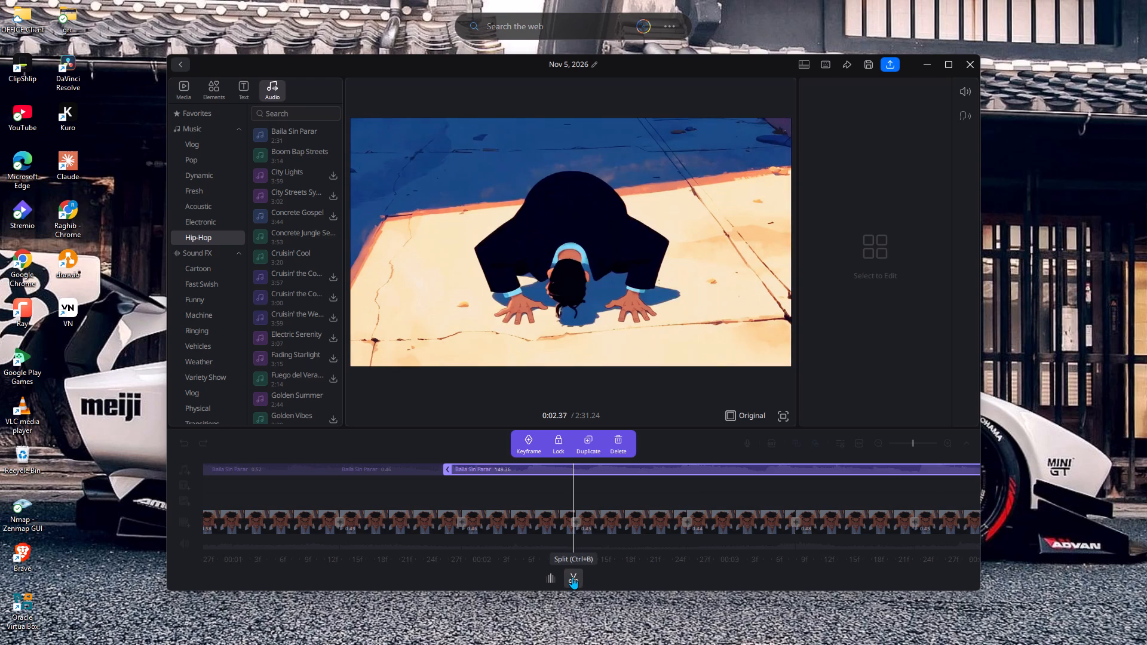
pyautogui.click(572, 577)
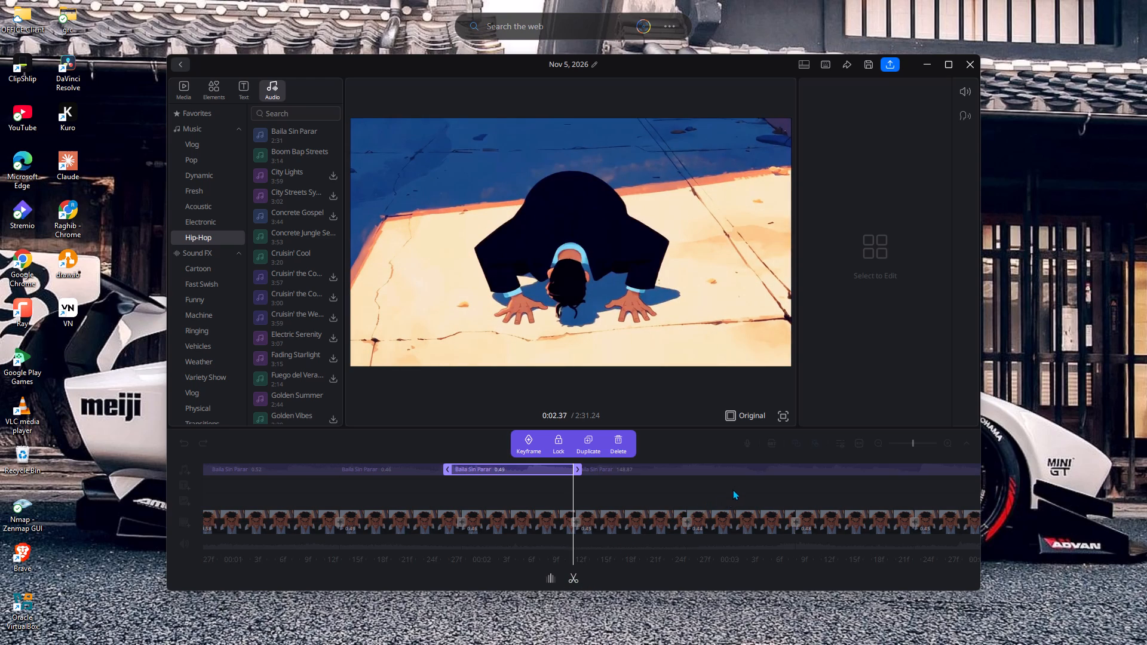
pyautogui.click(715, 469)
pyautogui.click(573, 579)
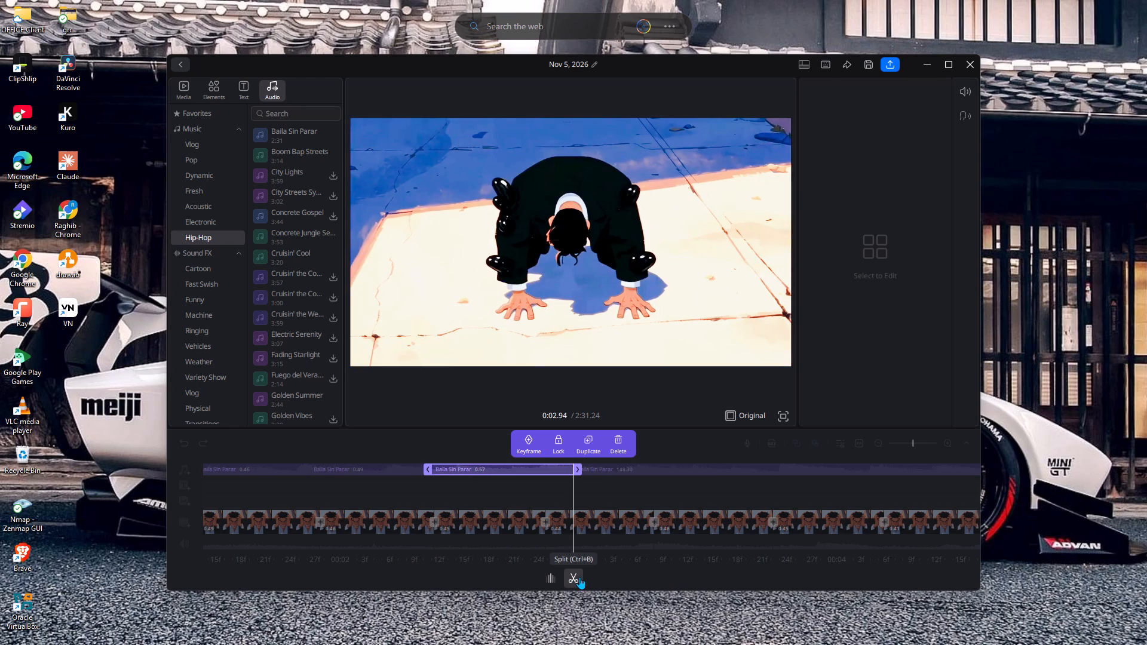
# Split the rest of the Baila Sin Parar music track at 0:03.43, 0:03.93 and 0:04.39.
pyautogui.click(695, 467)
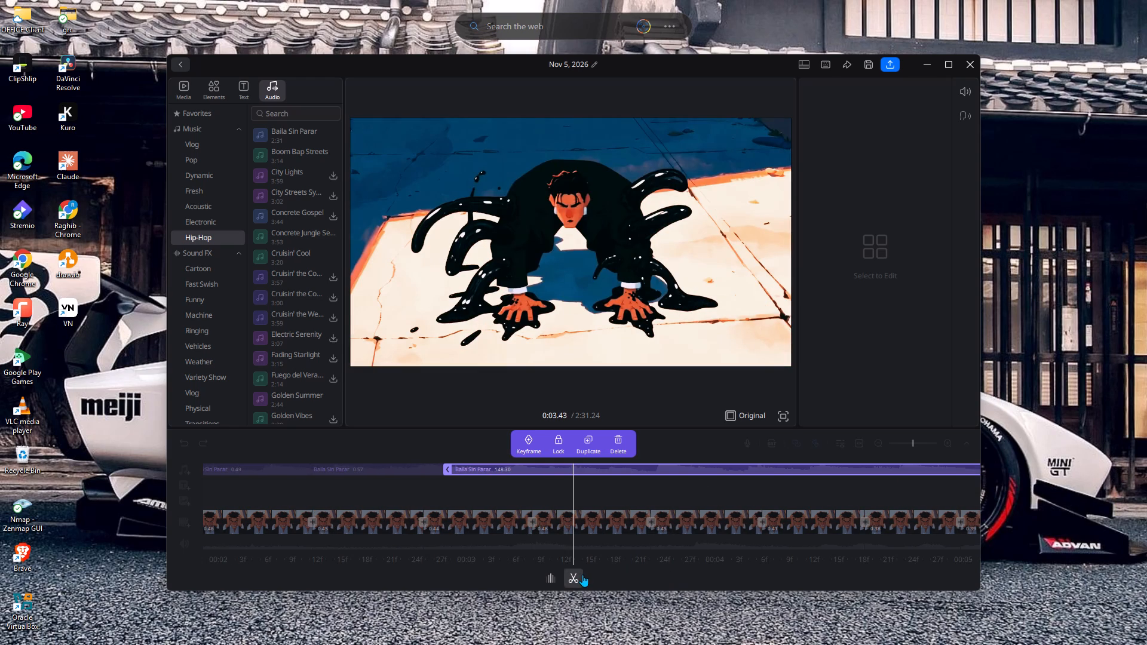
pyautogui.click(582, 575)
pyautogui.click(698, 468)
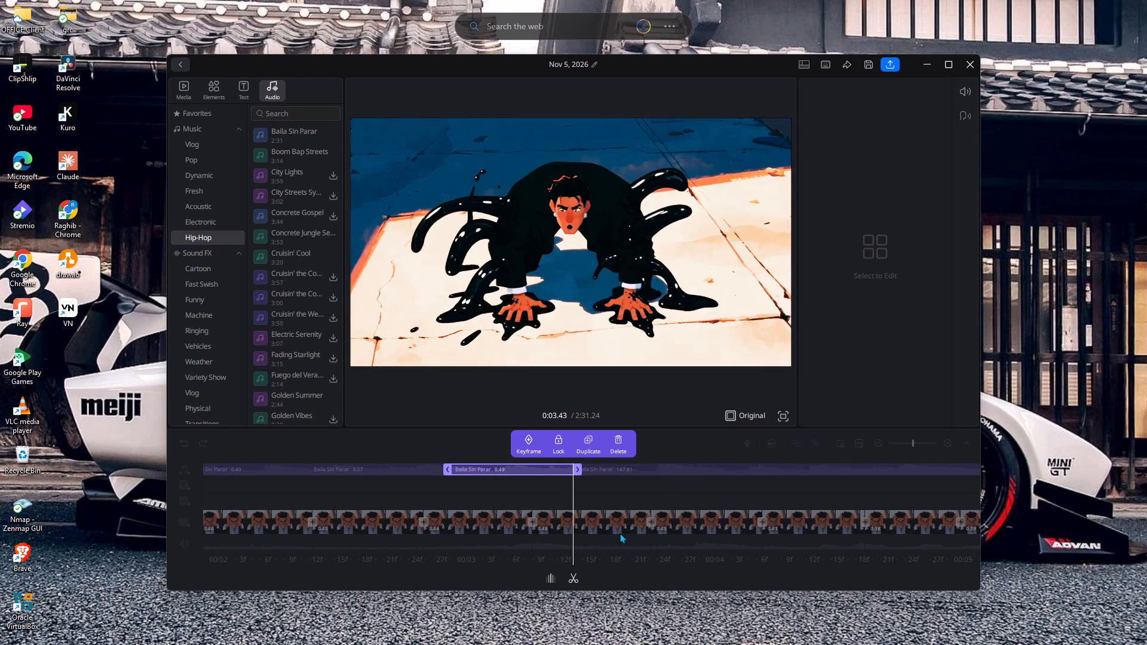
pyautogui.click(571, 574)
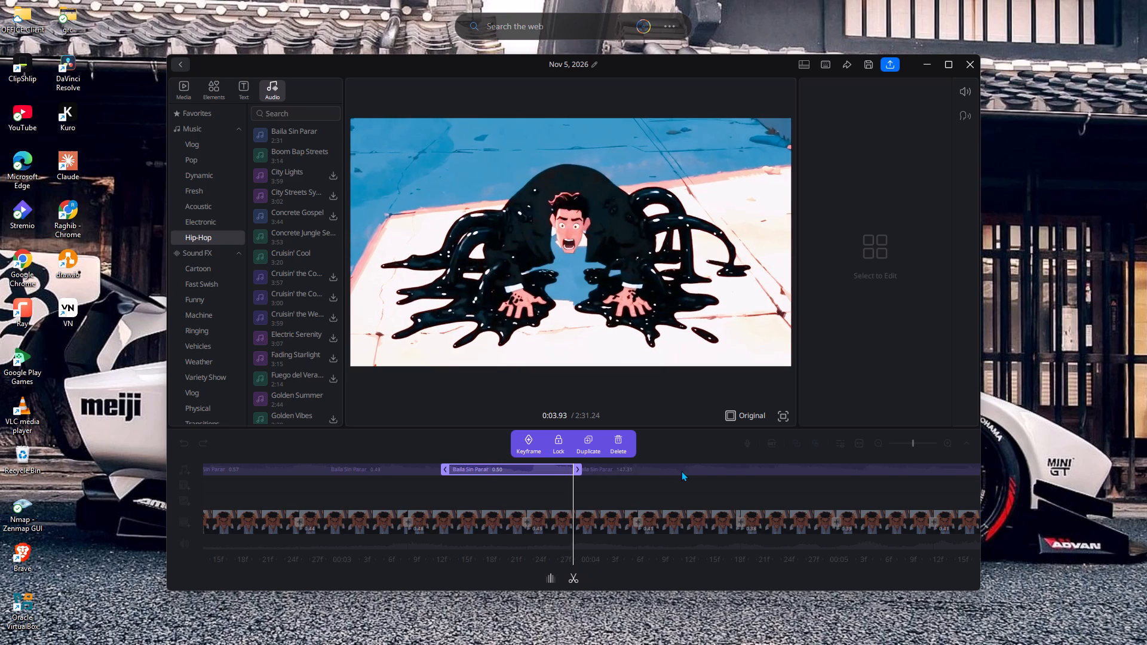
pyautogui.click(688, 466)
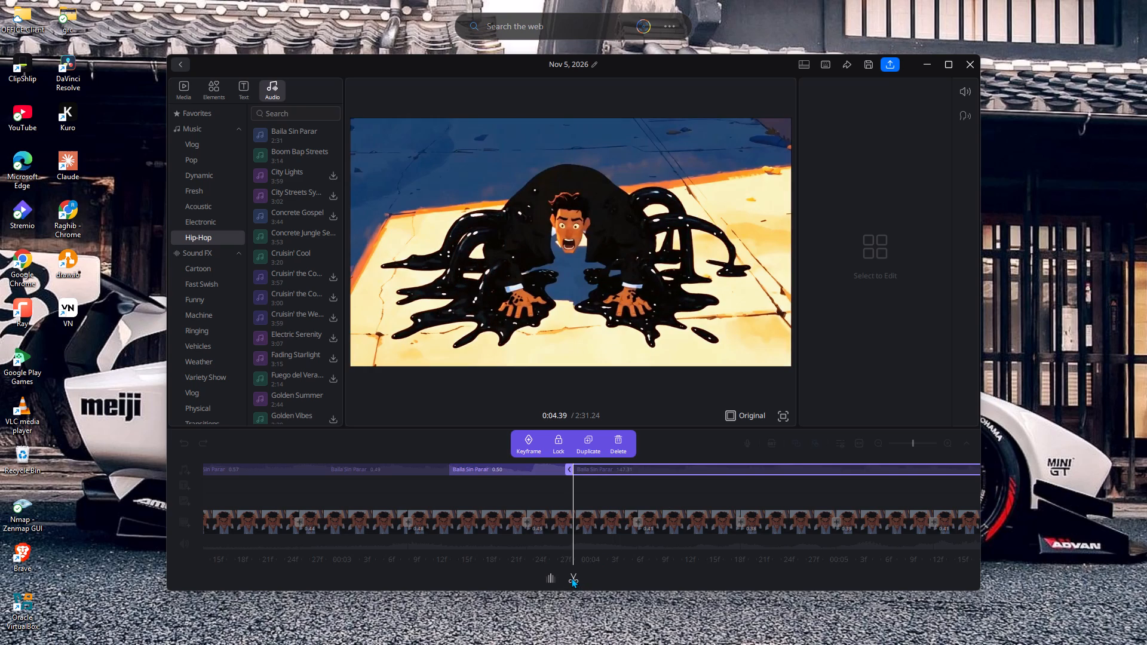
pyautogui.click(573, 576)
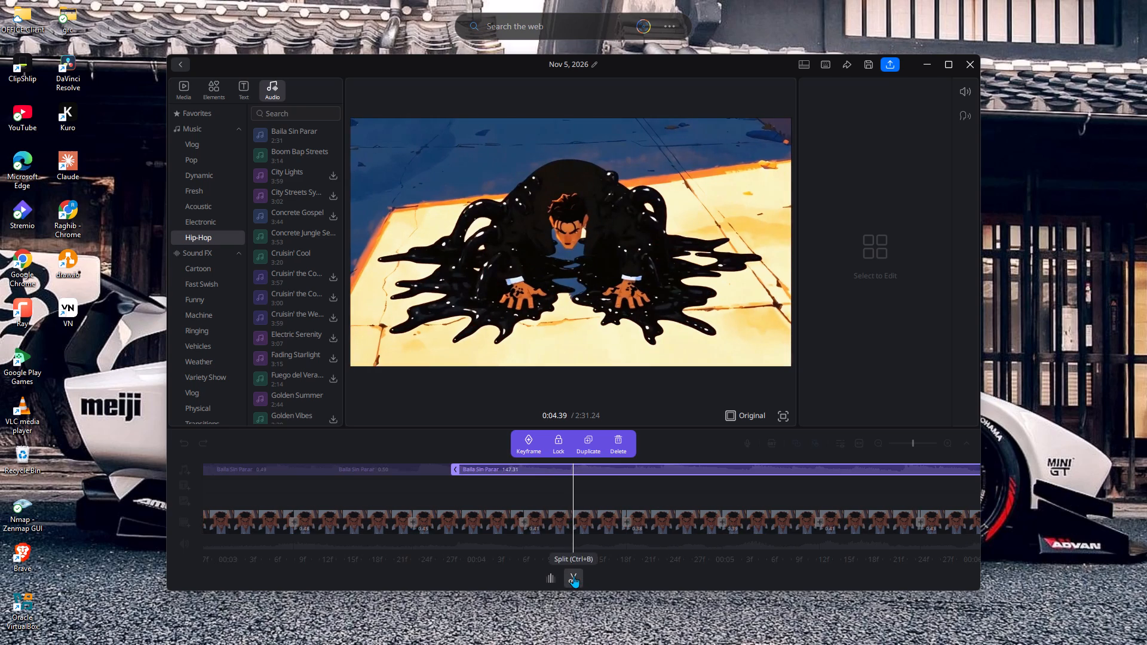
# Split the remaining Baila Sin Parar music track at 0:04.92.
pyautogui.click(704, 468)
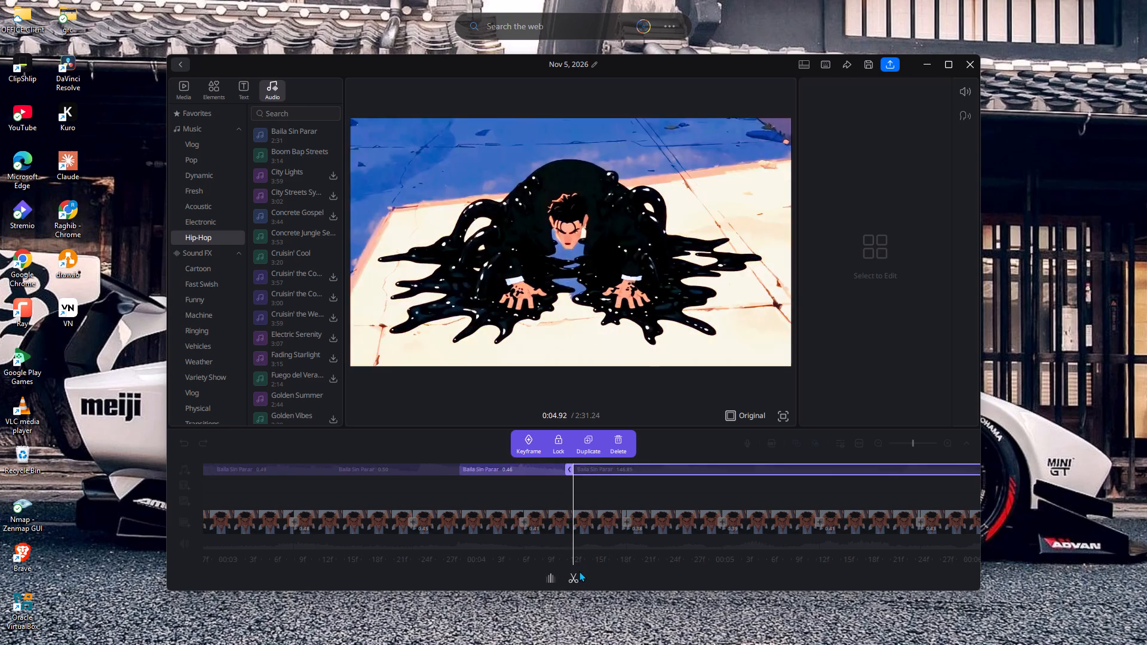
# Split the remaining Baila Sin Parar music track at 0:04.92, 0:05.45 and 0:05.94.
pyautogui.click(578, 572)
pyautogui.click(707, 465)
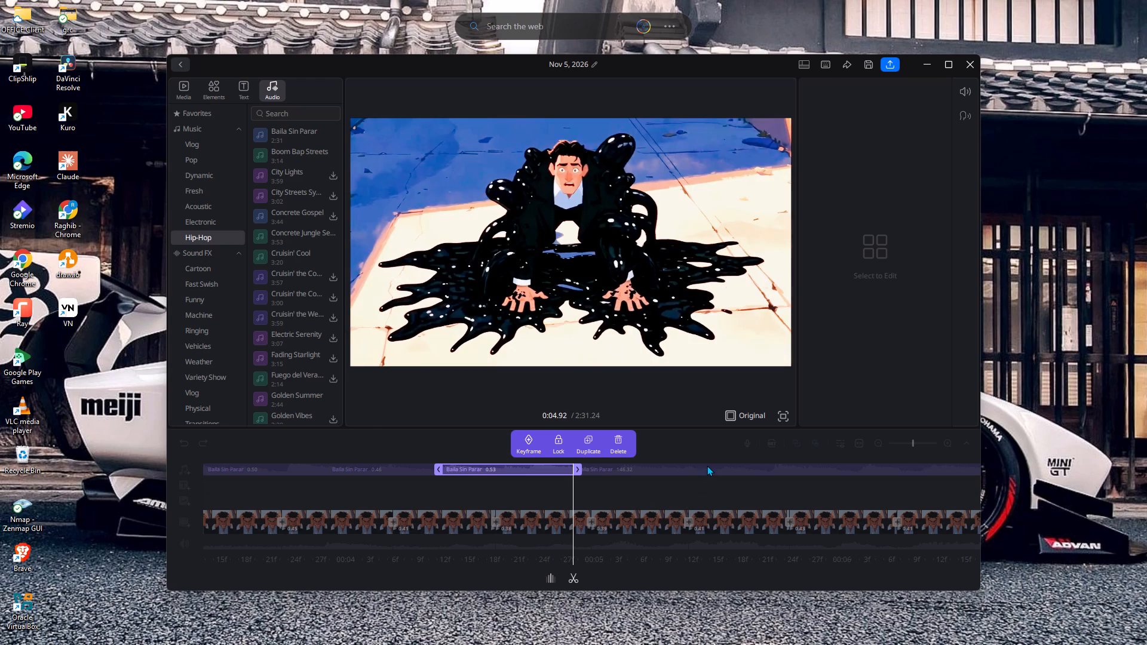
pyautogui.click(569, 577)
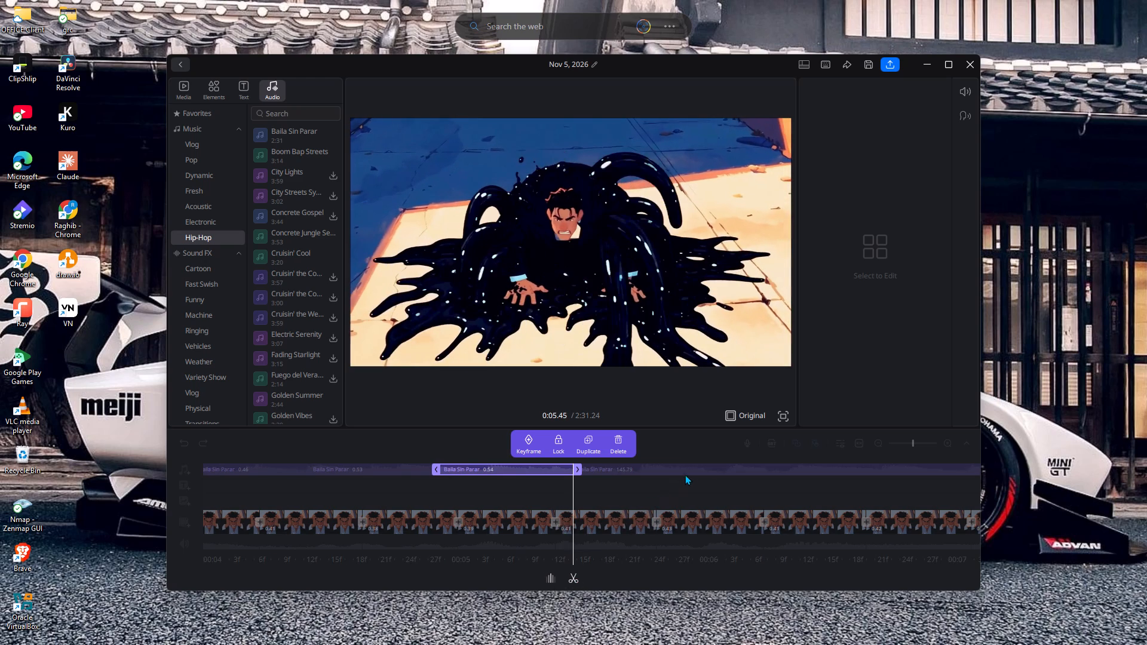
pyautogui.click(694, 467)
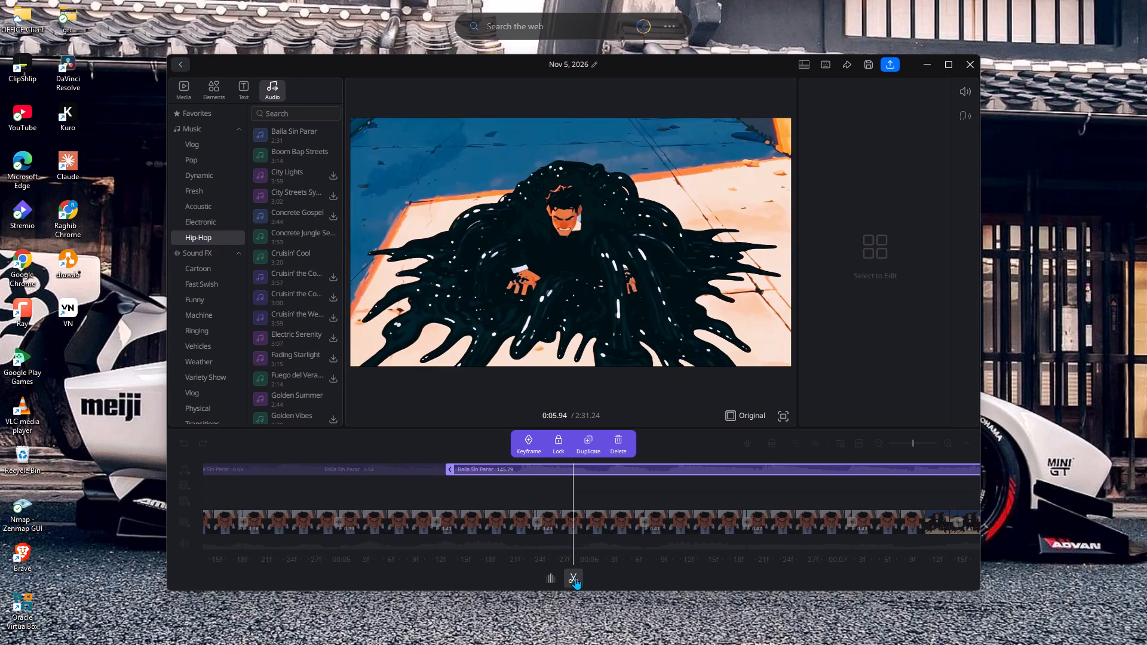
pyautogui.click(575, 578)
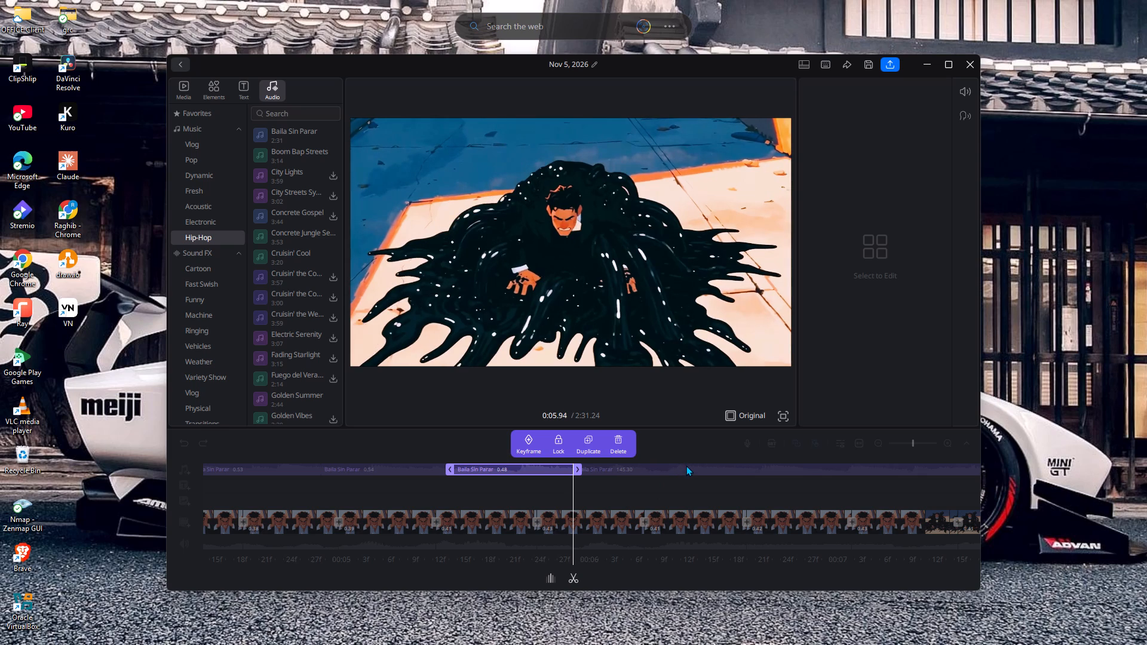
# Split the rest of the Baila Sin Parar music track at 0:06.39, 0:06.88 and 0:07.38.
pyautogui.click(686, 466)
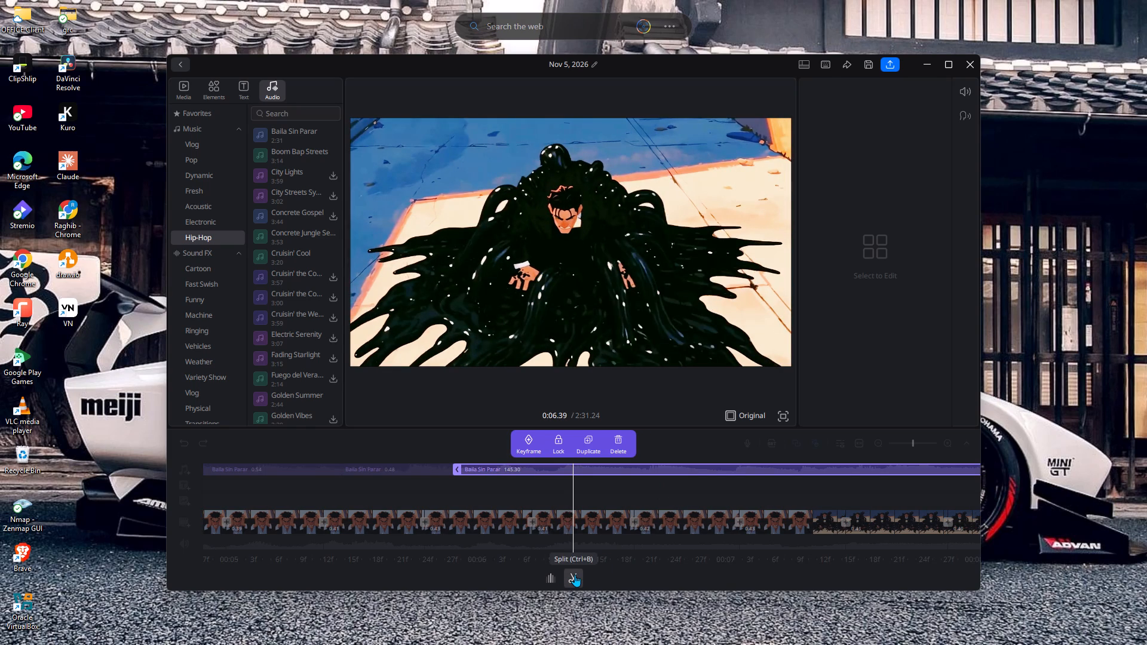
pyautogui.click(575, 575)
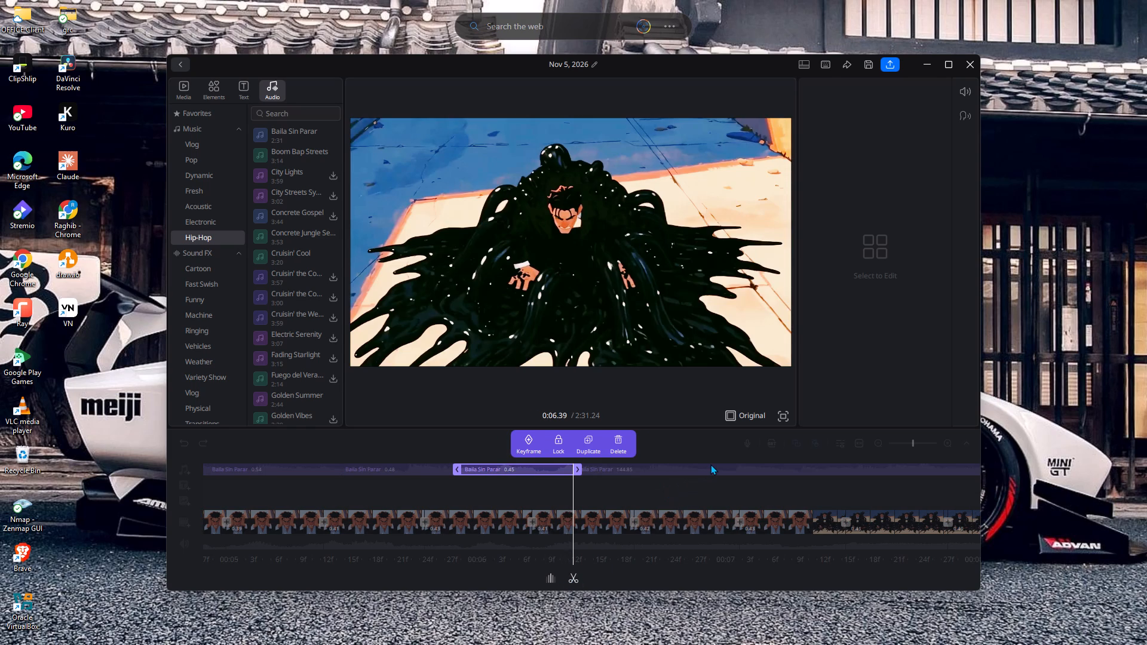
pyautogui.click(695, 468)
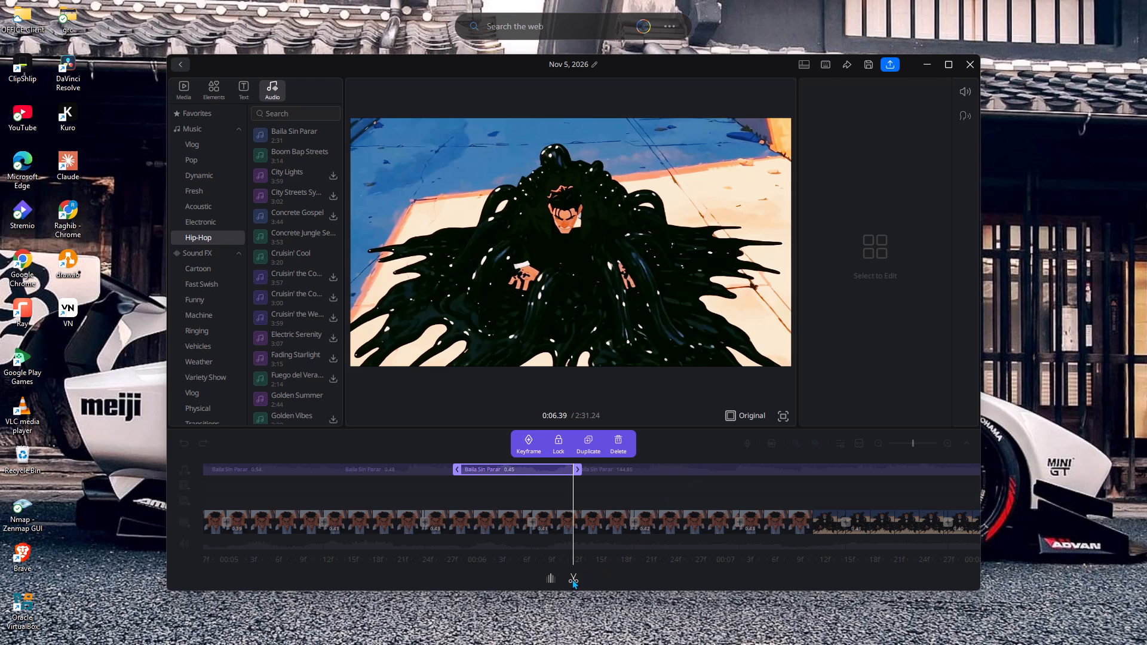
pyautogui.click(578, 577)
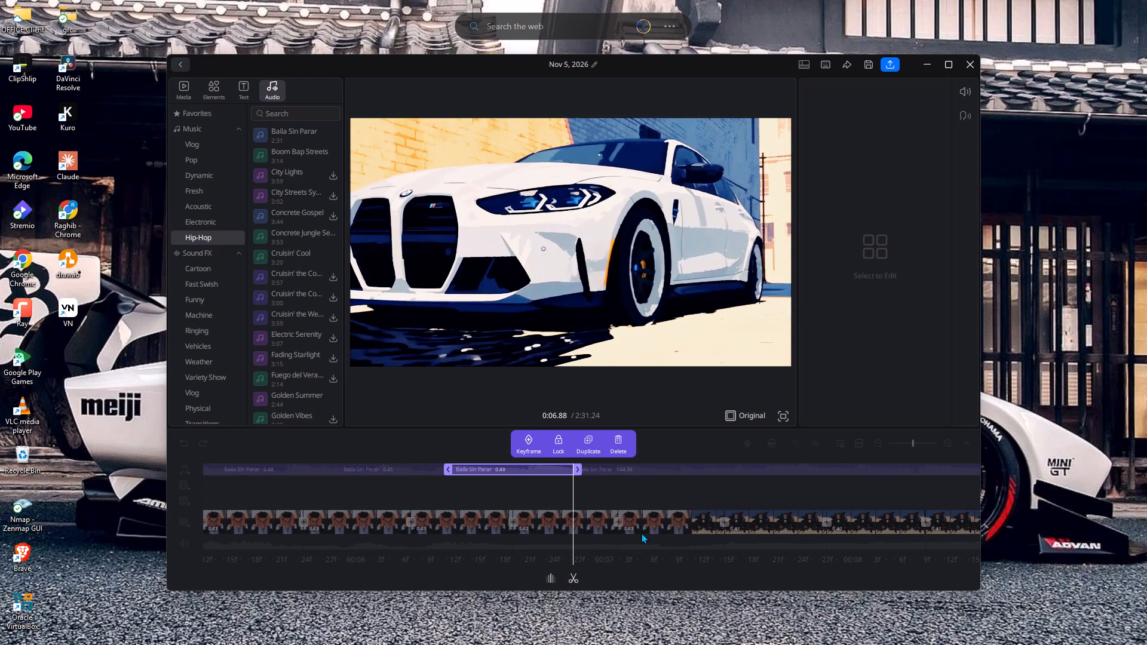
pyautogui.click(698, 469)
pyautogui.click(571, 576)
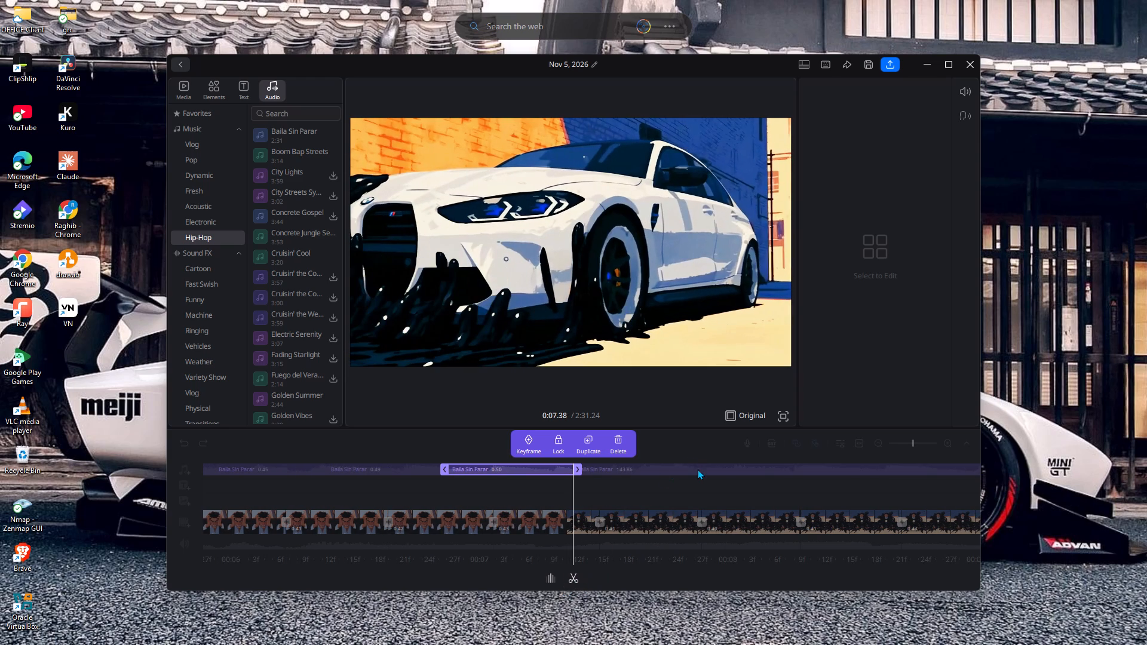
# Split the rest of the Baila Sin Parar music track at 0:07.88, 0:08.43 and 0:08.94.
pyautogui.click(697, 469)
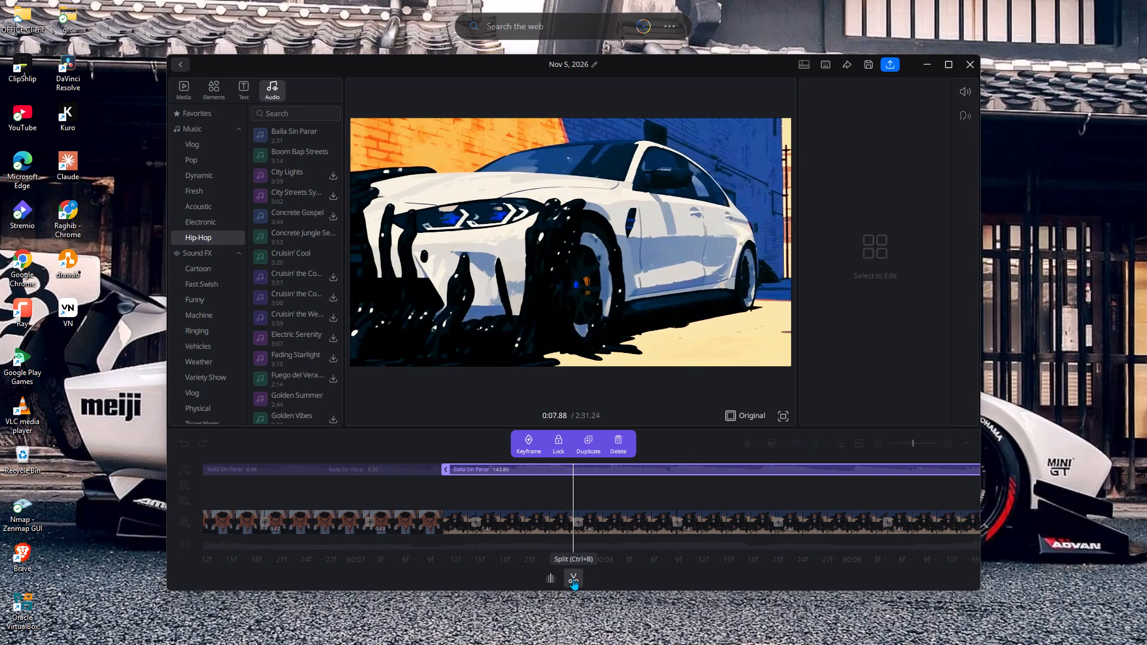
pyautogui.click(573, 578)
pyautogui.click(711, 471)
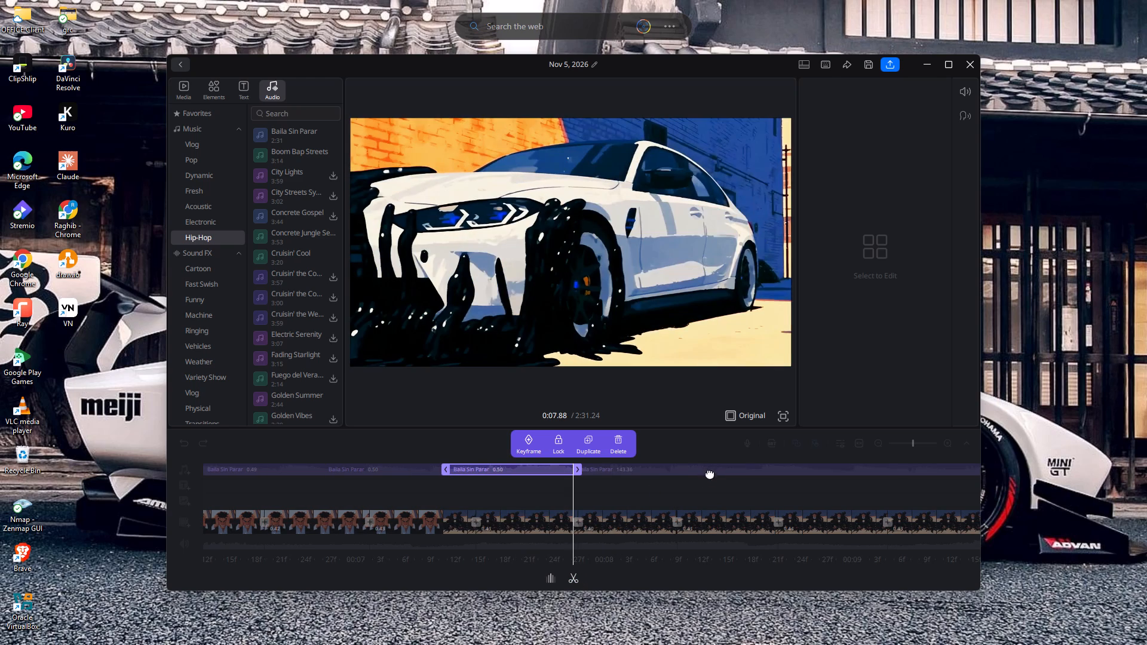
pyautogui.click(574, 575)
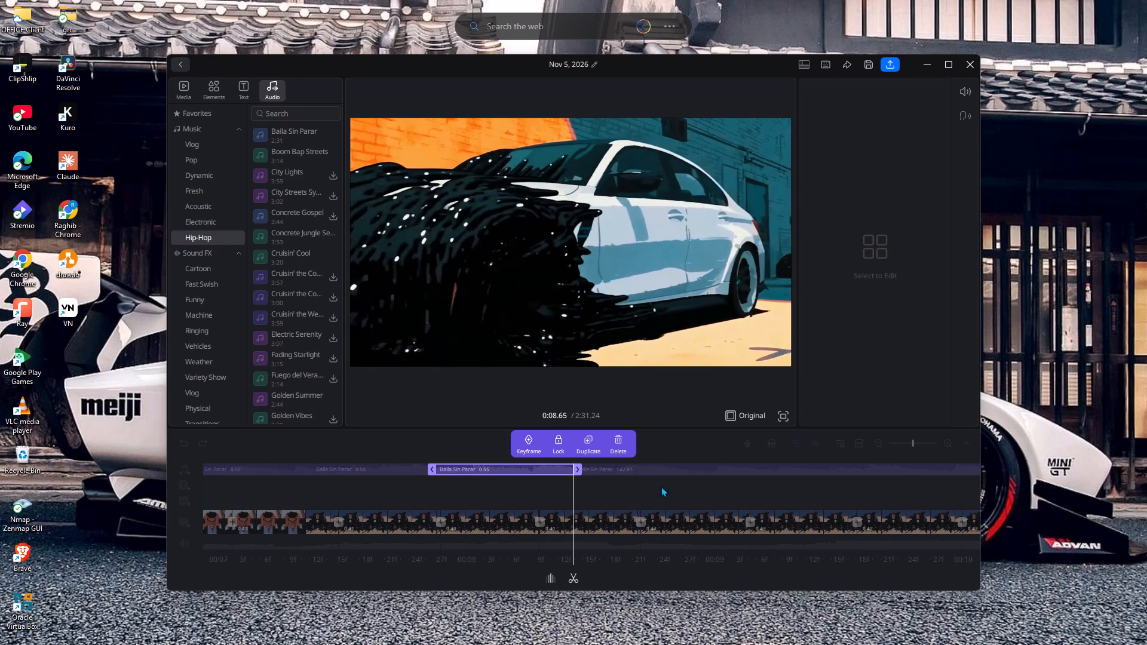
pyautogui.click(701, 465)
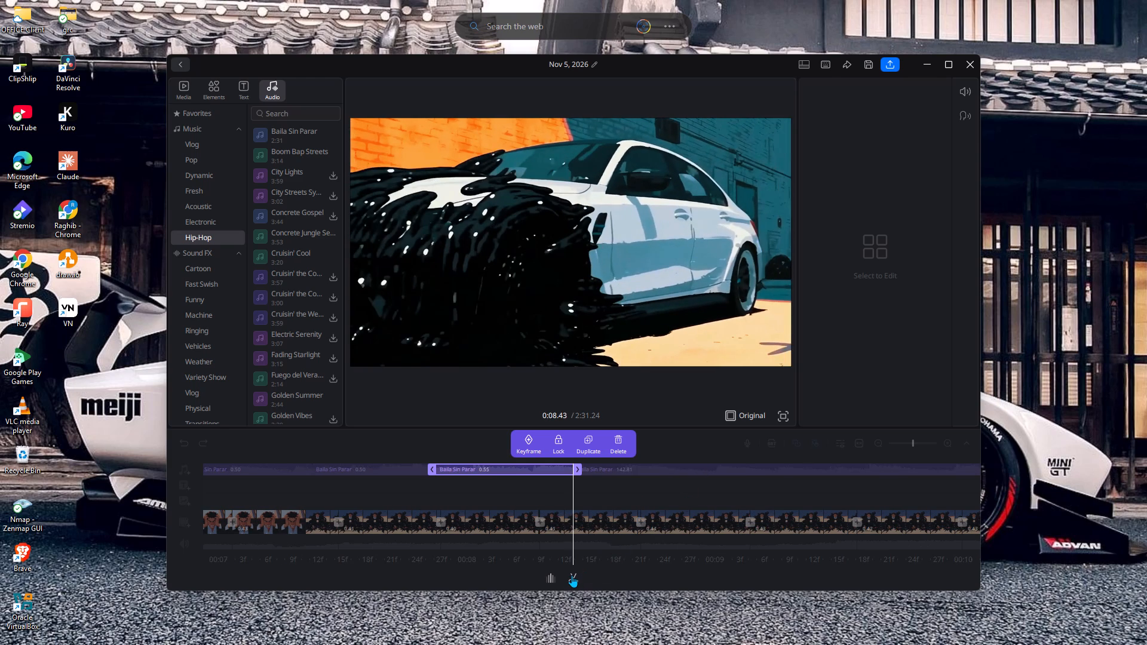
pyautogui.click(572, 575)
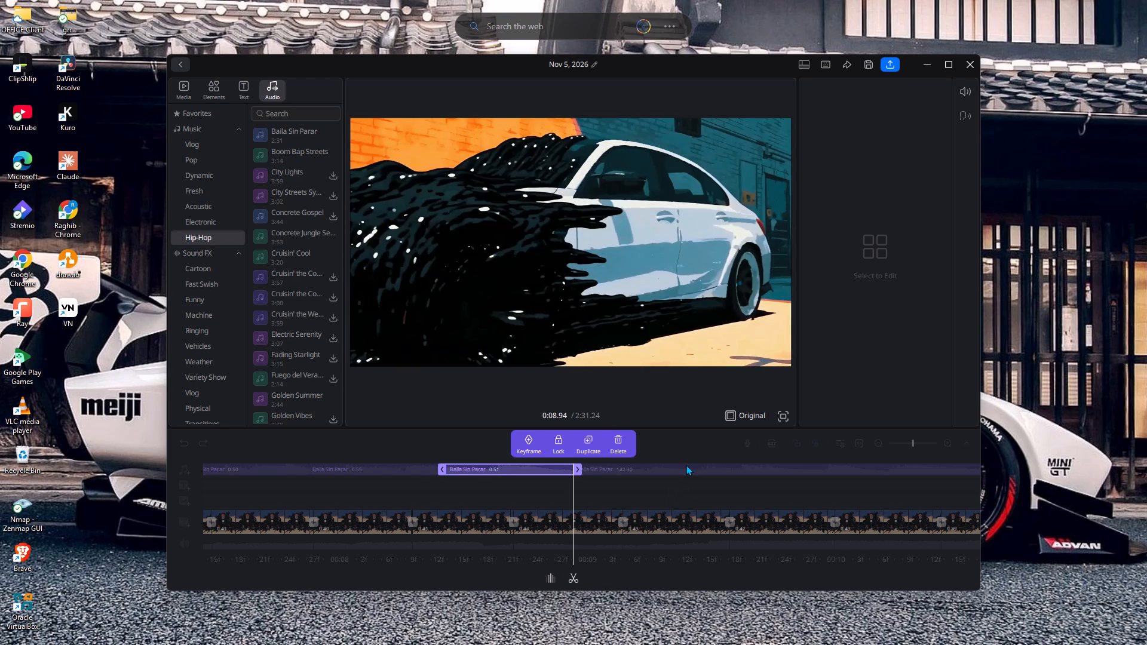
# Split the rest of the Baila Sin Parar music track at 0:09.40, 0:09.91 and 0:10.37.
pyautogui.click(687, 472)
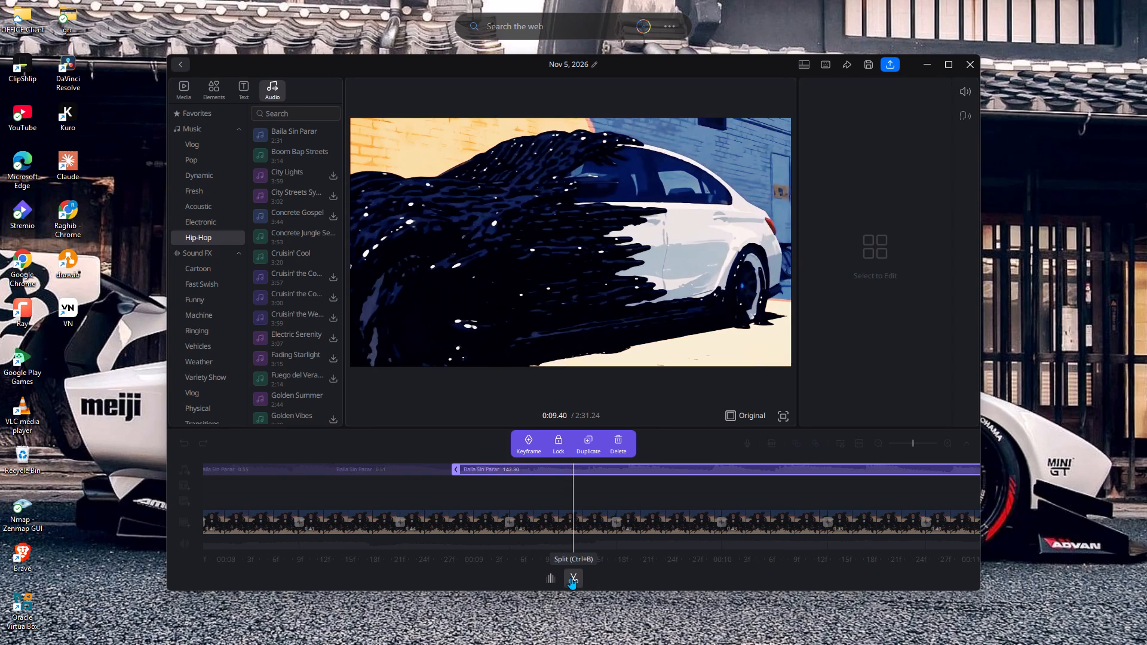
pyautogui.click(571, 578)
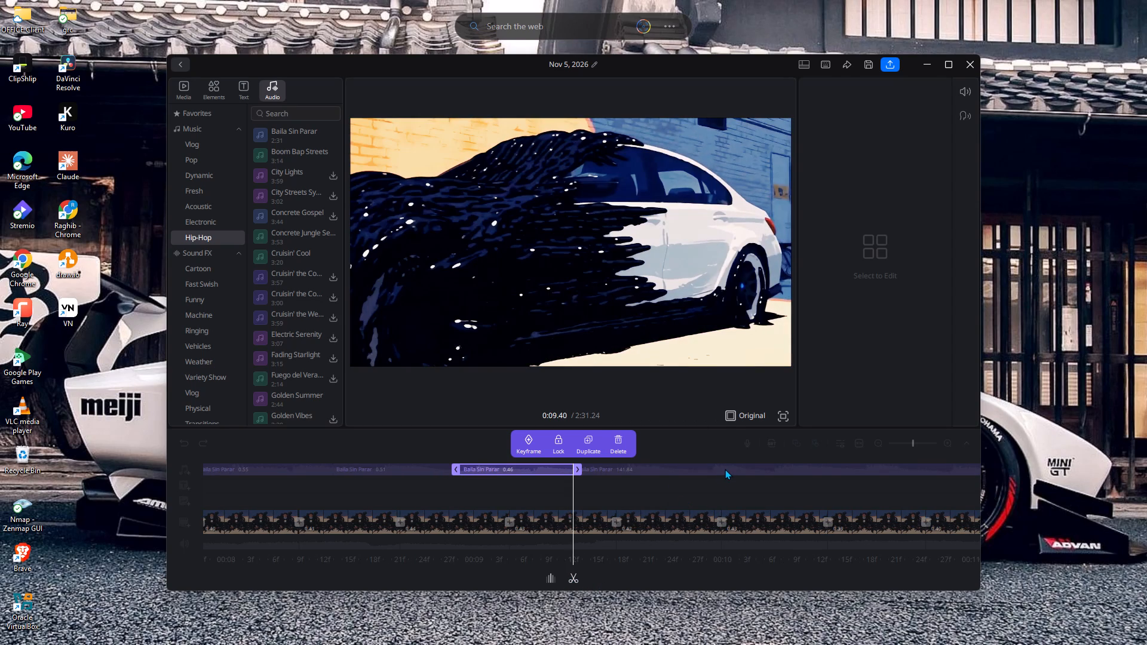
pyautogui.click(700, 471)
pyautogui.click(573, 578)
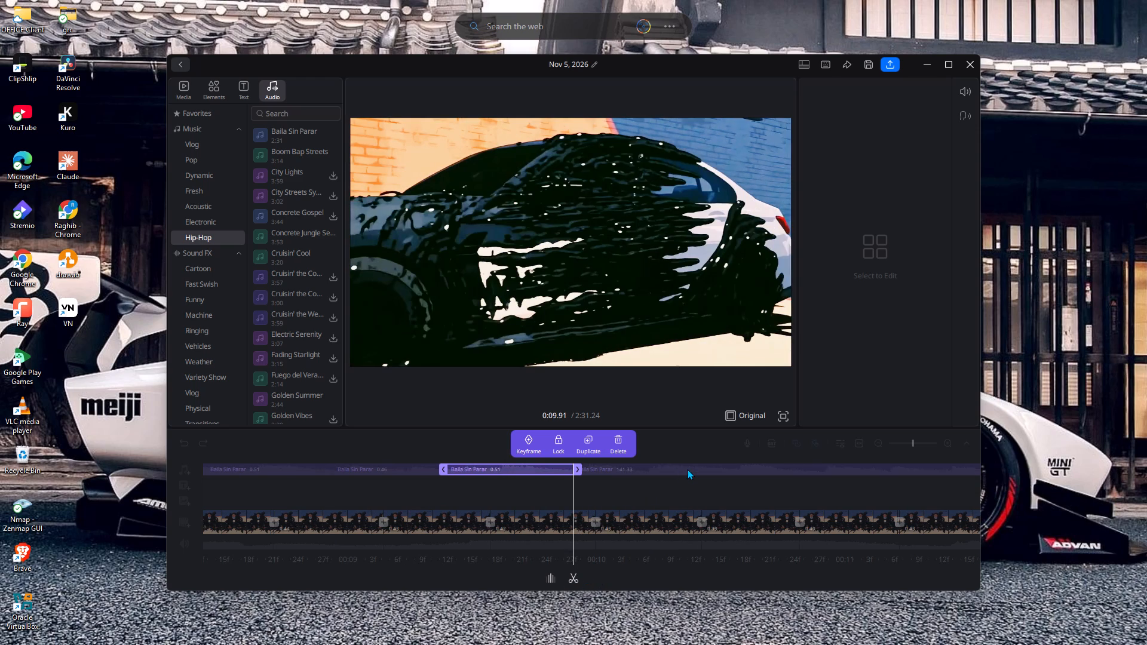
pyautogui.click(688, 468)
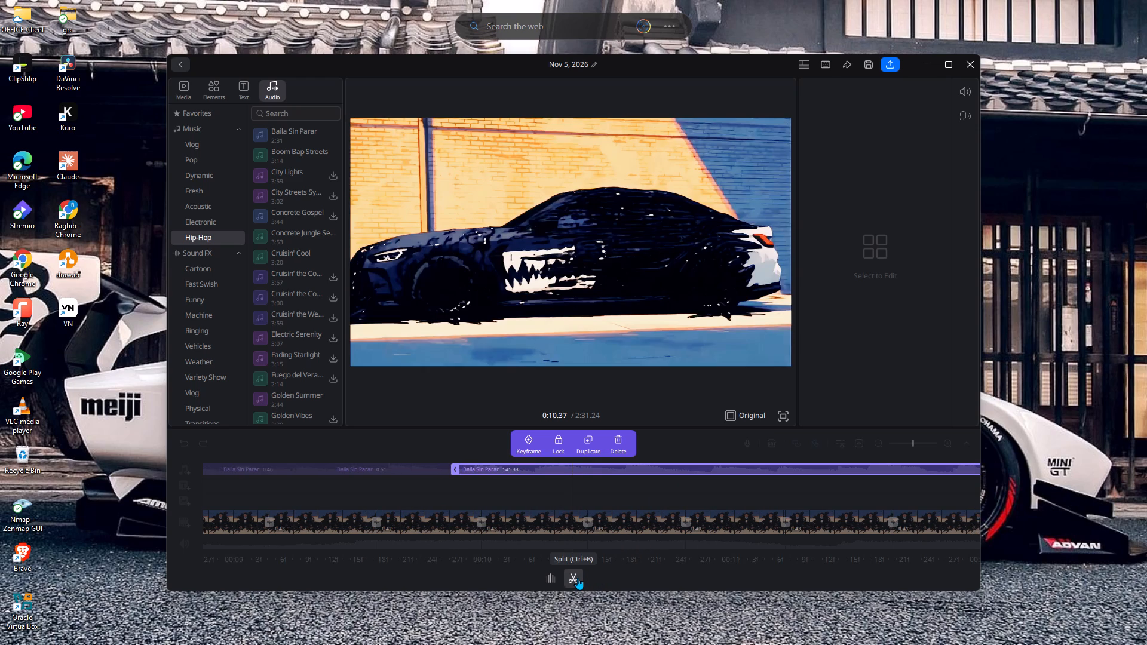
pyautogui.click(578, 578)
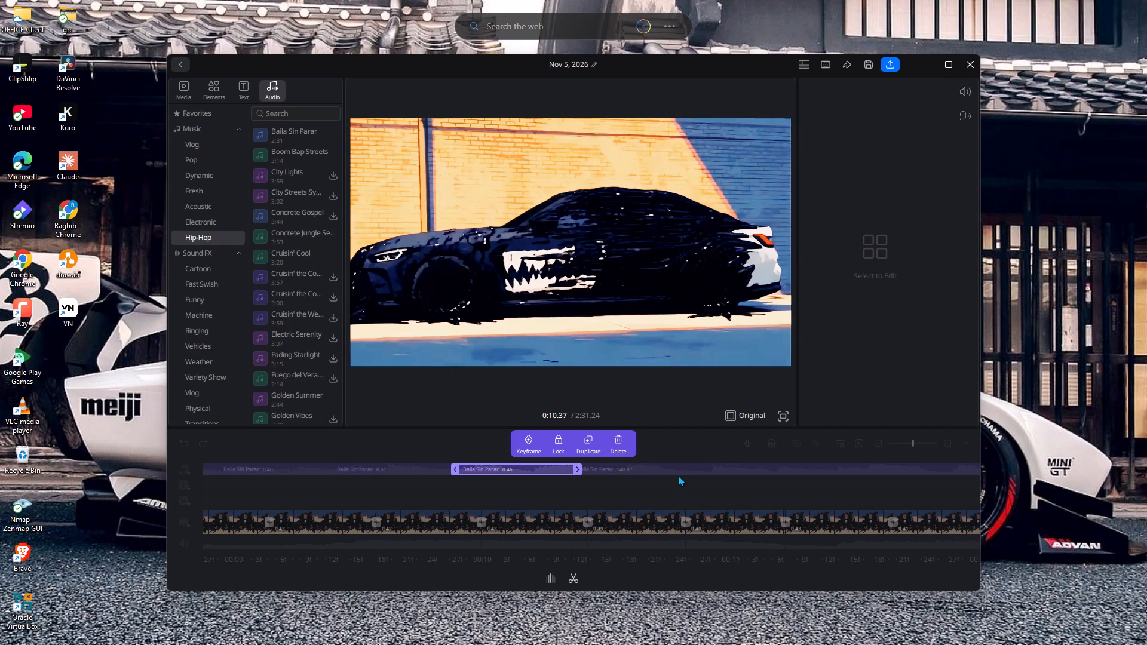
# Split the rest of the Baila Sin Parar music track at about 0:10.84, 0:11.30 and 0:11.74.
pyautogui.click(690, 470)
pyautogui.click(576, 575)
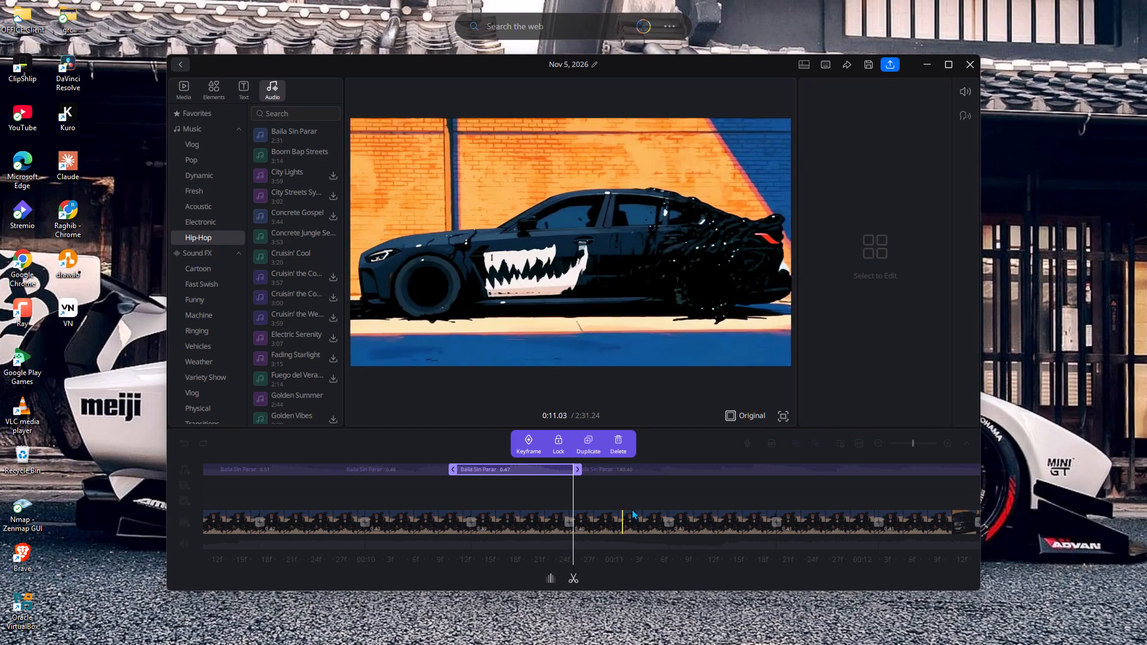
pyautogui.click(690, 470)
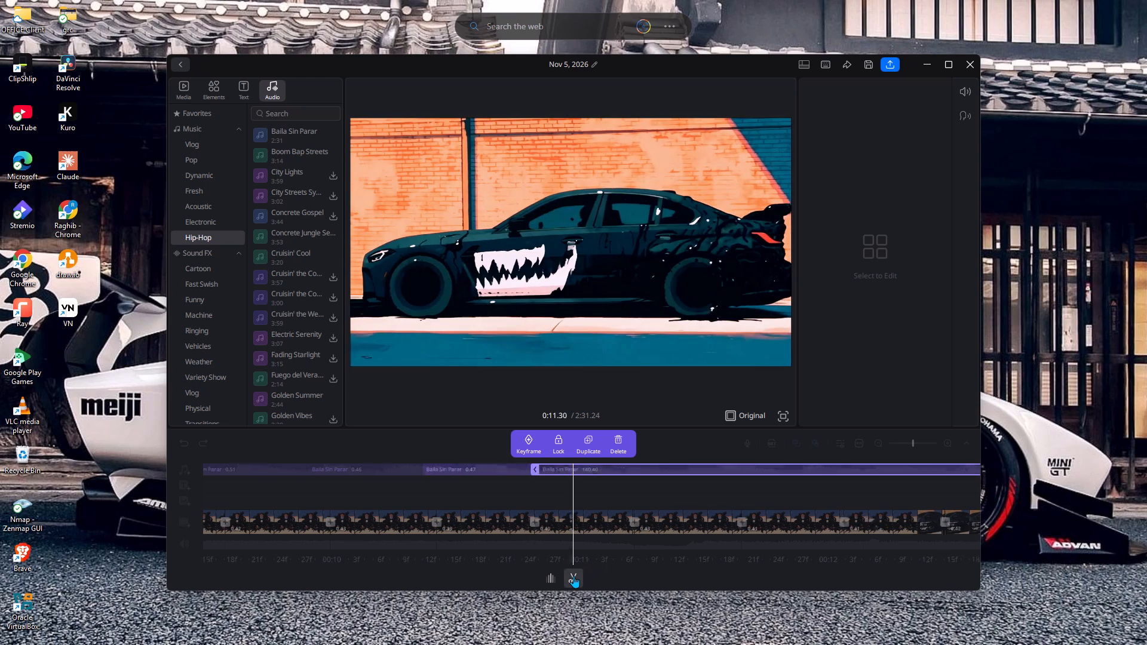
pyautogui.click(573, 576)
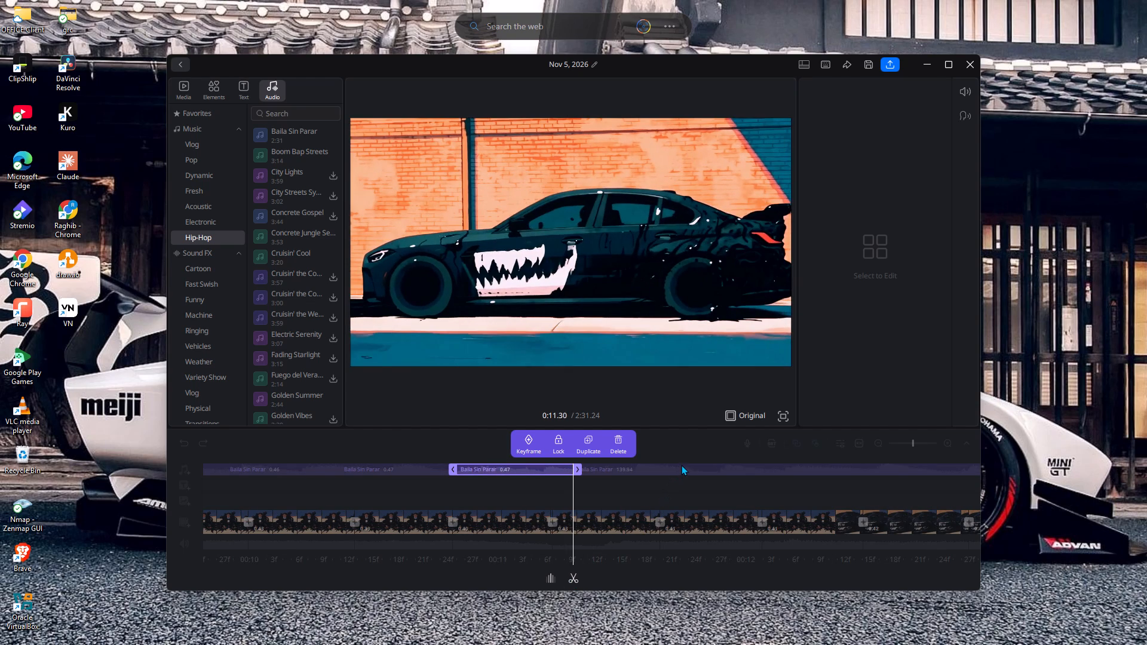
pyautogui.click(682, 467)
pyautogui.click(573, 577)
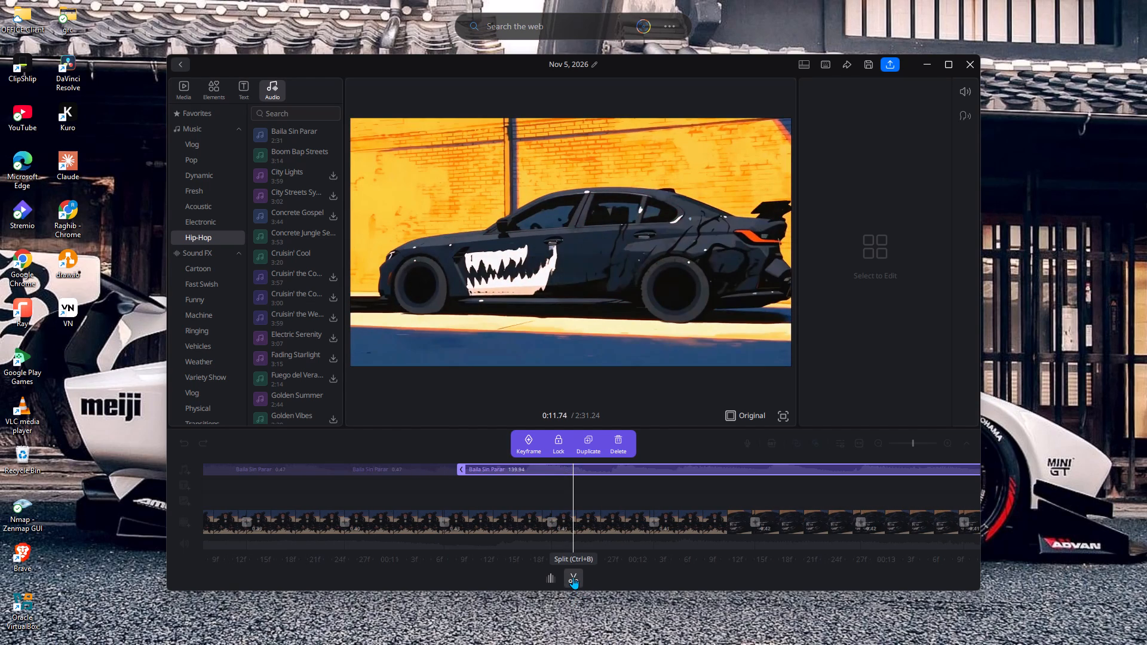
# Split the rest of the Baila Sin Parar music track at 0:12.15, about 0:12.56 and 0:12.98.
pyautogui.click(674, 470)
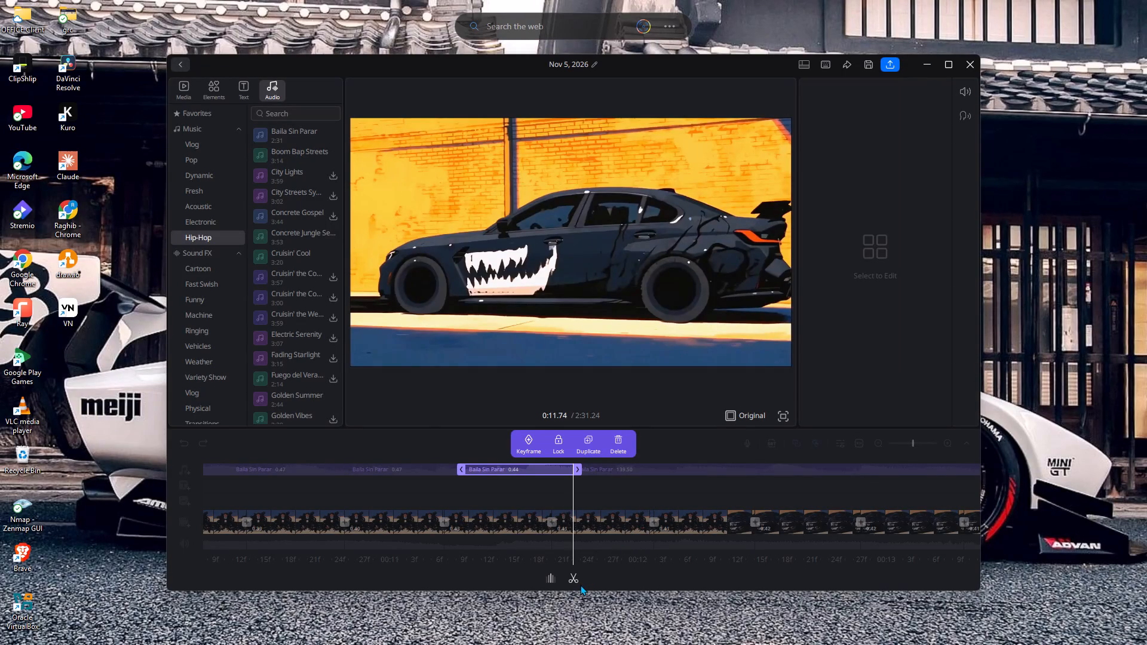
pyautogui.click(576, 576)
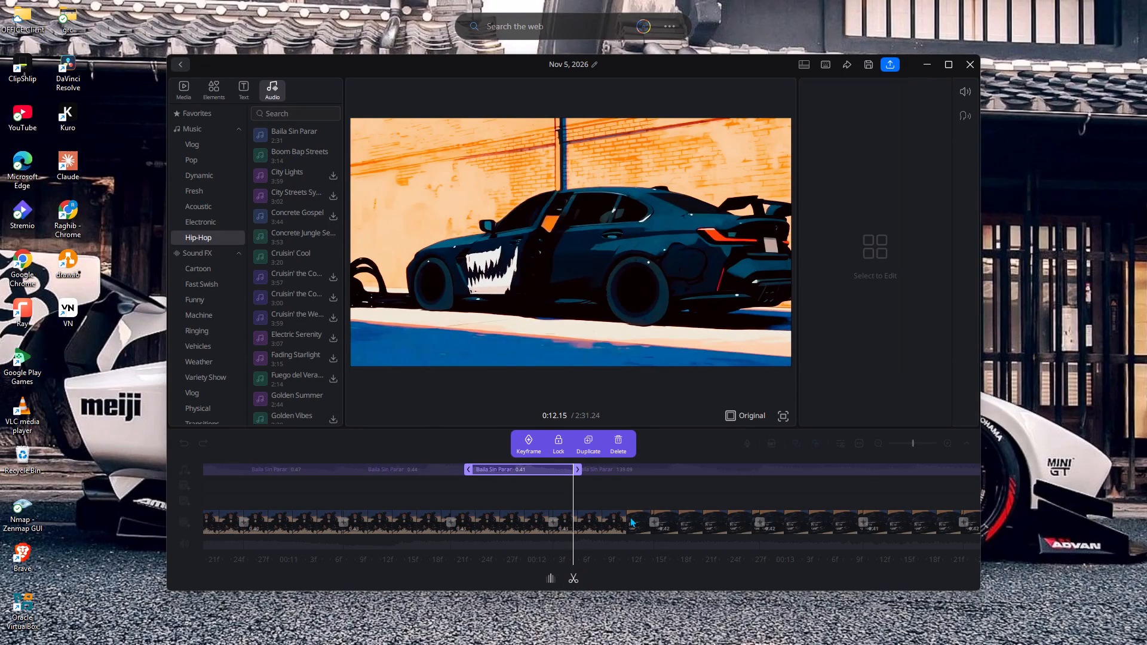
pyautogui.click(676, 470)
pyautogui.click(570, 579)
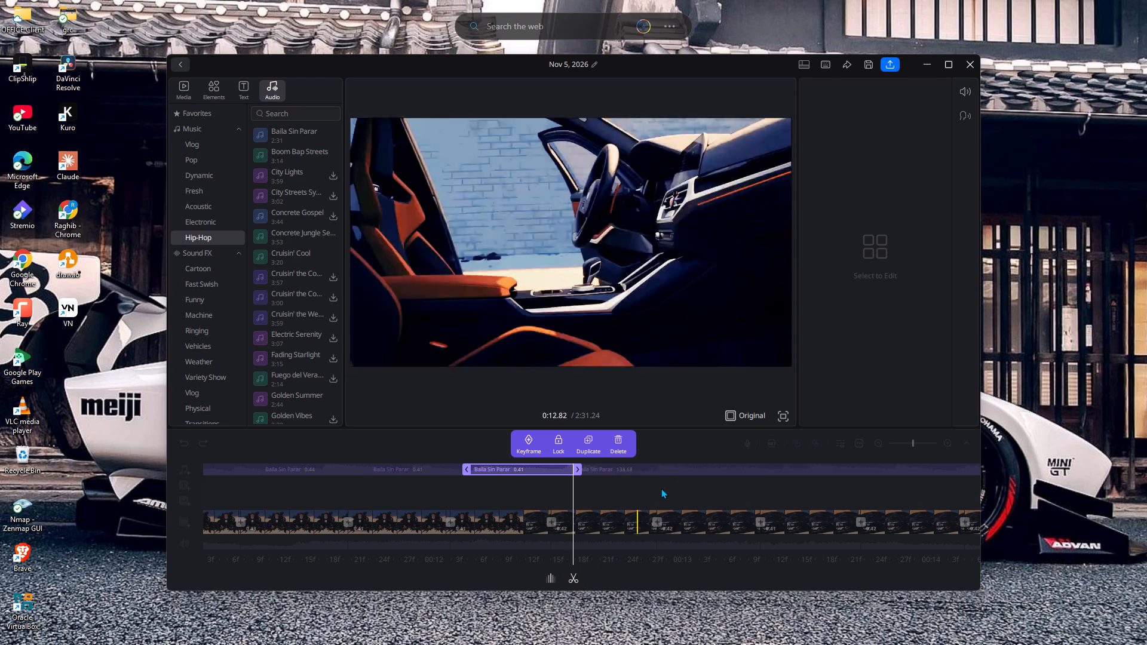
pyautogui.click(678, 471)
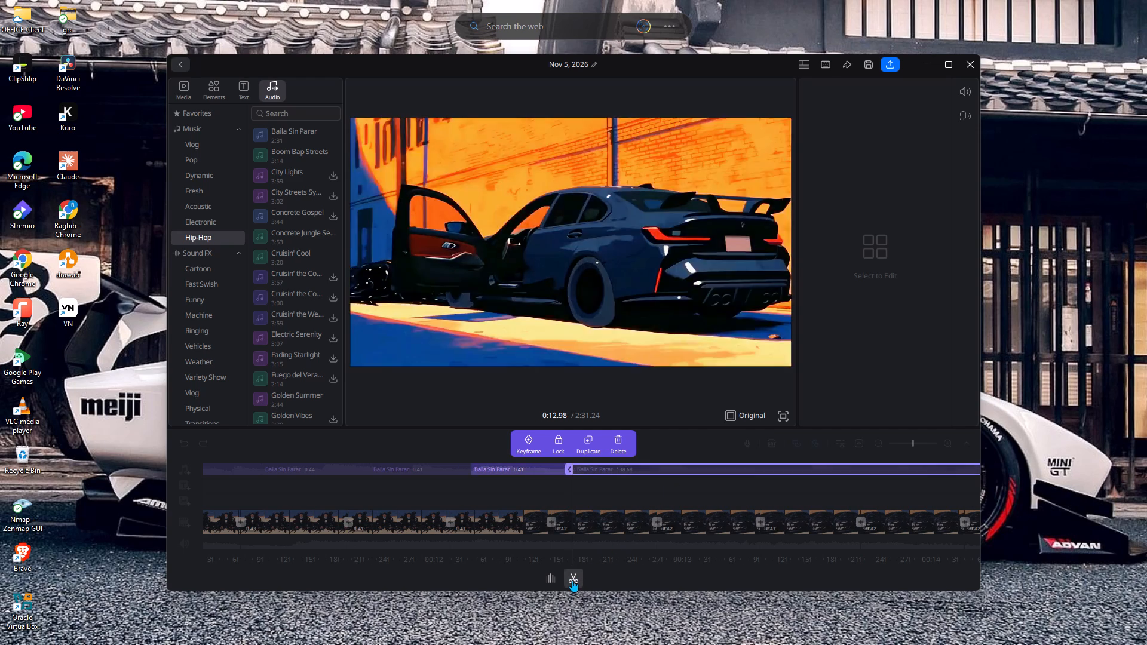
pyautogui.click(572, 580)
# Split the rest of the Baila Sin Parar music track at 0:13.50, 0:13.97 and 0:14.41.
pyautogui.click(686, 468)
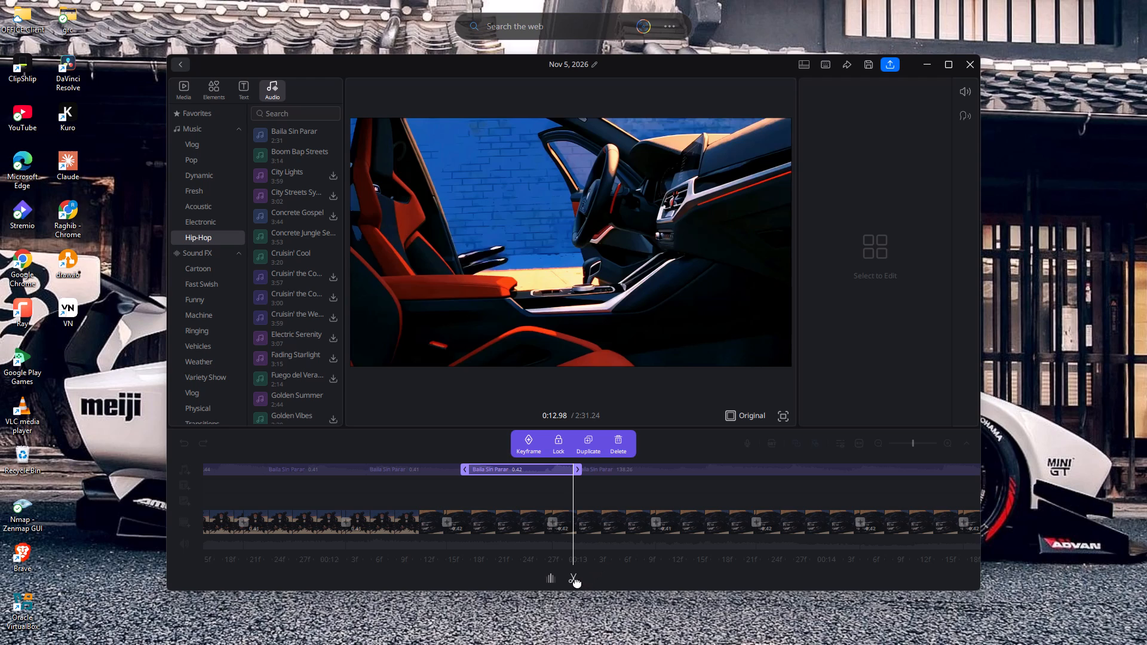
pyautogui.click(698, 469)
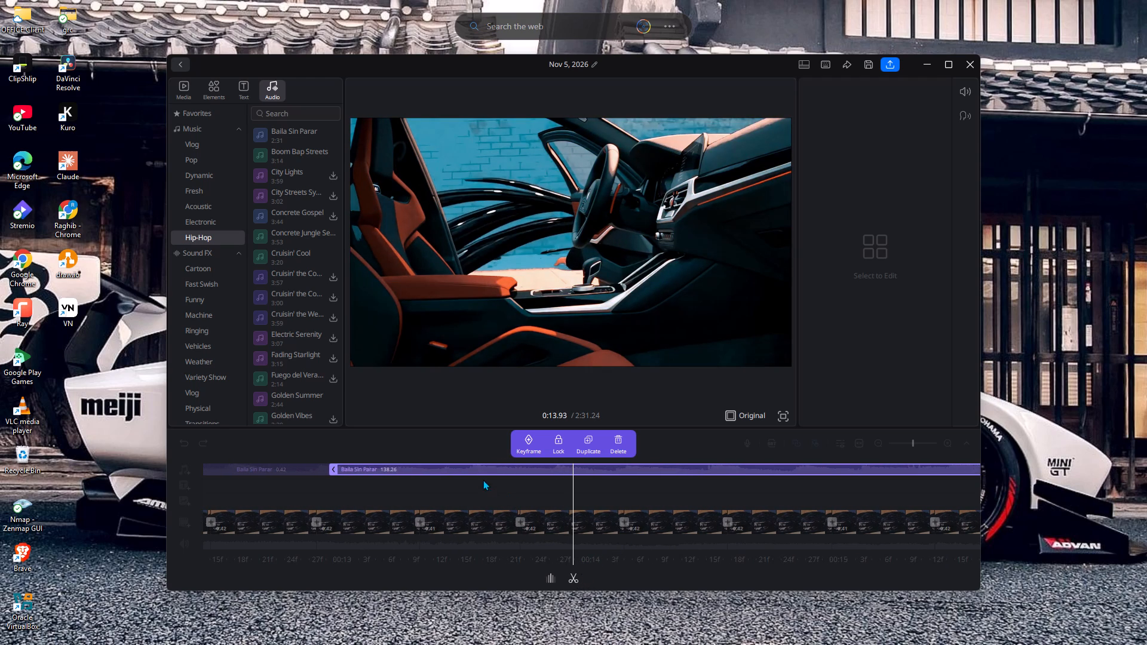
pyautogui.click(465, 471)
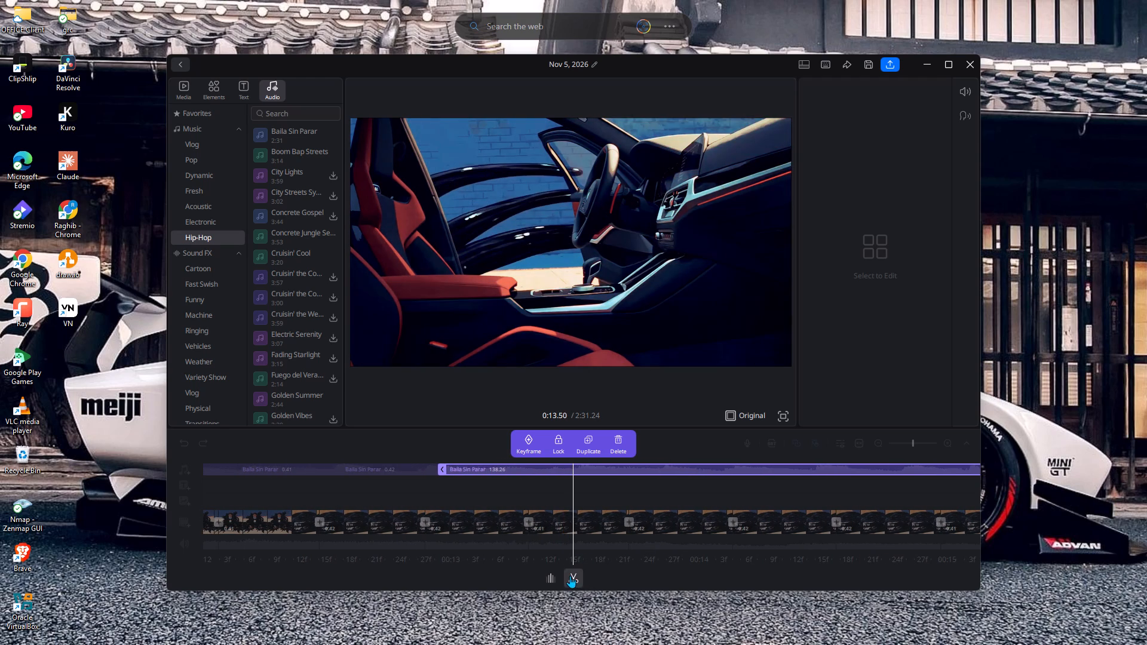
pyautogui.click(570, 576)
pyautogui.click(692, 470)
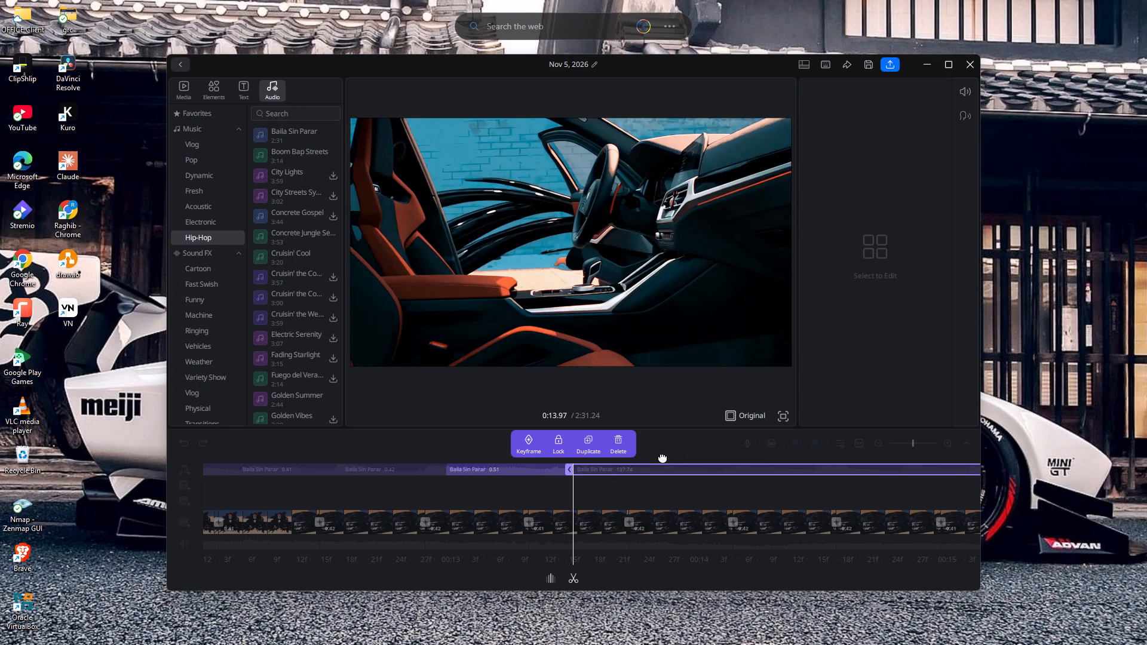
pyautogui.click(575, 576)
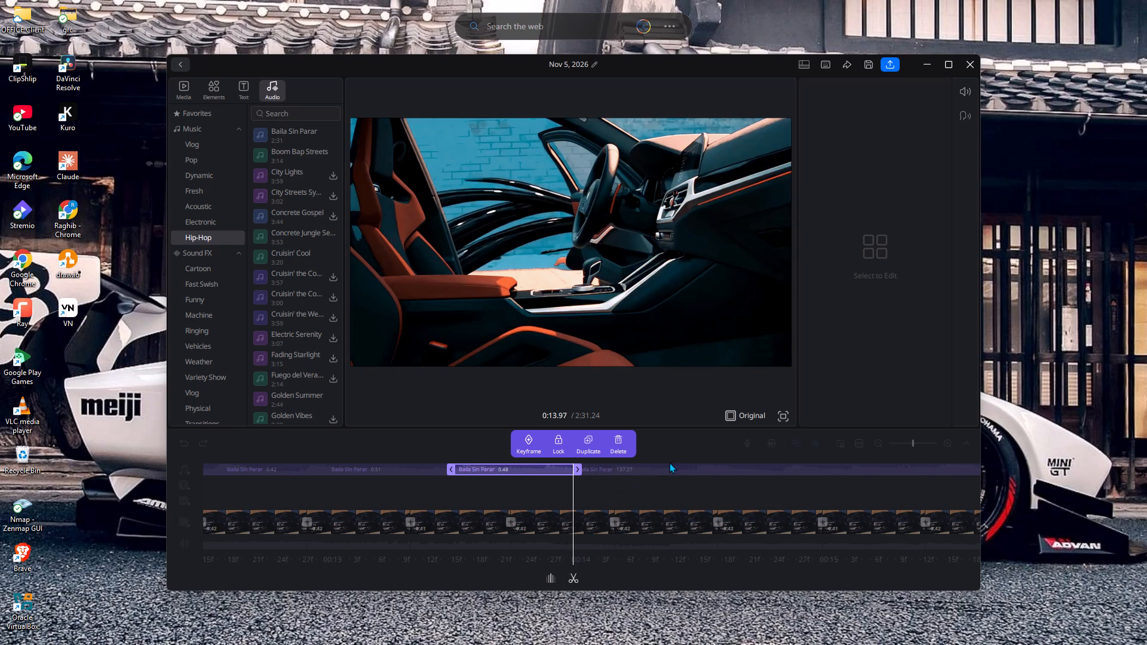
pyautogui.click(683, 471)
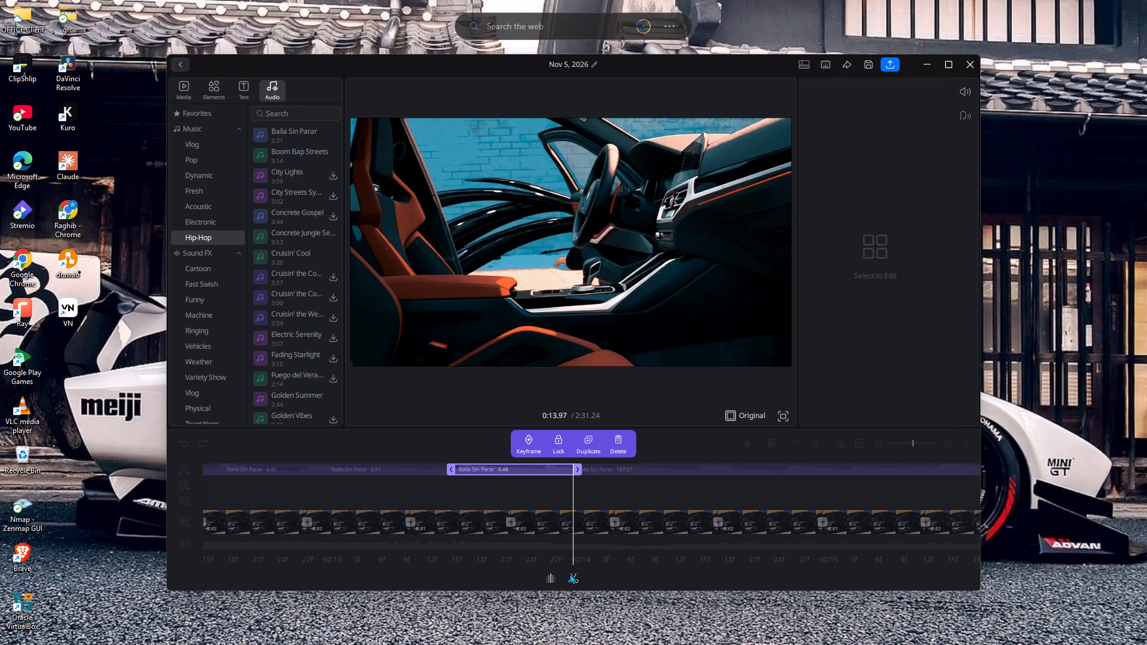
pyautogui.click(578, 575)
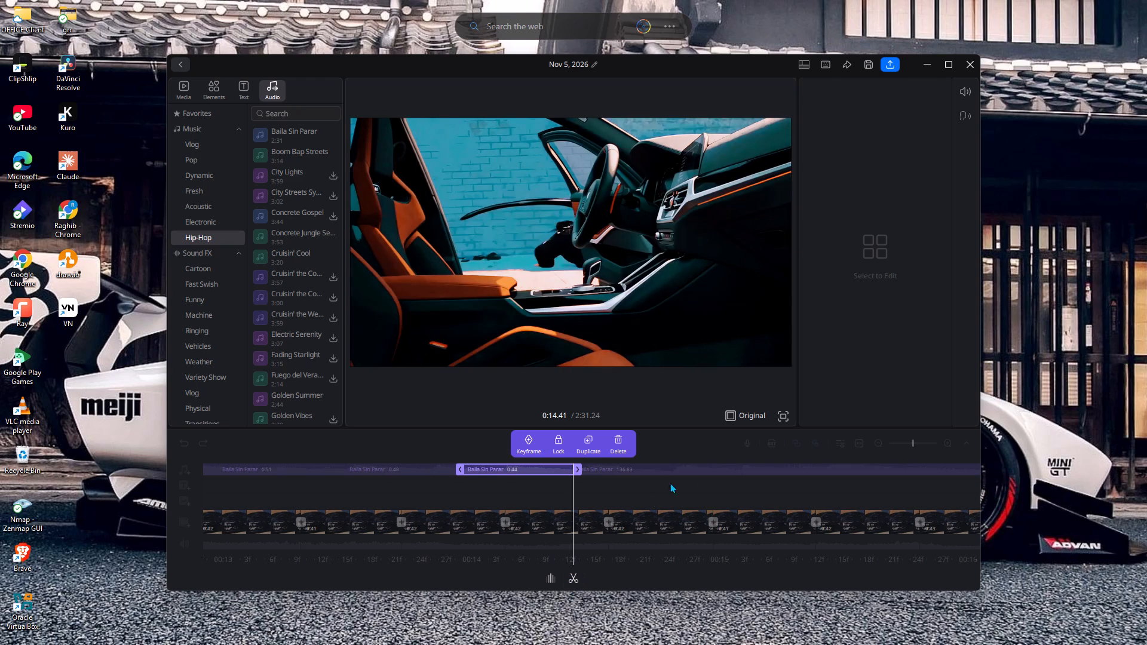
# Split the rest of the Baila Sin Parar music track at 0:14.88, 0:15.30 and 0:15.84.
pyautogui.click(690, 470)
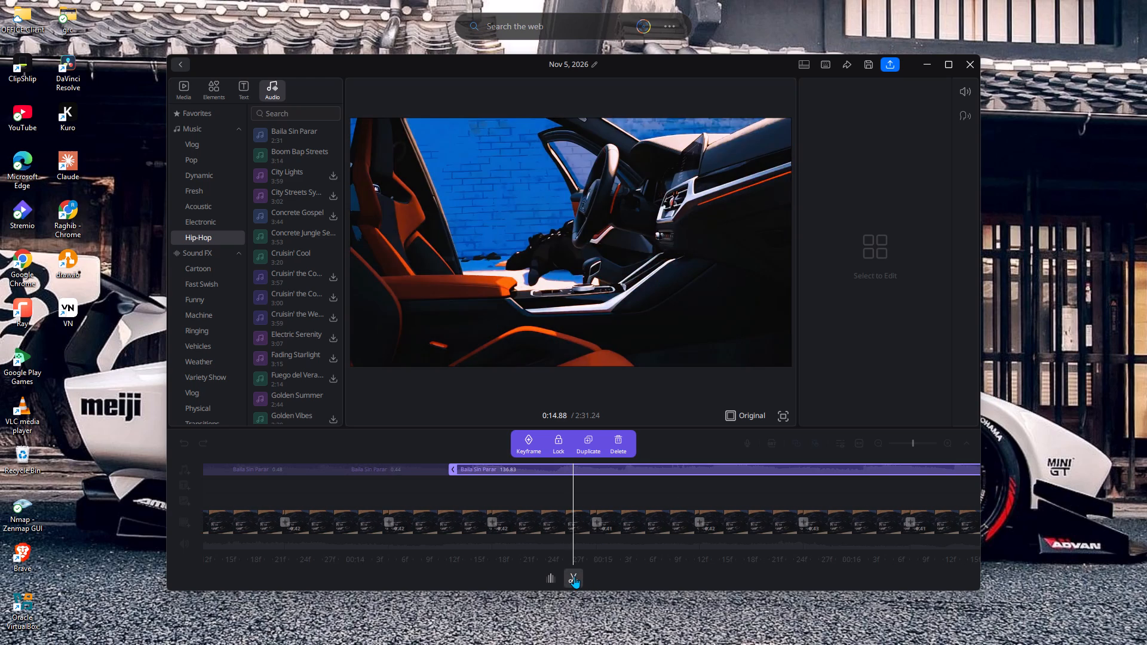
pyautogui.click(574, 576)
pyautogui.click(677, 466)
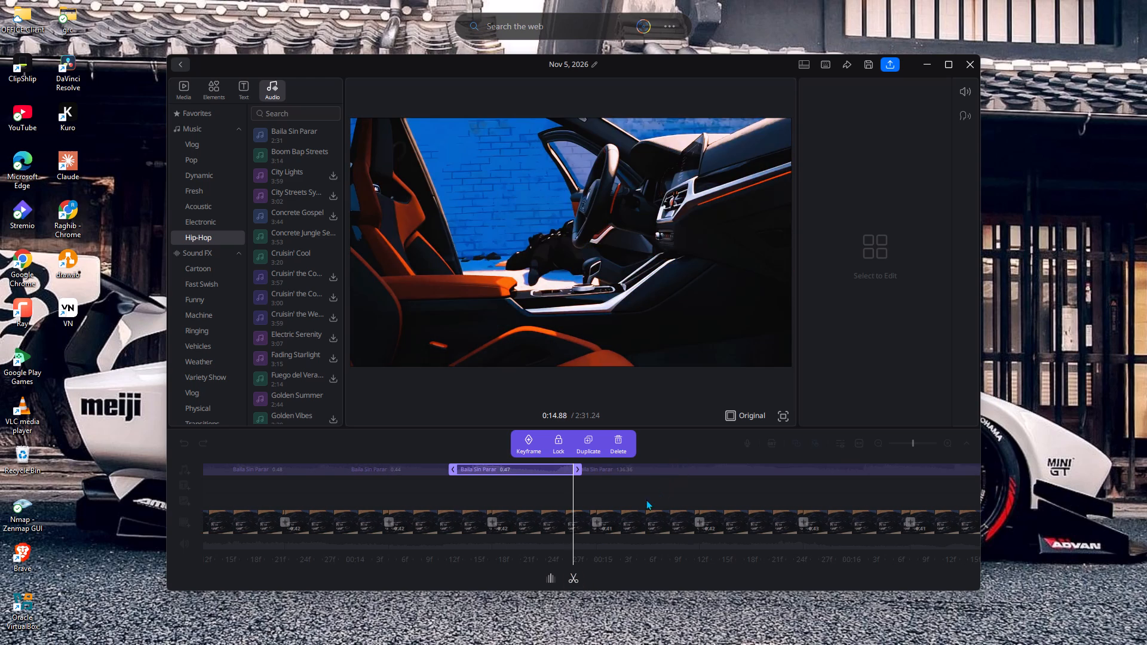
pyautogui.click(572, 577)
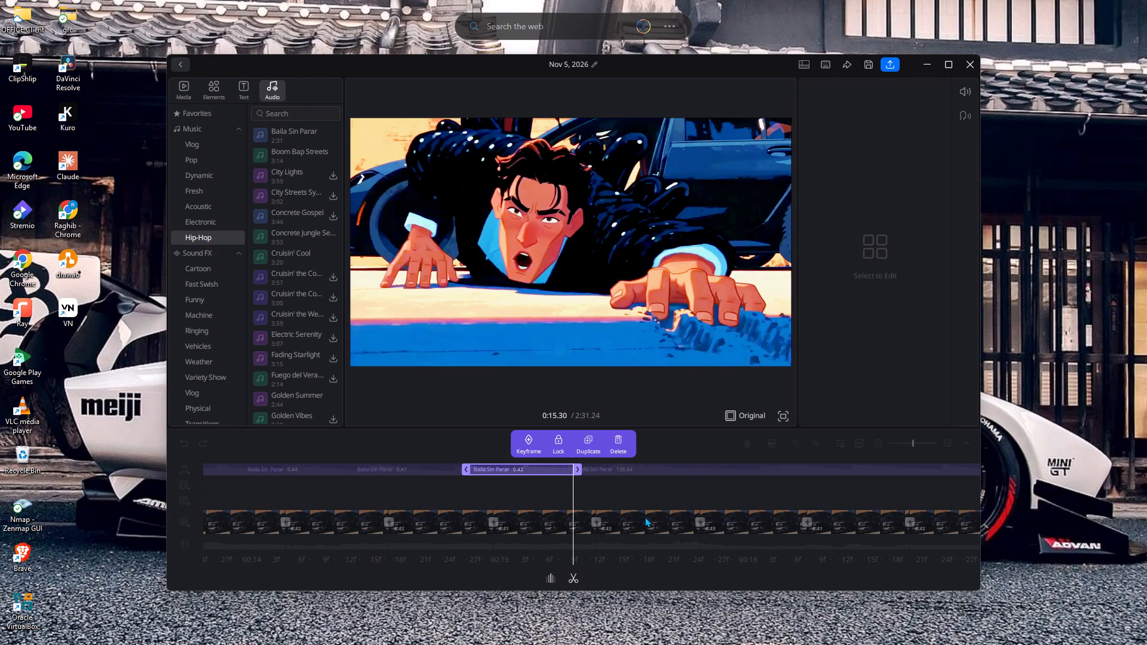
pyautogui.click(708, 468)
pyautogui.click(573, 582)
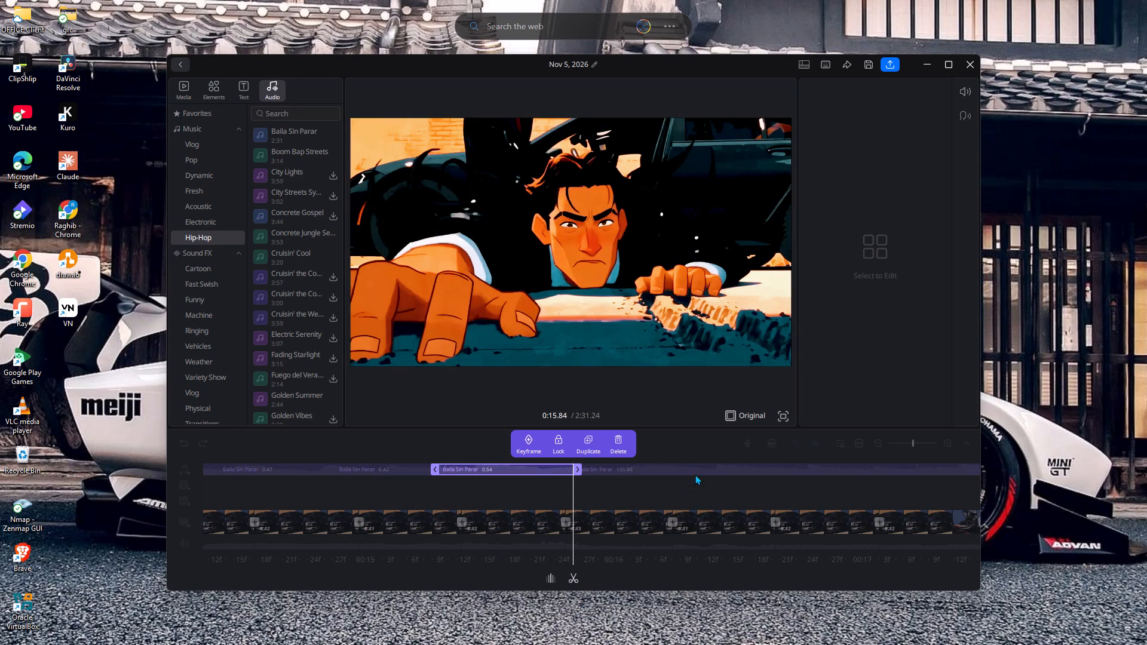
# Split the rest of the Baila Sin Parar music track at 0:16.34, 0:16.86 and 0:17.44.
pyautogui.click(698, 464)
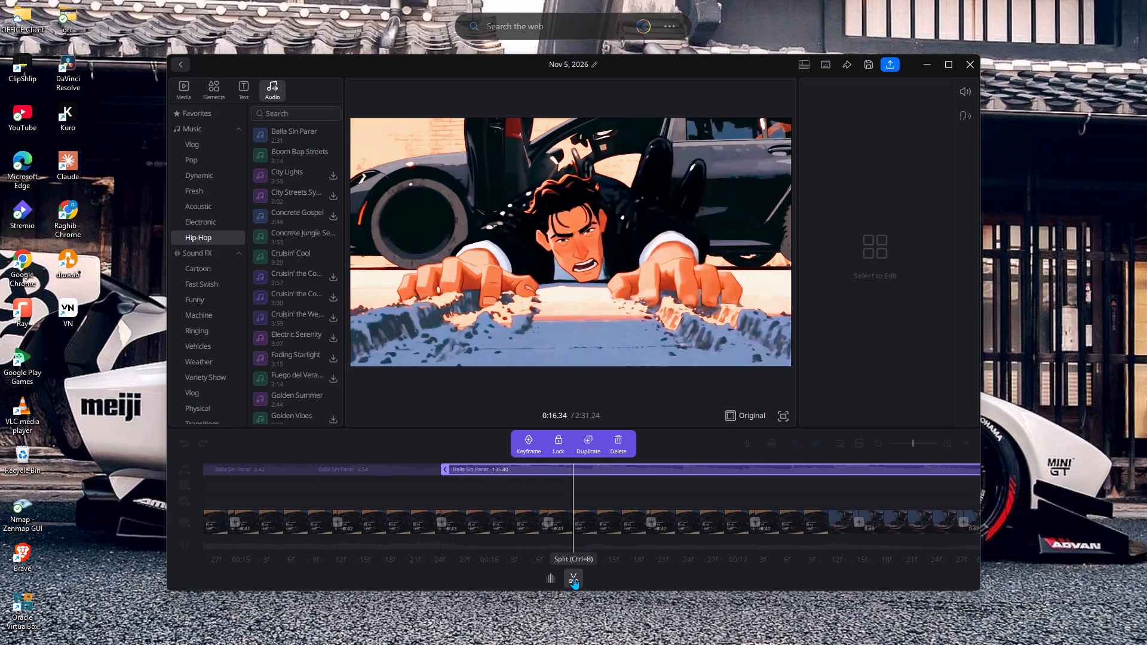
pyautogui.click(573, 578)
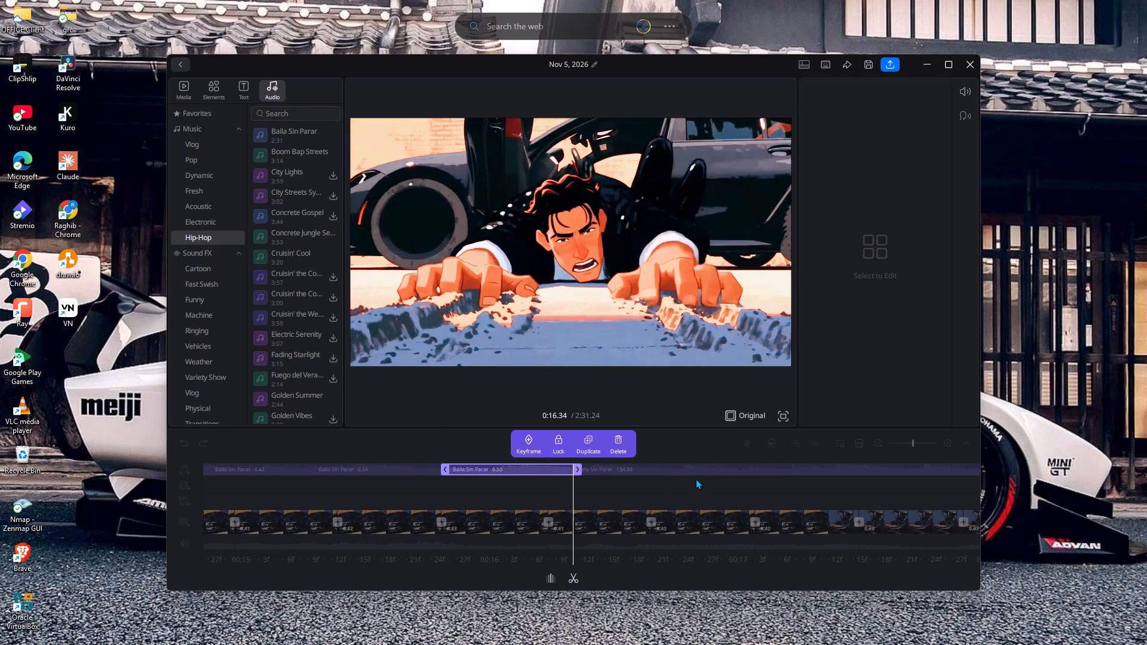
pyautogui.click(704, 470)
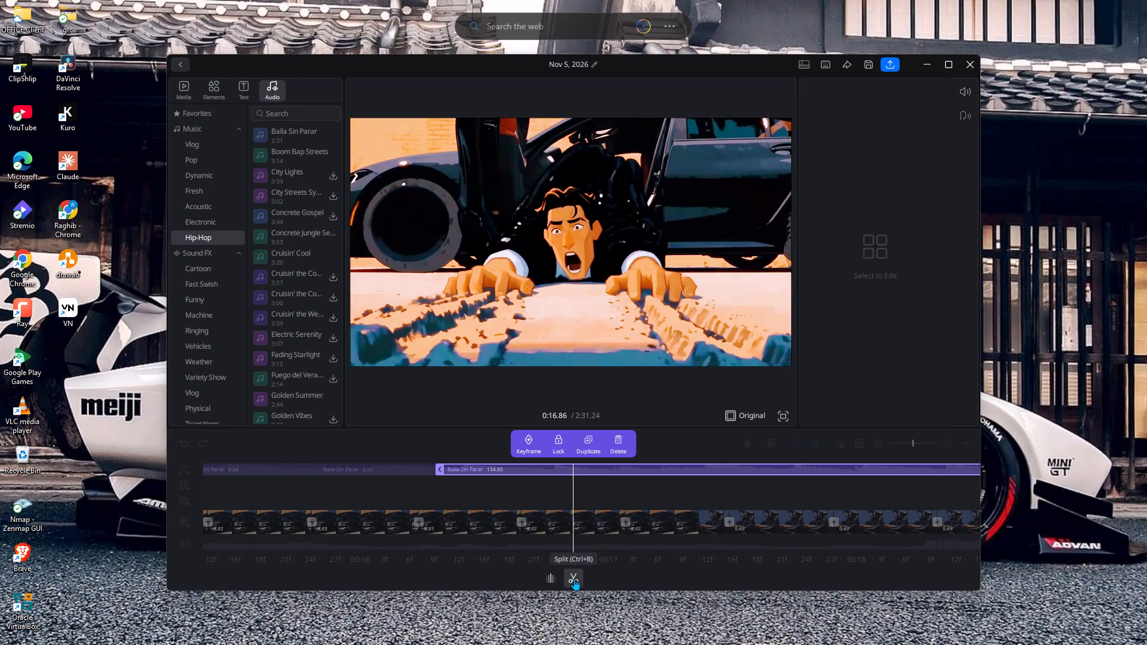
pyautogui.click(574, 578)
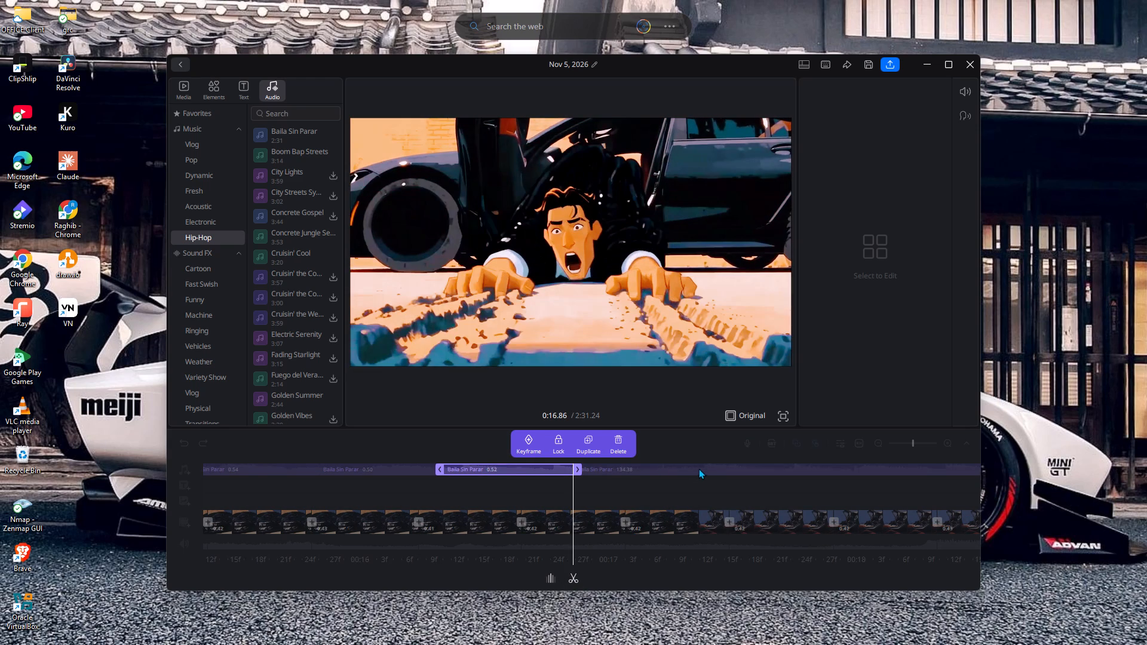
pyautogui.click(717, 468)
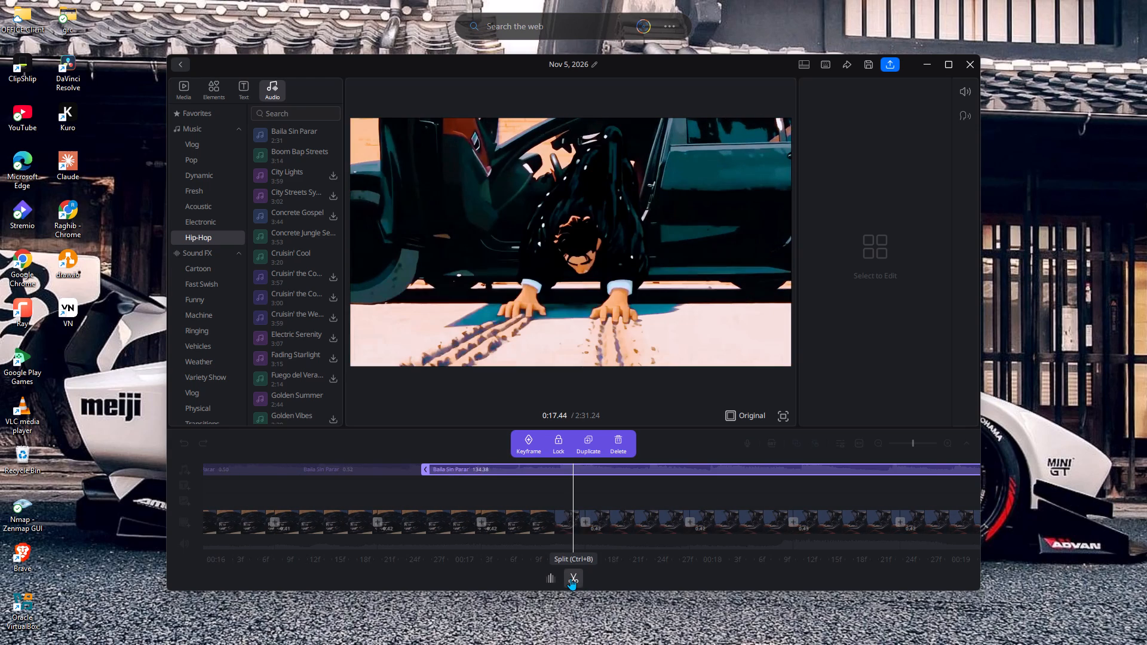
pyautogui.click(573, 576)
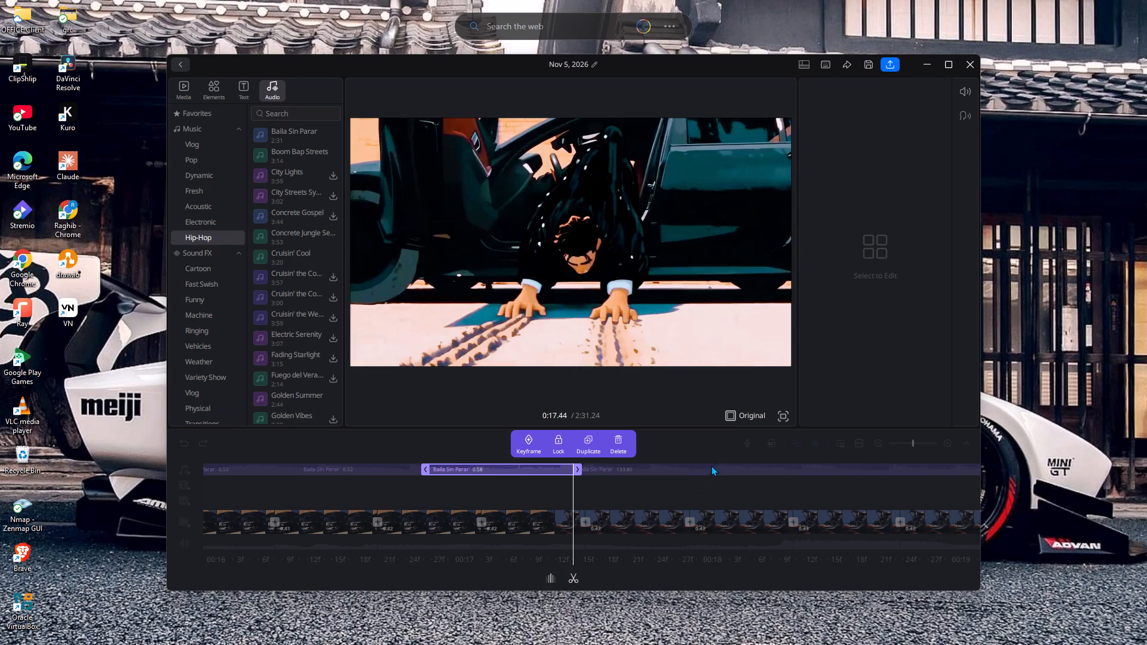
# Split the rest of the Baila Sin Parar music track at 0:17.97, 0:18.51 and 0:19.02.
pyautogui.click(705, 471)
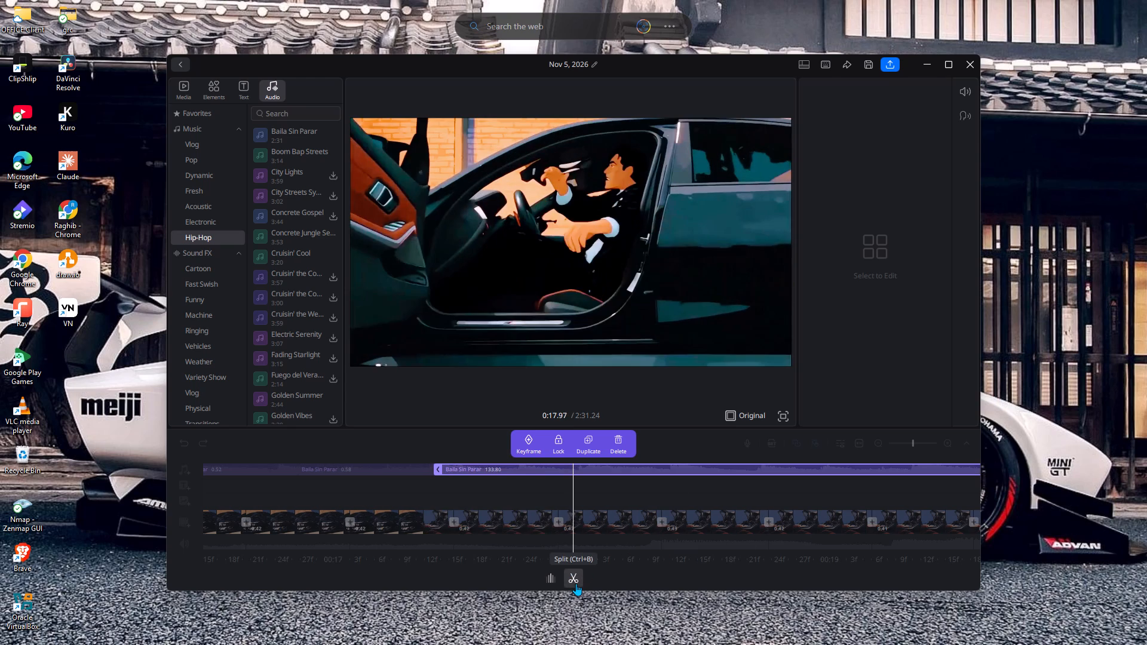
pyautogui.click(575, 577)
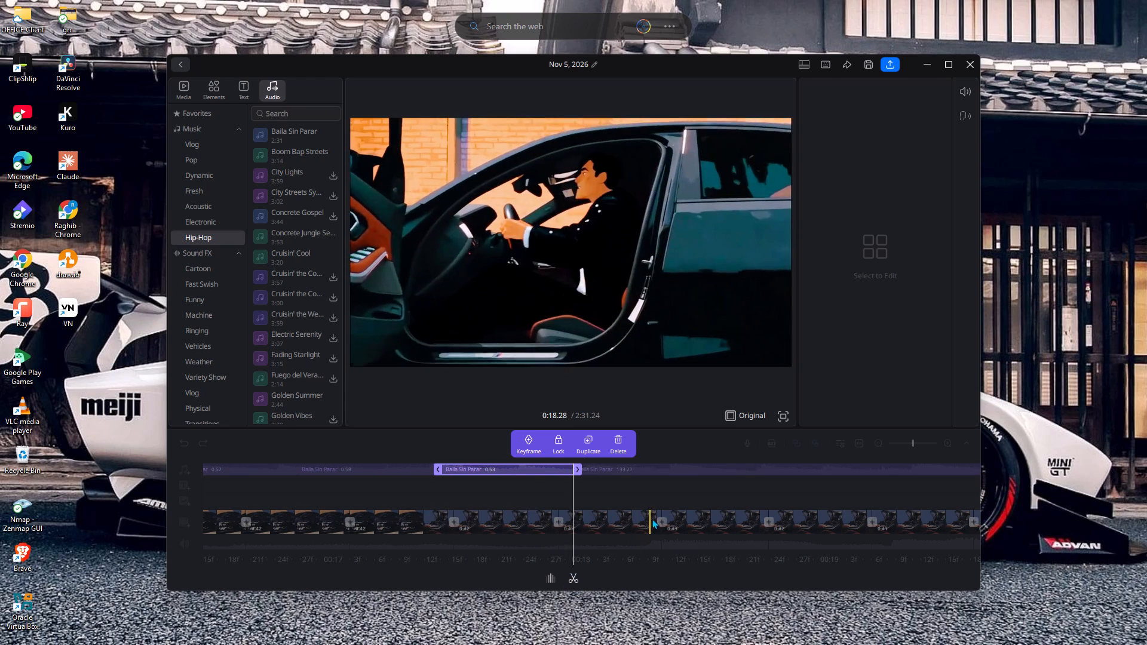
pyautogui.click(708, 472)
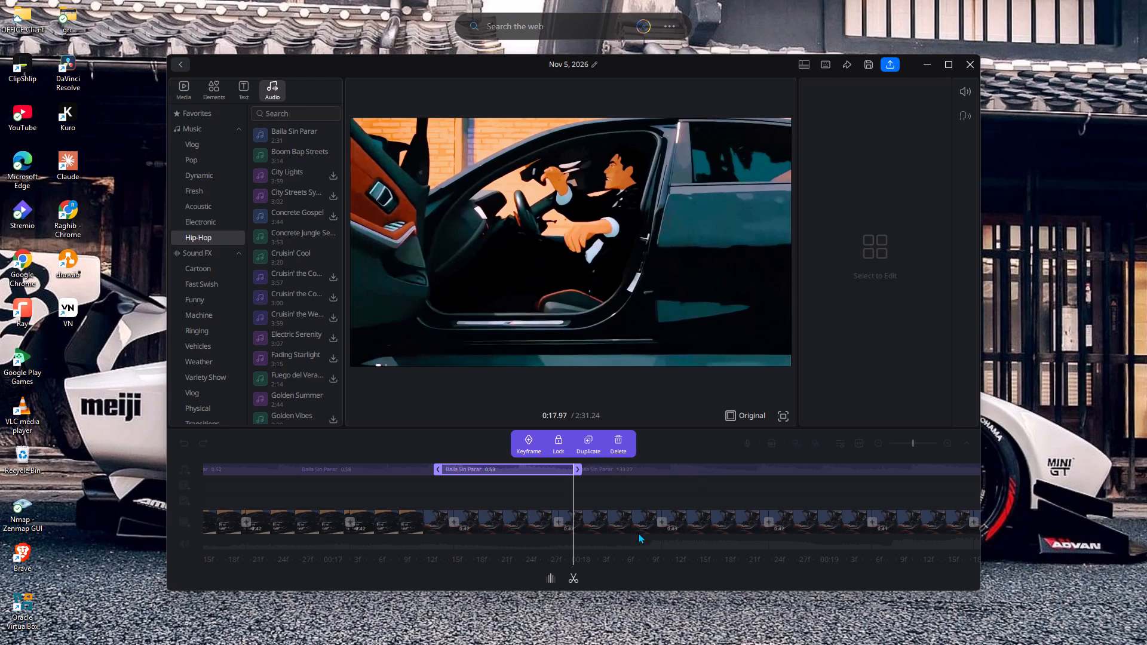
pyautogui.click(576, 576)
pyautogui.click(700, 472)
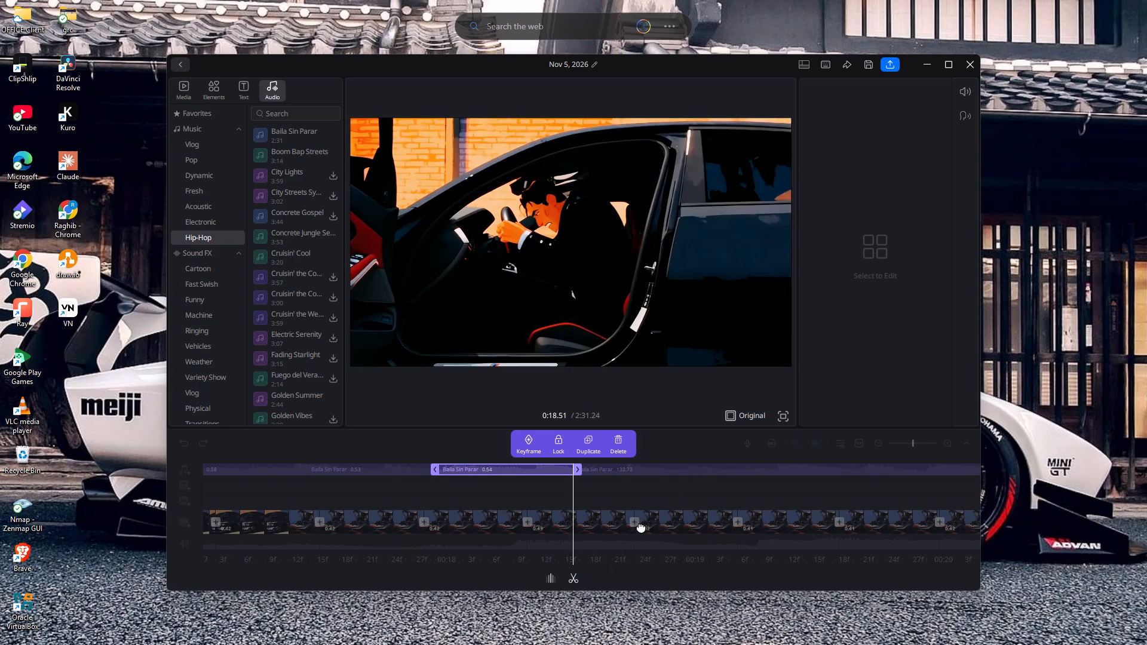
pyautogui.click(572, 578)
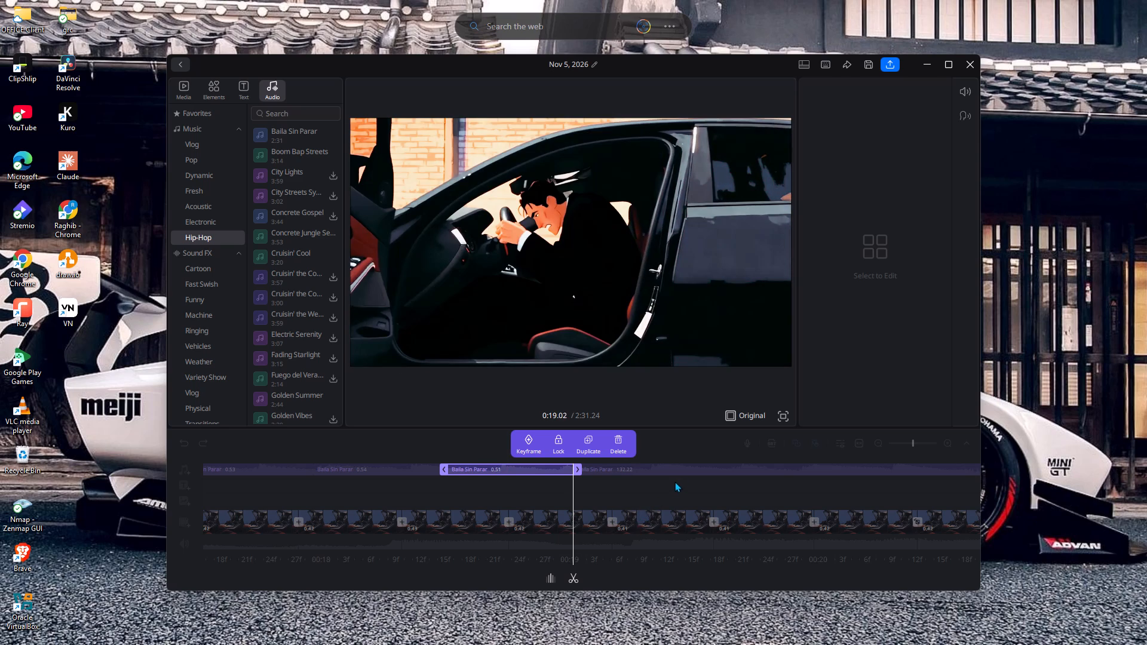
# Split the rest of the Baila Sin Parar music track at 0:19.48, 0:20.03 and 0:20.56.
pyautogui.click(689, 469)
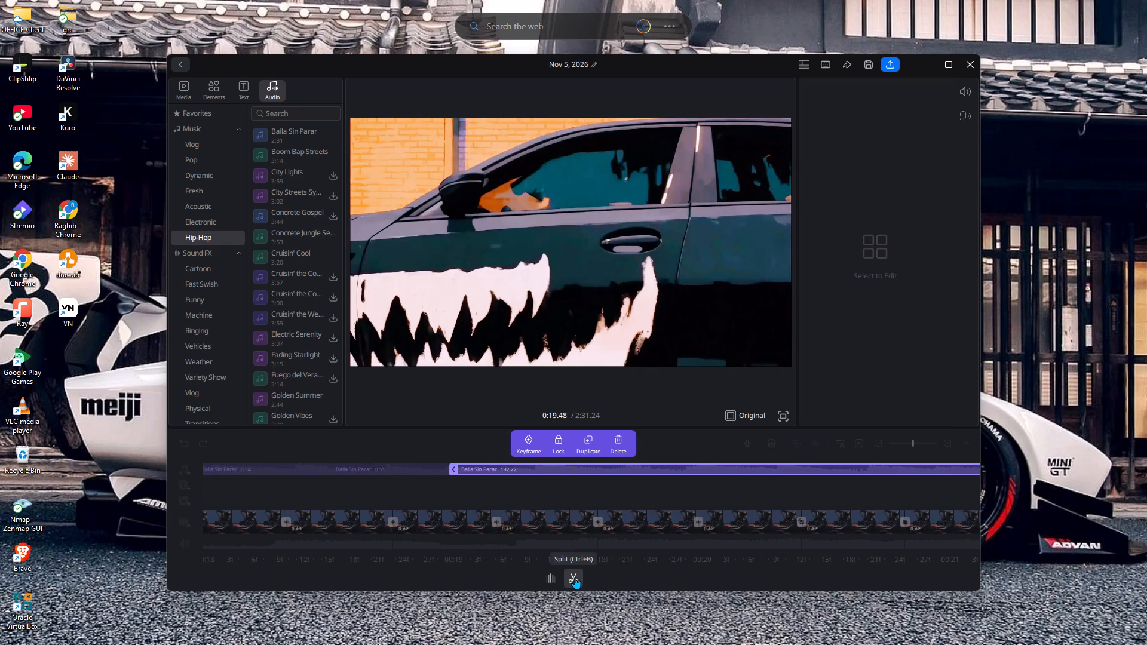
pyautogui.click(575, 577)
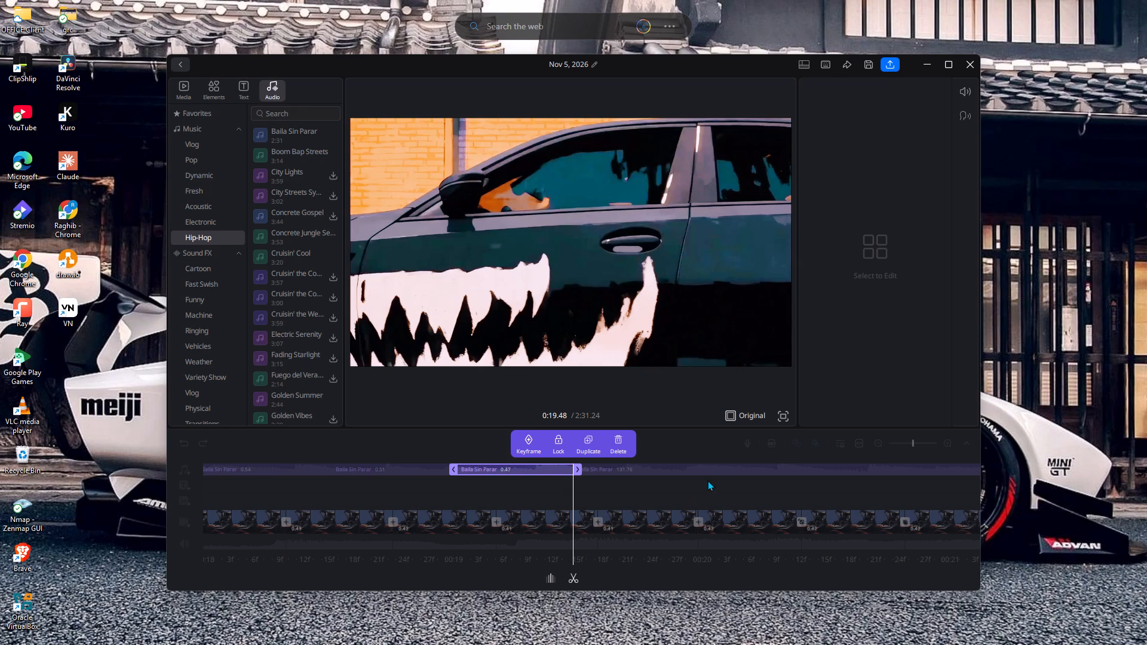
pyautogui.click(710, 470)
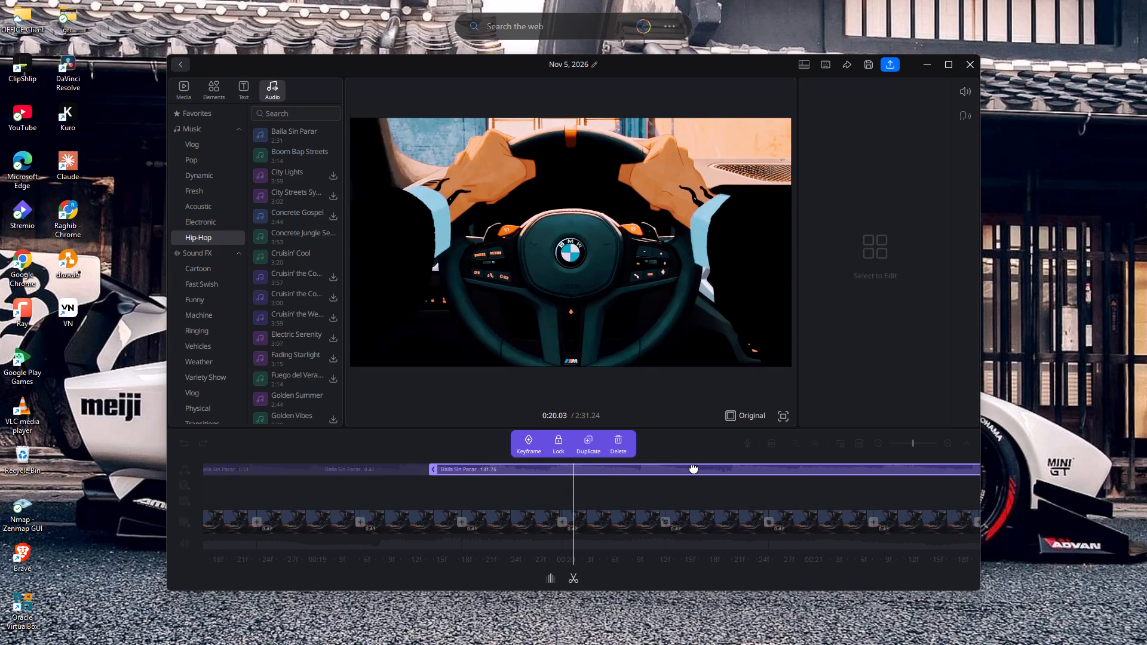
pyautogui.click(573, 579)
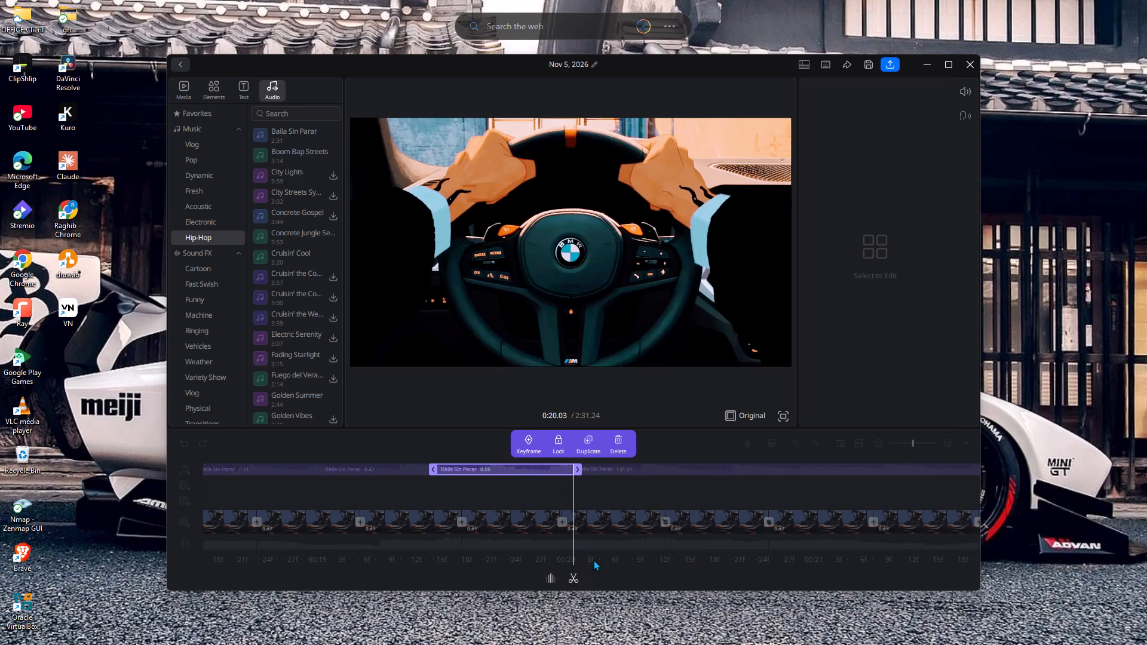
pyautogui.click(704, 466)
pyautogui.click(573, 577)
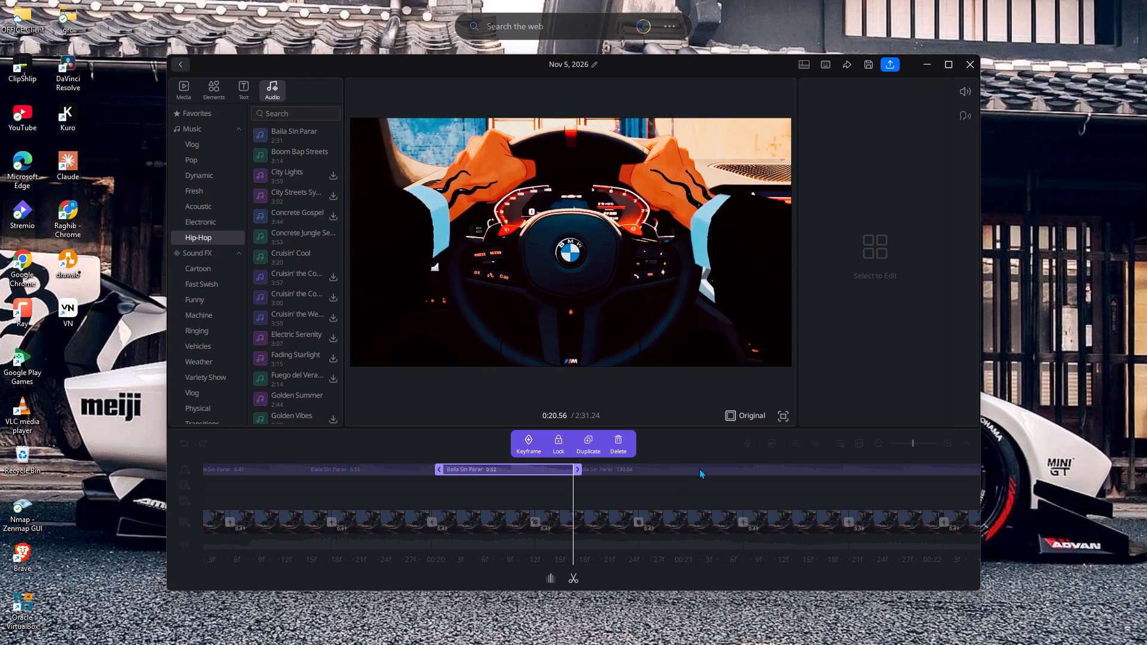
# Split the rest of the Baila Sin Parar music track at 0:21.06, 0:21.61 and 0:22.08.
pyautogui.click(699, 468)
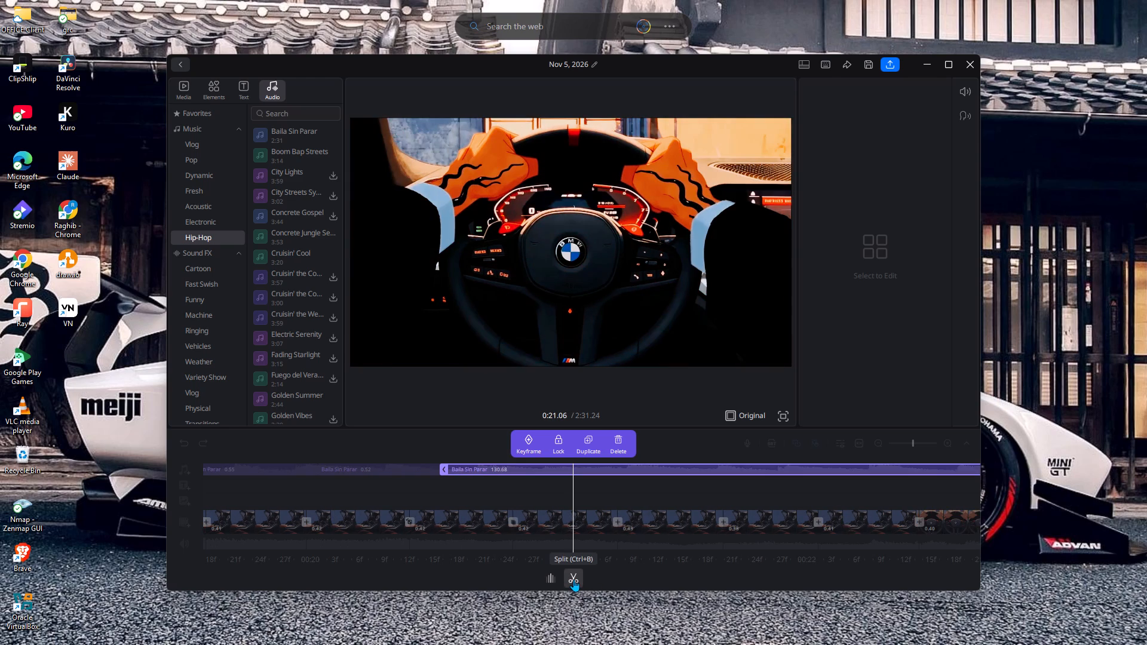
pyautogui.click(572, 580)
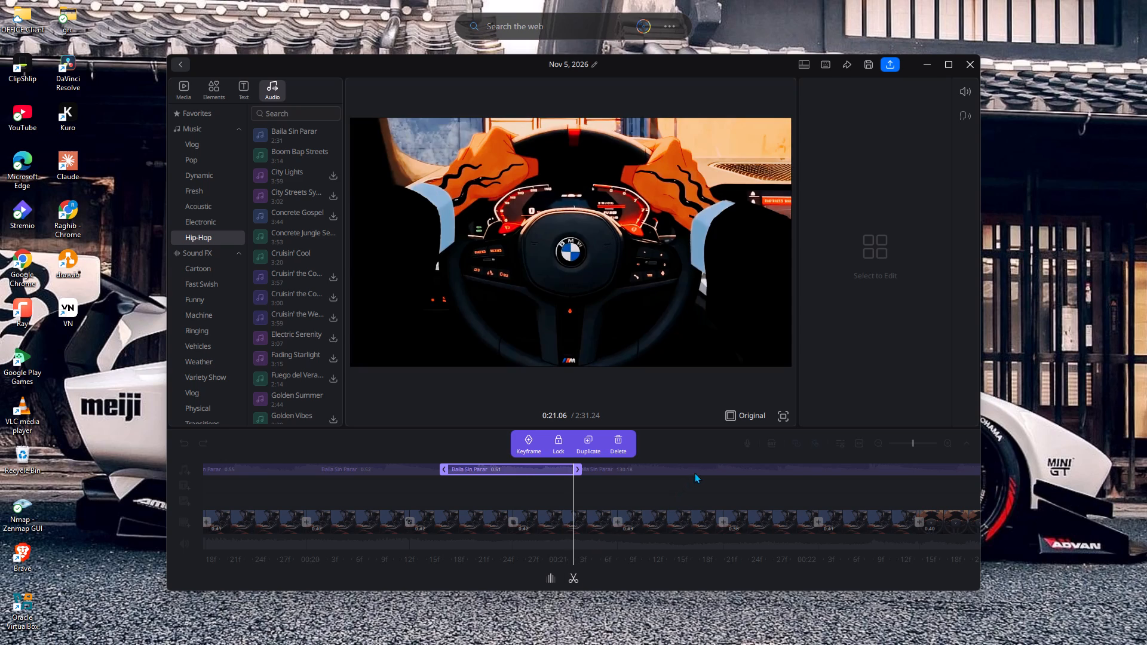
pyautogui.click(710, 462)
pyautogui.click(624, 465)
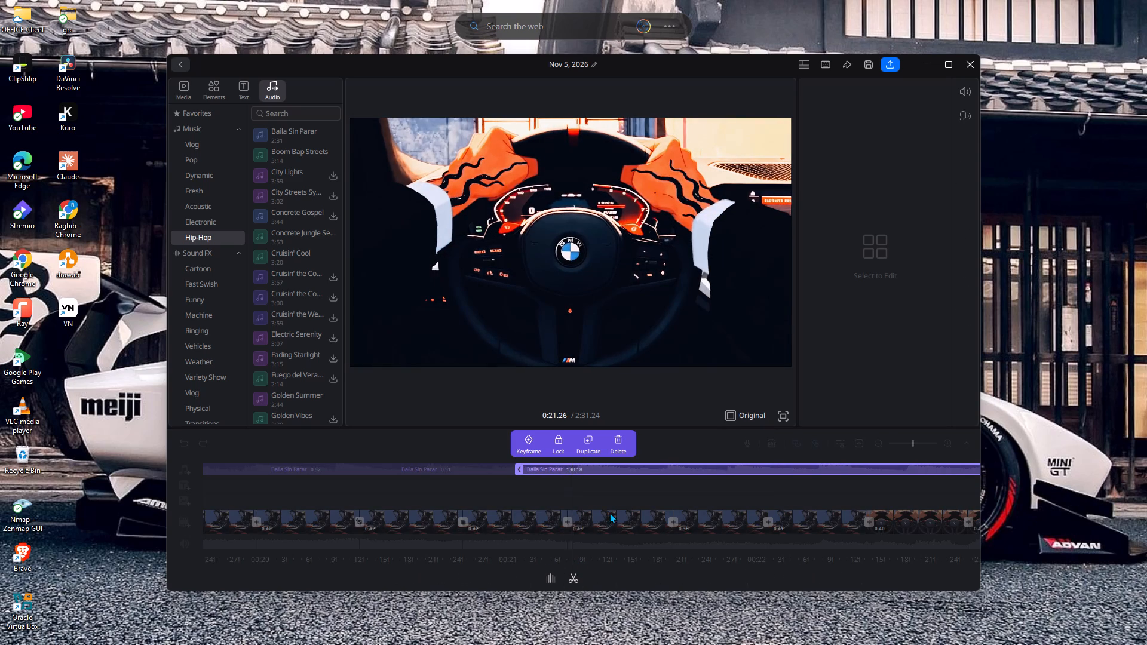
pyautogui.click(660, 472)
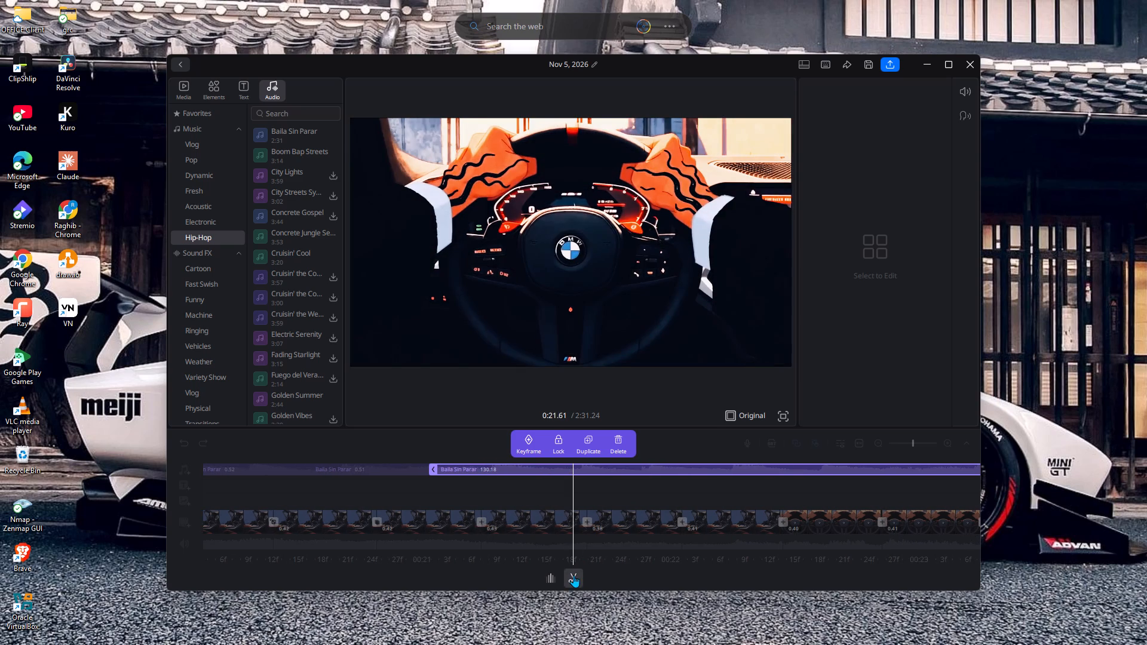
pyautogui.click(573, 575)
pyautogui.click(691, 465)
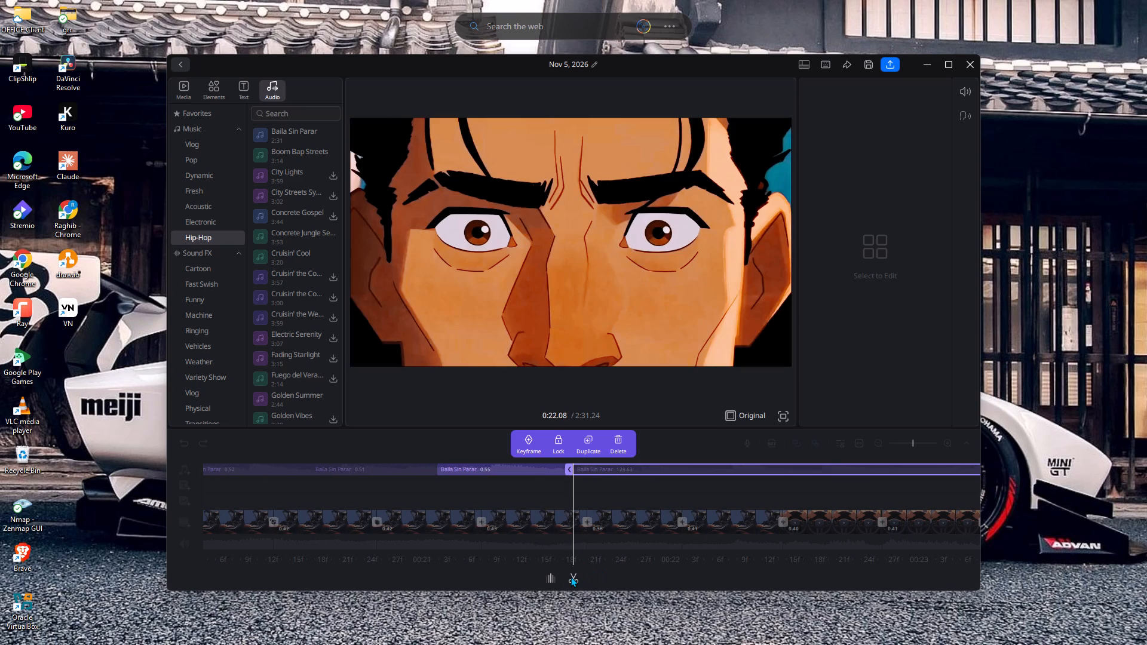
pyautogui.click(571, 576)
# Split the rest of the Baila Sin Parar music track at 0:22.60, 0:23.07 and 0:23.56.
pyautogui.click(701, 469)
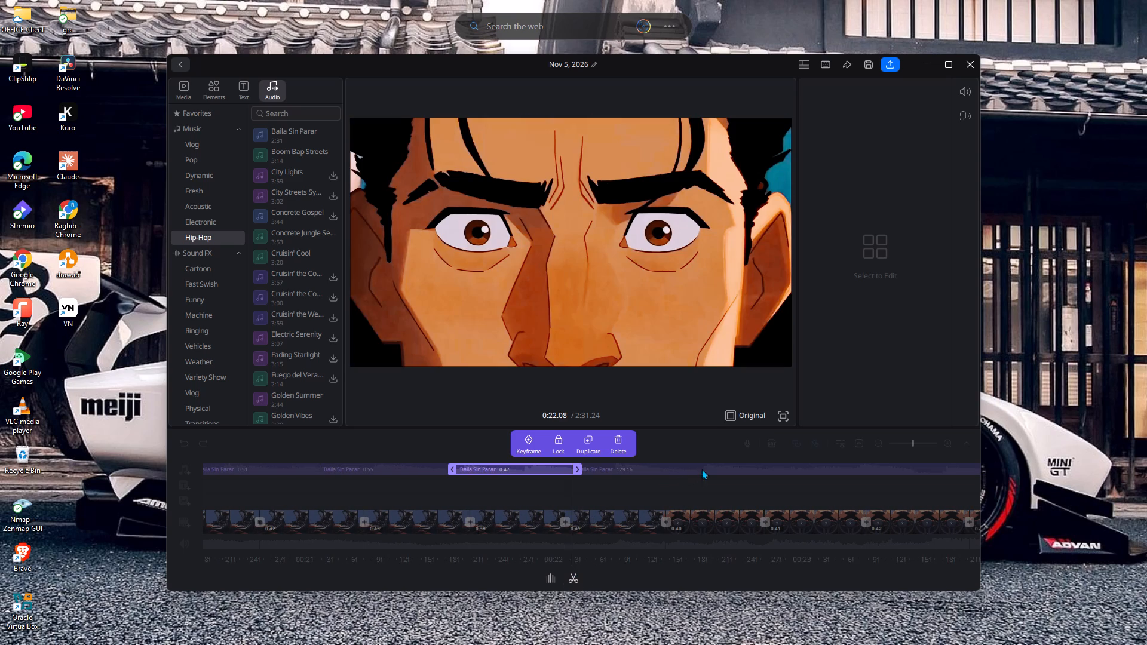
pyautogui.click(575, 580)
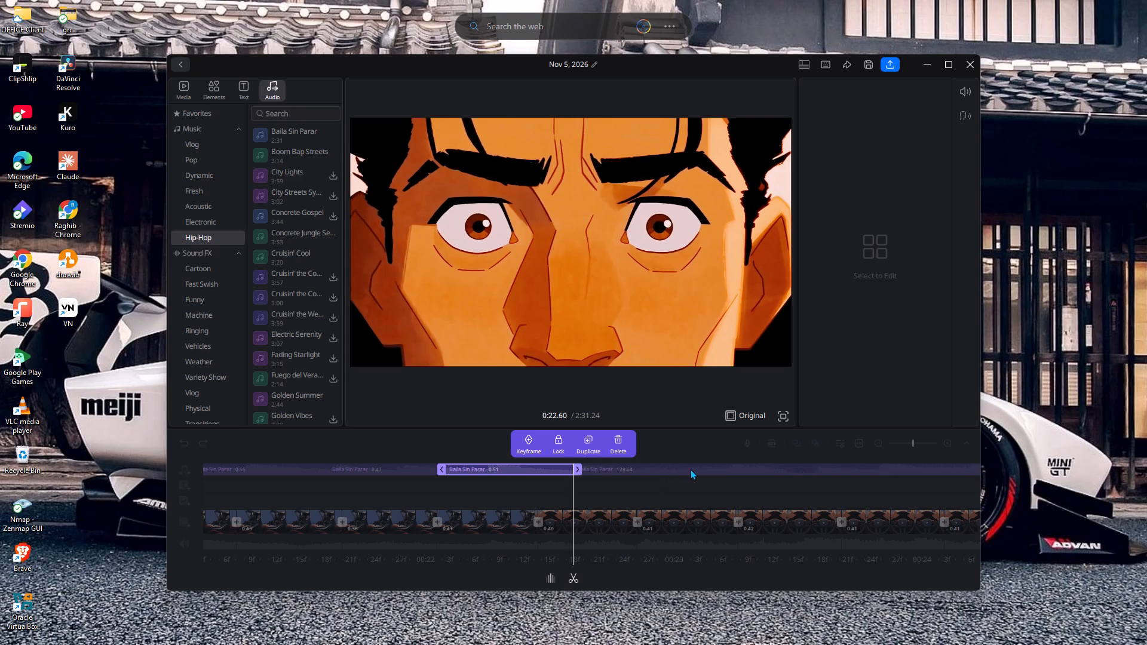
pyautogui.click(691, 468)
pyautogui.click(575, 574)
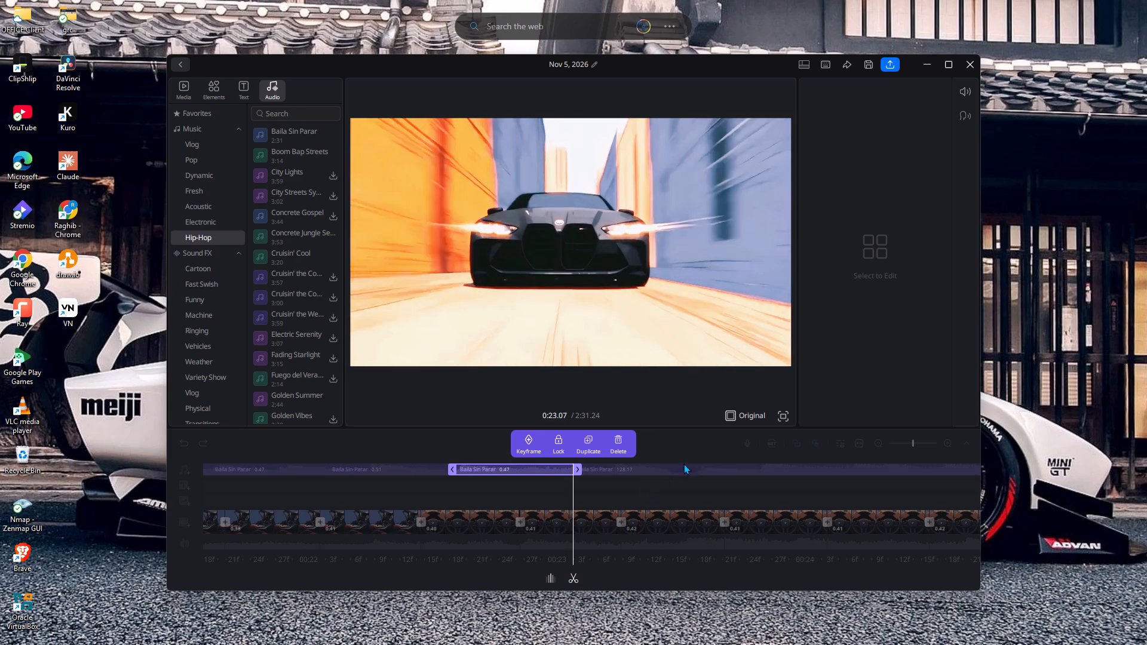
pyautogui.click(697, 464)
pyautogui.click(578, 578)
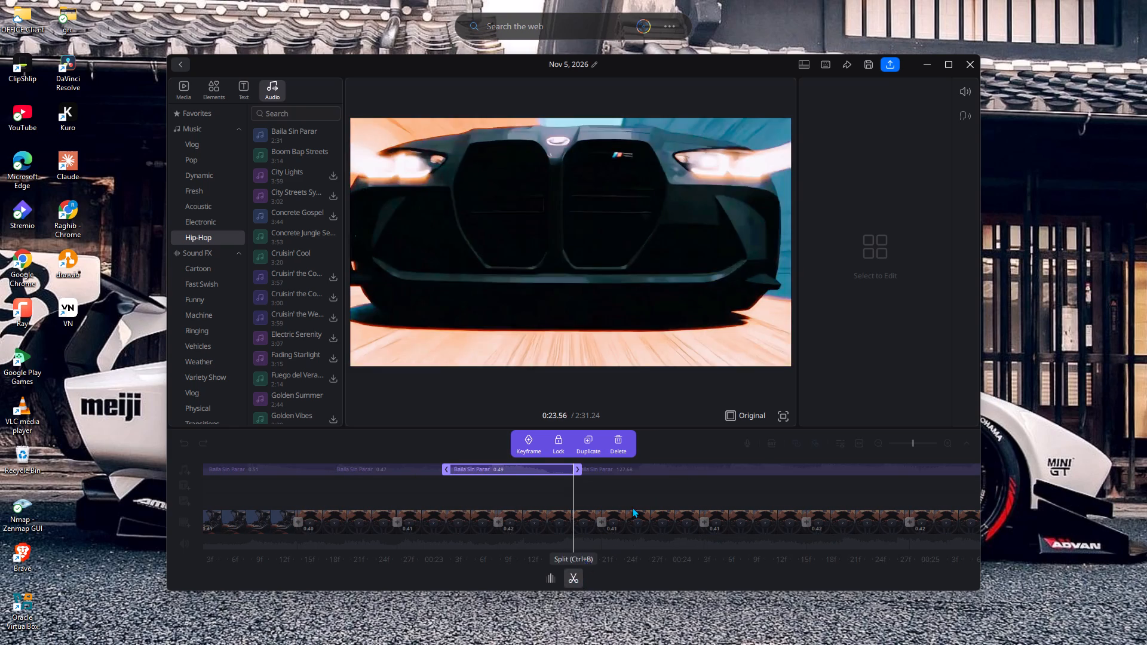
# Split the rest of the Baila Sin Parar music track at 0:24.11, 0:24.57 and 0:25.03.
pyautogui.click(710, 466)
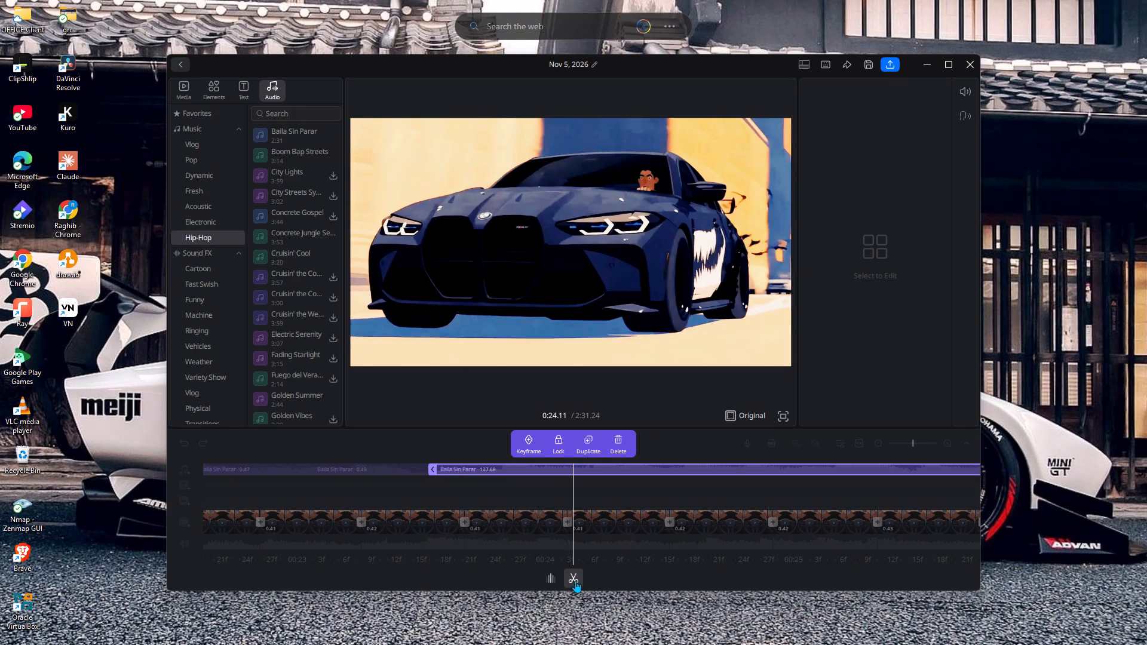
pyautogui.click(575, 580)
pyautogui.click(706, 462)
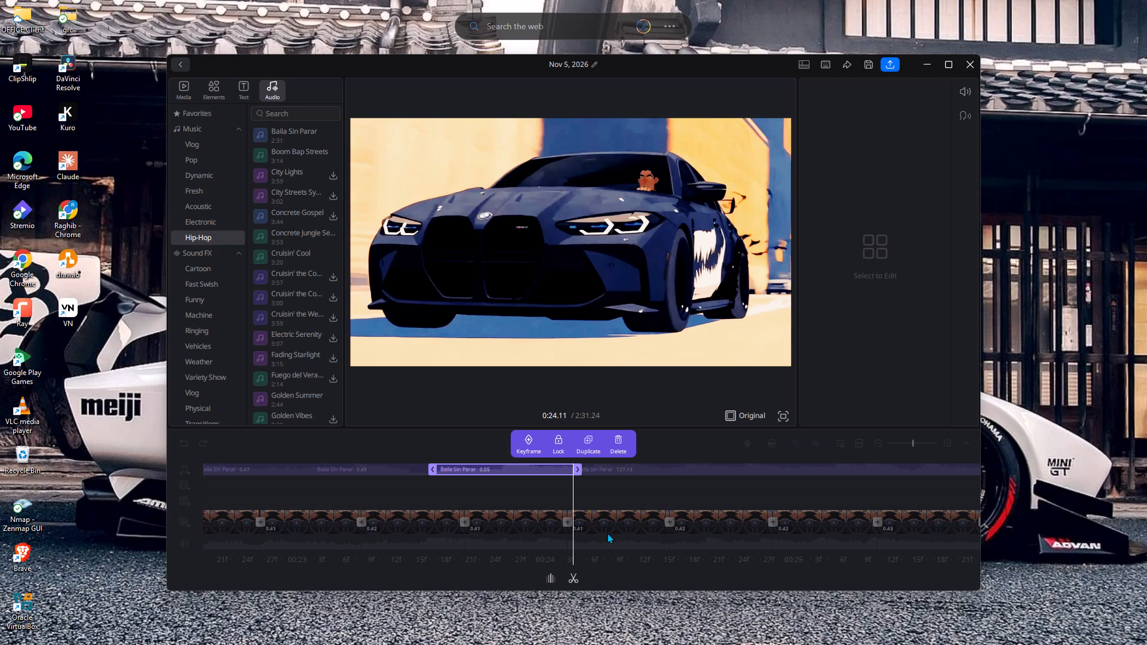
pyautogui.click(686, 468)
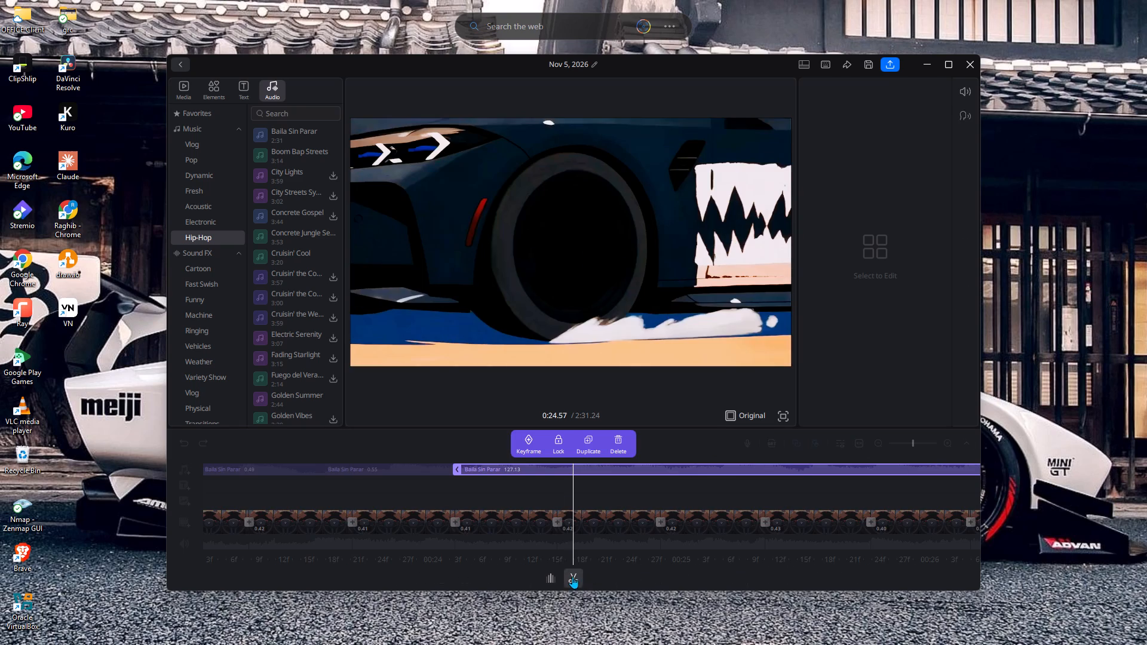
pyautogui.click(574, 574)
pyautogui.click(689, 466)
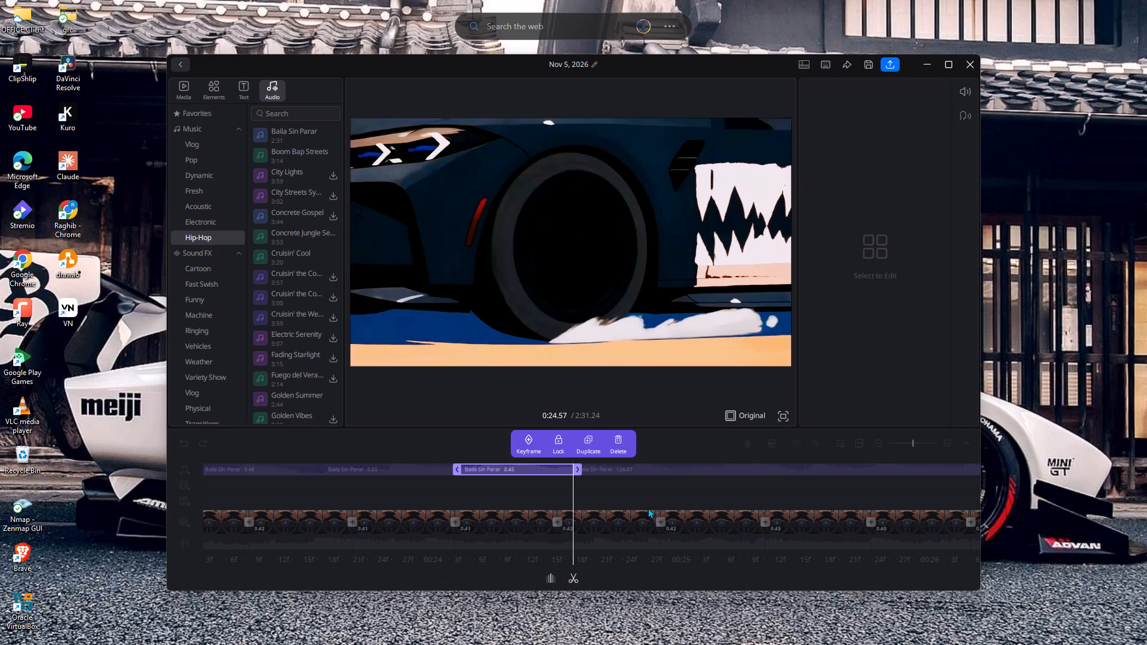
pyautogui.click(569, 576)
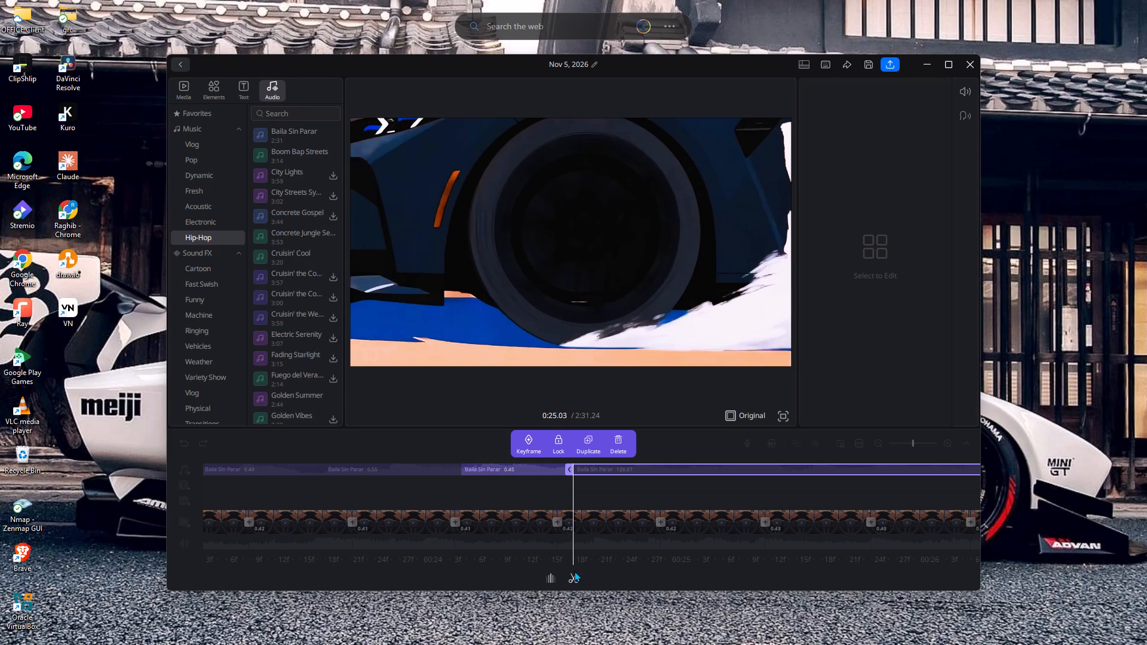
# Split the rest of the Baila Sin Parar music track at 0:25.57, 0:26.08 and 0:26.51.
pyautogui.click(707, 468)
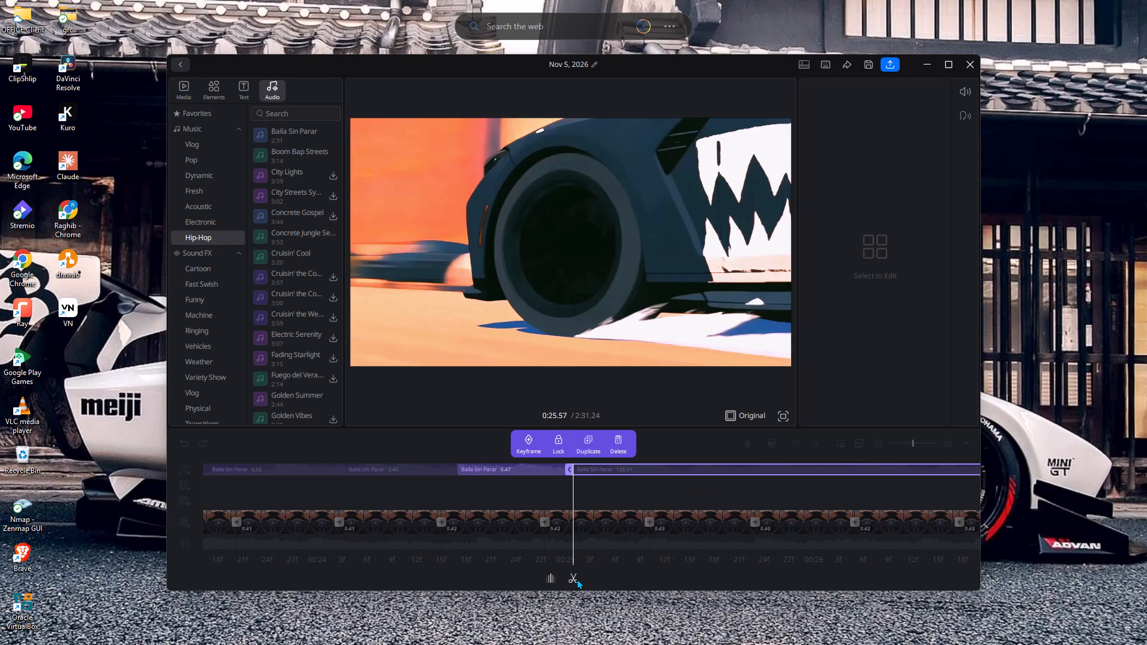
pyautogui.click(570, 580)
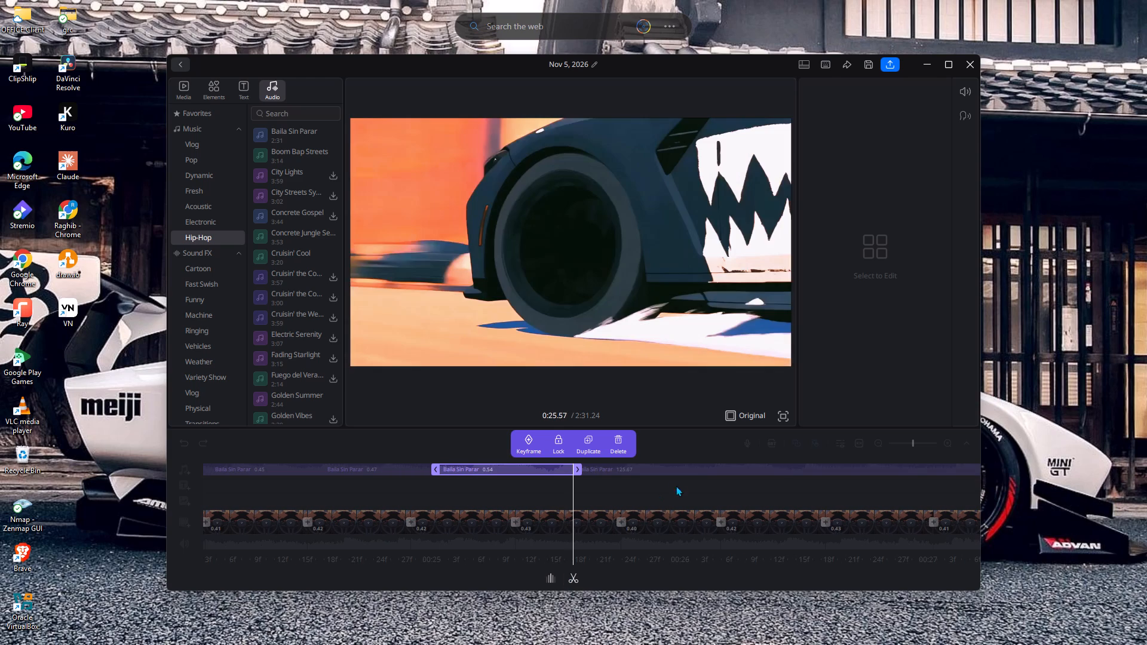
pyautogui.click(700, 468)
pyautogui.click(575, 574)
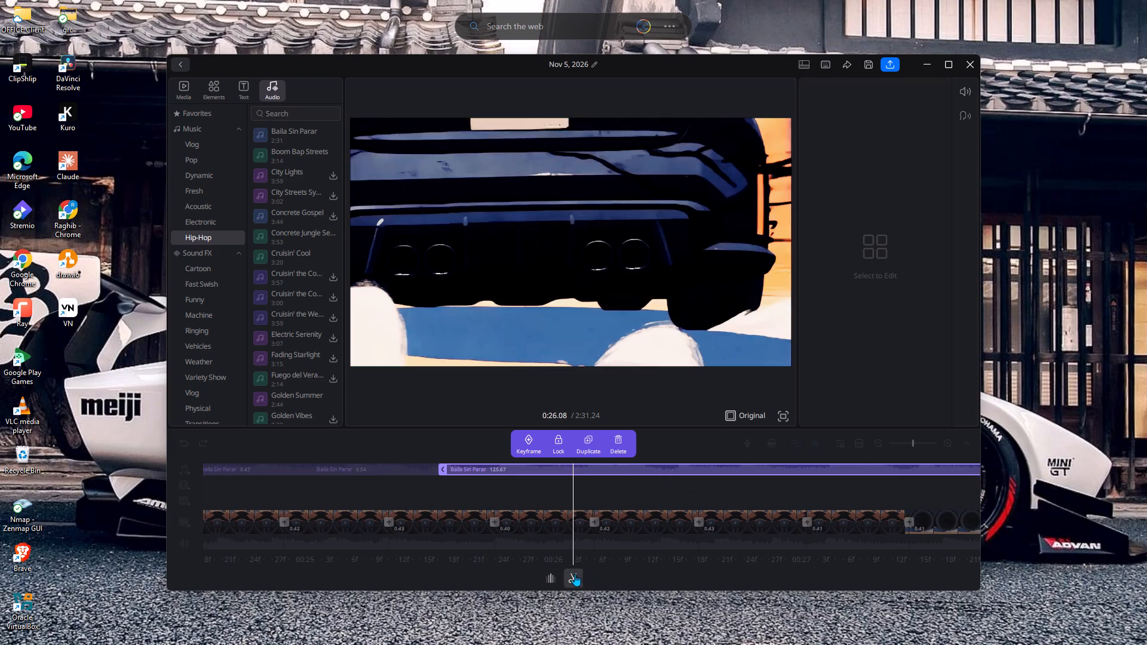
pyautogui.click(680, 469)
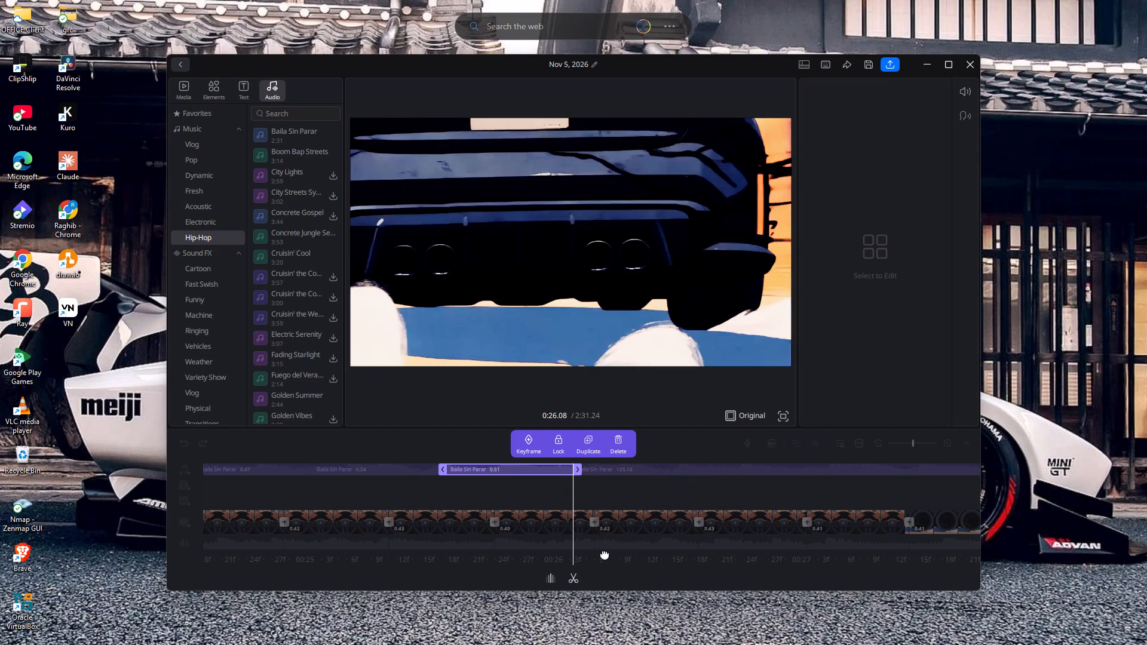
pyautogui.click(572, 579)
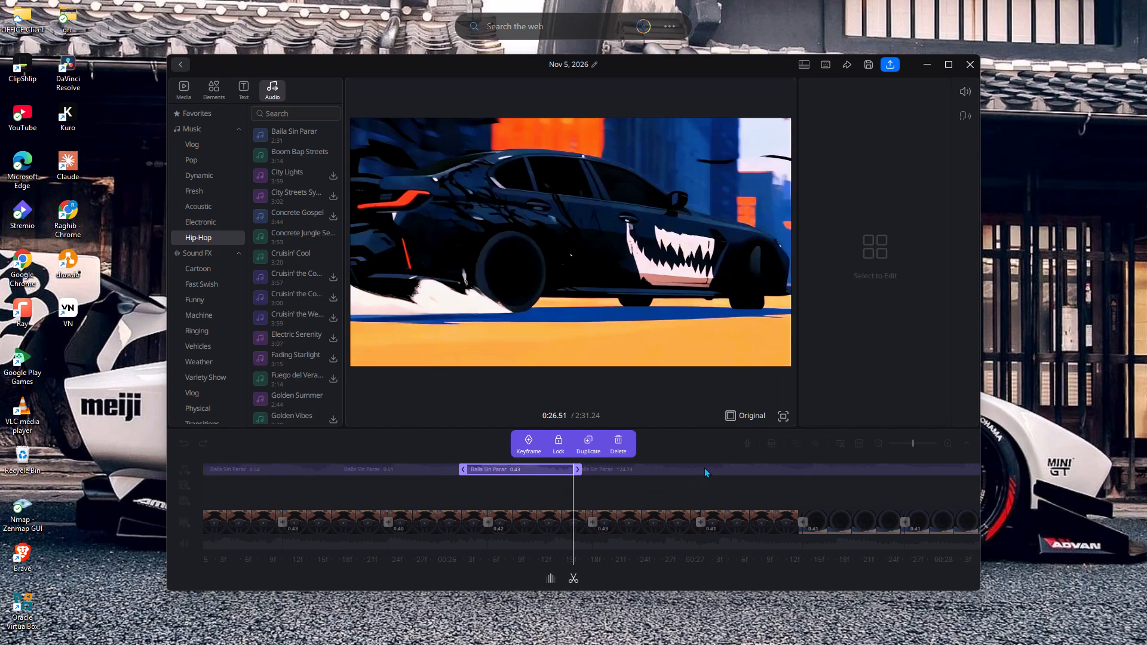
# Split the rest of the Baila Sin Parar music track at 0:27.04, 0:27.52 and 0:28.03.
pyautogui.click(705, 467)
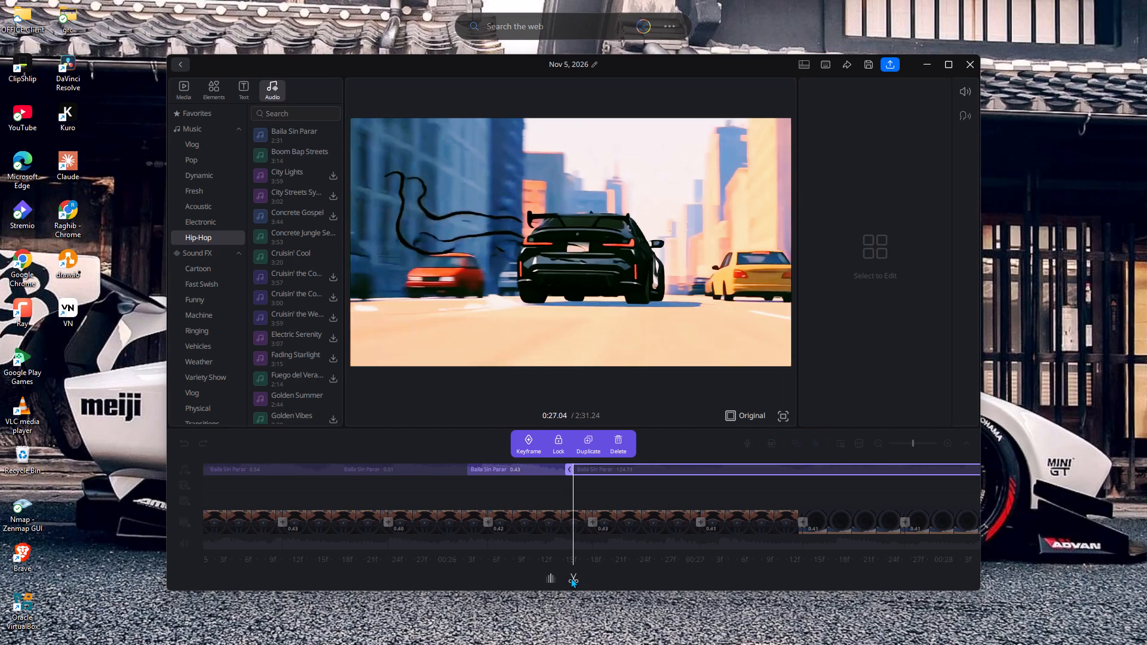
pyautogui.click(572, 575)
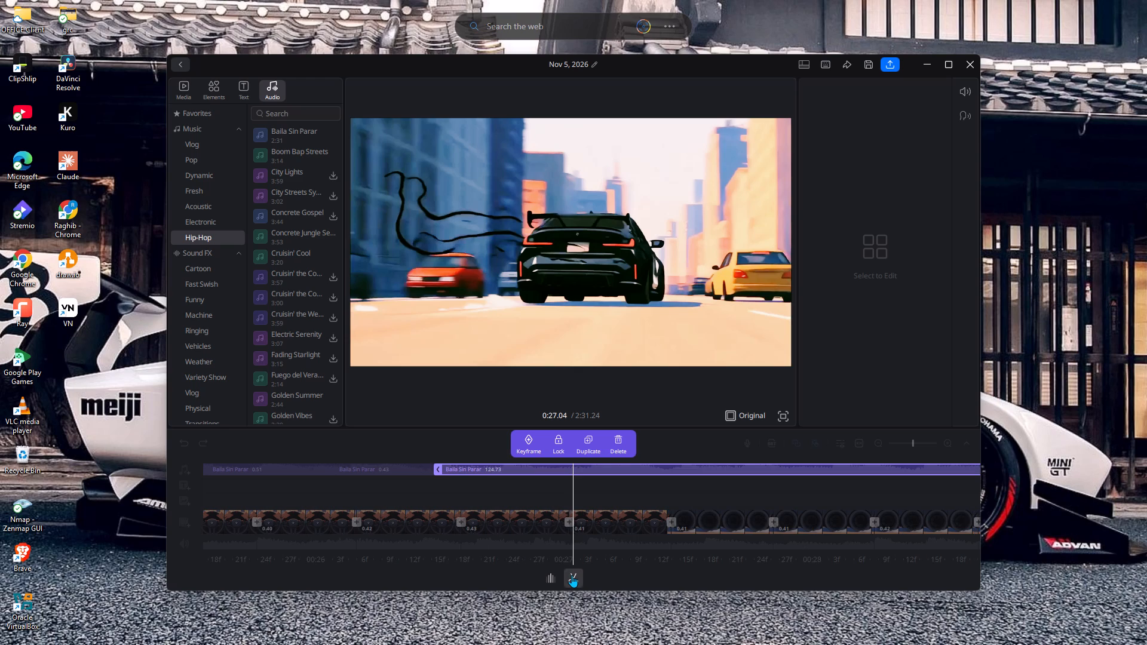
pyautogui.click(693, 473)
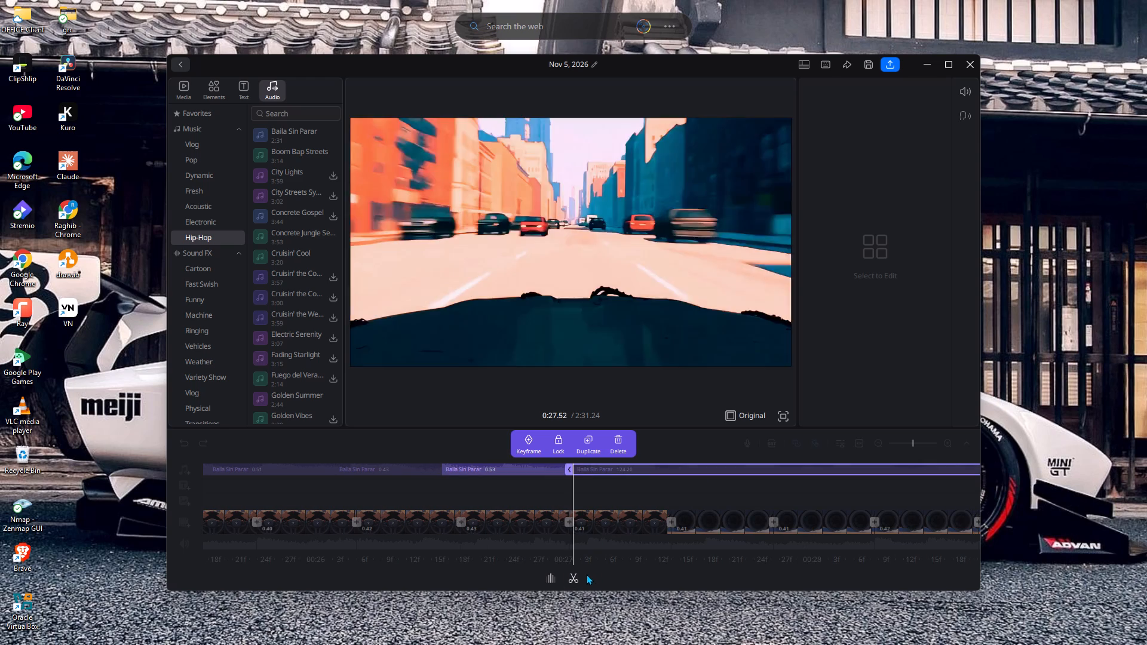
pyautogui.click(575, 576)
pyautogui.click(700, 469)
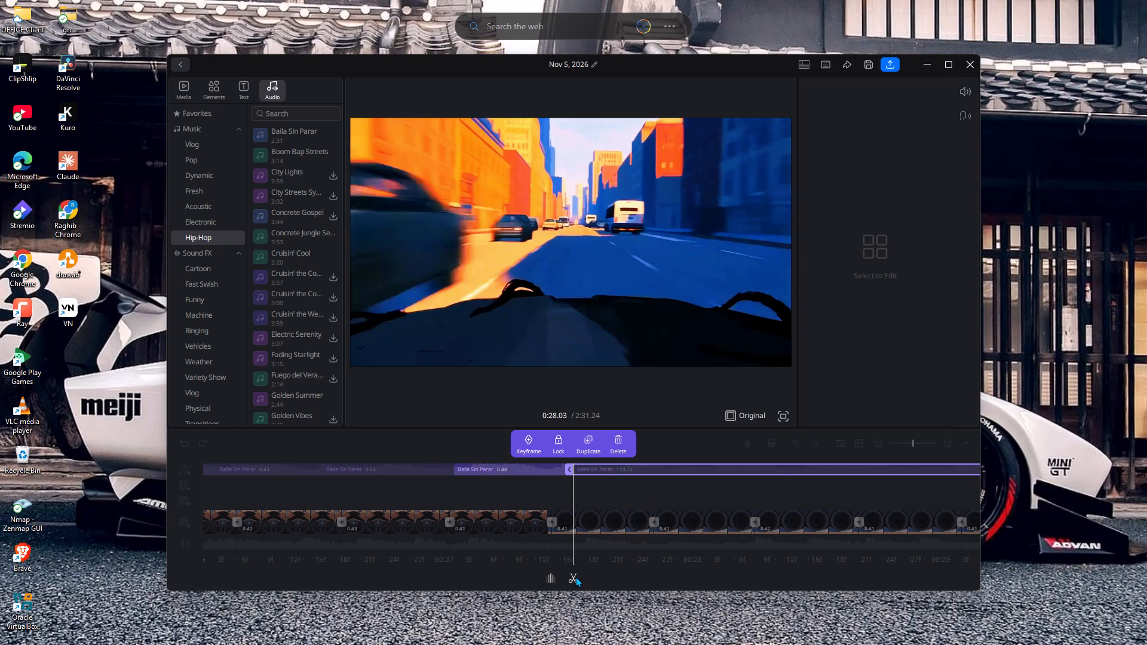
pyautogui.click(575, 576)
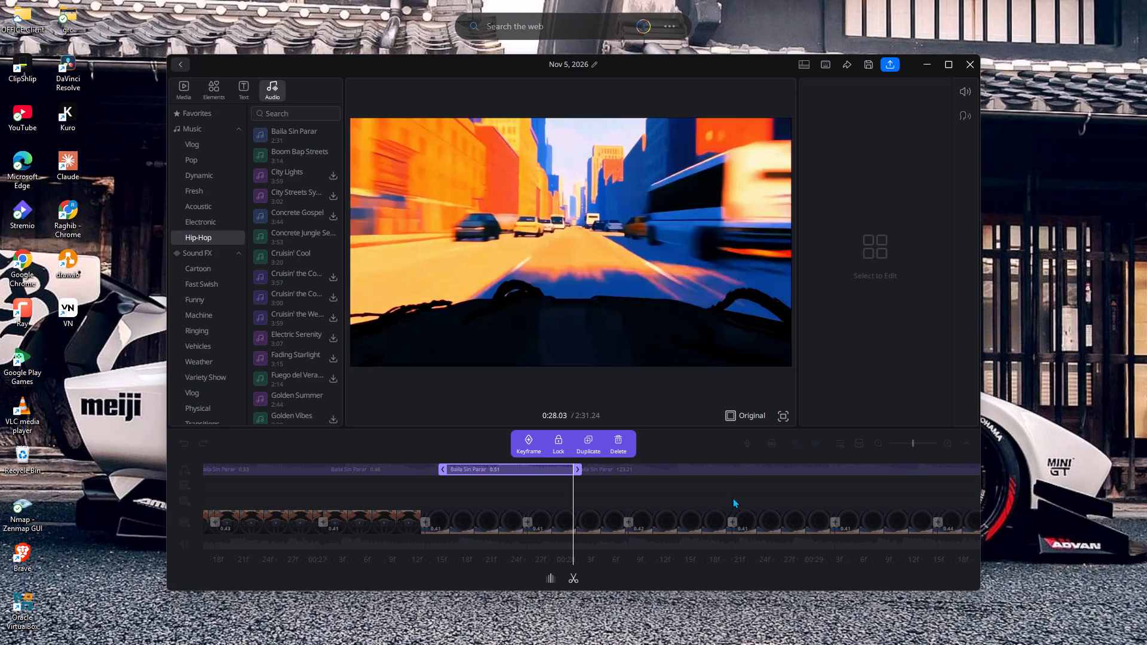
# Split the rest of the Baila Sin Parar music track at 0:28.66, 0:29.19 and about 0:29.60.
pyautogui.click(727, 477)
pyautogui.click(729, 467)
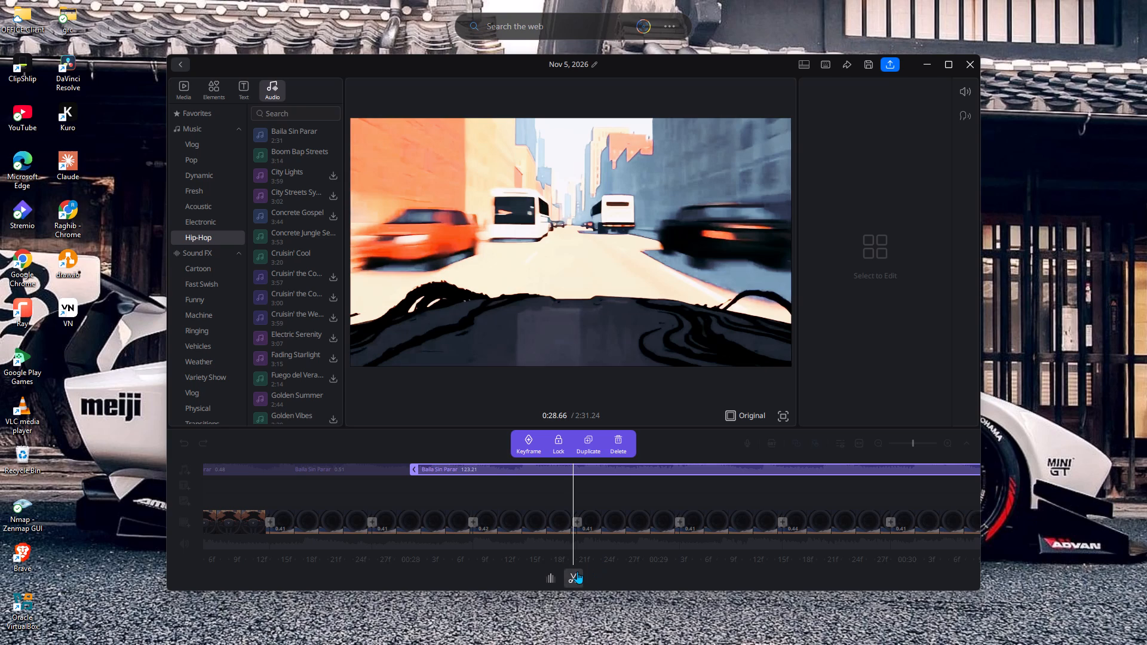
pyautogui.click(577, 572)
pyautogui.click(707, 466)
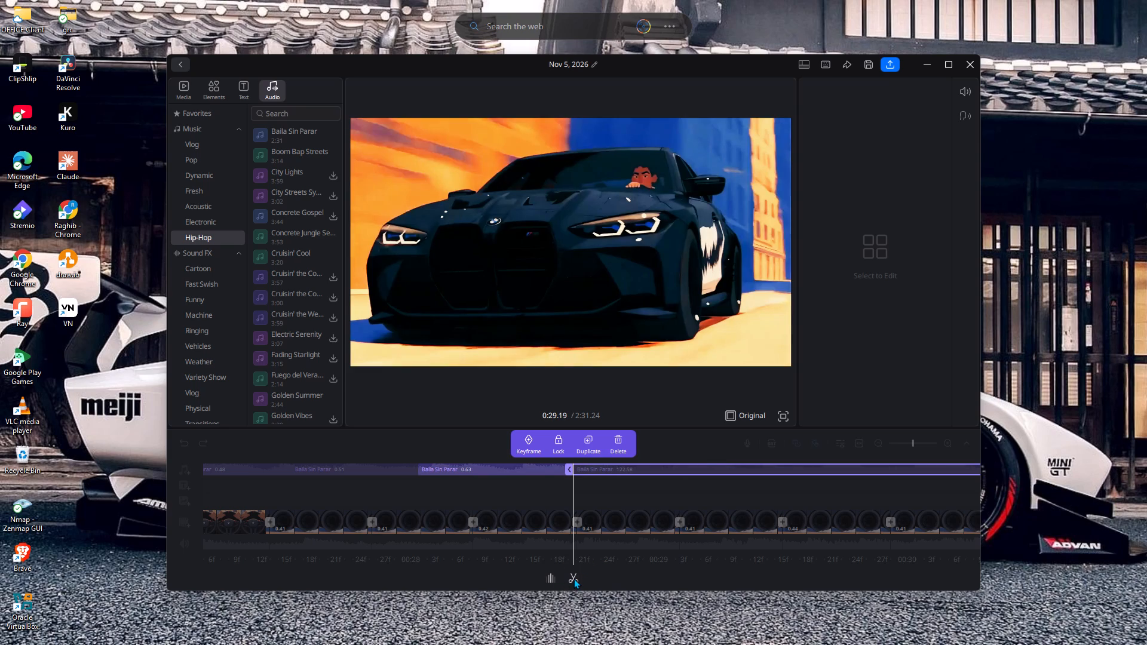
pyautogui.click(568, 573)
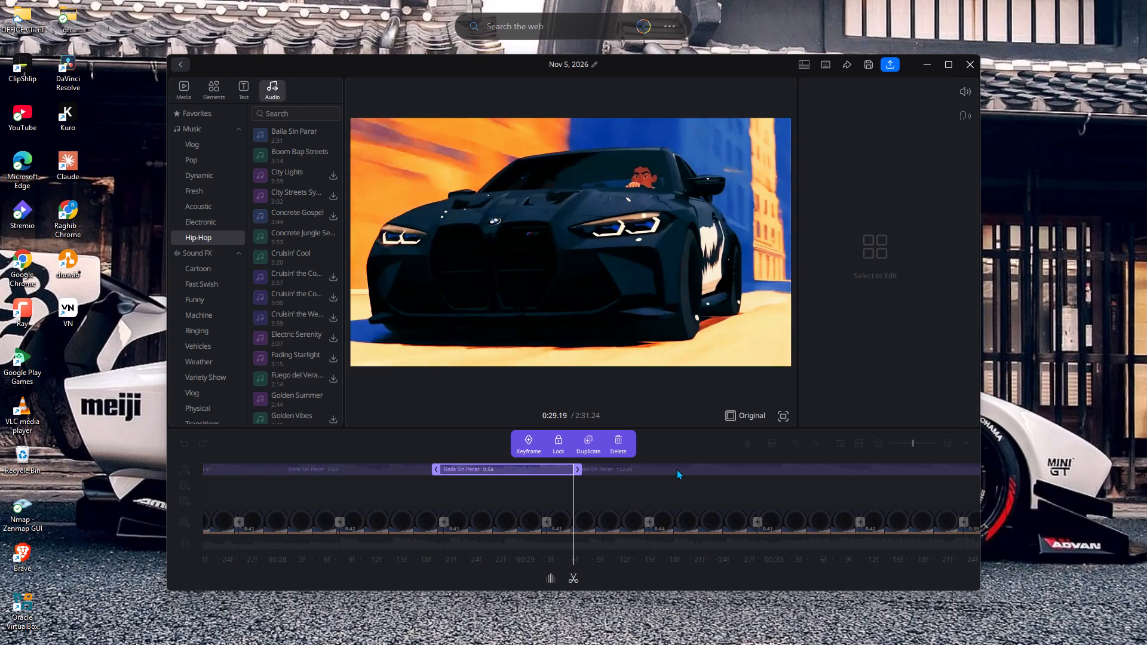
pyautogui.click(676, 469)
pyautogui.click(581, 577)
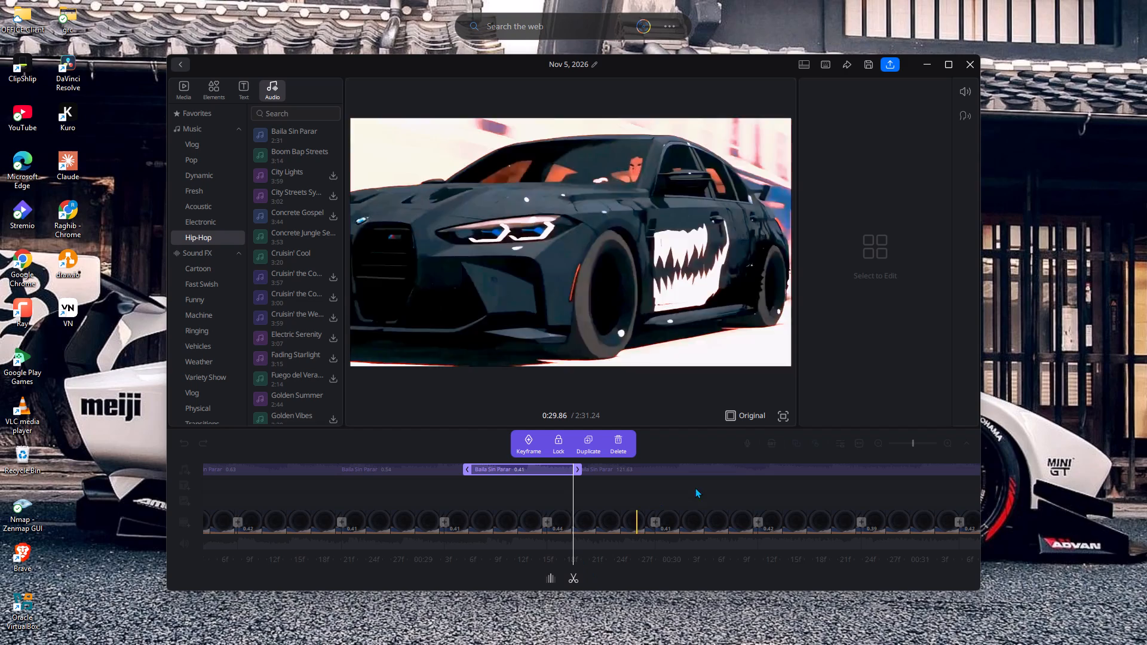
# Split the rest of the Baila Sin Parar music track at 0:30.24, 0:30.91, 0:31.51 and 0:32.25.
pyautogui.click(732, 469)
pyautogui.click(576, 583)
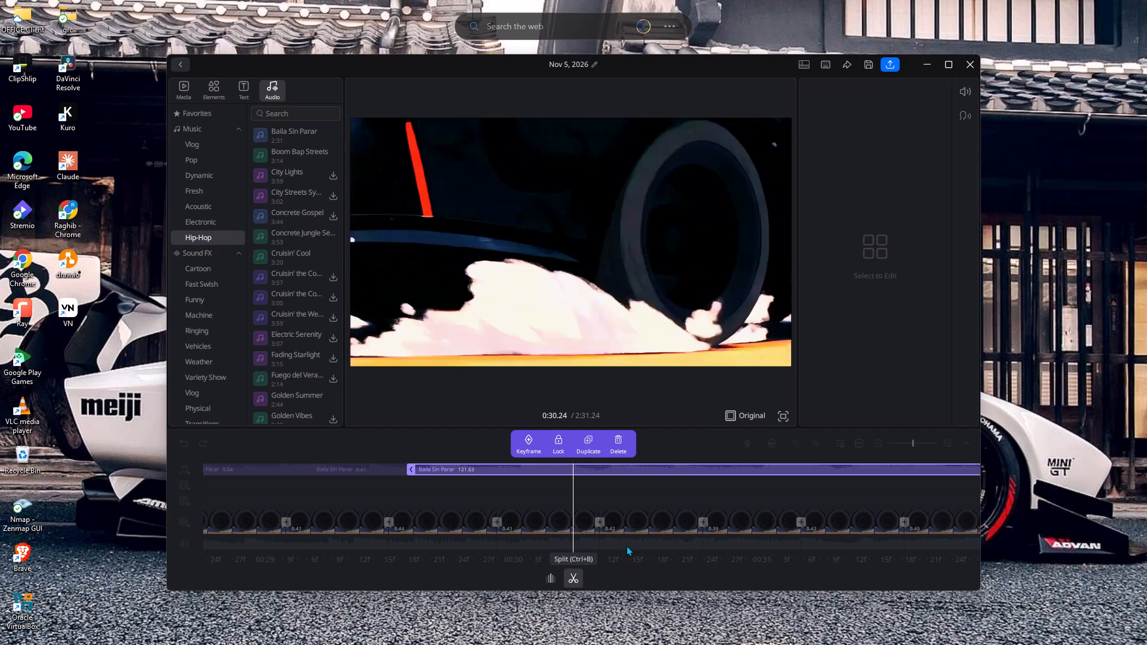
pyautogui.click(738, 469)
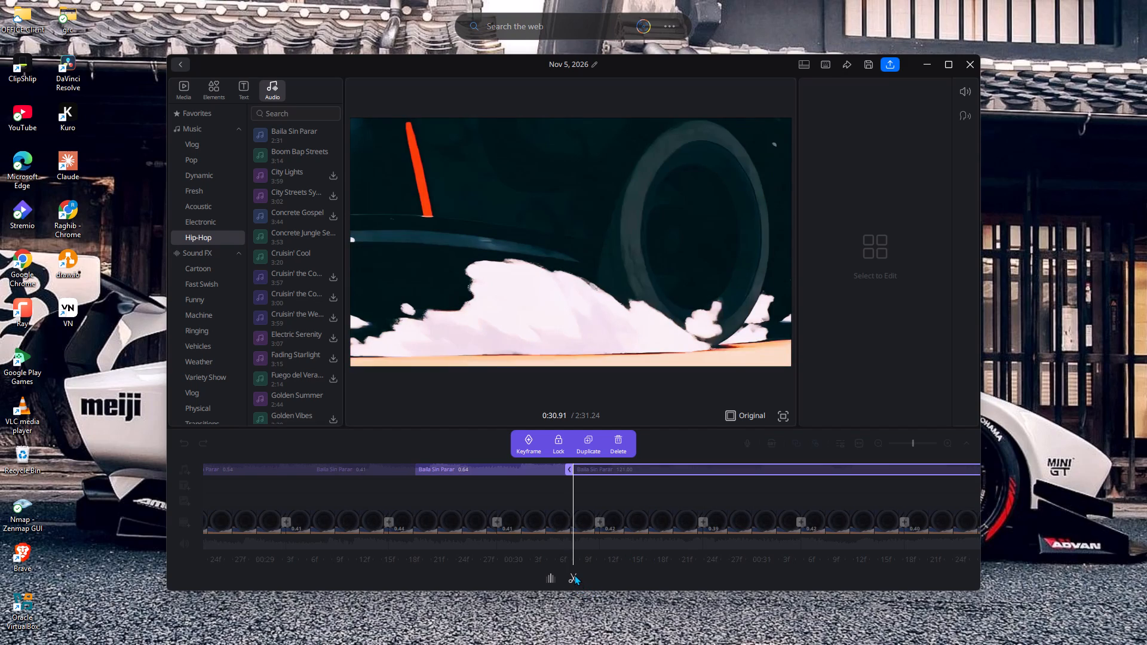
pyautogui.click(574, 576)
pyautogui.click(723, 466)
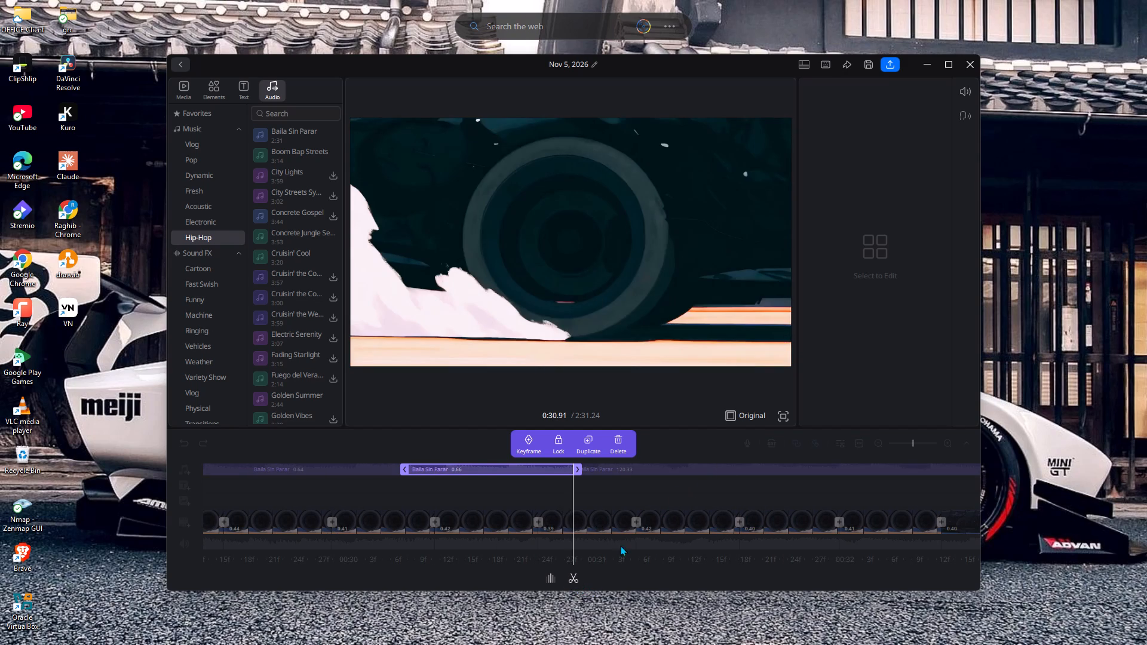
pyautogui.click(571, 579)
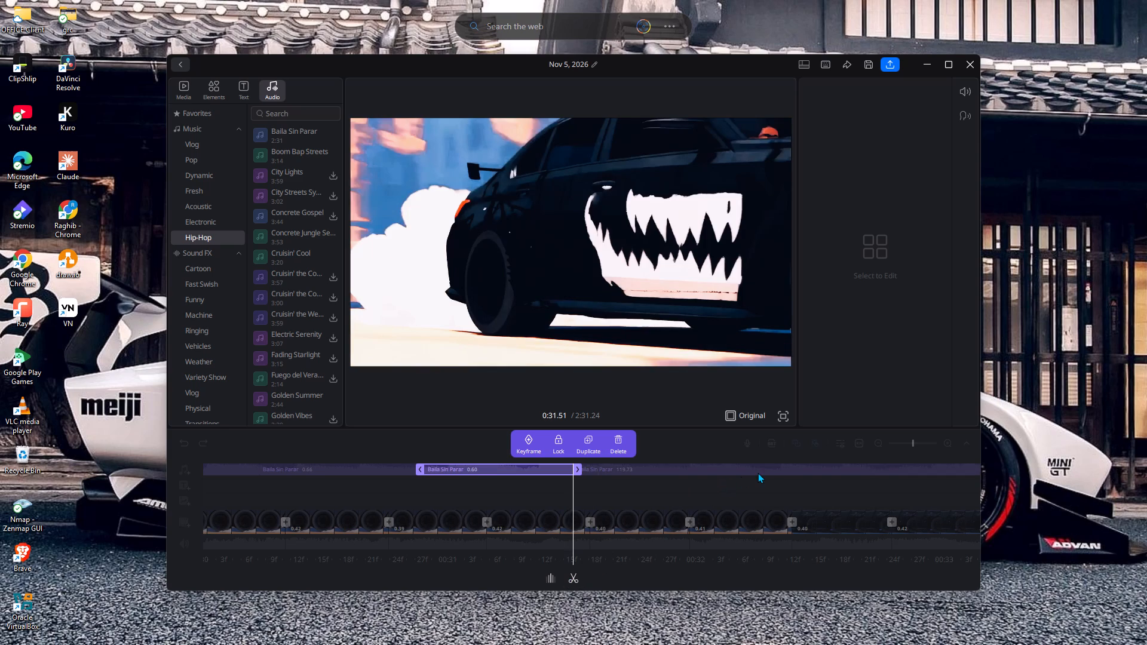
pyautogui.click(758, 472)
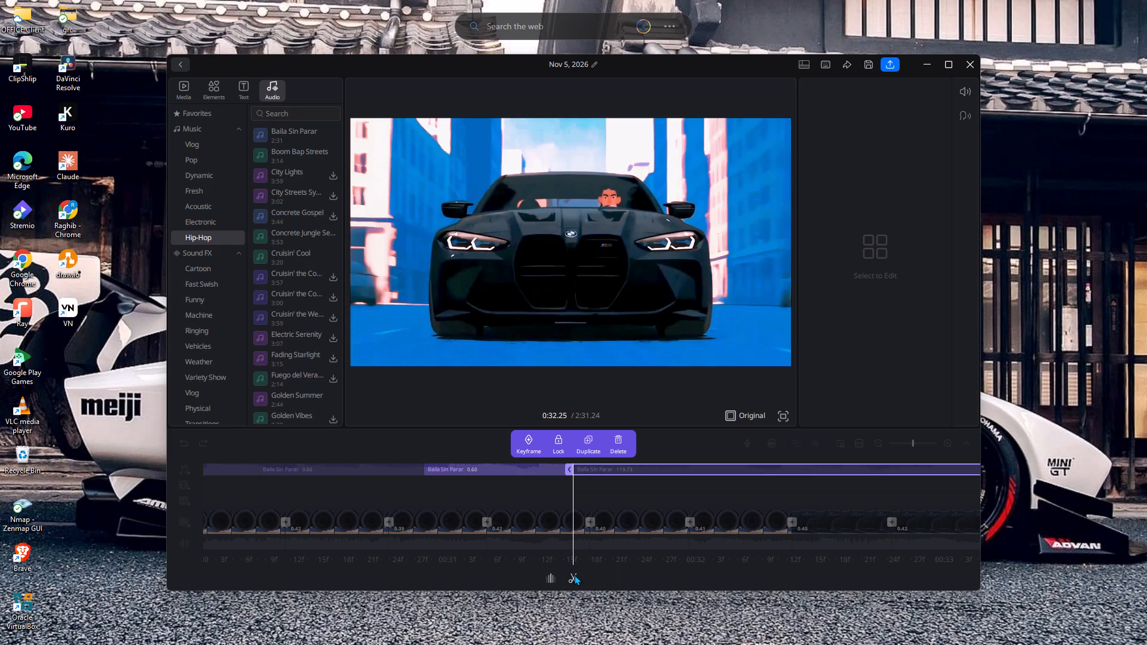
pyautogui.click(574, 576)
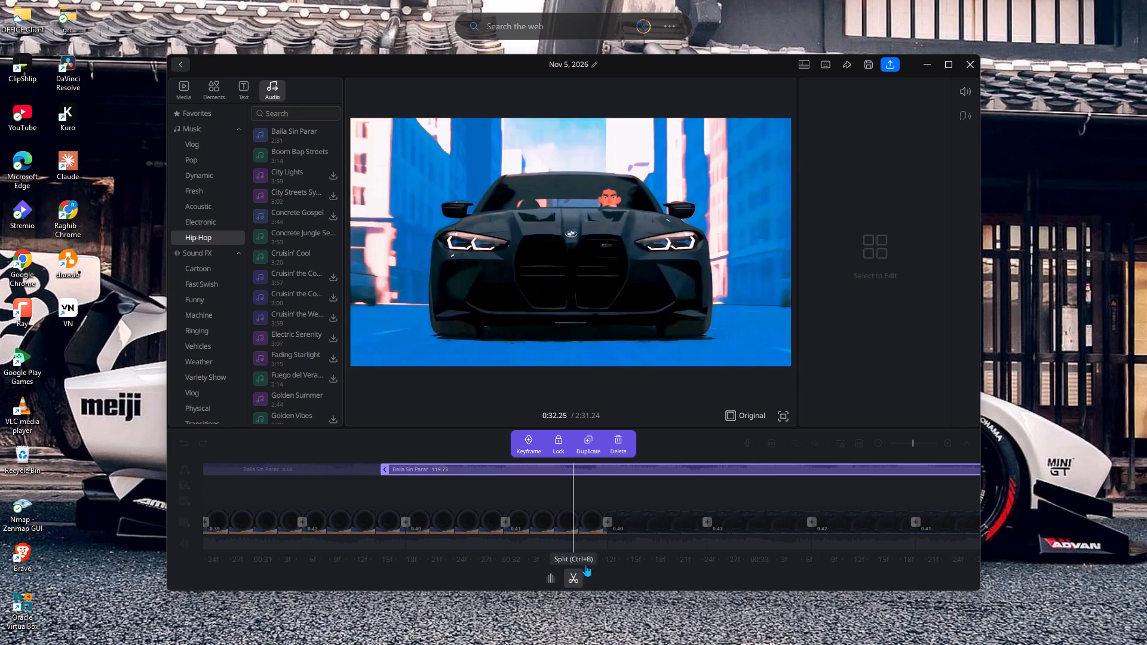
# Split the rest of the Baila Sin Parar music track at 0:32.93, 0:33.54, 0:34.23 and 0:34.83.
pyautogui.click(742, 469)
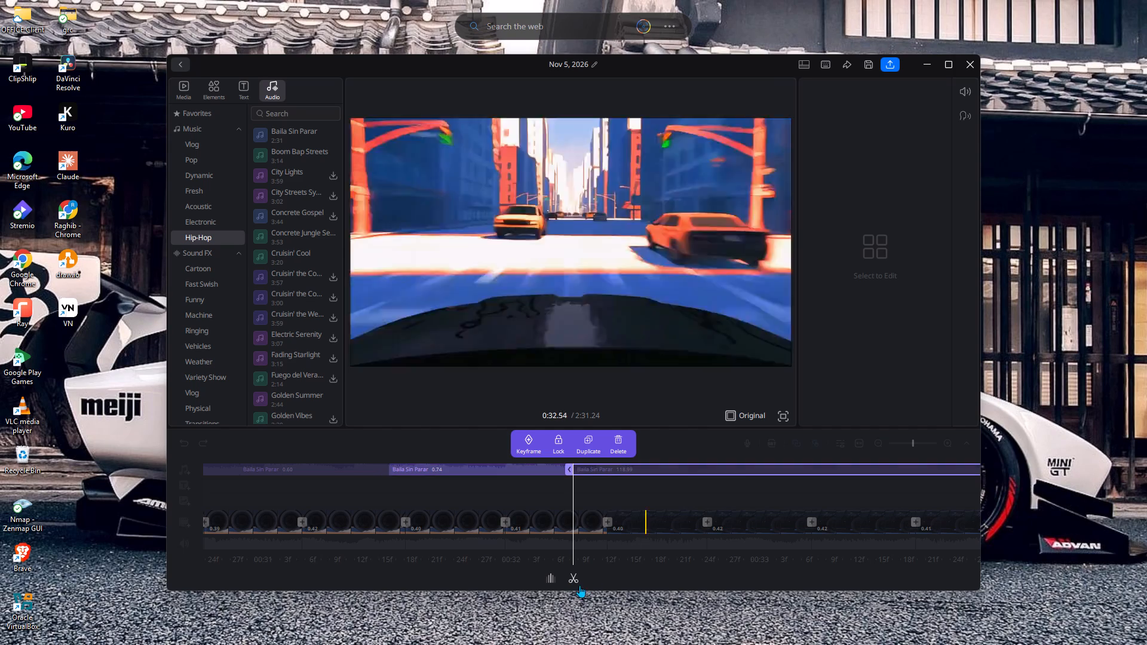
pyautogui.click(578, 580)
pyautogui.click(726, 468)
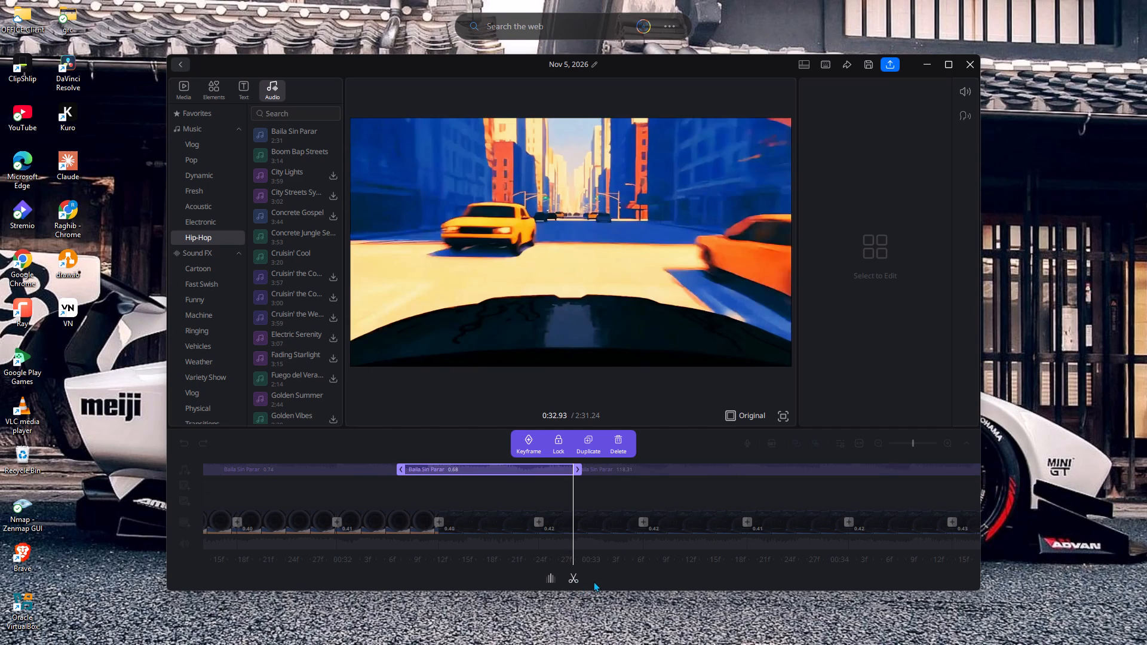
pyautogui.click(572, 579)
pyautogui.click(745, 465)
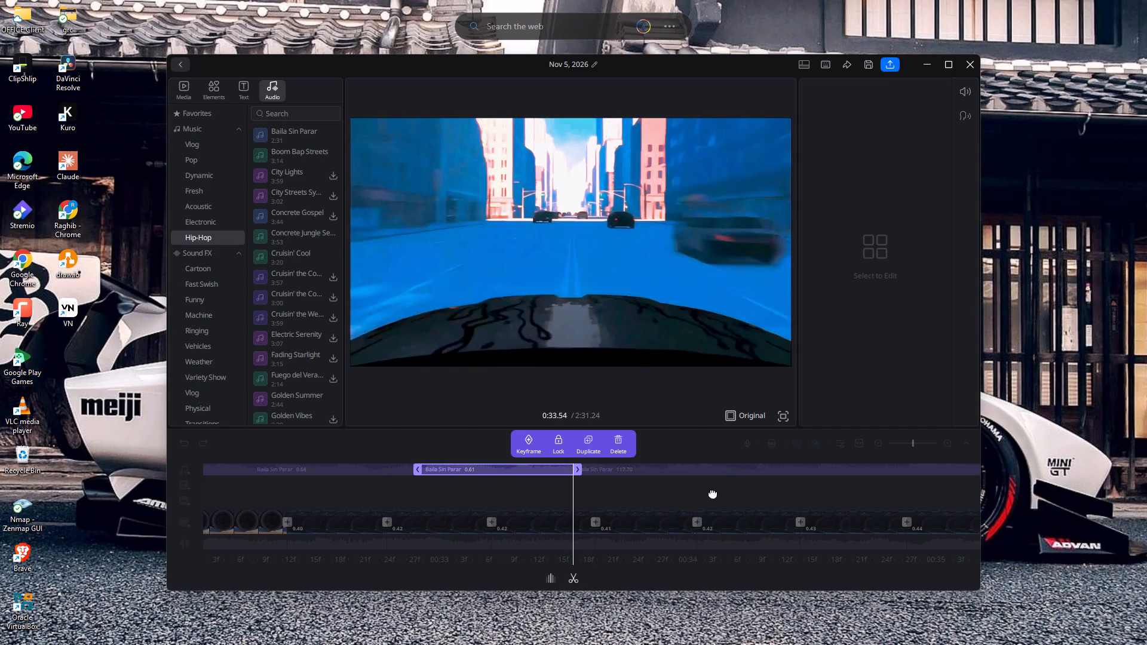
pyautogui.click(577, 579)
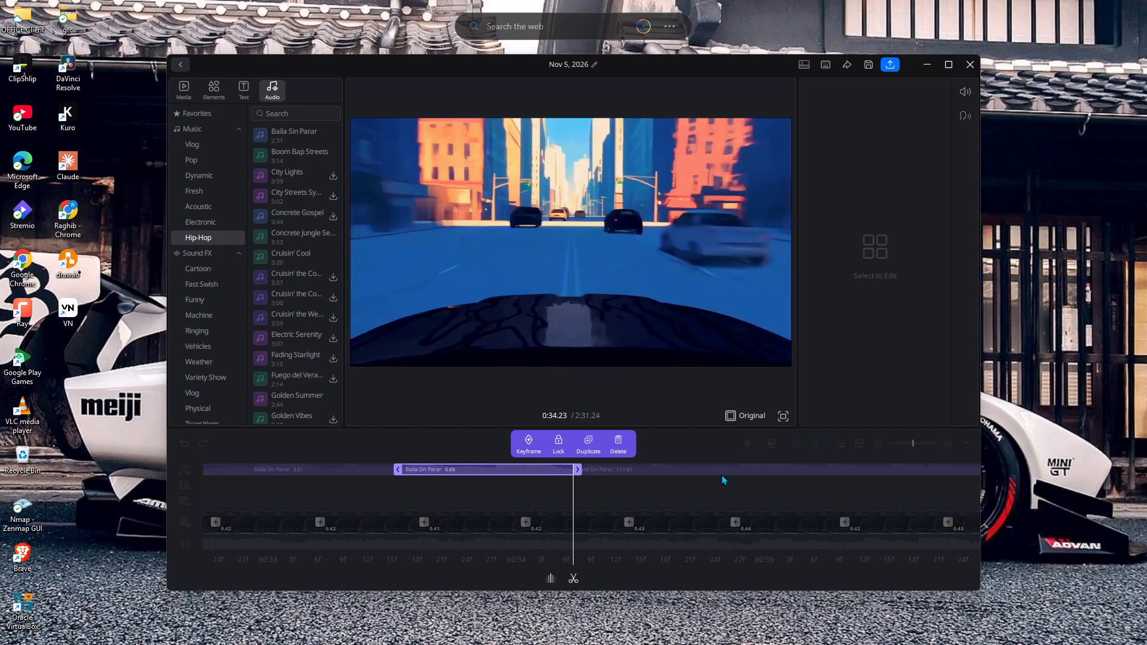
pyautogui.click(723, 471)
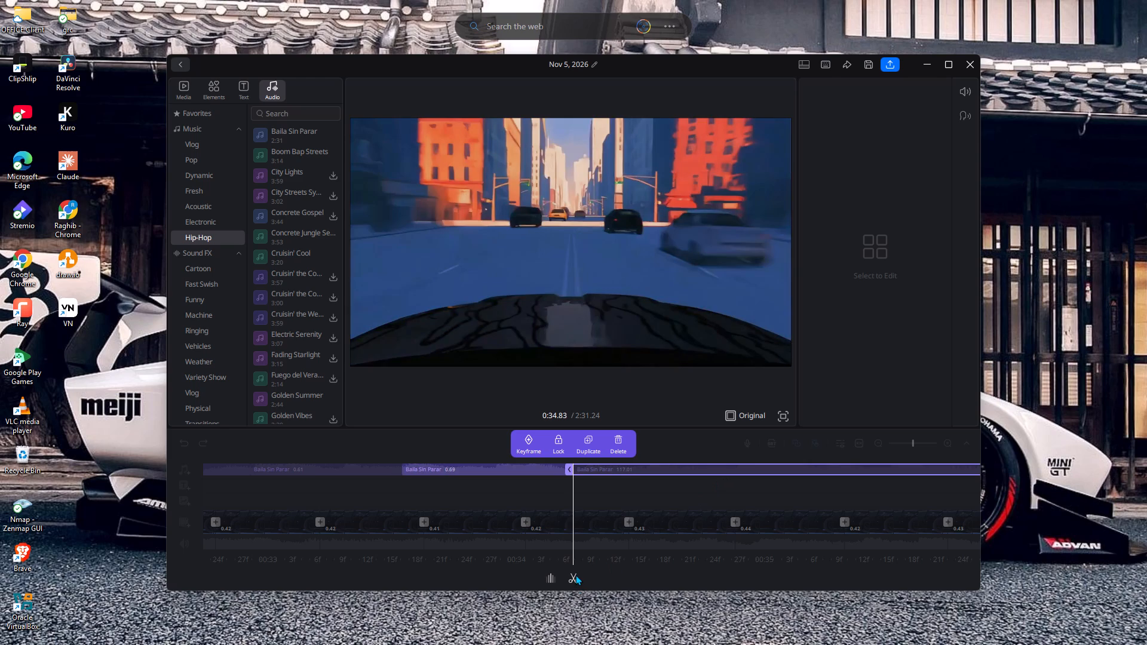
pyautogui.click(575, 575)
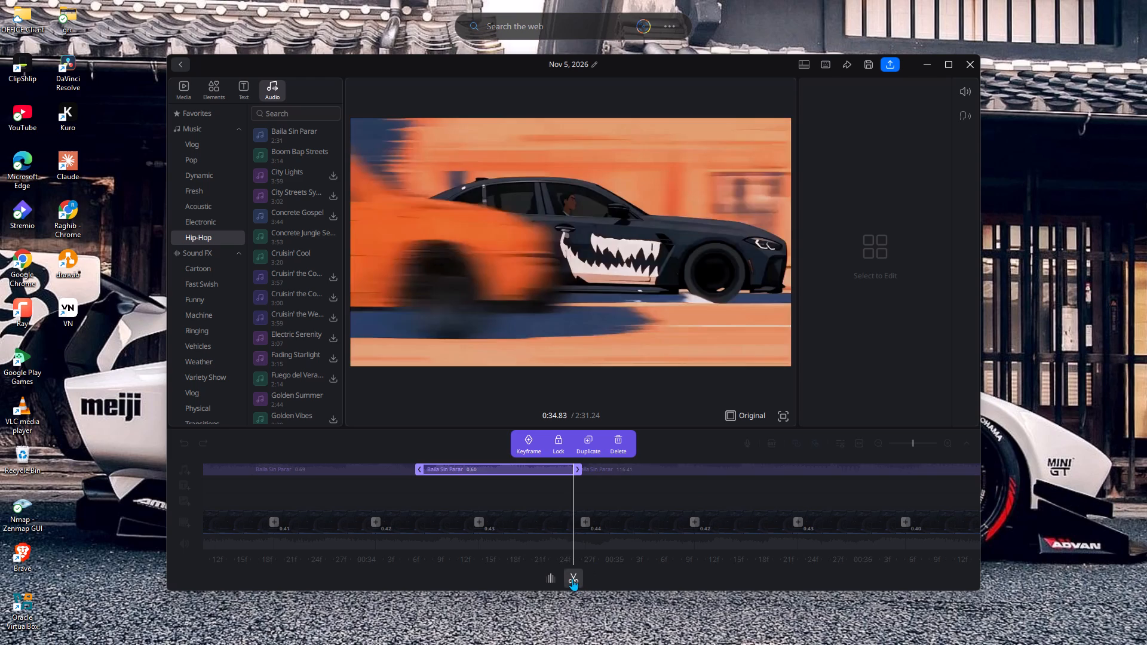
pyautogui.click(572, 579)
# Split the rest of the Baila Sin Parar music track at 0:35.60, 0:36.29, 0:36.90 and 0:37.47.
pyautogui.click(763, 466)
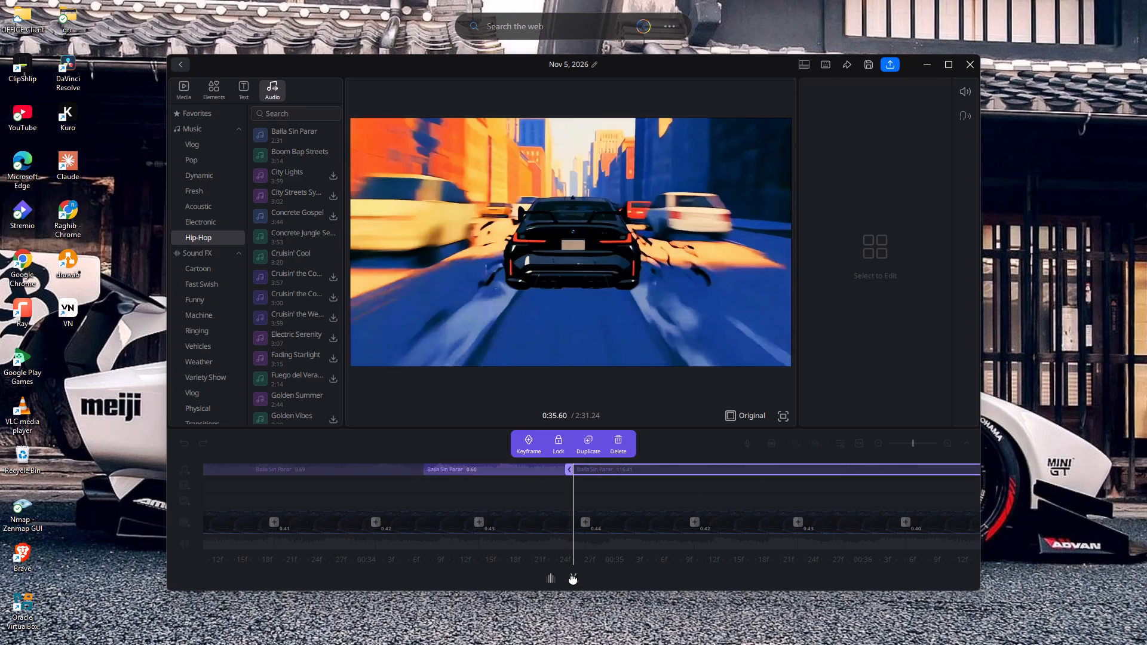
pyautogui.click(573, 579)
pyautogui.click(745, 465)
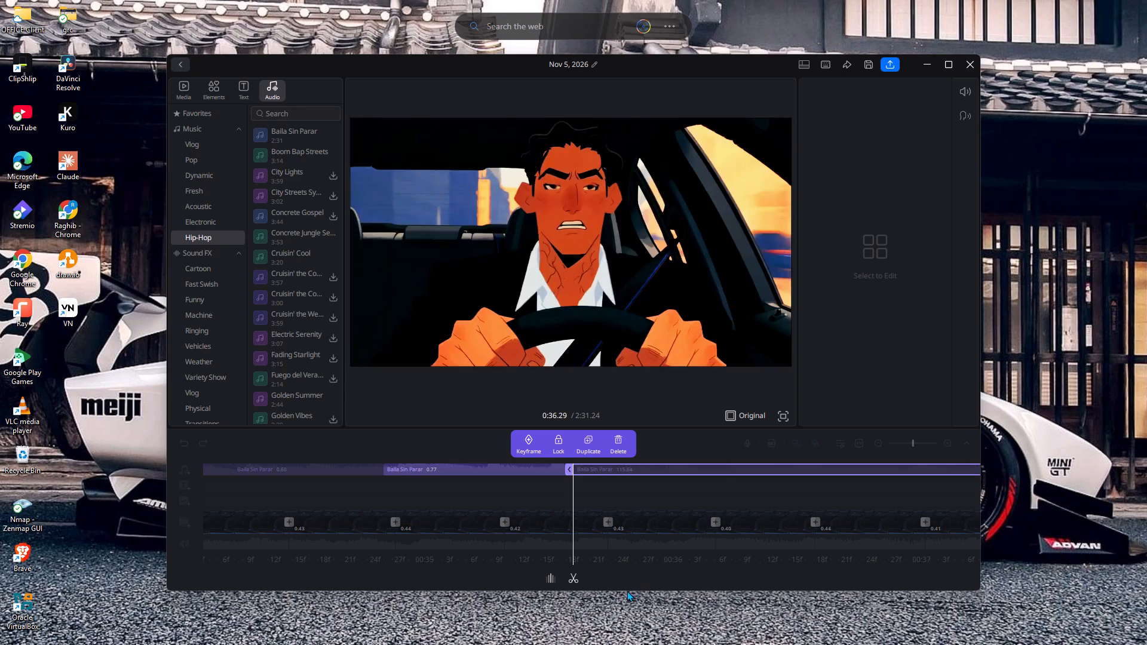
pyautogui.click(577, 579)
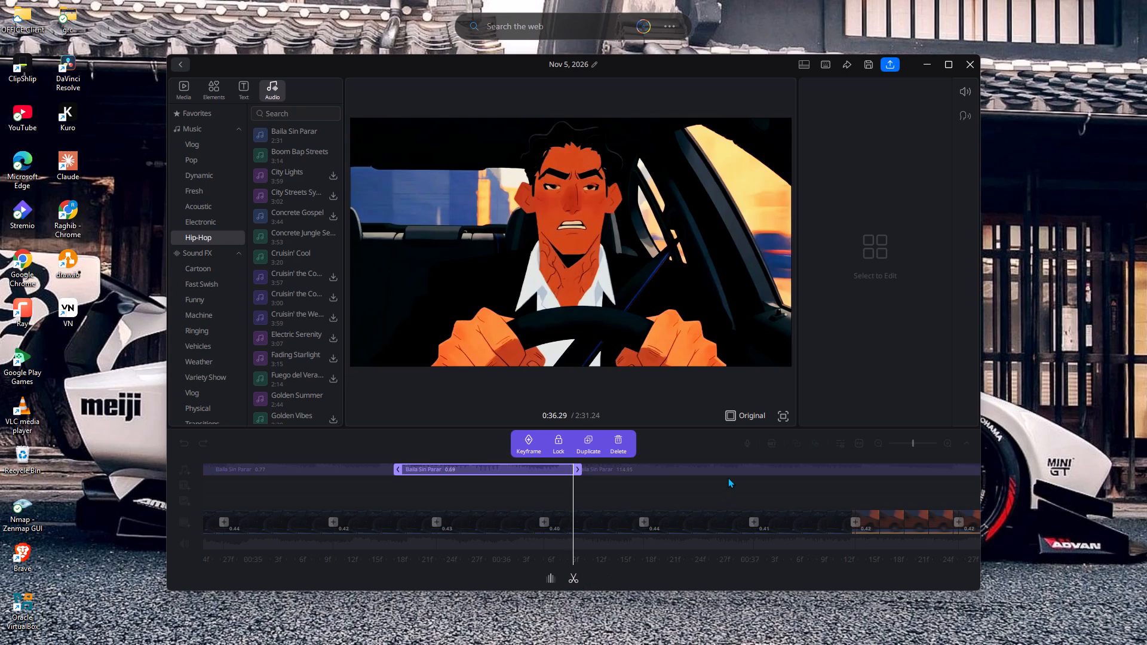
pyautogui.click(725, 472)
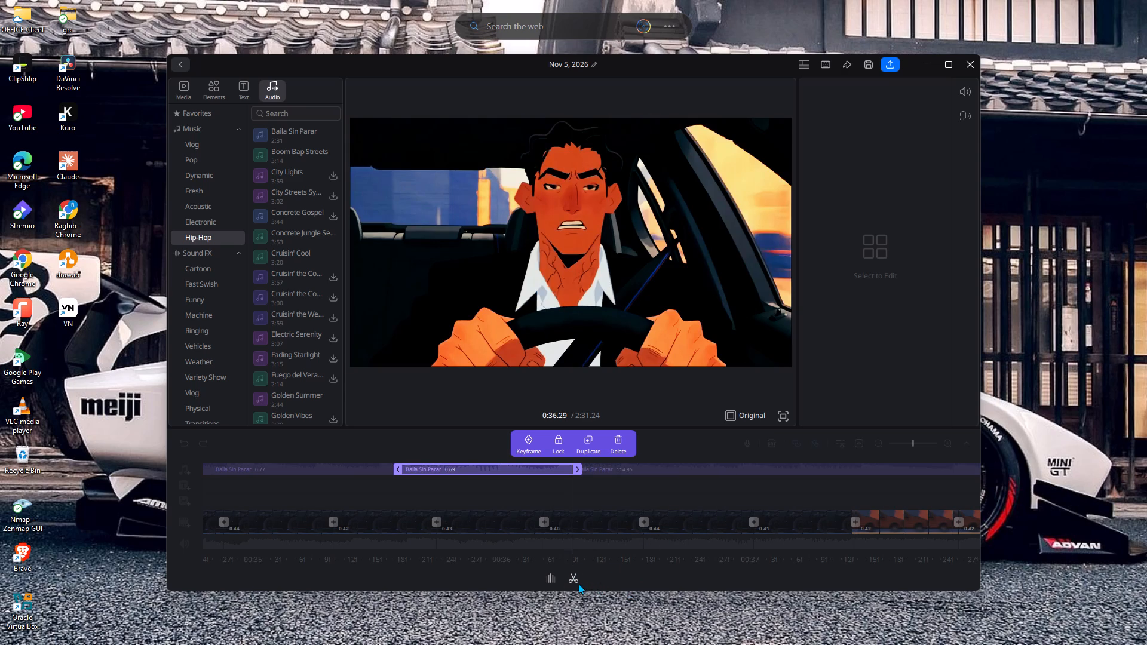
pyautogui.click(575, 576)
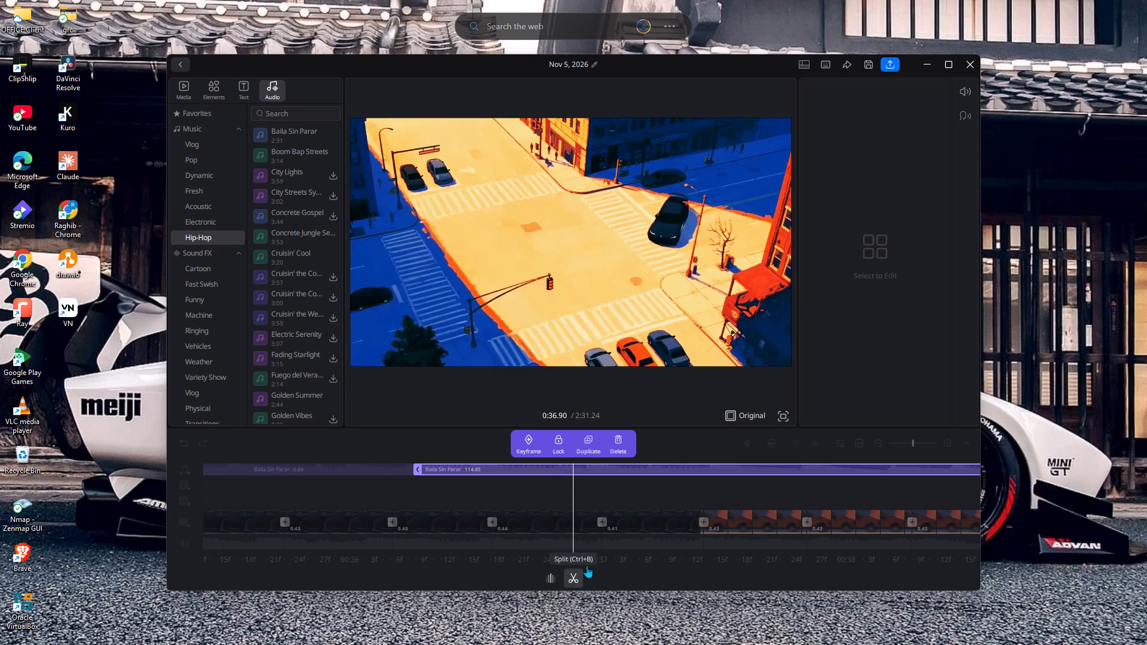
pyautogui.click(716, 468)
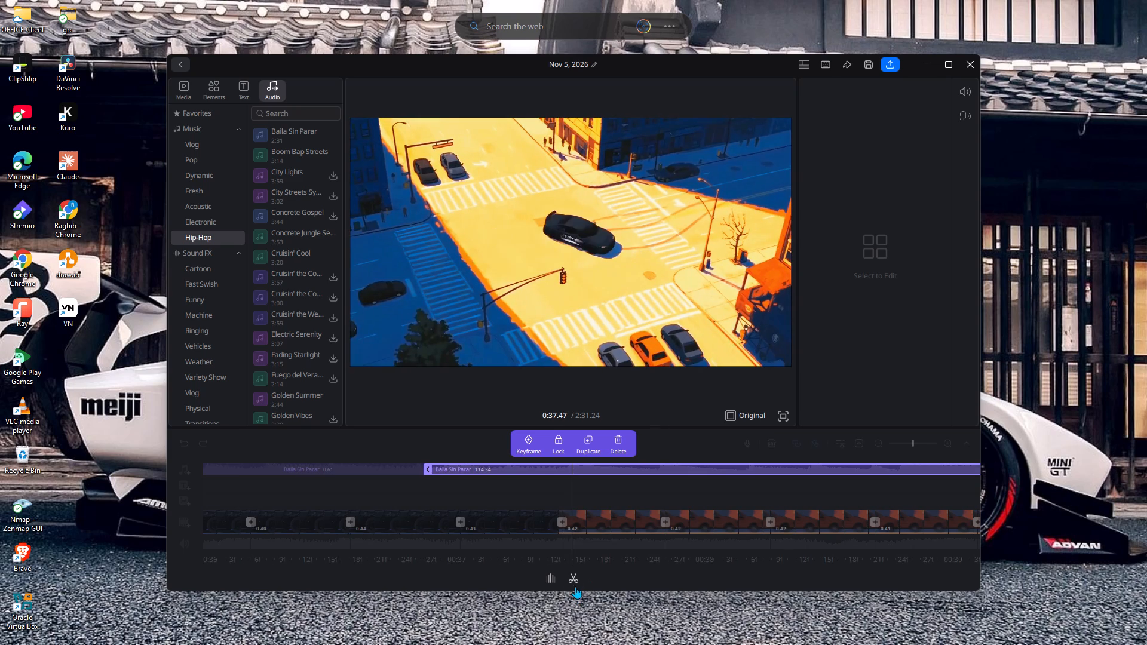
pyautogui.click(577, 584)
# Split the rest of the Baila Sin Parar music track at 0:38.02, 0:38.57, 0:39.10 and 0:39.66.
pyautogui.click(707, 469)
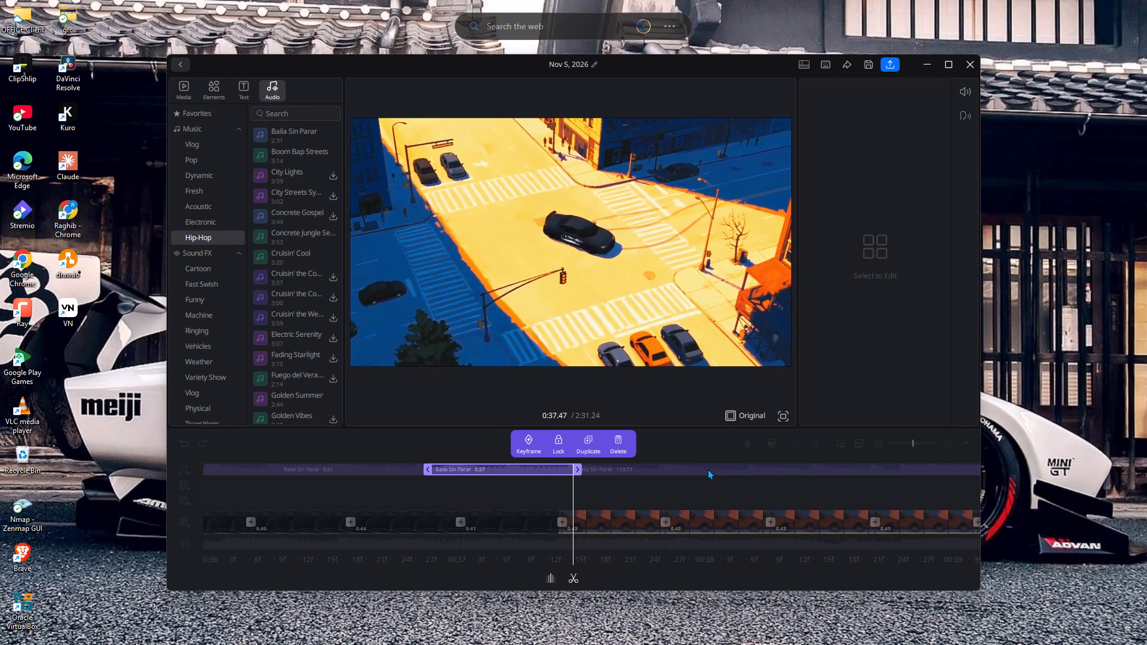
pyautogui.click(709, 467)
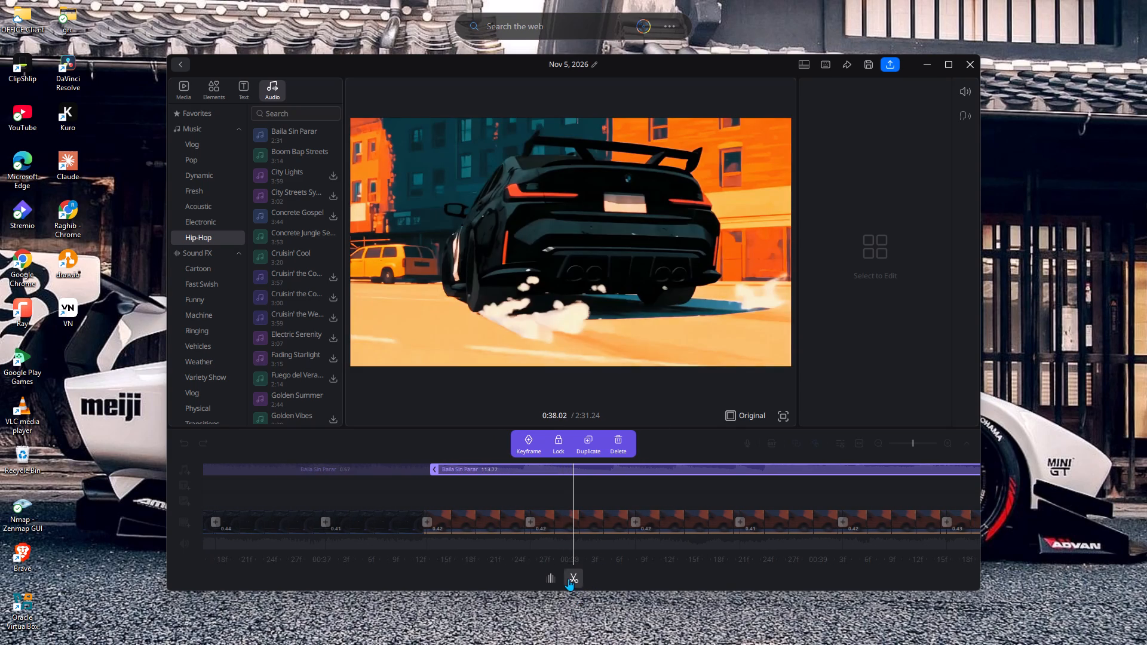
pyautogui.click(568, 578)
pyautogui.click(711, 465)
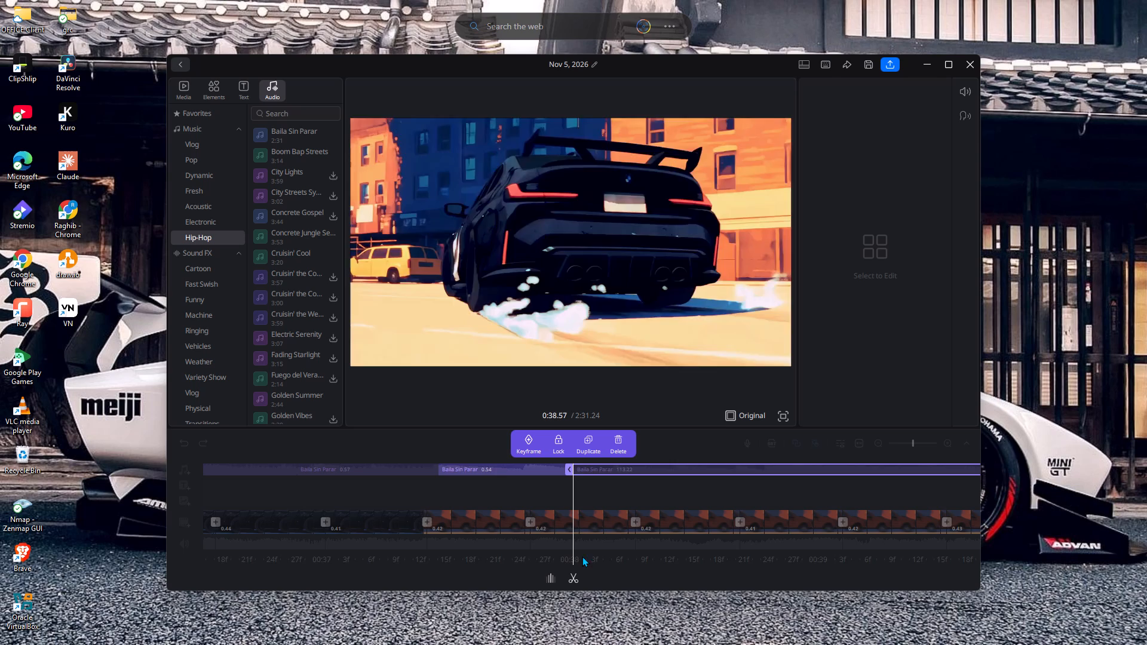
pyautogui.click(576, 580)
pyautogui.click(706, 466)
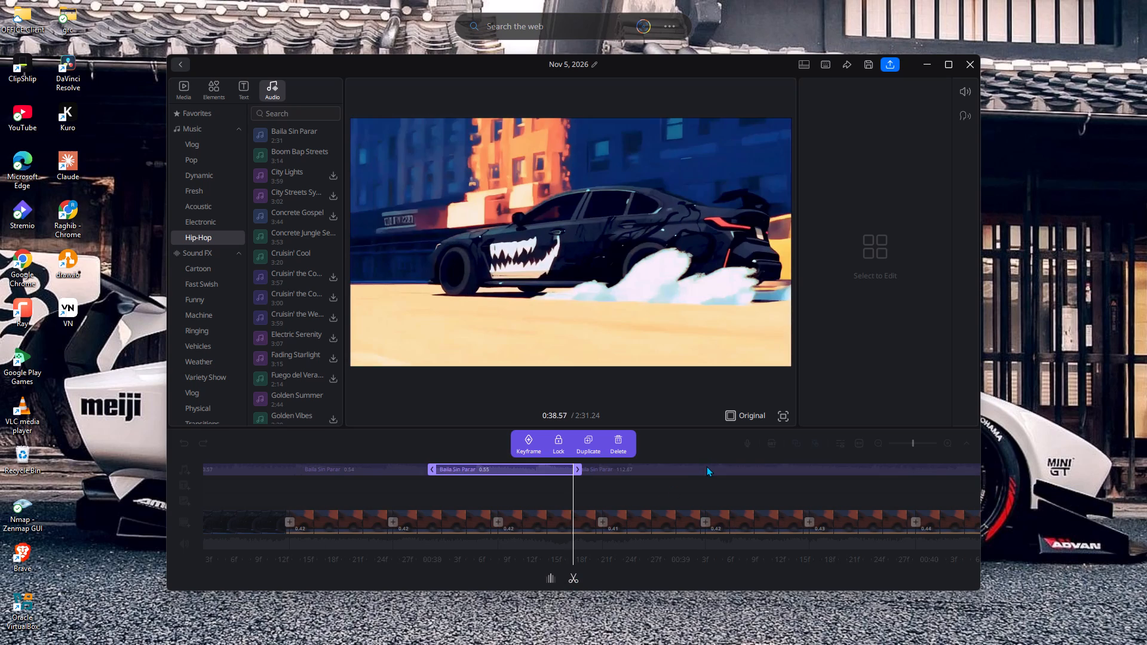
pyautogui.click(571, 578)
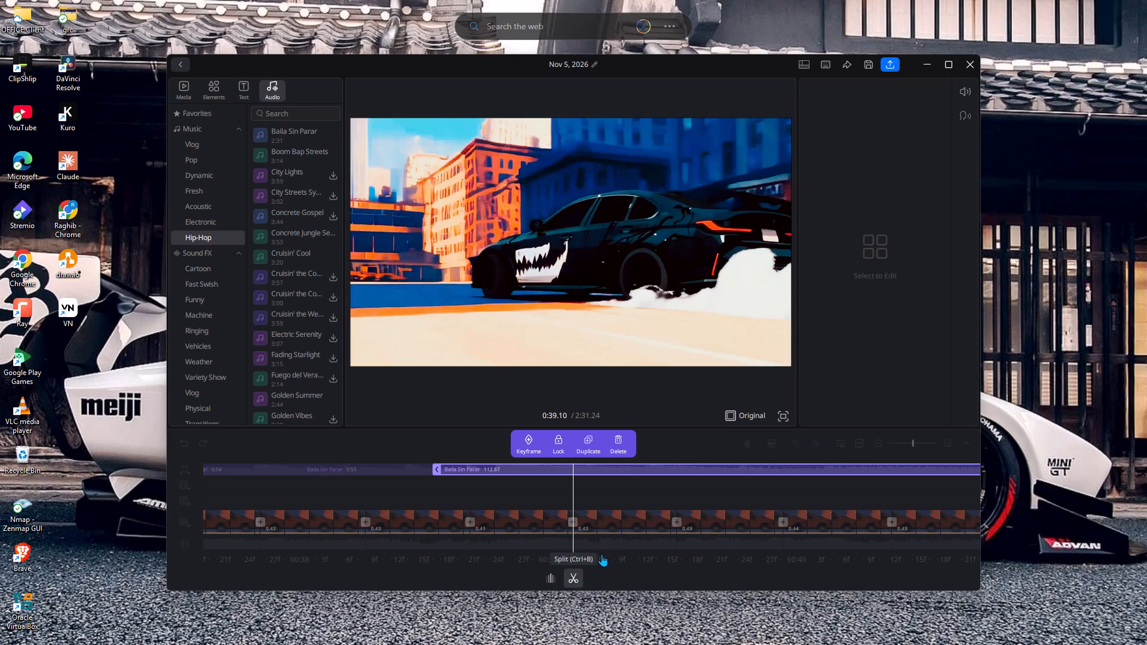
pyautogui.click(713, 469)
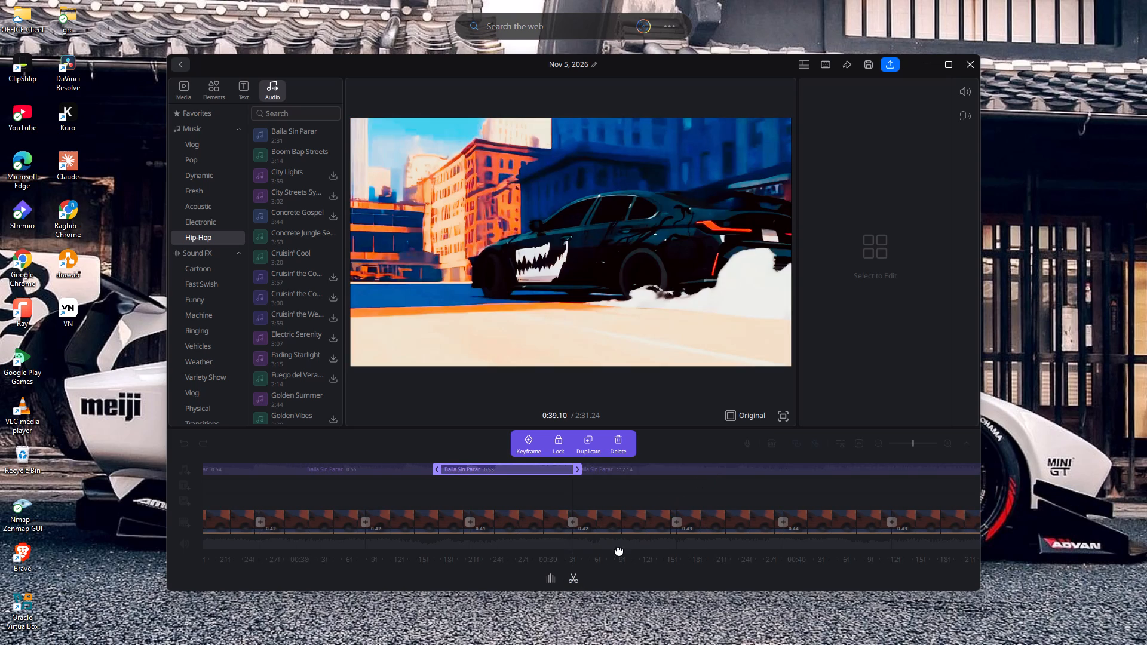
pyautogui.click(576, 576)
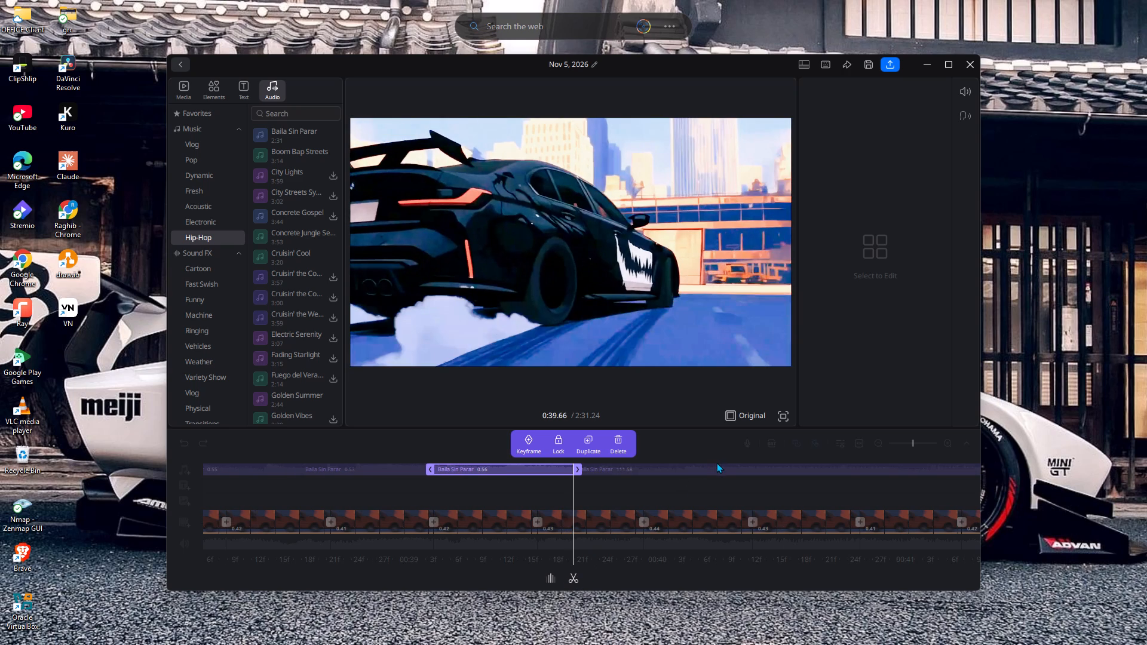
# Split the rest of the Baila Sin Parar music track at about 0:40.24, 0:40.83, 0:41.38 and about 0:41.90.
pyautogui.click(717, 463)
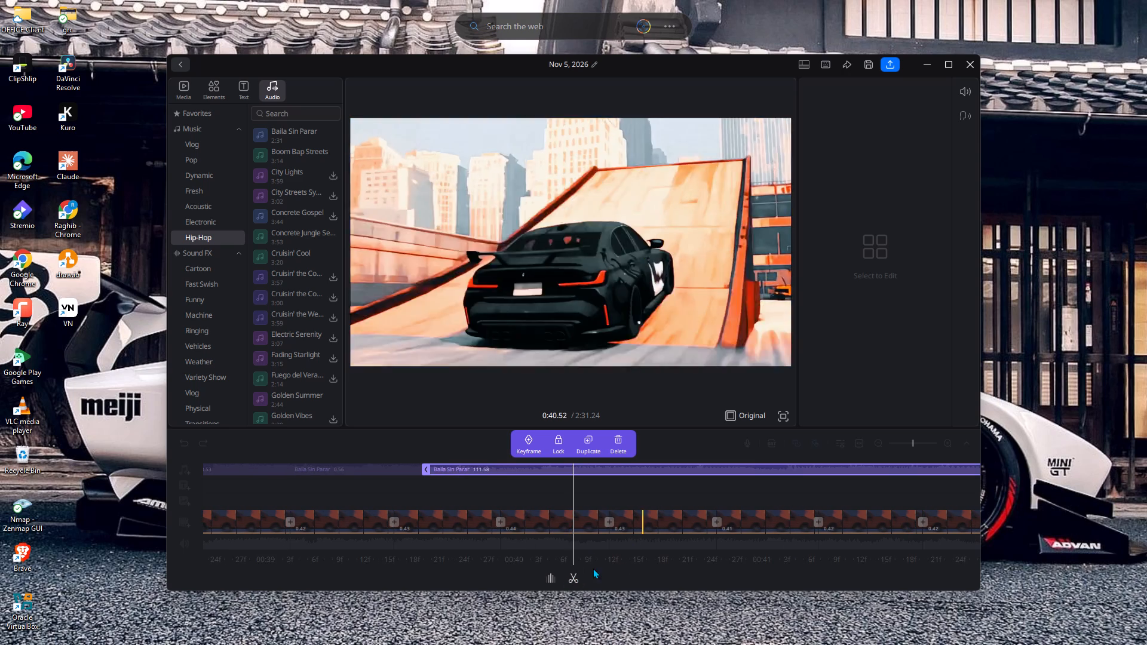
pyautogui.click(573, 575)
pyautogui.click(719, 469)
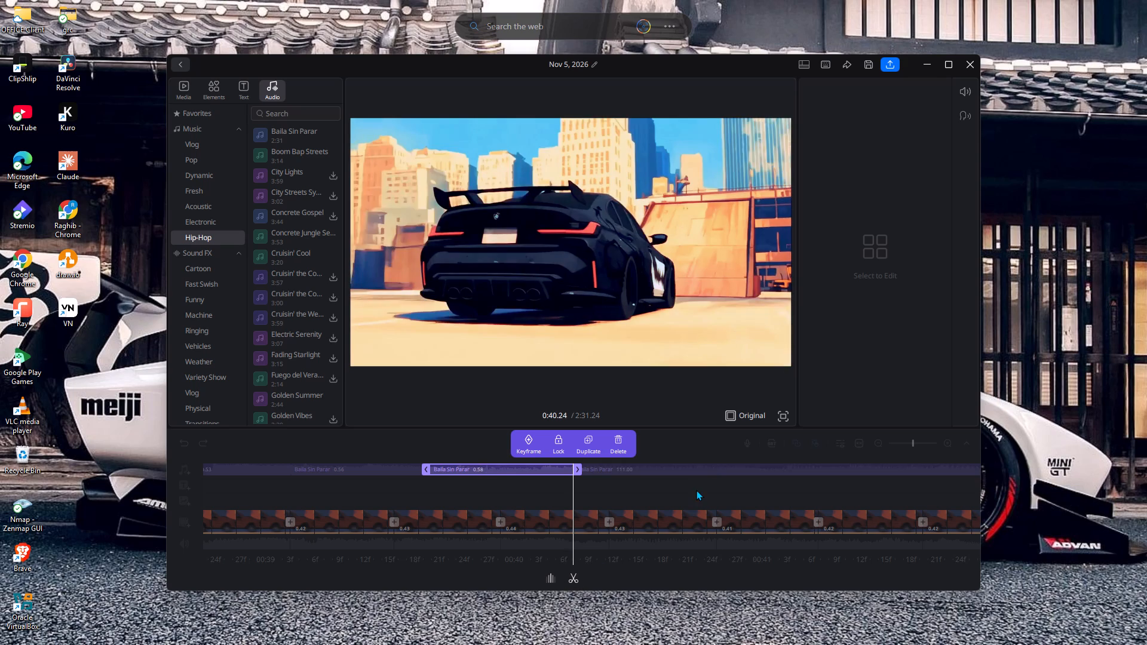
pyautogui.click(572, 579)
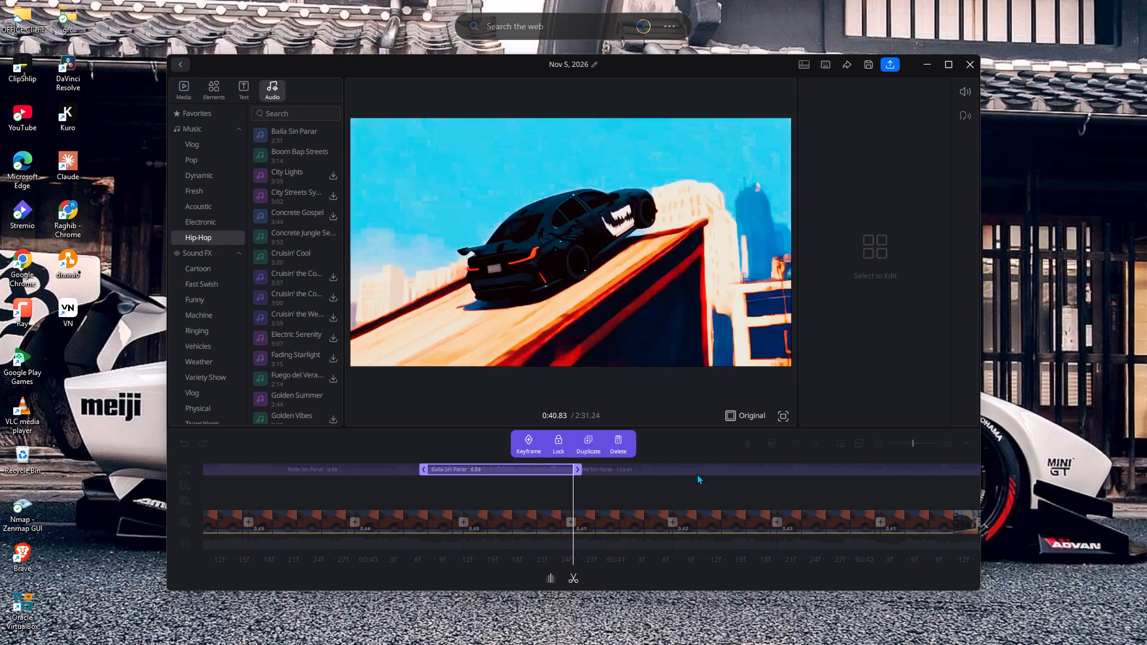
pyautogui.click(710, 471)
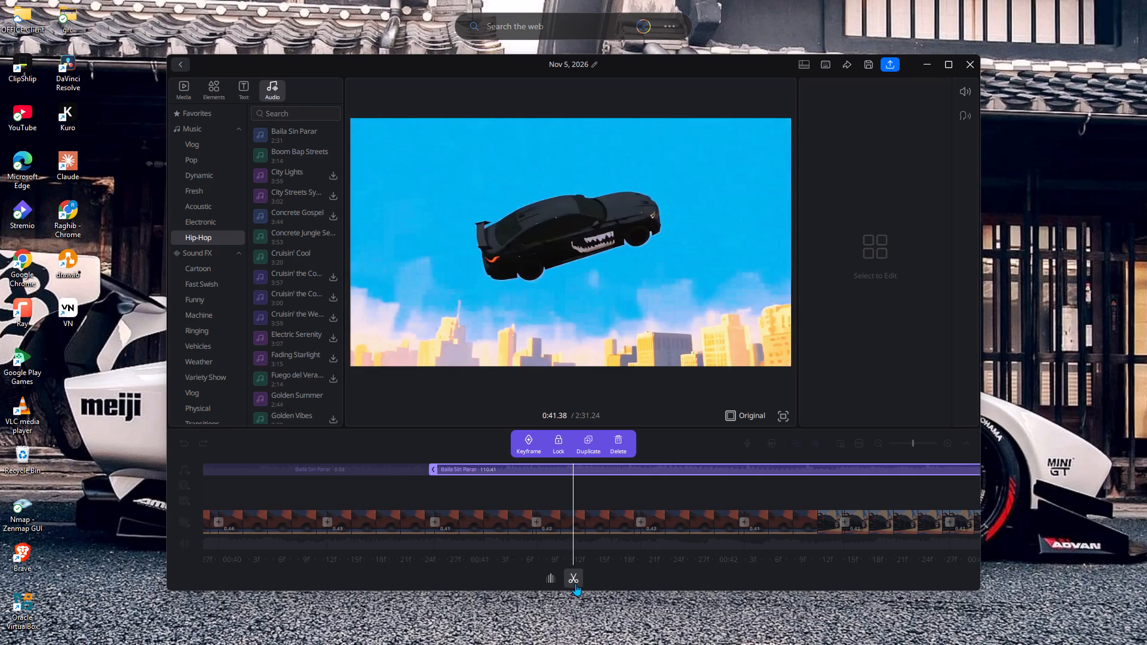
pyautogui.click(575, 583)
pyautogui.click(704, 467)
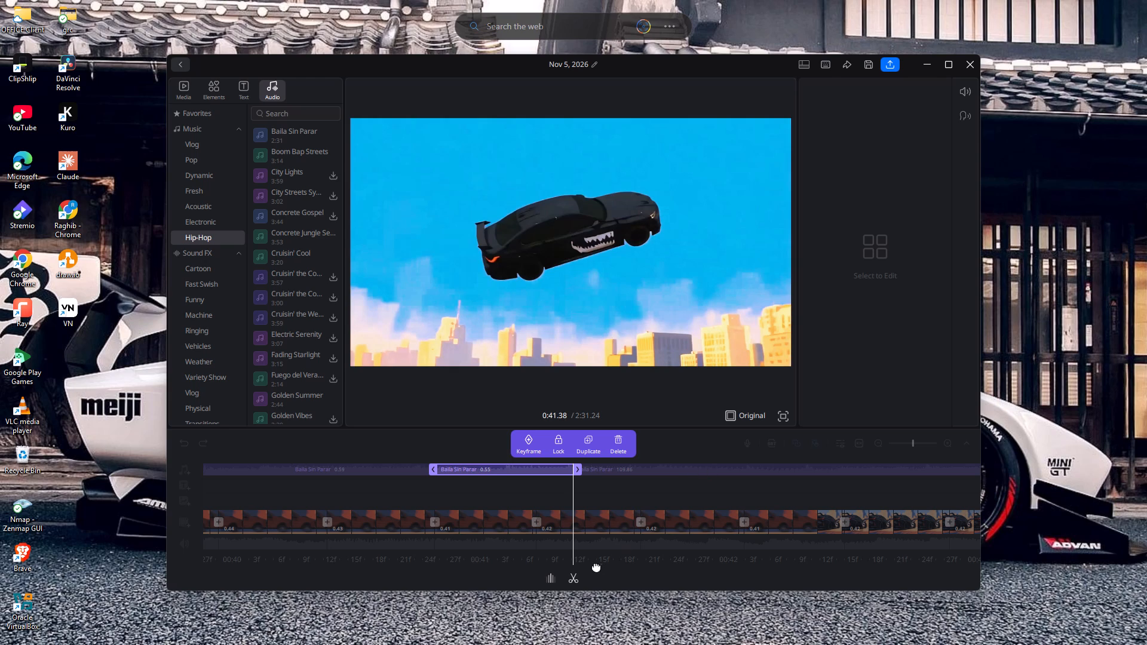
pyautogui.click(575, 581)
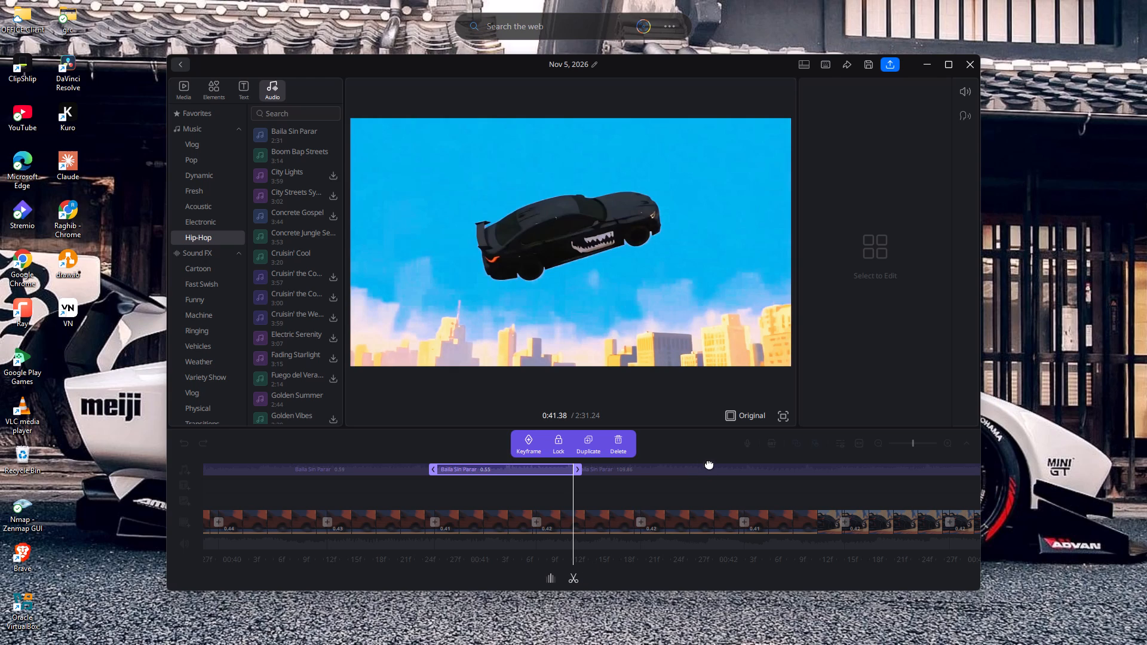
# Split the rest of the Baila Sin Parar music track at 0:42.48, about 0:43.05, 0:43.67 and 0:44.23.
pyautogui.click(719, 470)
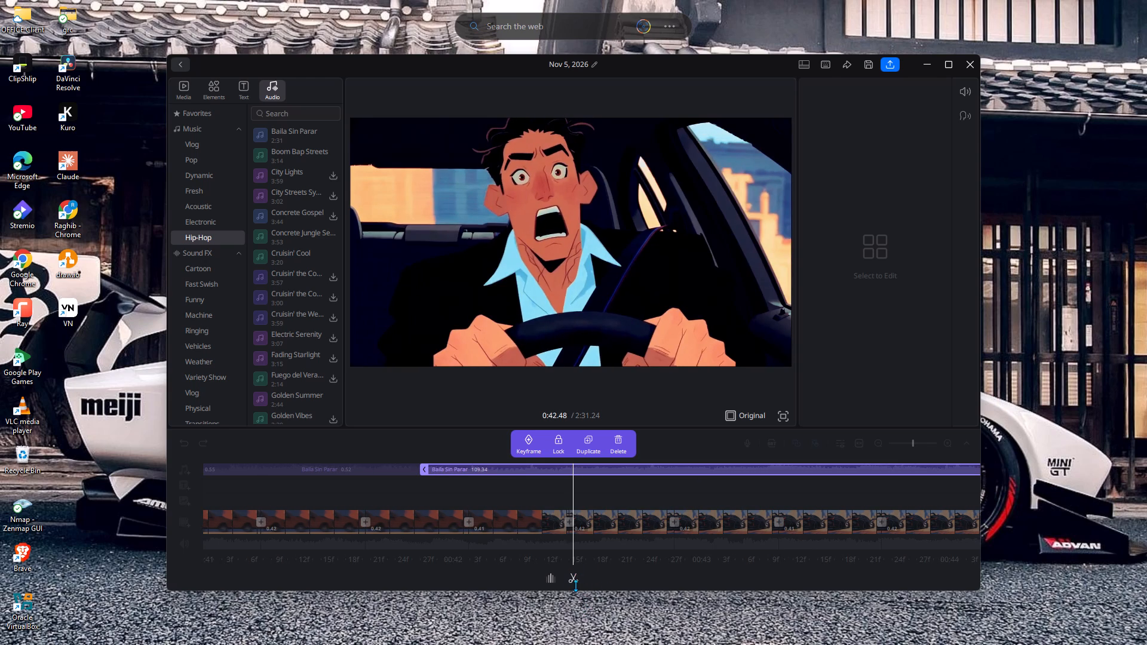
pyautogui.click(576, 575)
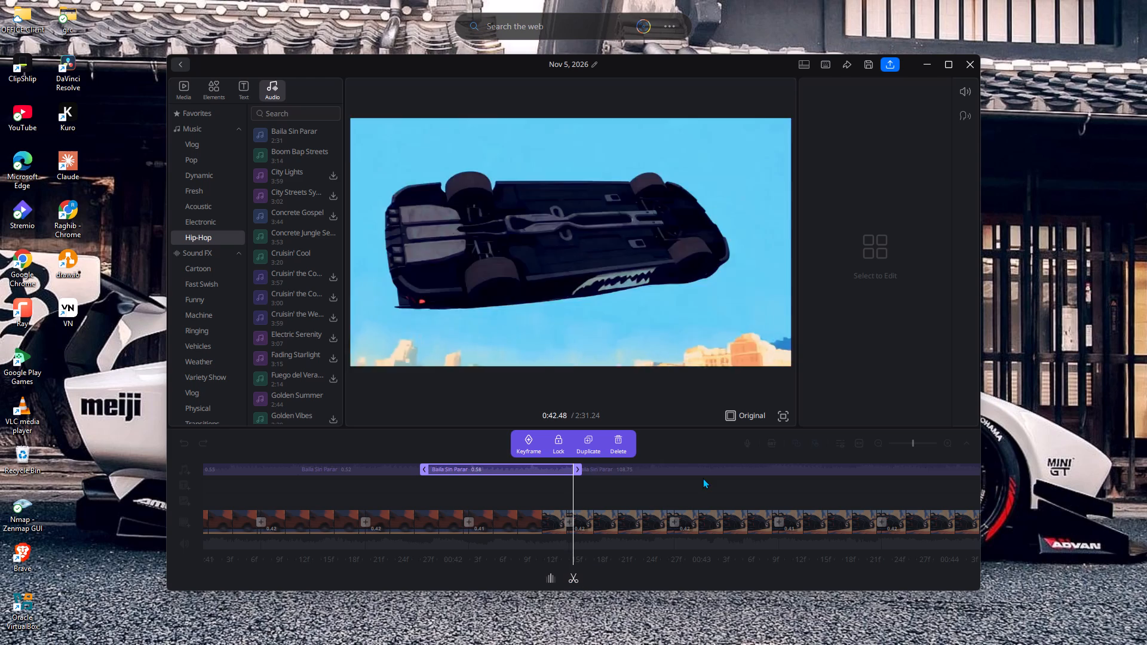
pyautogui.click(715, 465)
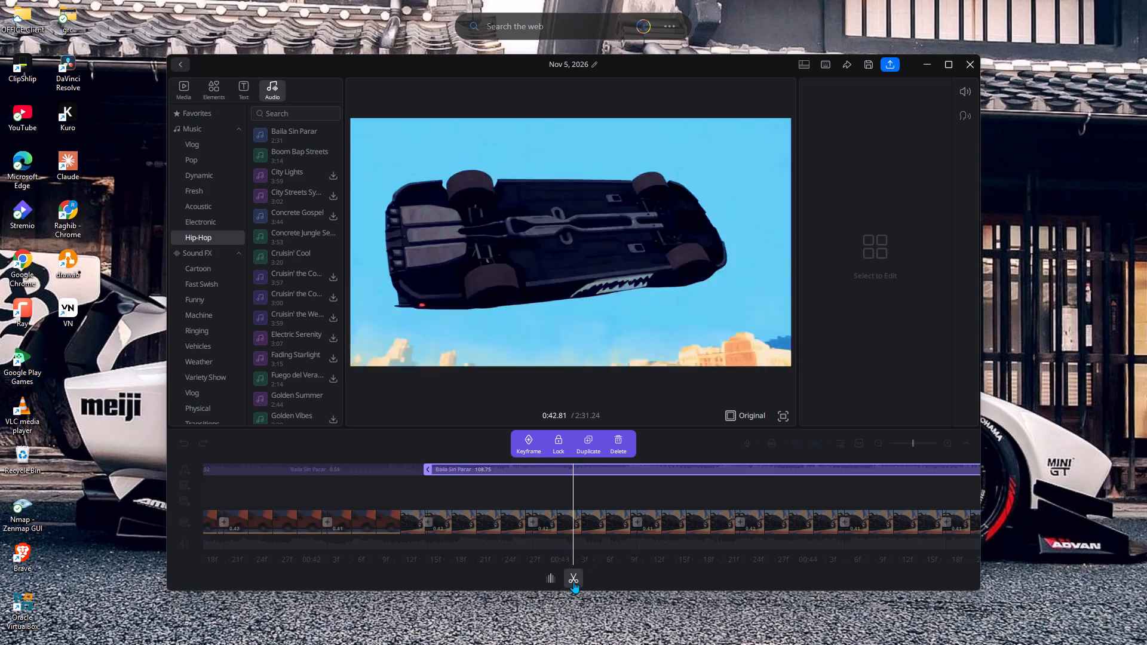
pyautogui.click(573, 580)
pyautogui.click(725, 469)
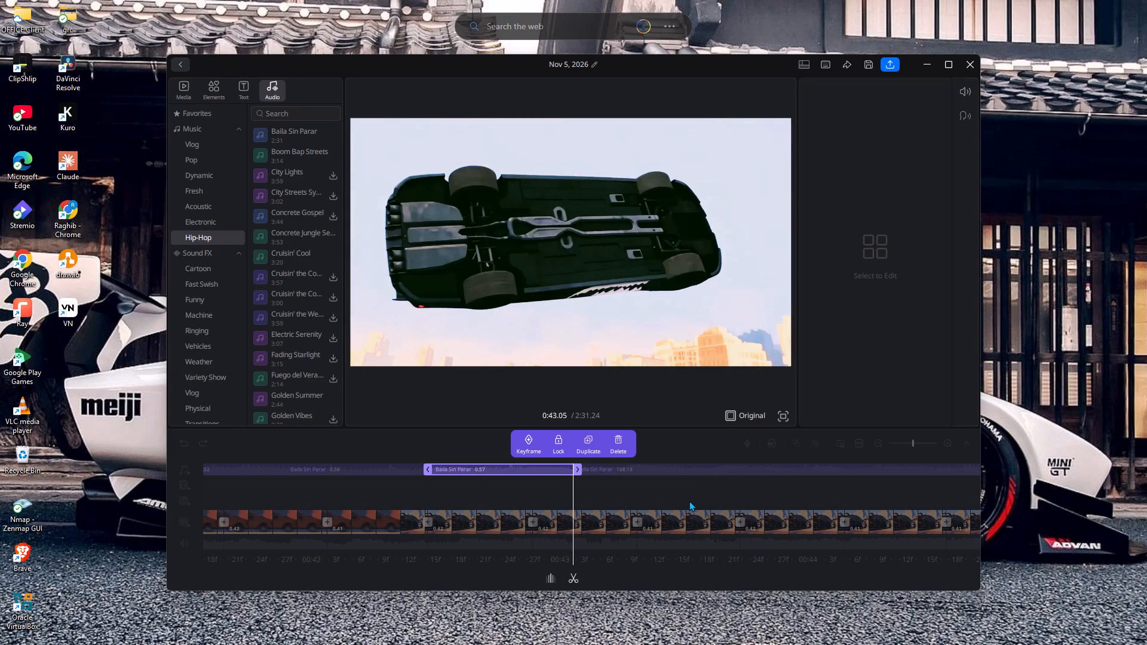
pyautogui.click(573, 576)
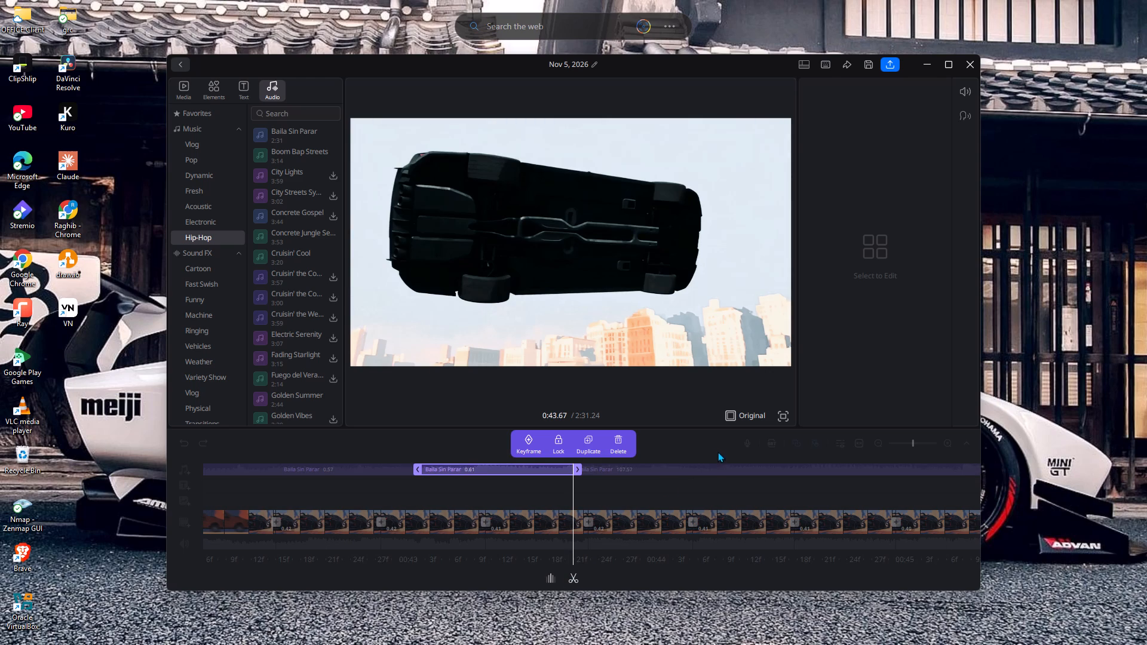
pyautogui.click(714, 468)
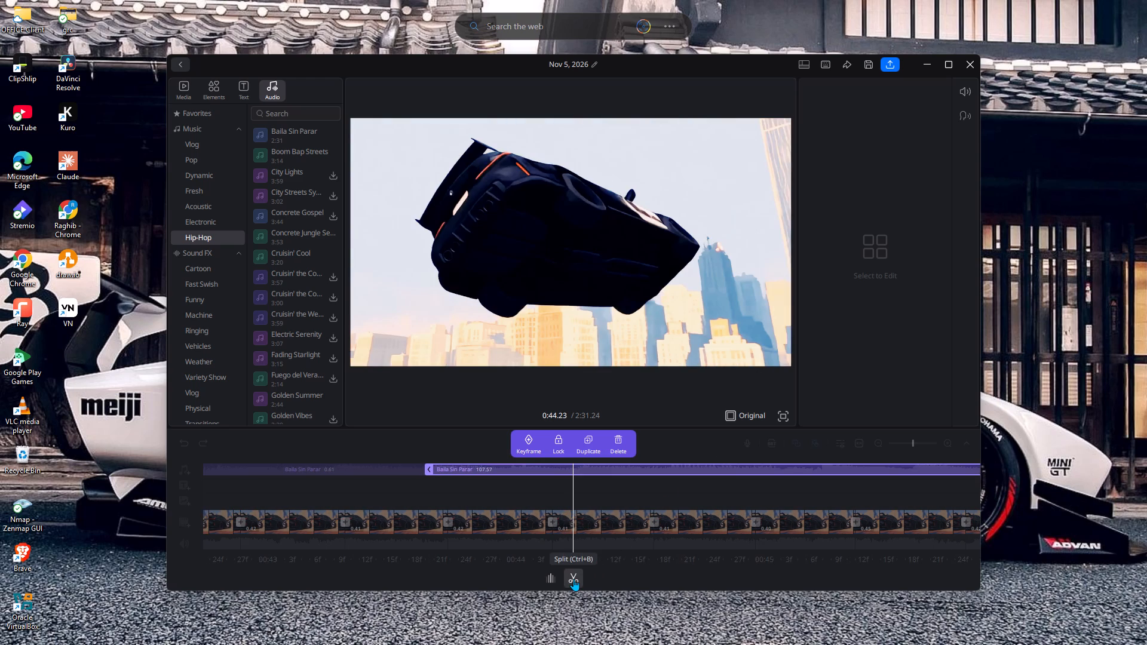
pyautogui.click(573, 579)
# Split the rest of the Baila Sin Parar music track at 0:44.80 and 0:45.34.
pyautogui.click(714, 468)
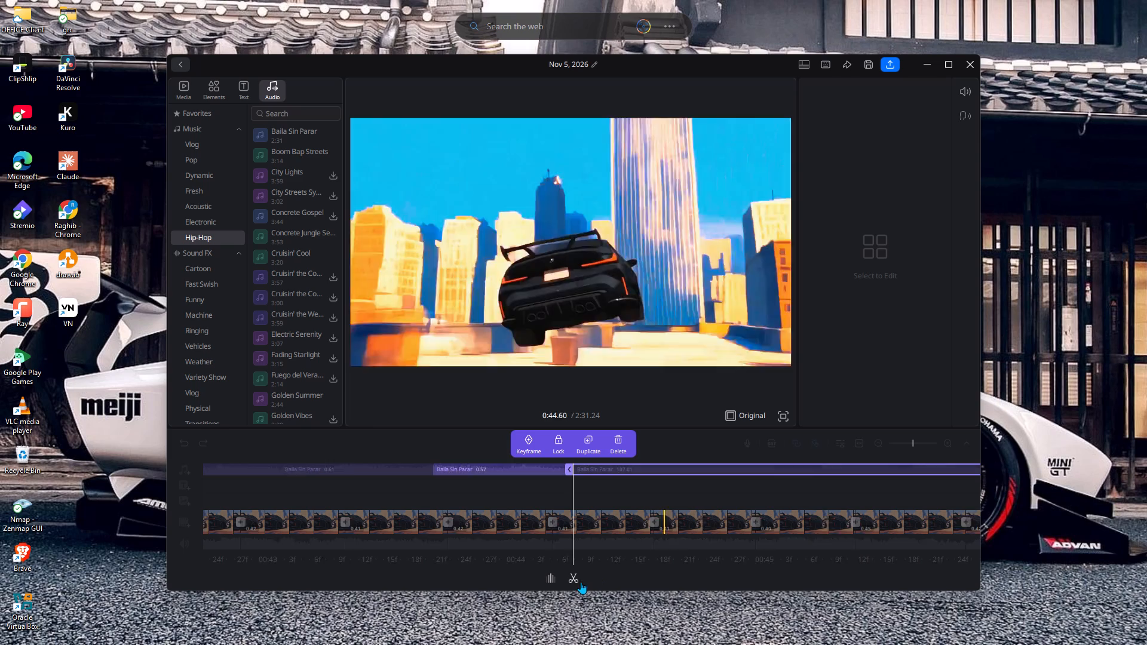
pyautogui.click(577, 575)
pyautogui.click(707, 468)
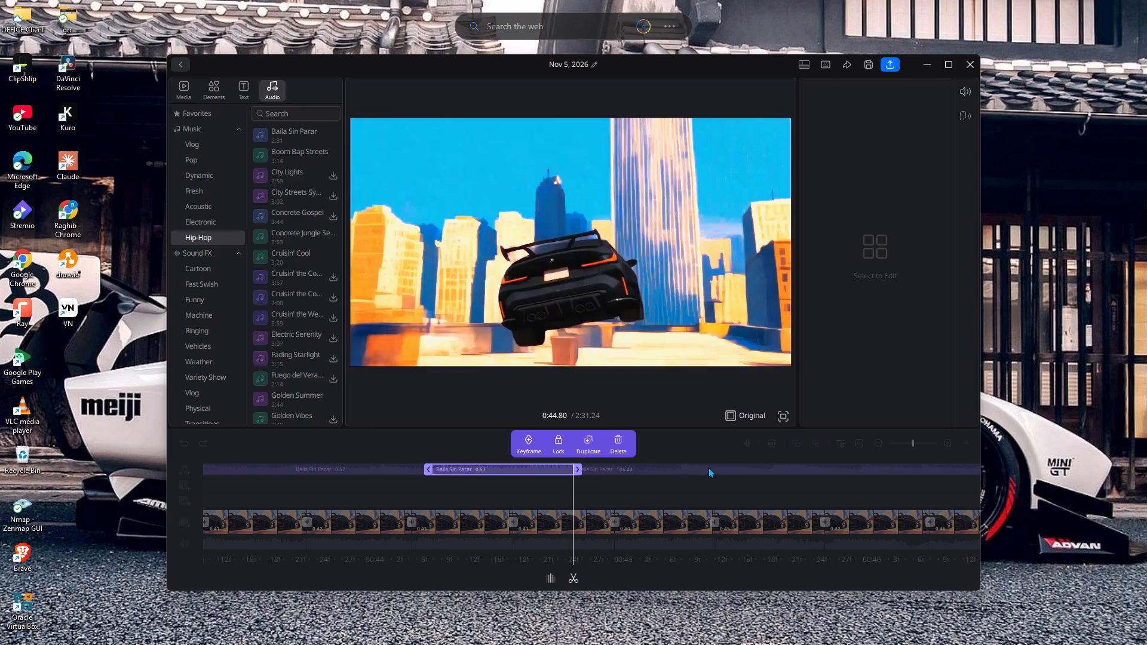
pyautogui.click(574, 576)
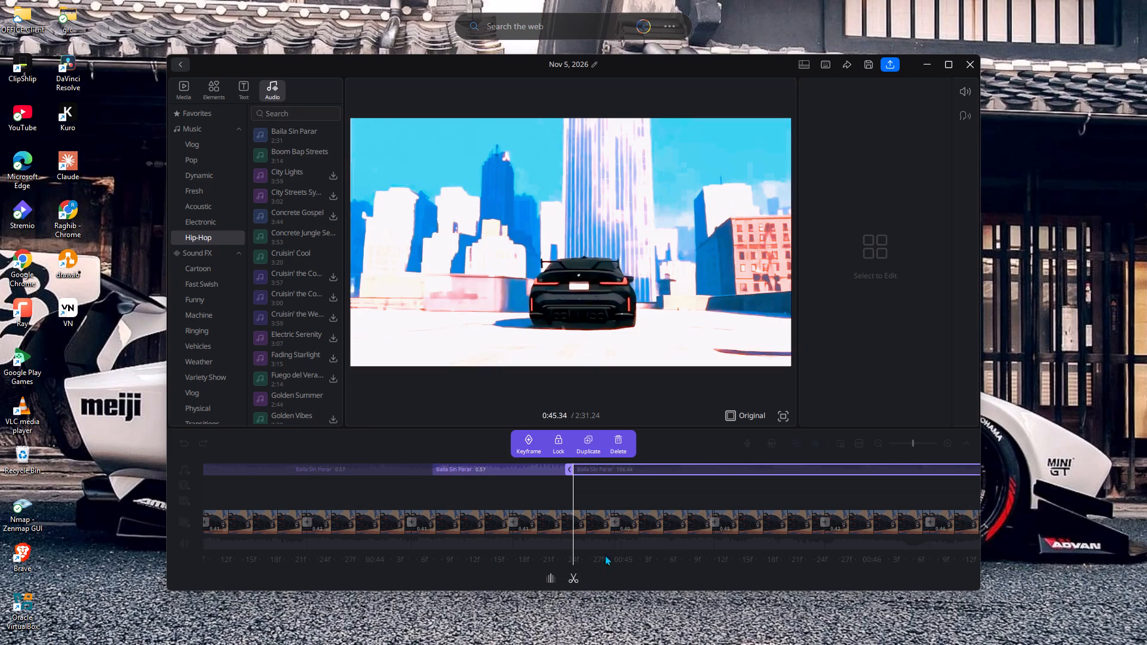
# Split the rest of the Baila Sin Parar music track at 0:45.95, 0:46.55, 0:47.20 and 0:47.79.
pyautogui.click(734, 463)
pyautogui.click(726, 465)
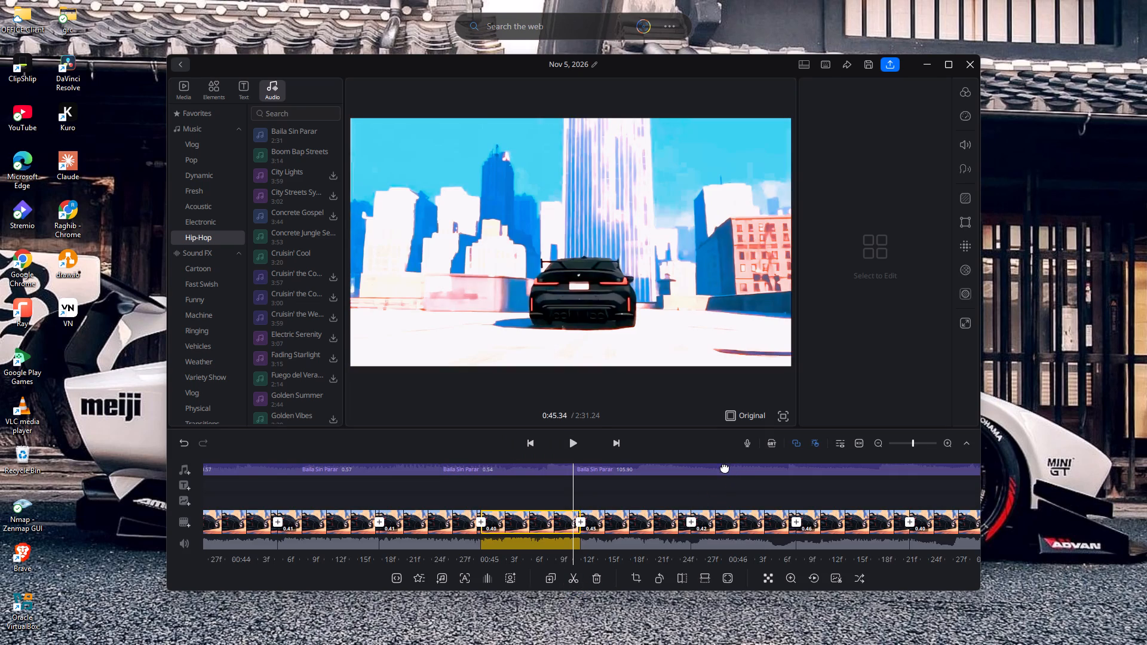
pyautogui.click(575, 582)
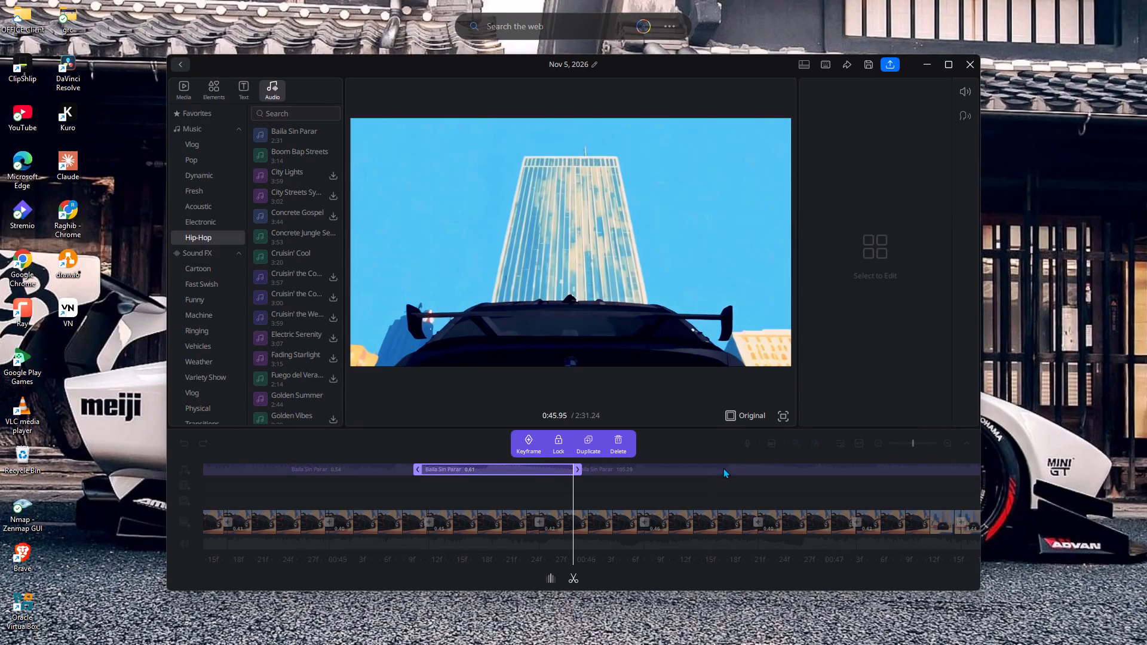
pyautogui.click(723, 468)
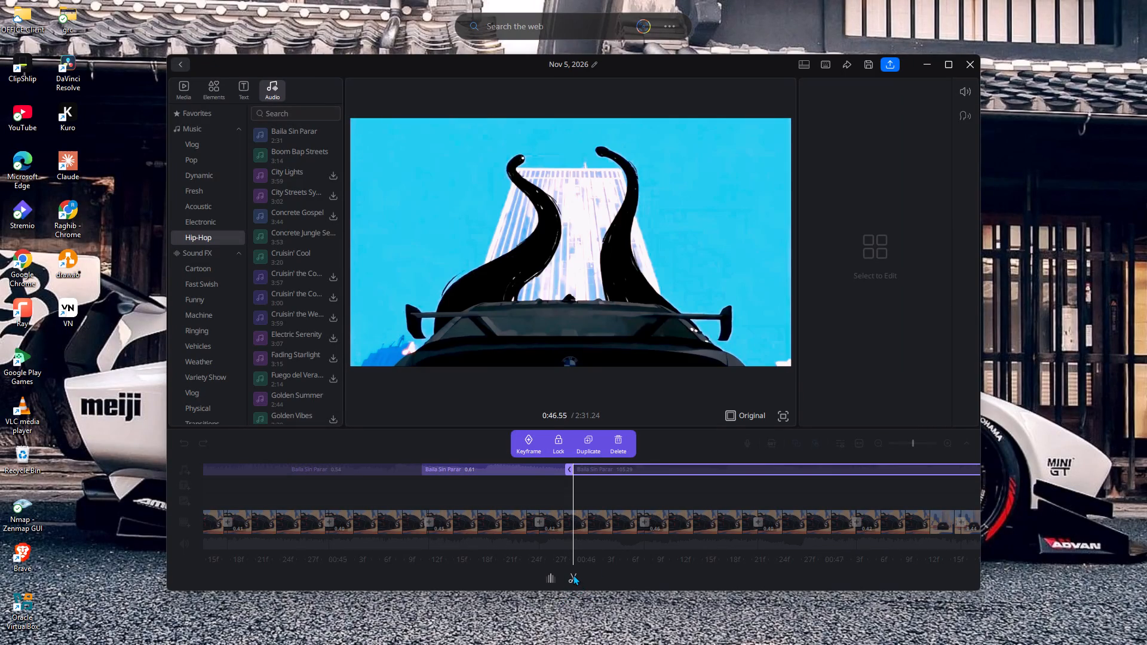
pyautogui.click(573, 575)
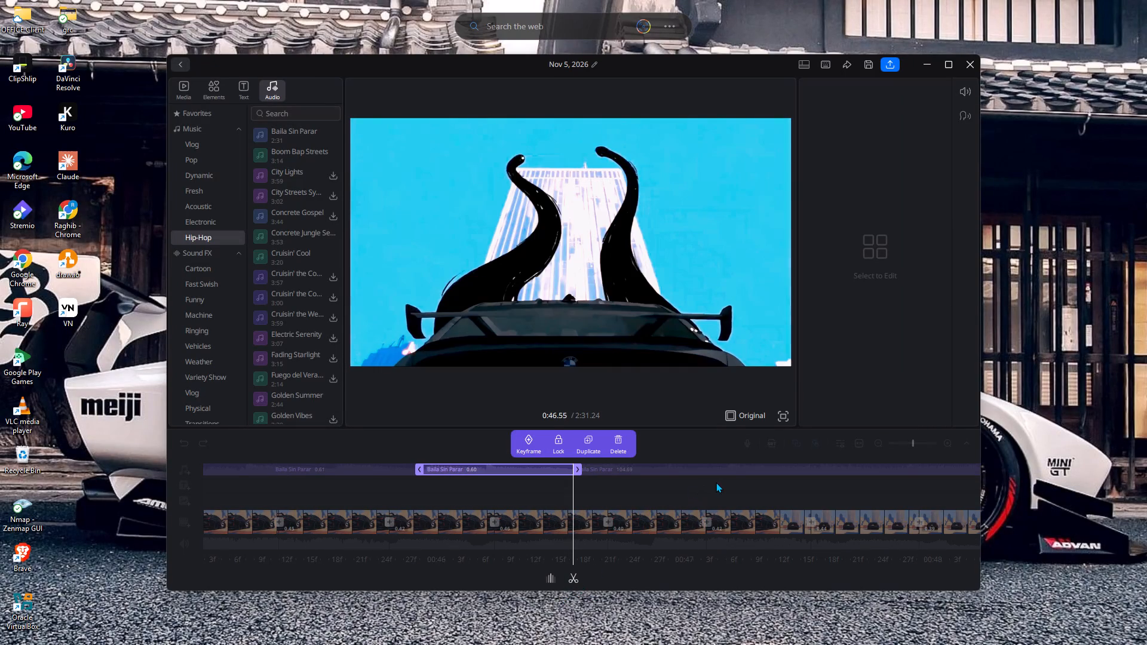
pyautogui.click(735, 469)
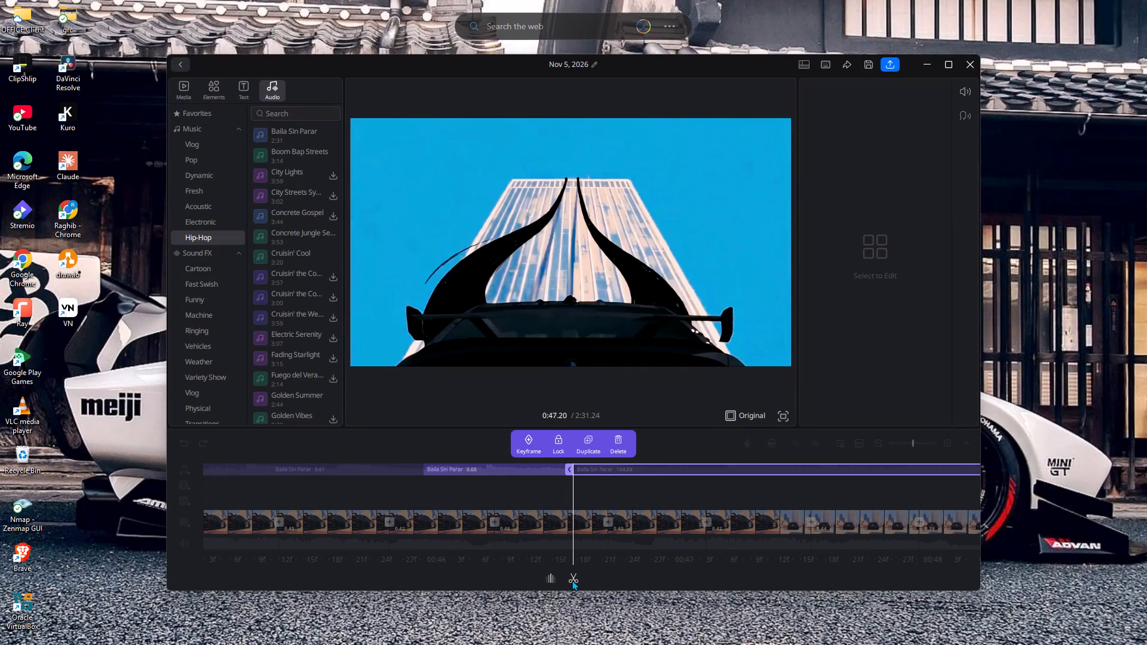
pyautogui.click(572, 580)
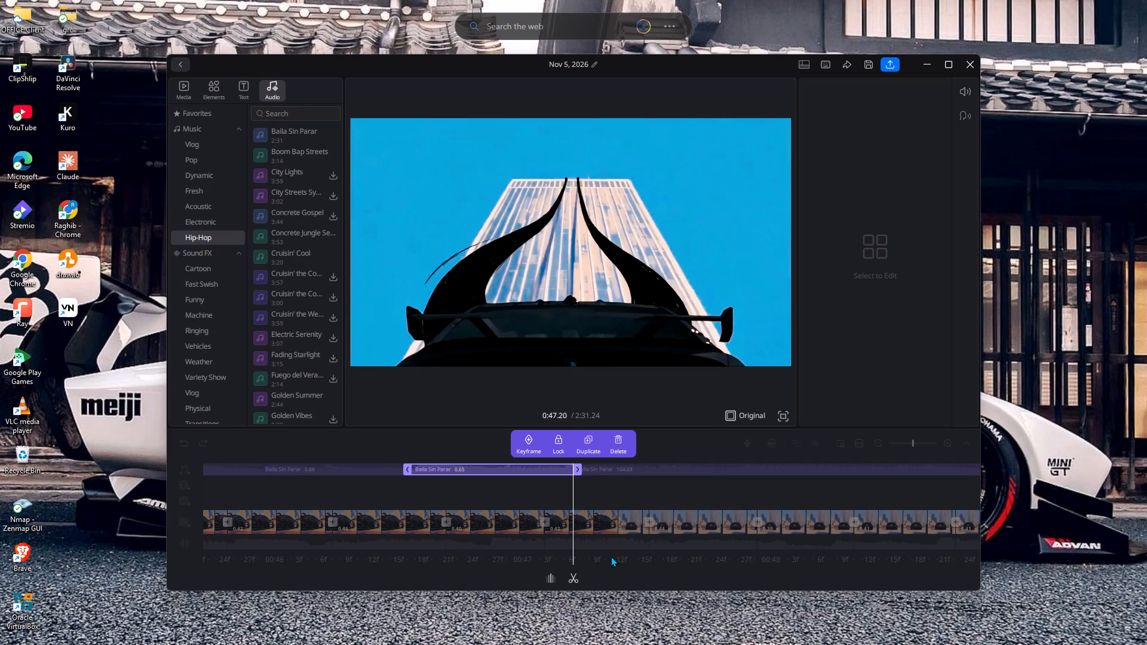
pyautogui.click(719, 469)
pyautogui.click(575, 575)
# Split the rest of the Baila Sin Parar music track at 0:48.42, 0:49.05, 0:49.68 and 0:50.40.
pyautogui.click(730, 472)
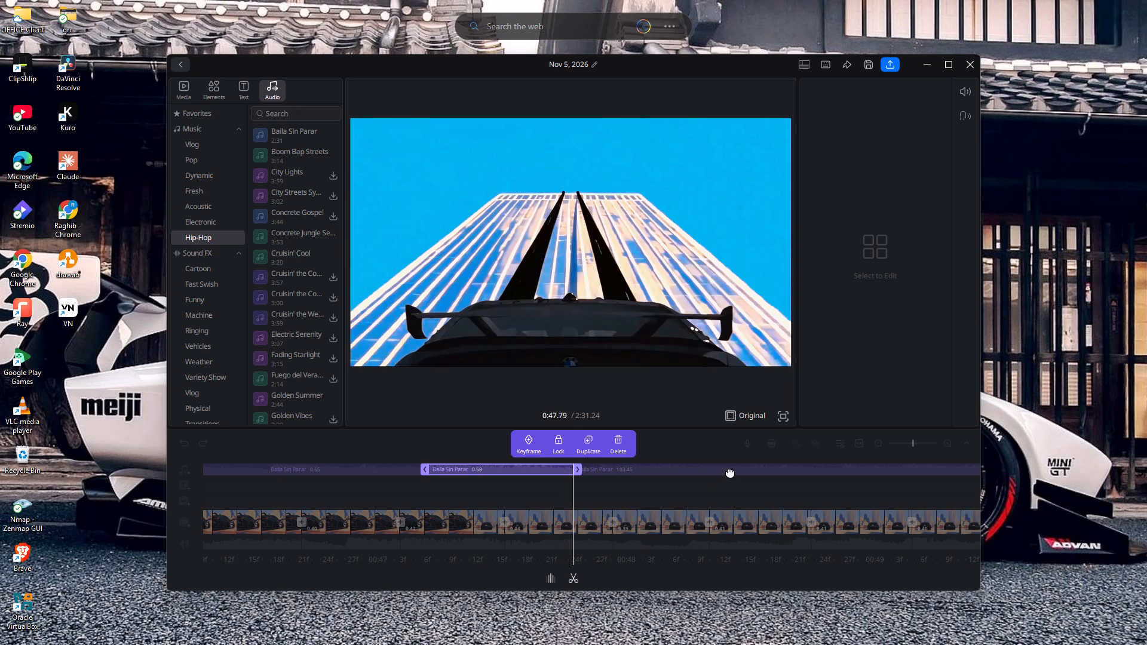
pyautogui.click(570, 579)
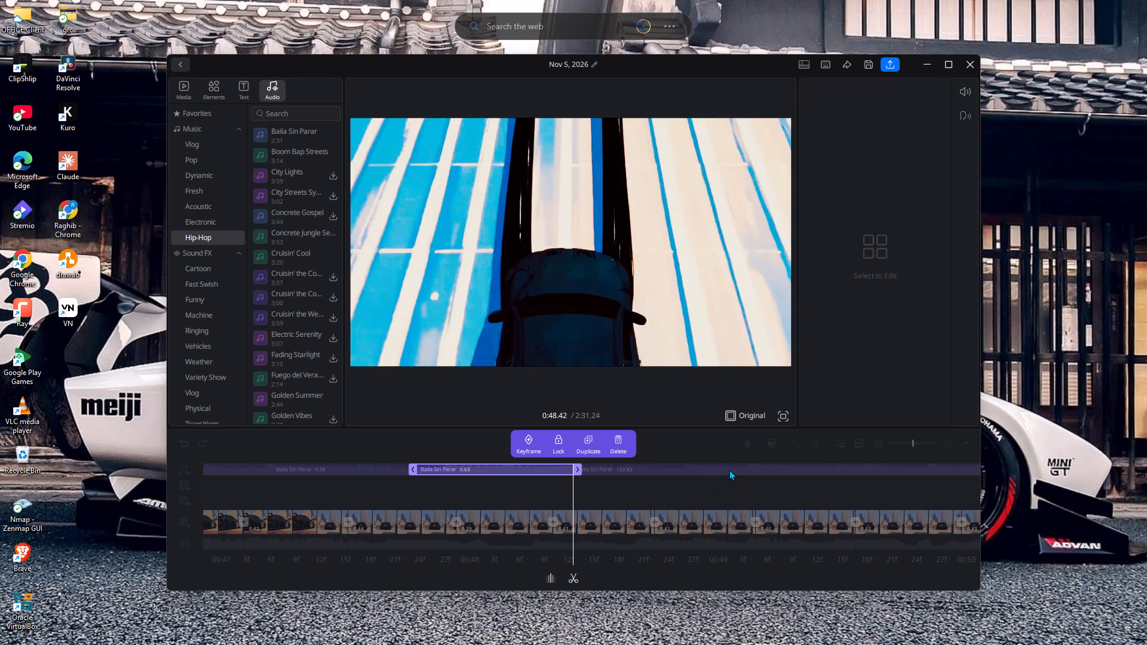
pyautogui.click(729, 469)
pyautogui.click(575, 580)
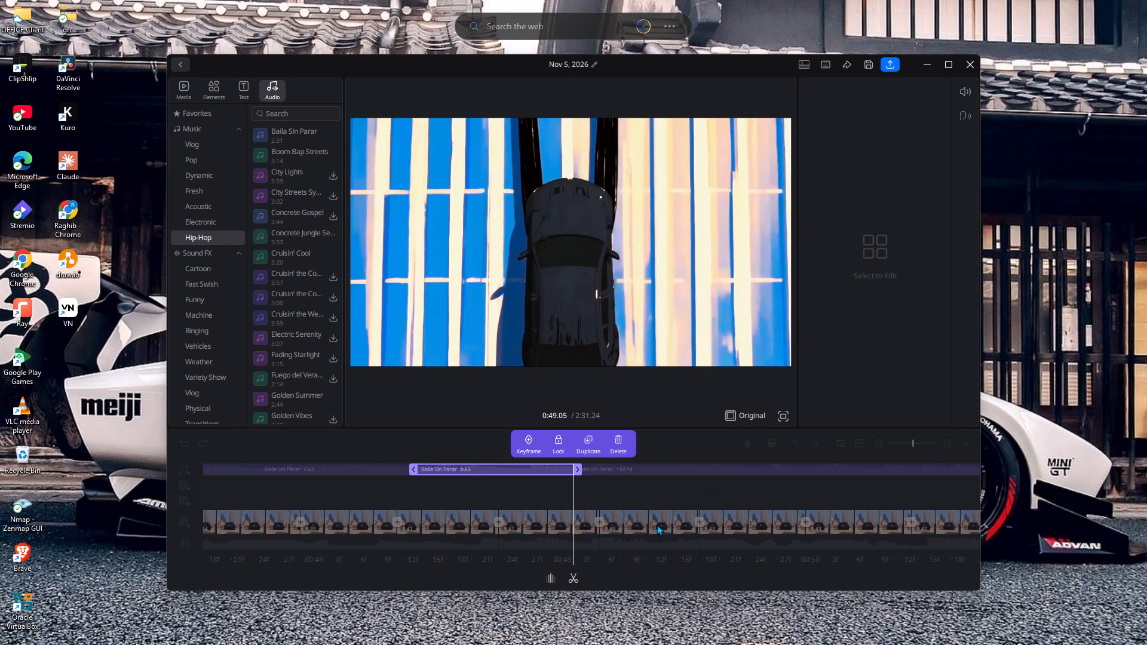
pyautogui.click(732, 469)
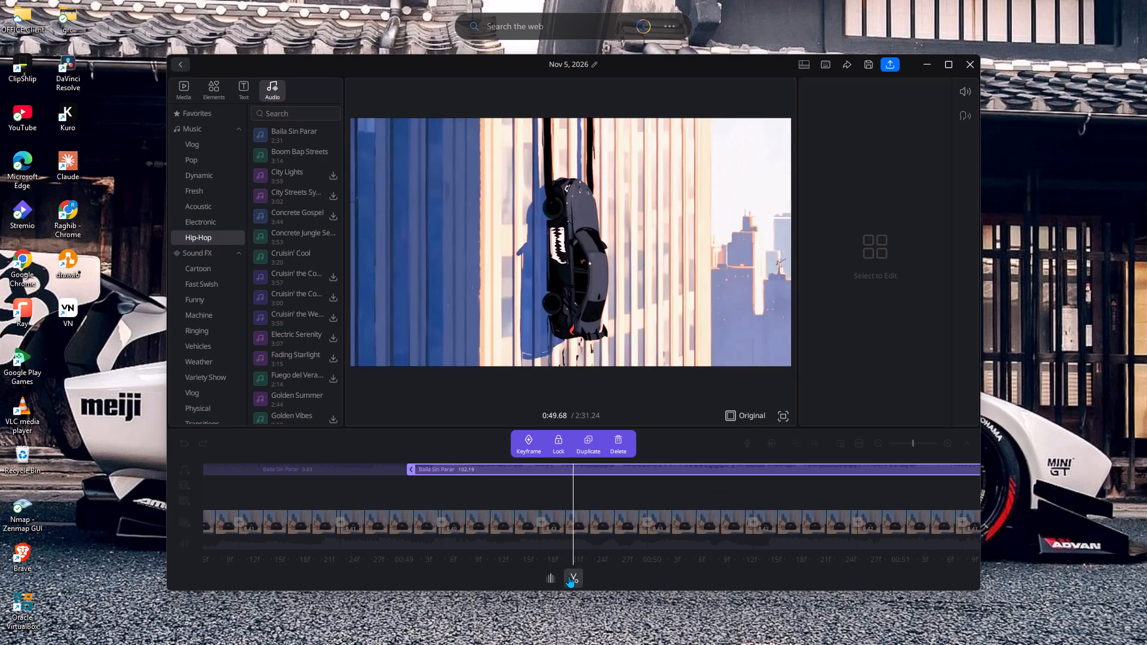
pyautogui.click(569, 576)
pyautogui.click(752, 467)
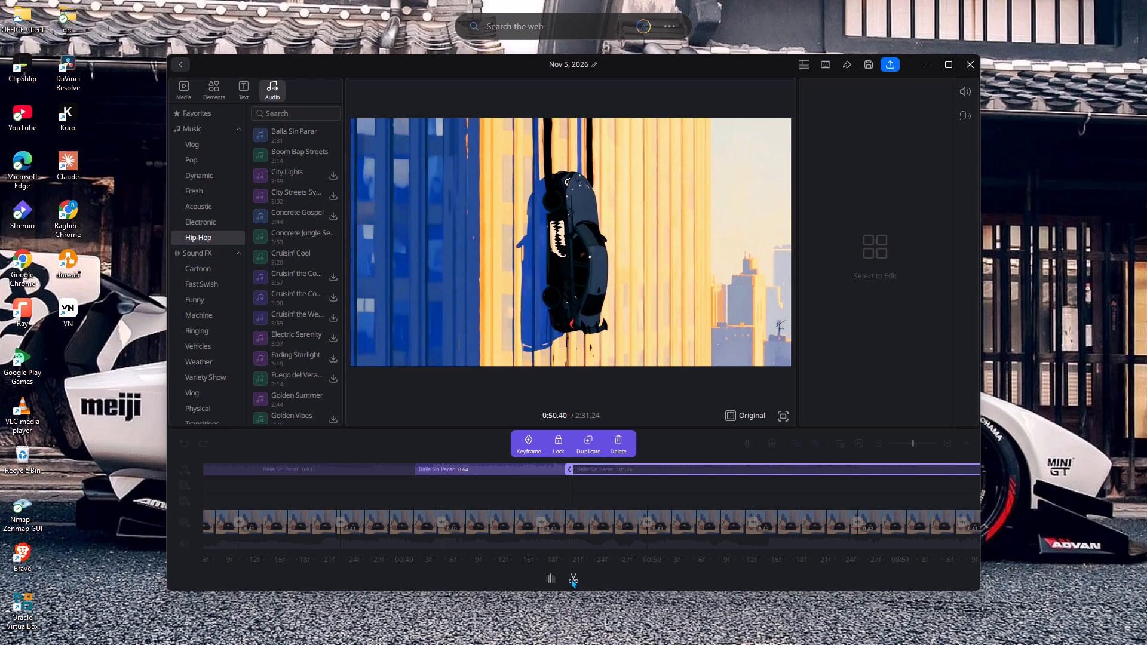
pyautogui.click(571, 578)
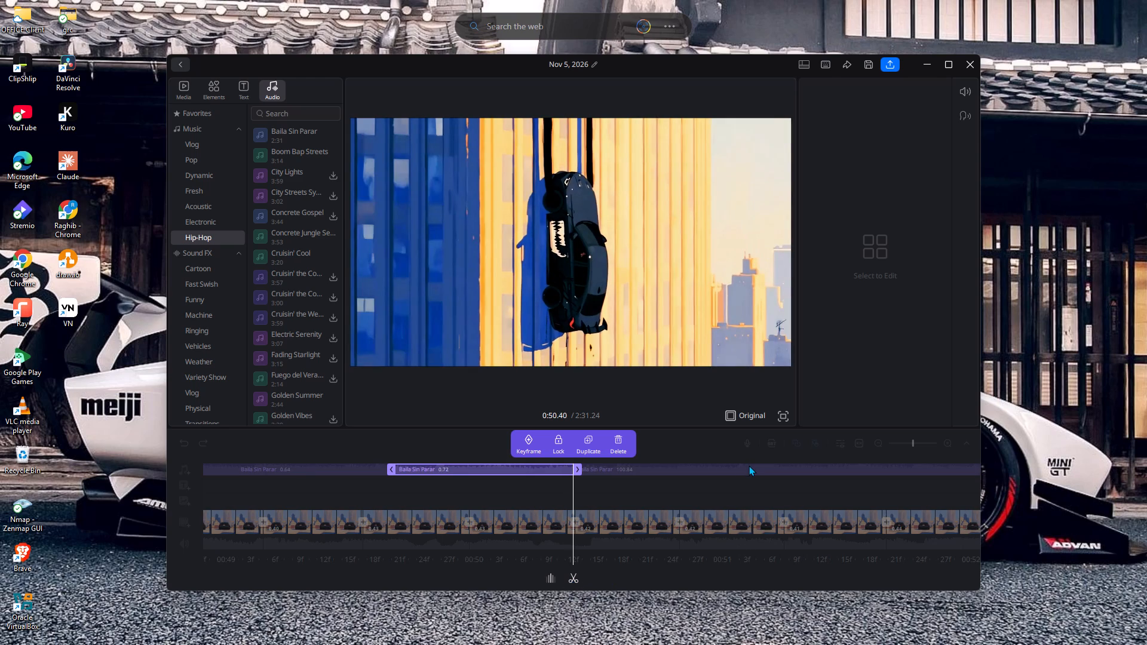
# Split the rest of the Baila Sin Parar music track at about 0:51.11, 0:51.79, 0:52.55 and 0:54.06.
pyautogui.click(749, 471)
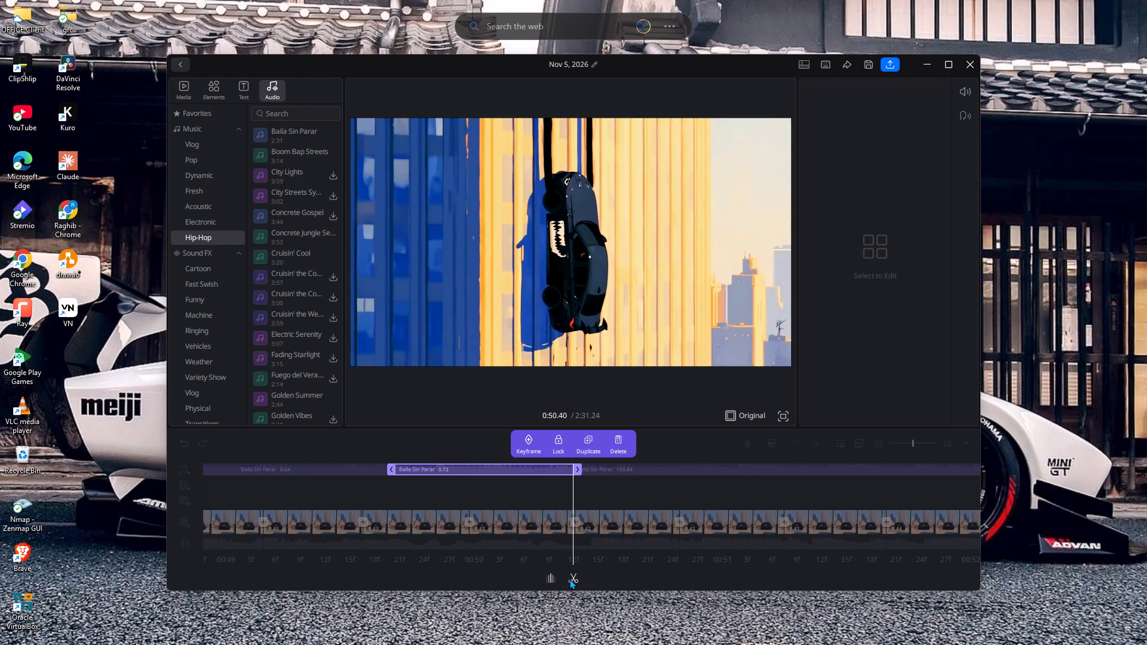
pyautogui.click(575, 577)
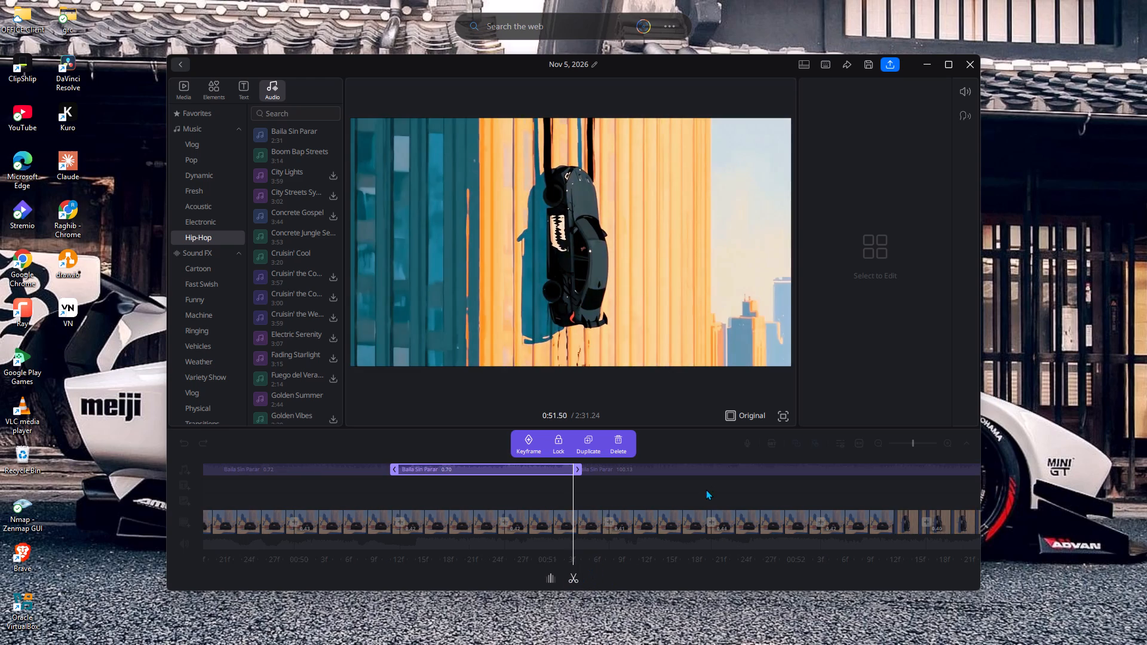
pyautogui.click(744, 465)
pyautogui.click(576, 576)
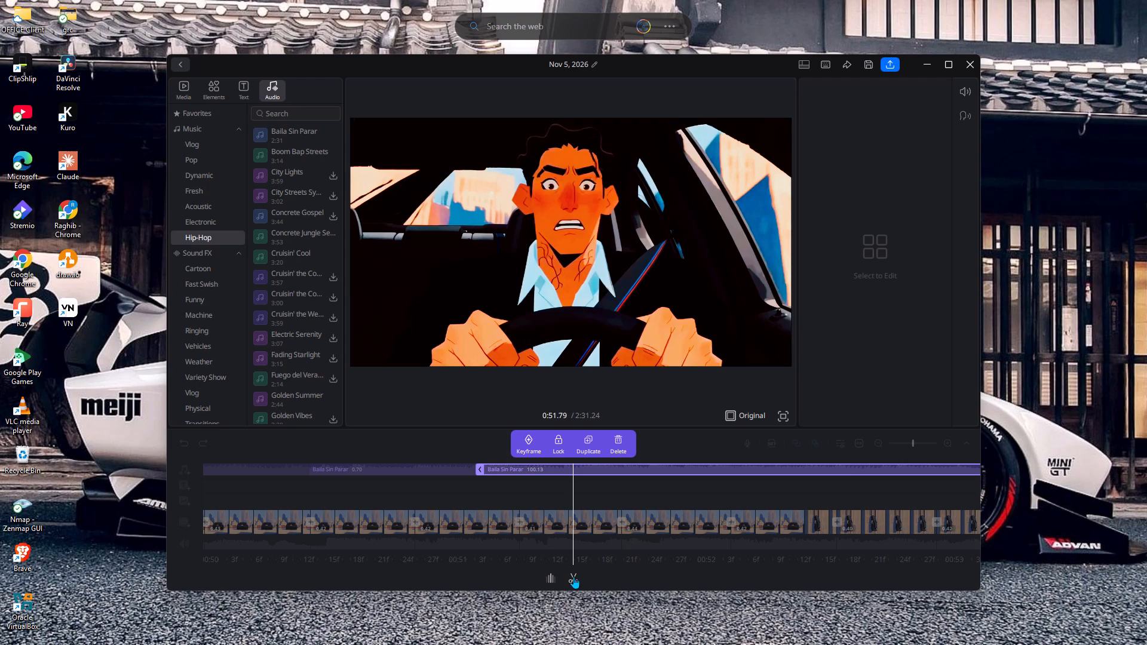
pyautogui.click(762, 464)
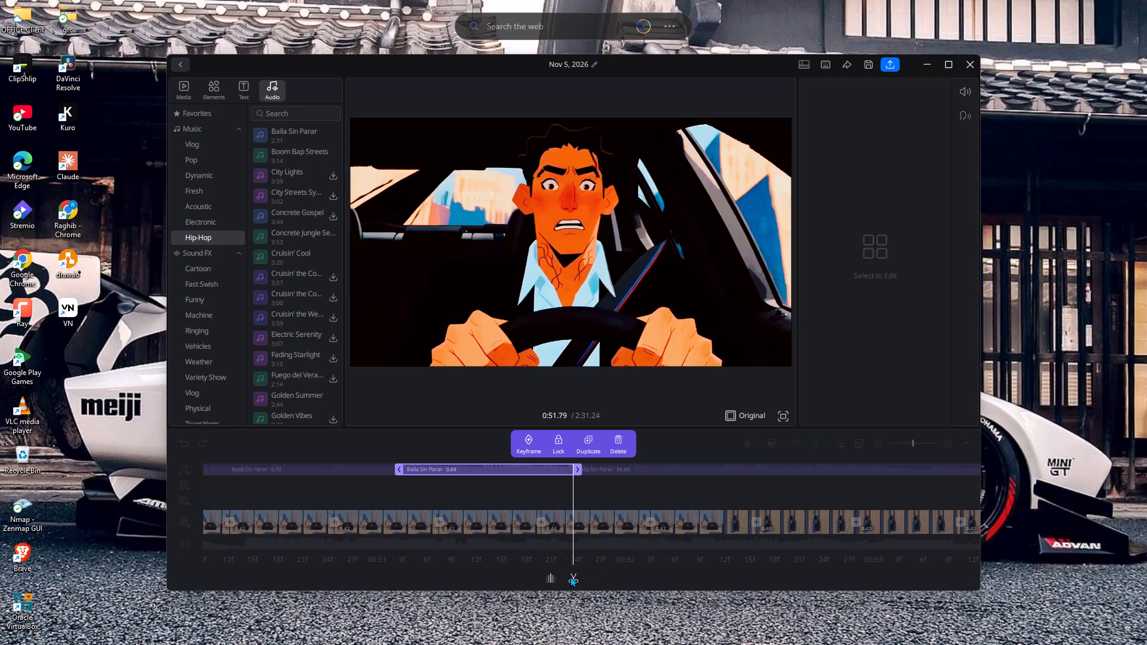
pyautogui.click(570, 576)
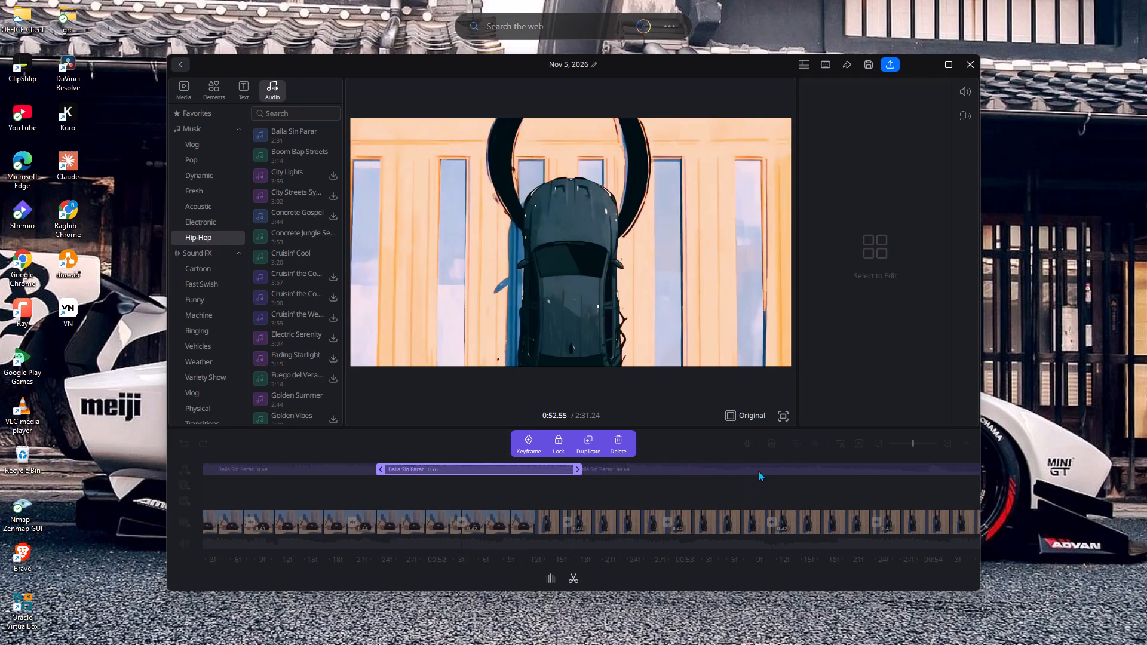
pyautogui.click(762, 469)
pyautogui.moveTo(573, 575); pyautogui.dragTo(585, 567)
pyautogui.click(760, 472)
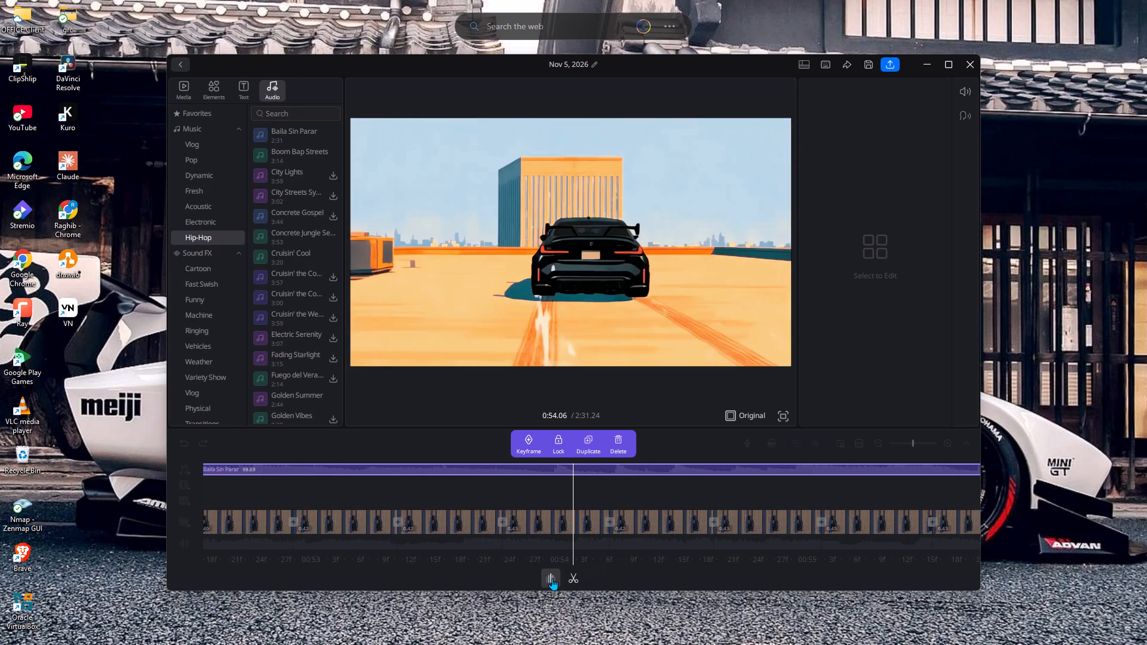
pyautogui.click(572, 576)
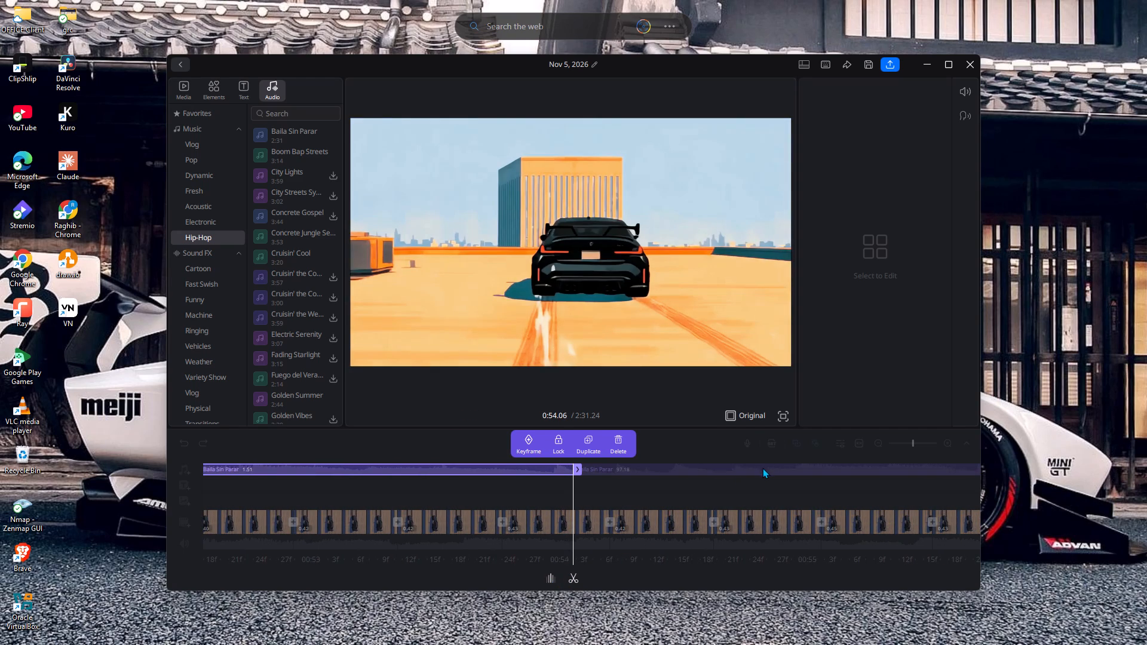
# Split the rest of the Baila Sin Parar music track at 0:54.82, 0:55.55, 0:56.28 and 0:56.91.
pyautogui.click(762, 470)
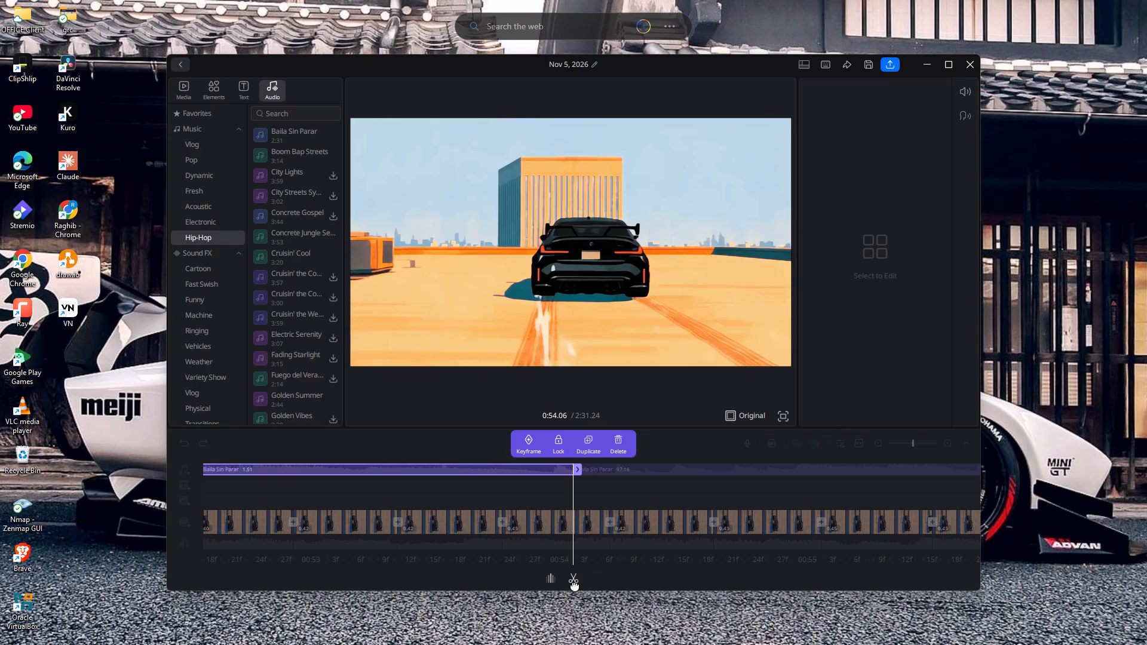
pyautogui.click(575, 579)
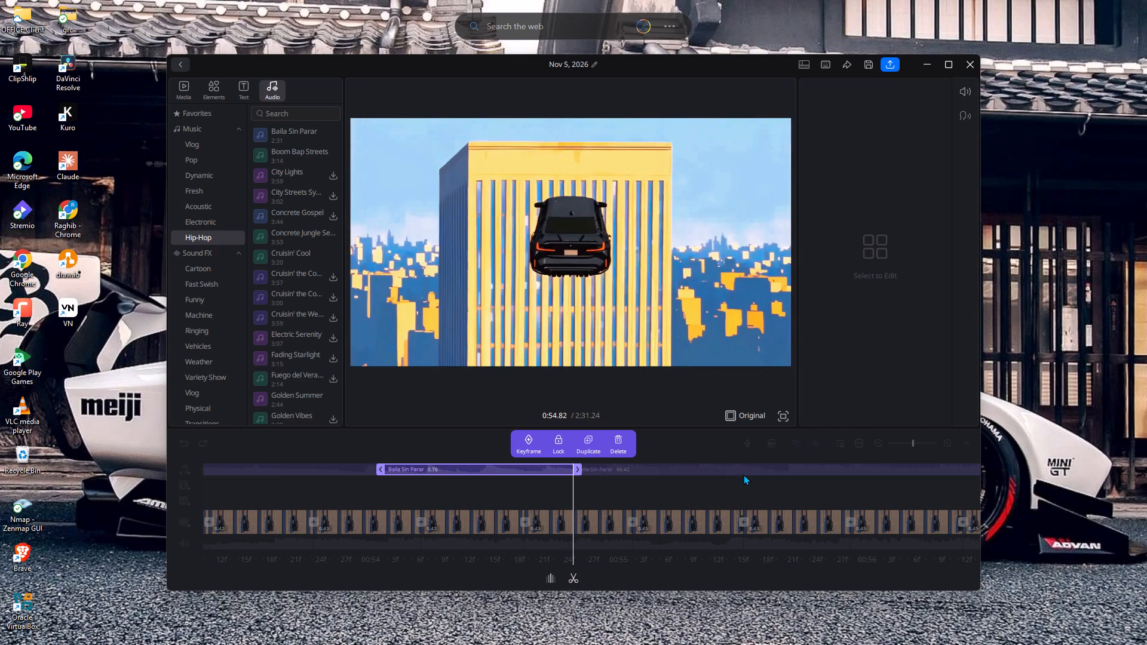
pyautogui.click(756, 471)
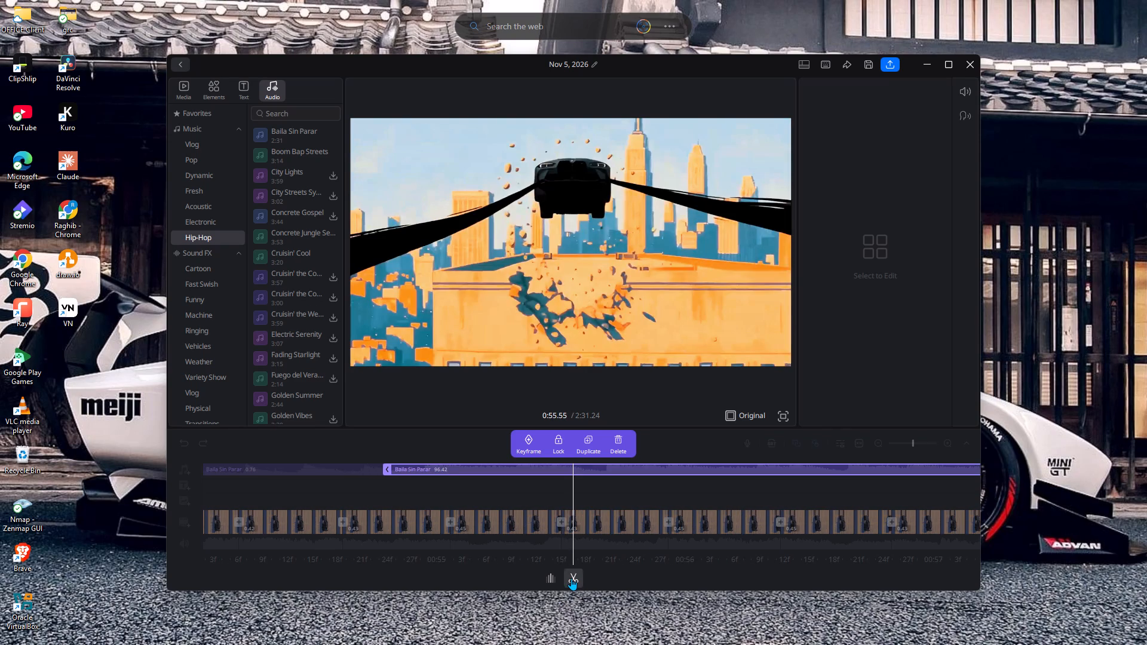
pyautogui.click(571, 578)
pyautogui.click(753, 466)
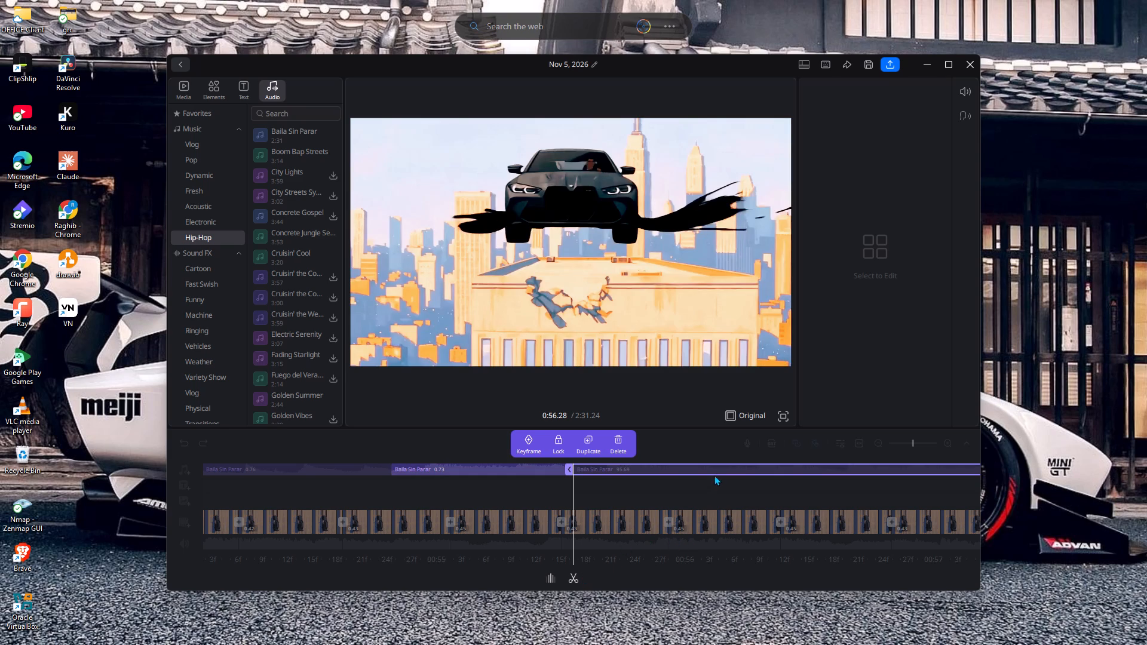
pyautogui.click(573, 574)
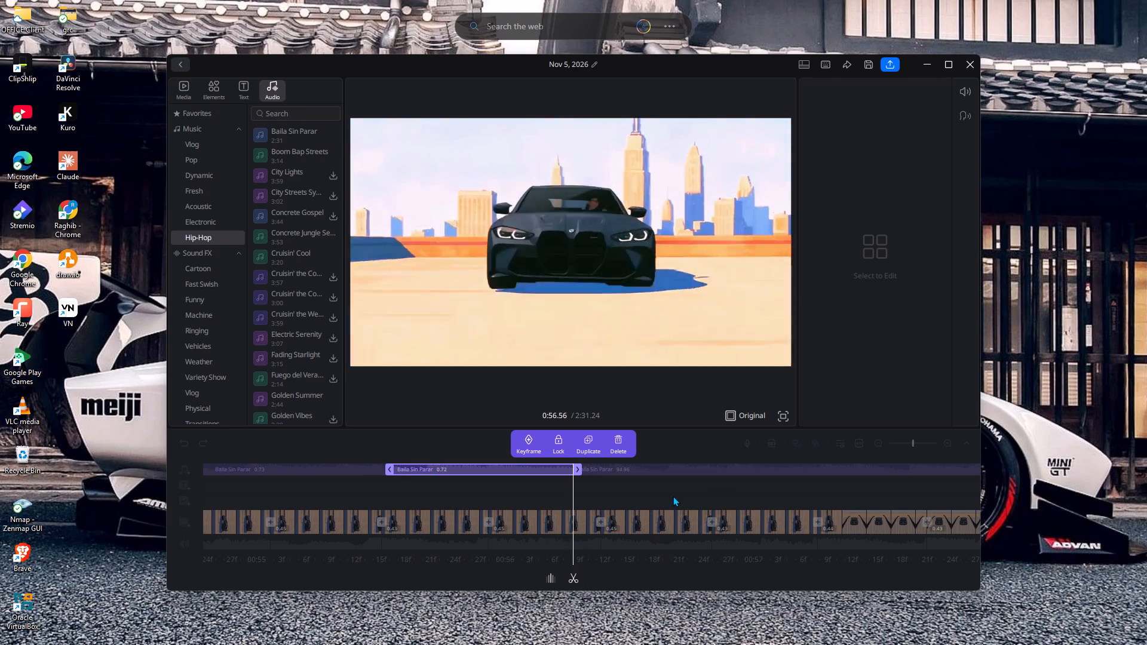
pyautogui.click(732, 464)
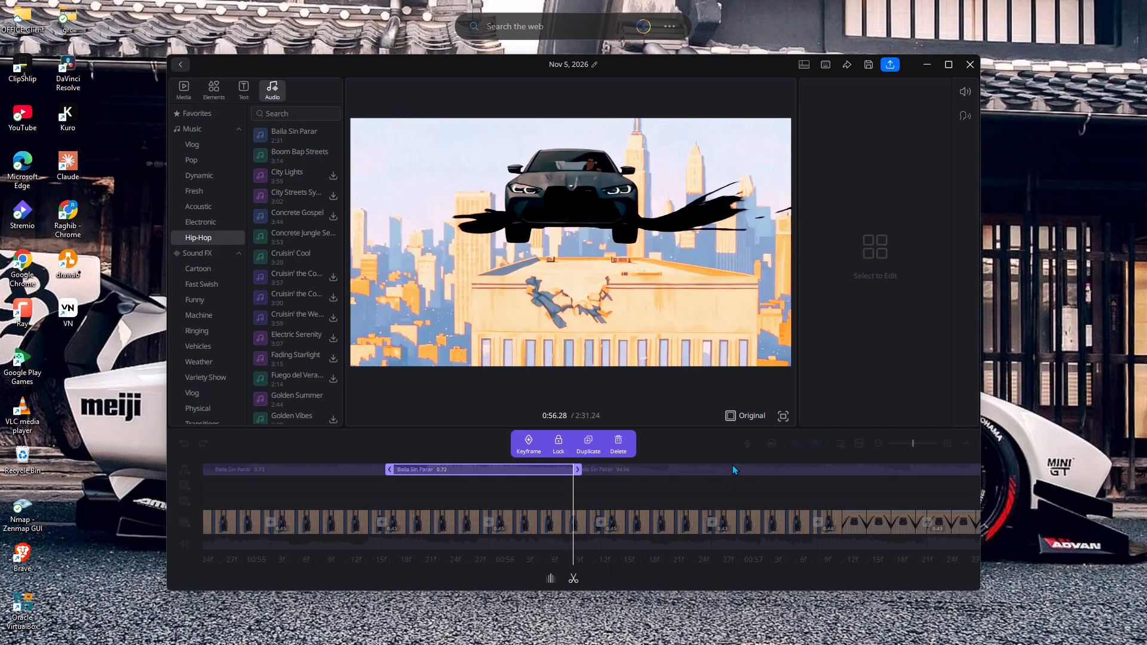
pyautogui.click(576, 578)
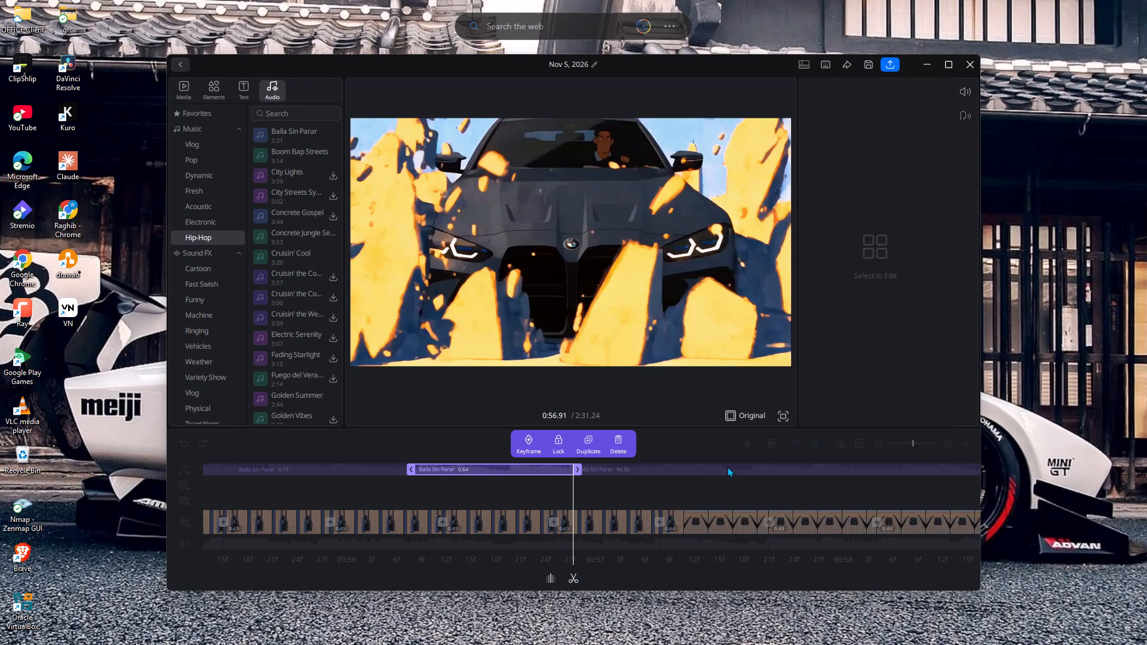
# Split the rest of the Baila Sin Parar music track at 0:57.53, 0:58.11, 0:58.60 and 0:59.10.
pyautogui.click(727, 468)
pyautogui.click(572, 578)
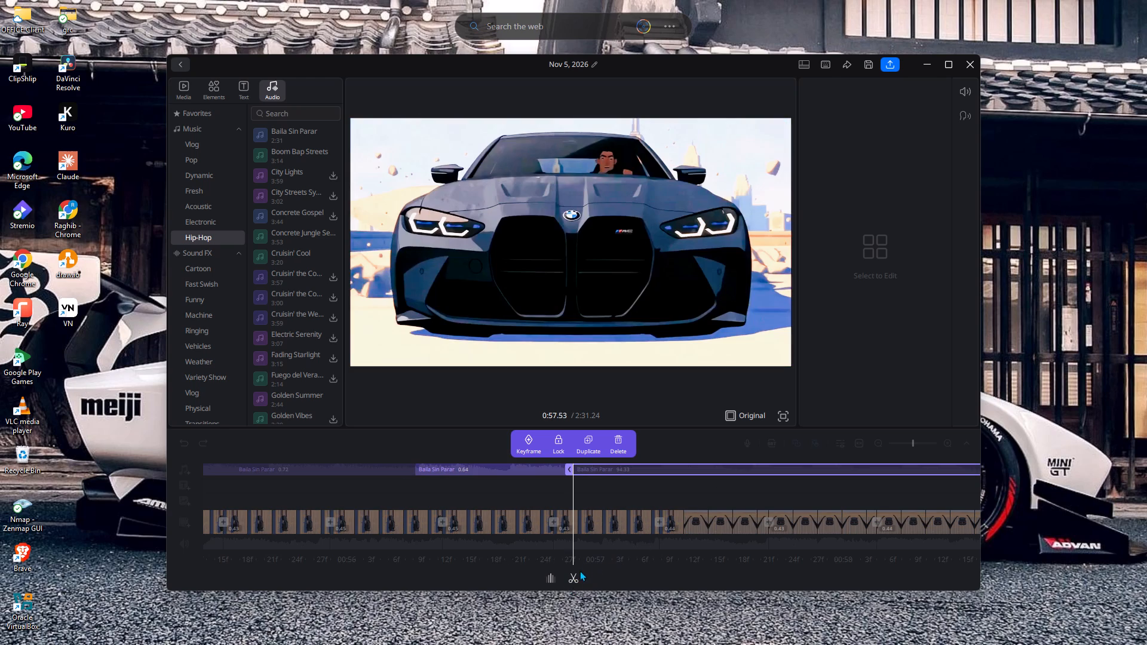
pyautogui.click(717, 469)
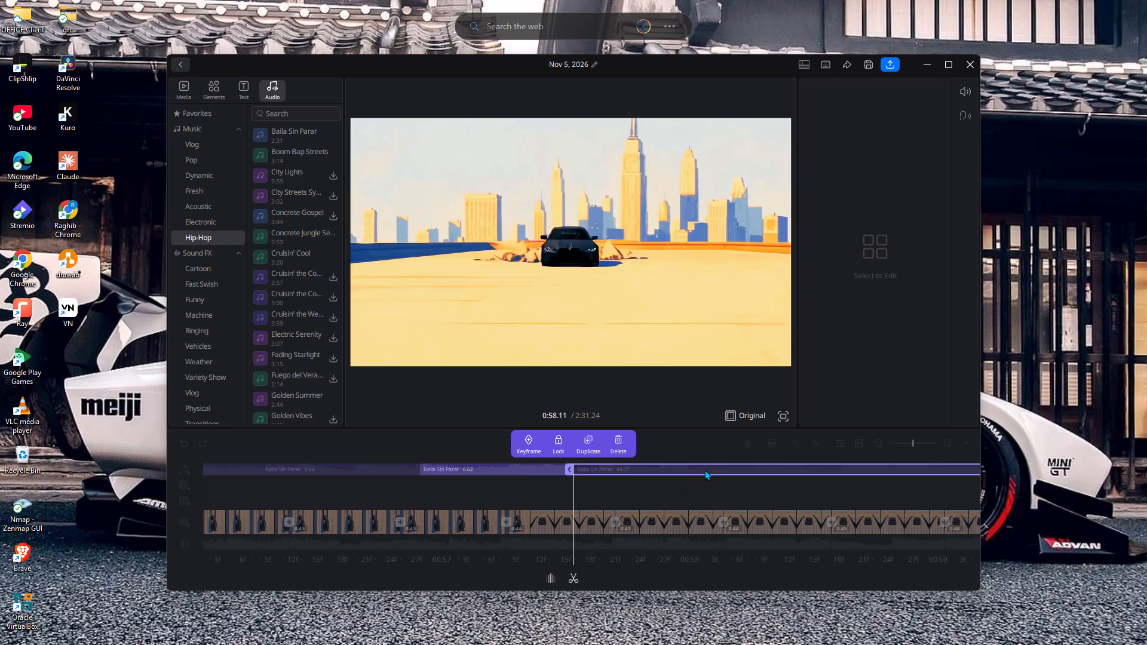
pyautogui.click(572, 575)
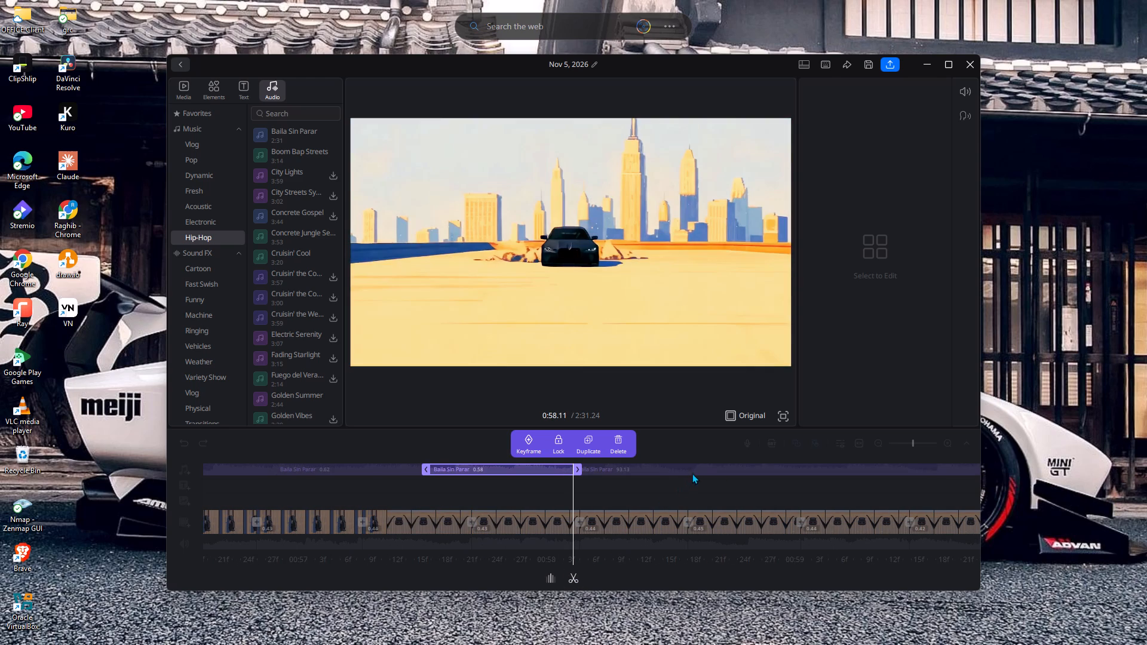
pyautogui.click(696, 469)
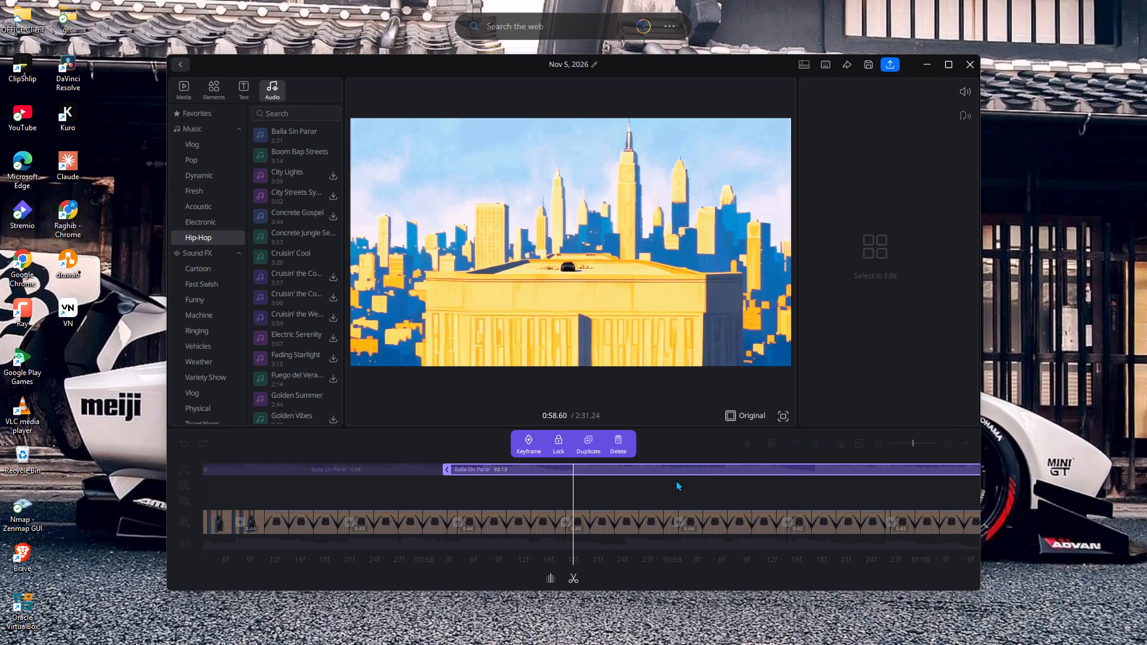
pyautogui.click(571, 575)
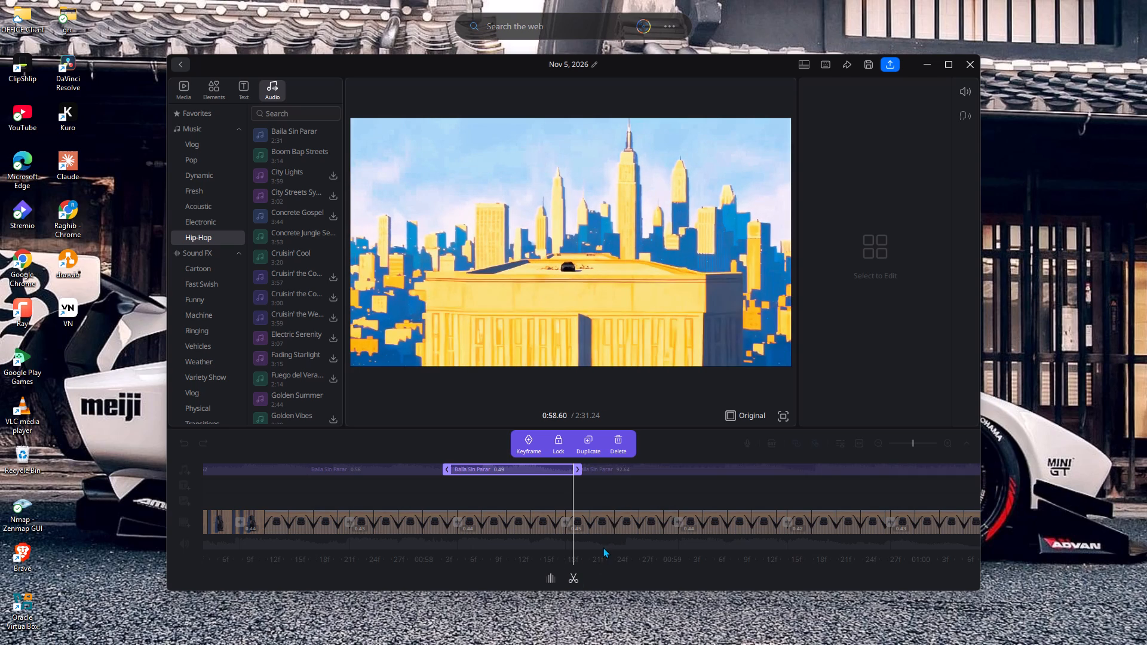
pyautogui.click(698, 469)
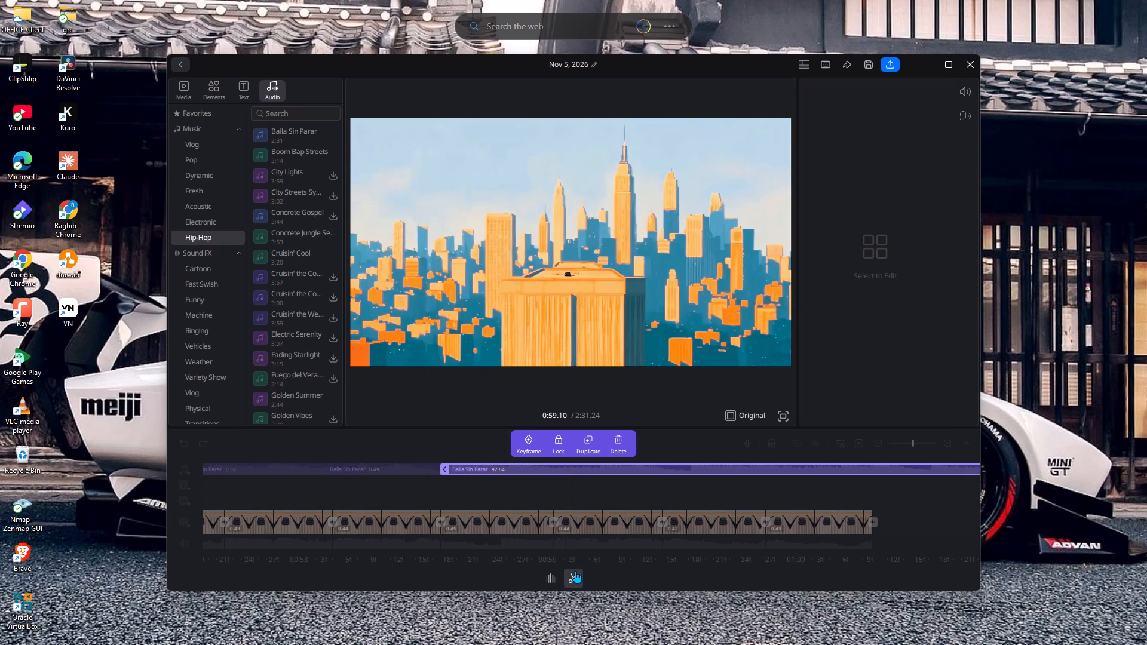
pyautogui.click(575, 571)
# Split the rest of the Baila Sin Parar music track at 0:59.45, 0:59.80 and 1:00.30.
pyautogui.click(658, 466)
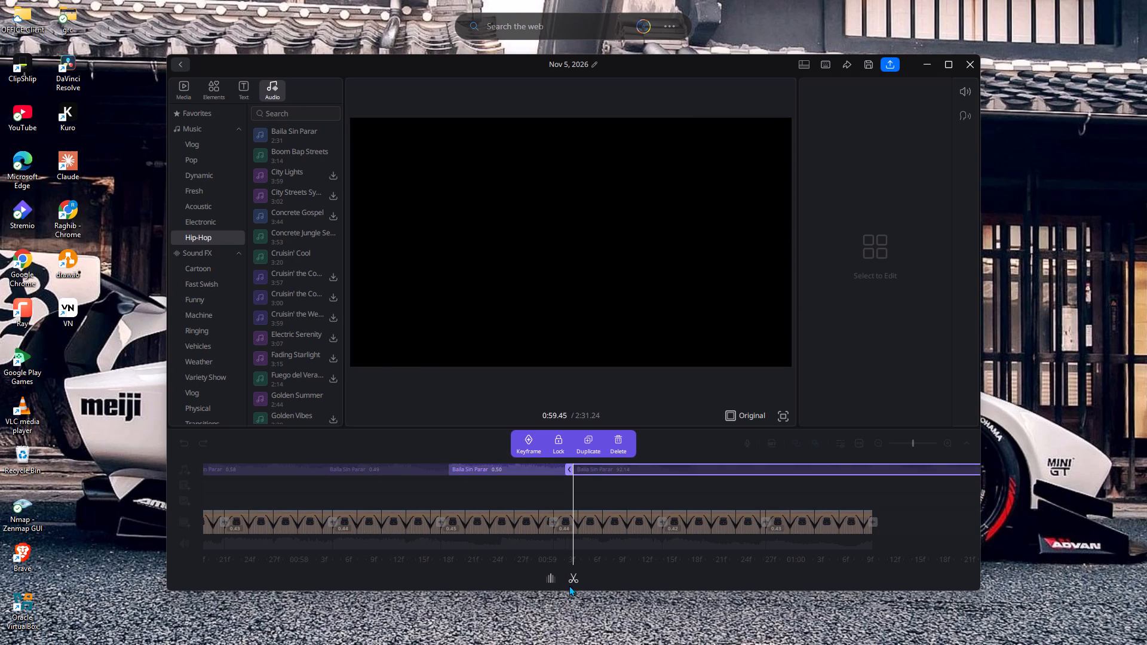
pyautogui.click(576, 573)
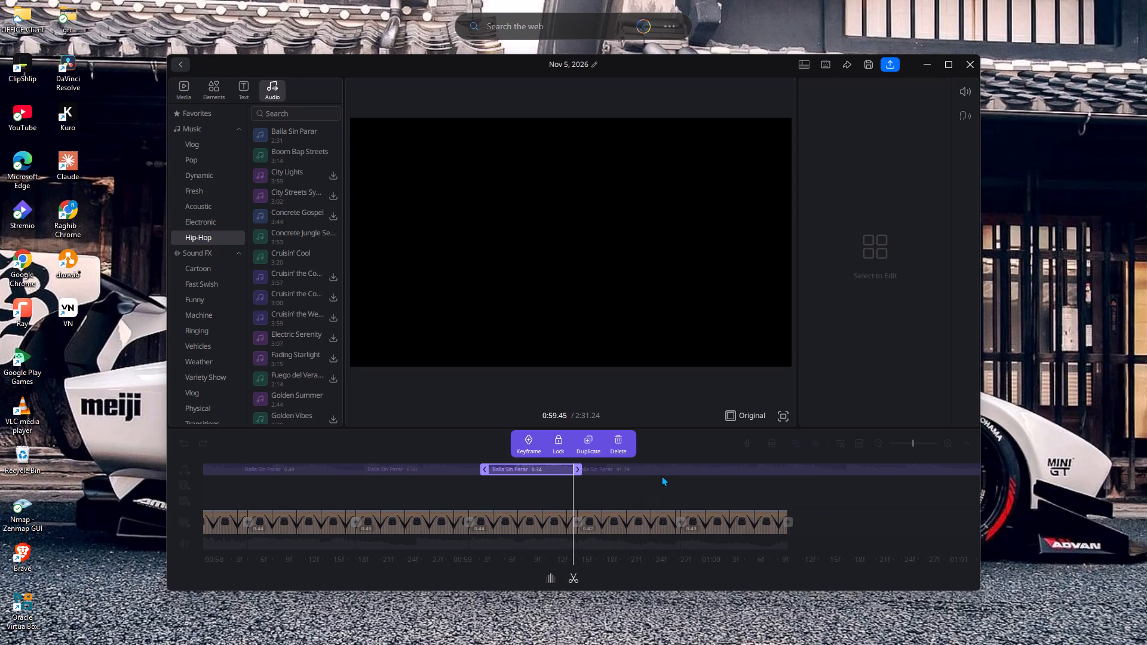
pyautogui.click(661, 469)
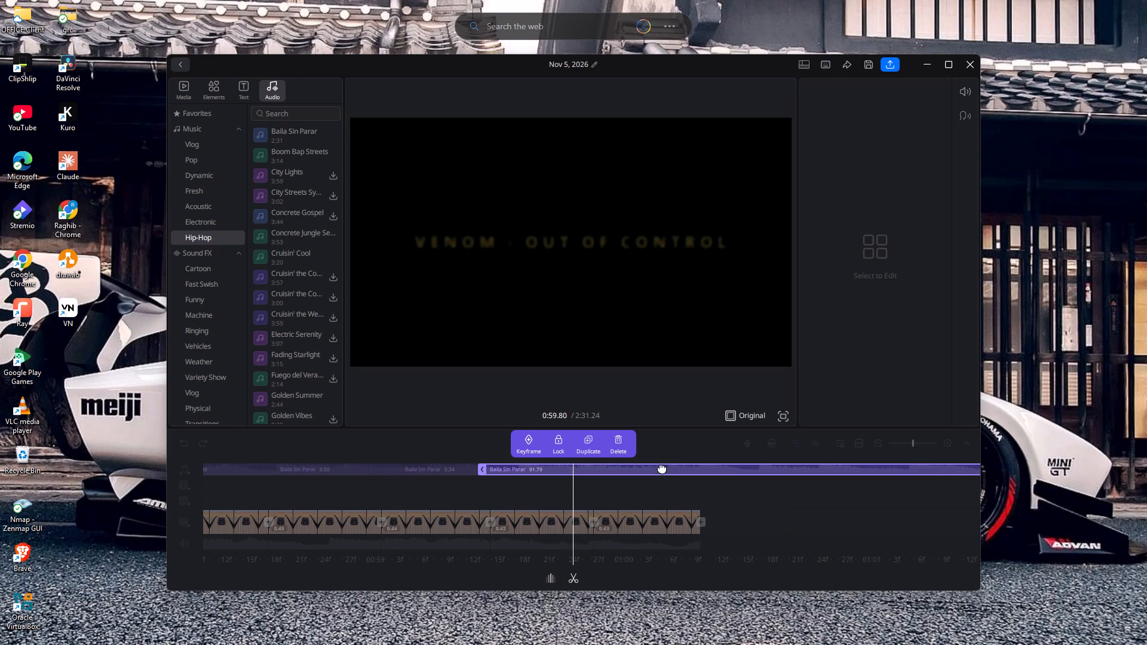
pyautogui.click(569, 572)
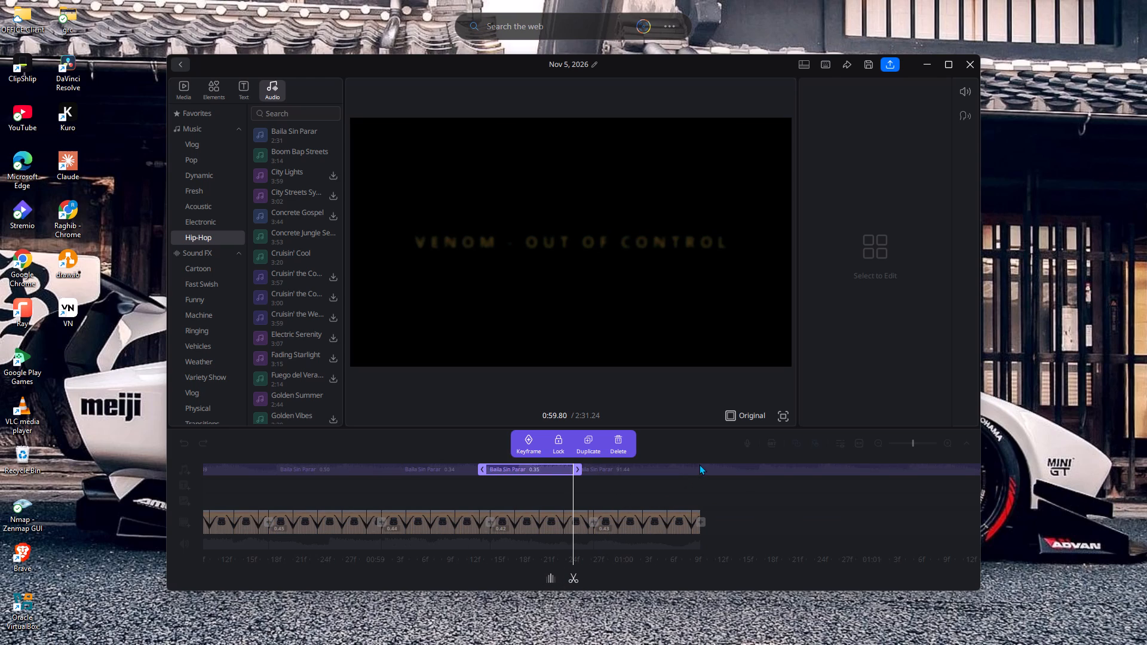
pyautogui.click(698, 469)
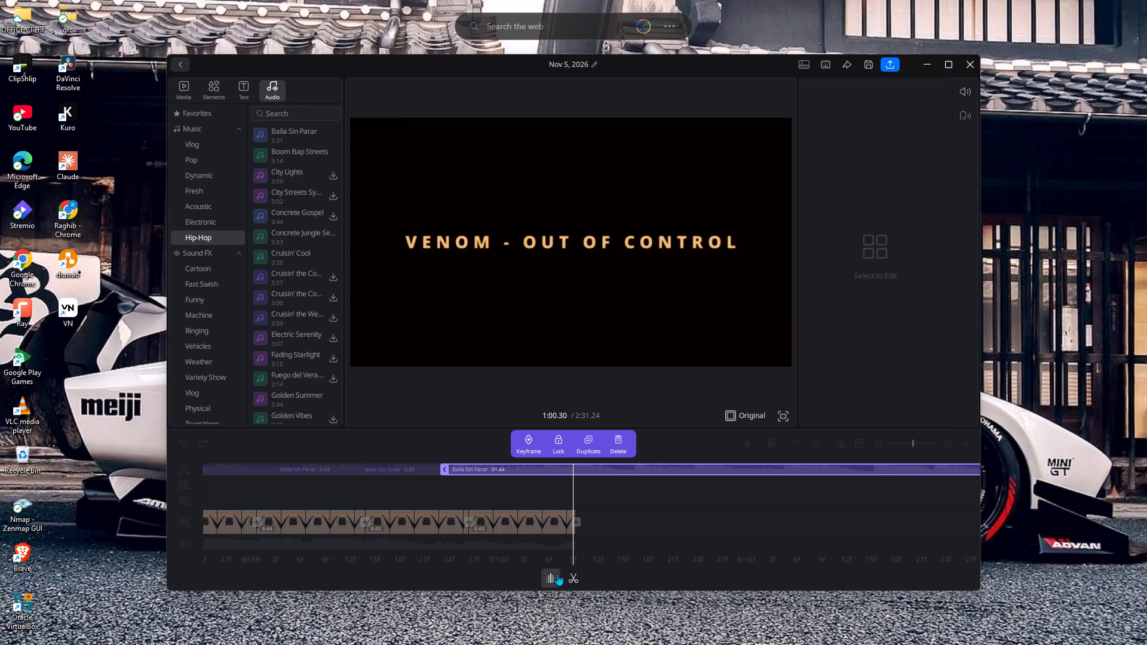
pyautogui.click(575, 572)
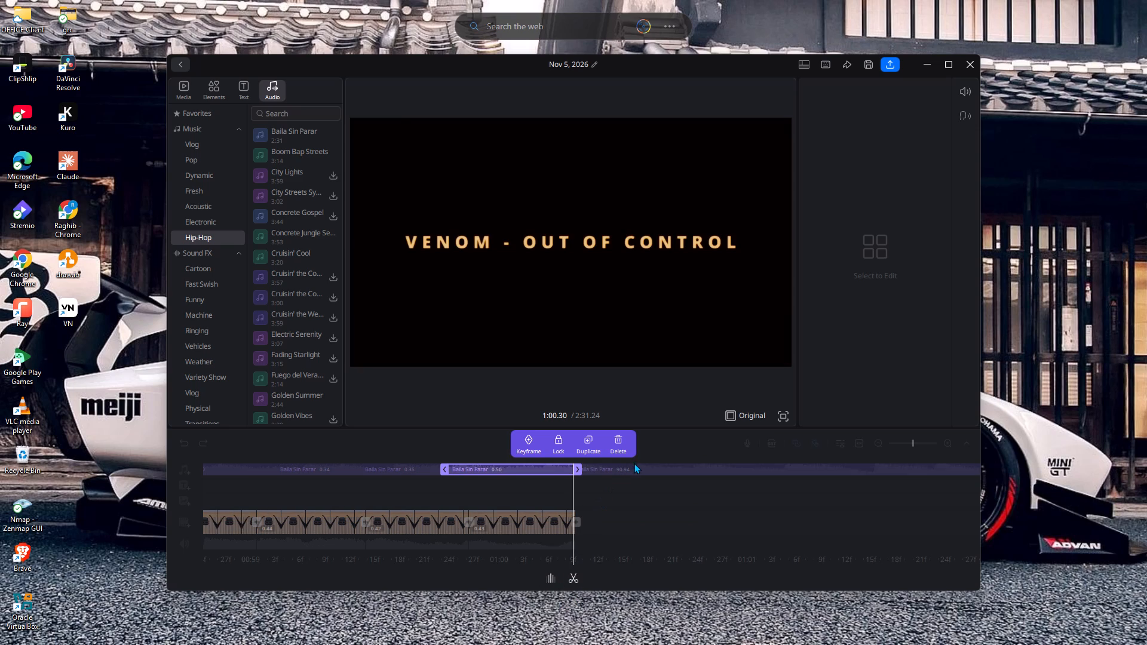
# Delete the leftover Baila Sin Parar piece that runs past the end of the video.
pyautogui.click(636, 468)
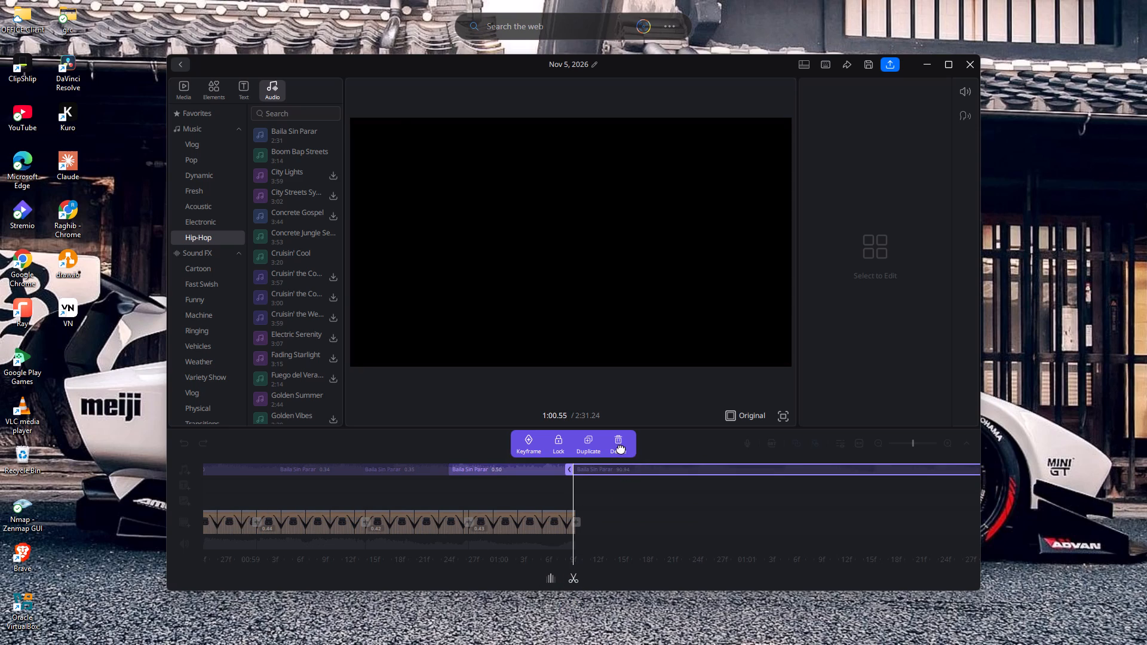
pyautogui.click(619, 447)
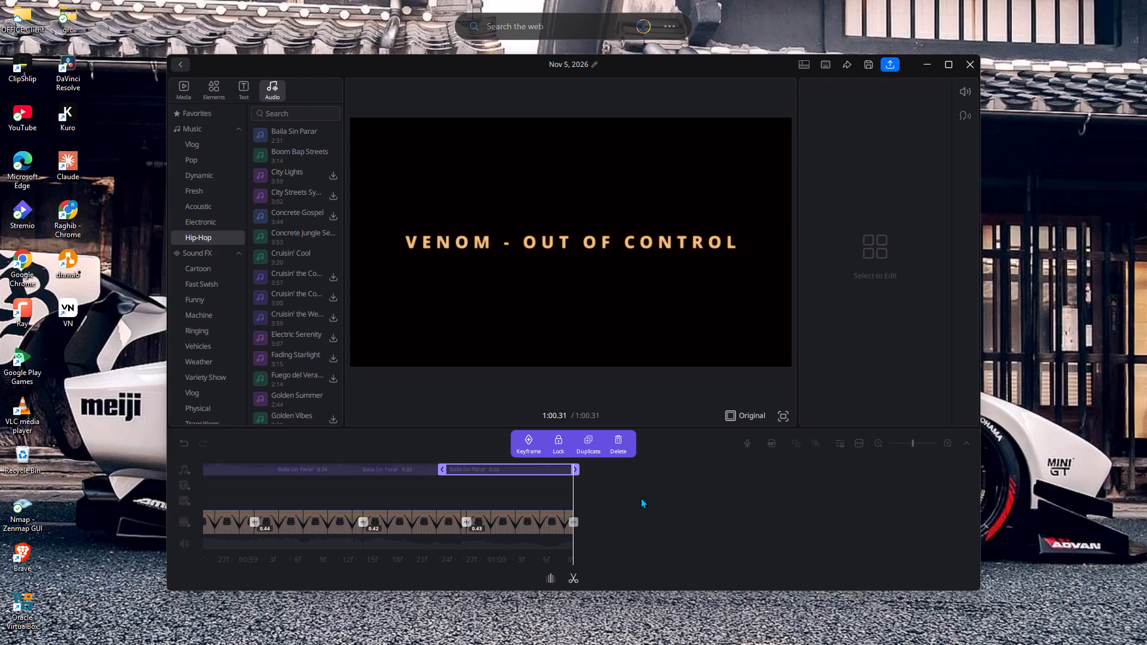
pyautogui.click(607, 488)
# Add the Vertical opening effect at the start of the first video segment with a duration of 1.8.
pyautogui.moveTo(598, 492); pyautogui.dragTo(1146, 447)
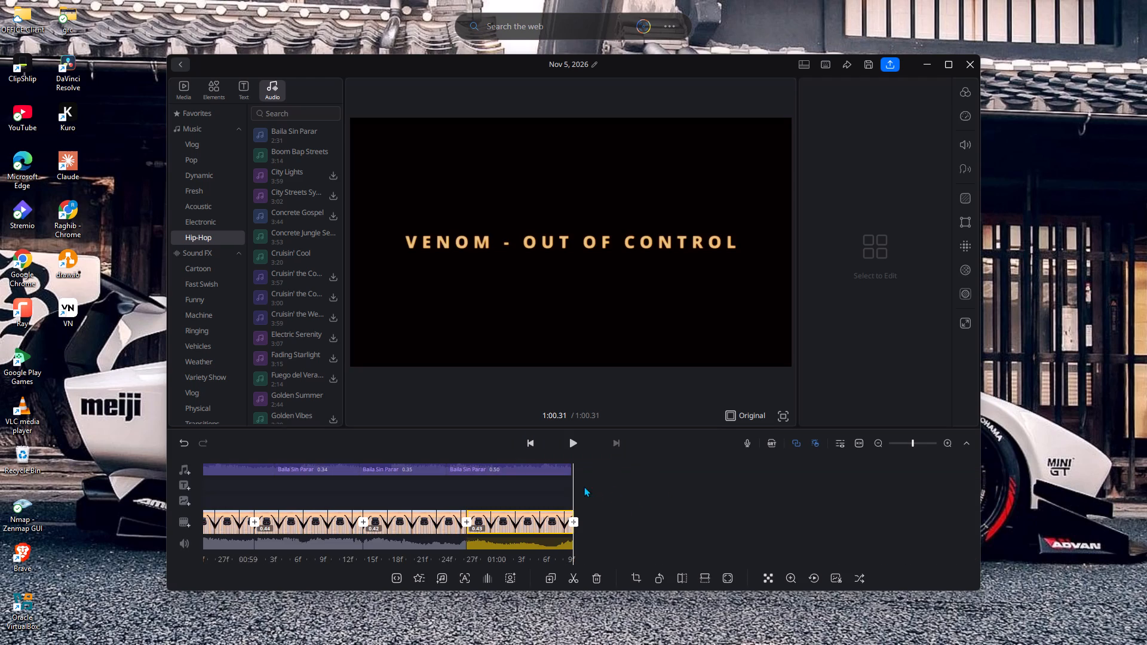
pyautogui.moveTo(585, 483); pyautogui.dragTo(1146, 444)
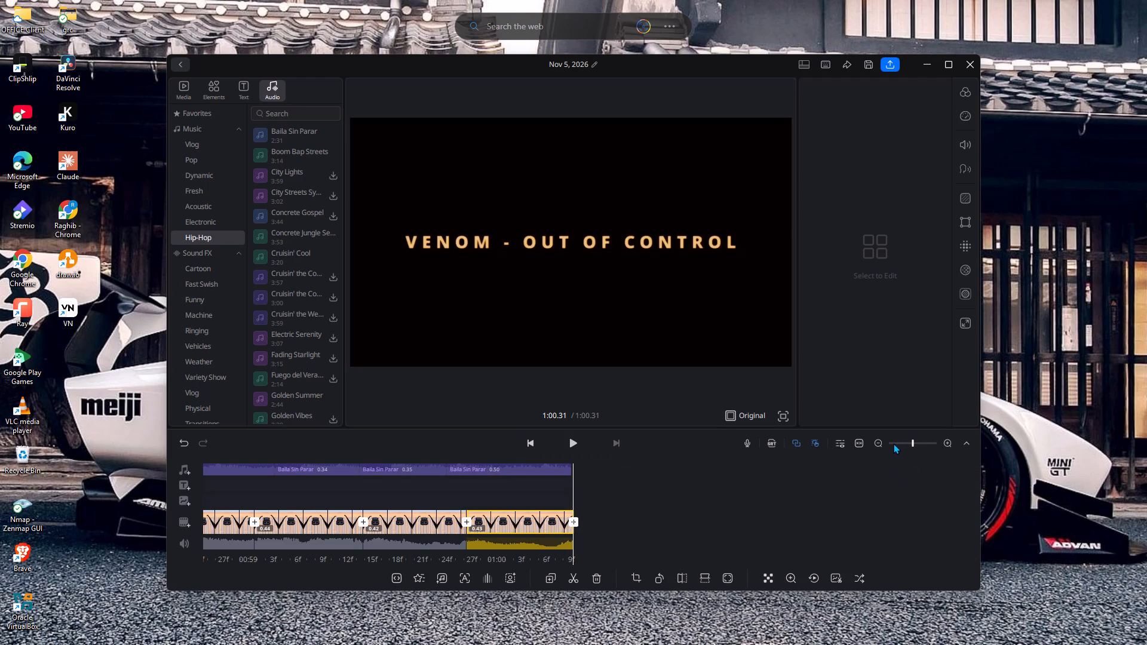
pyautogui.click(890, 443)
pyautogui.moveTo(801, 476); pyautogui.dragTo(1146, 402)
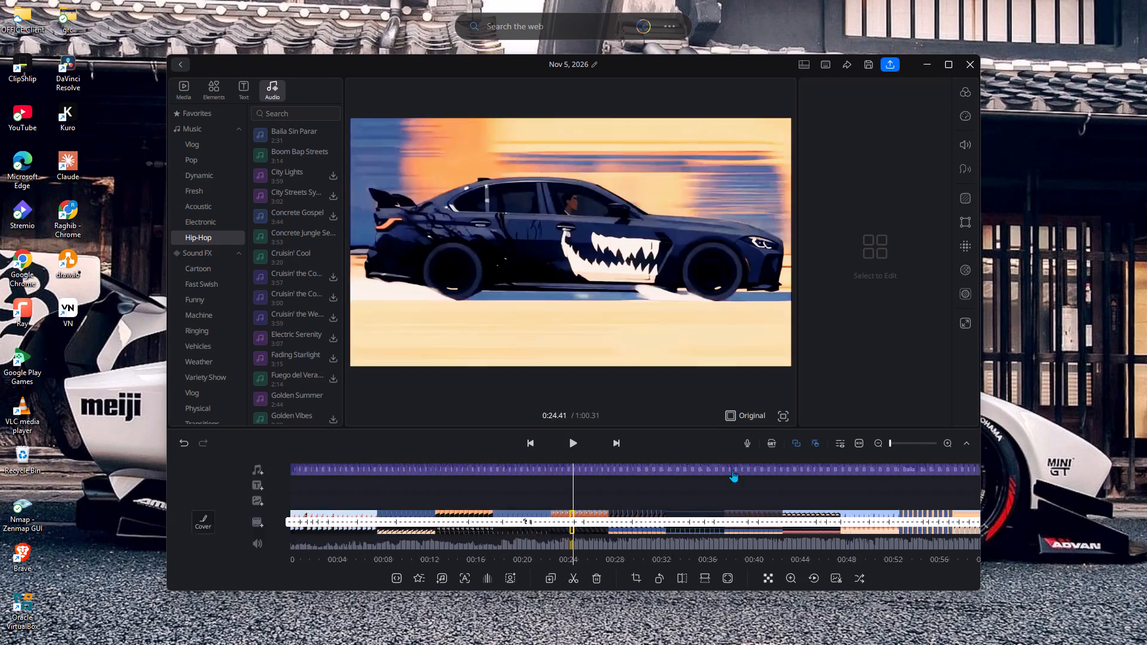
pyautogui.moveTo(783, 493); pyautogui.dragTo(1025, 446)
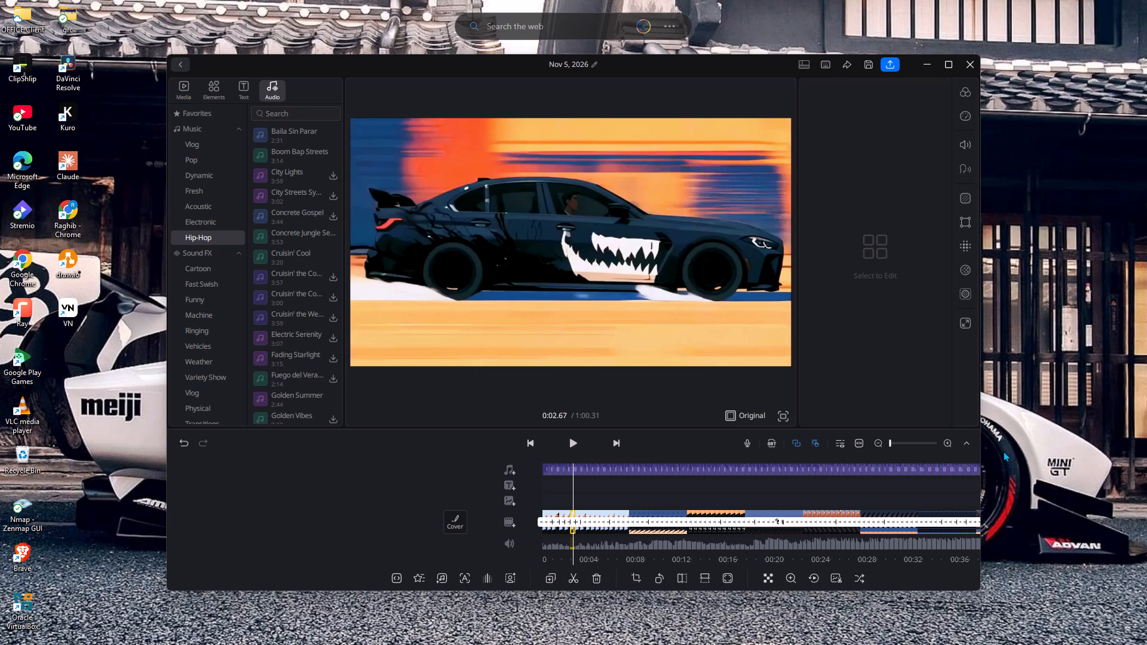
pyautogui.moveTo(851, 477); pyautogui.dragTo(1029, 453)
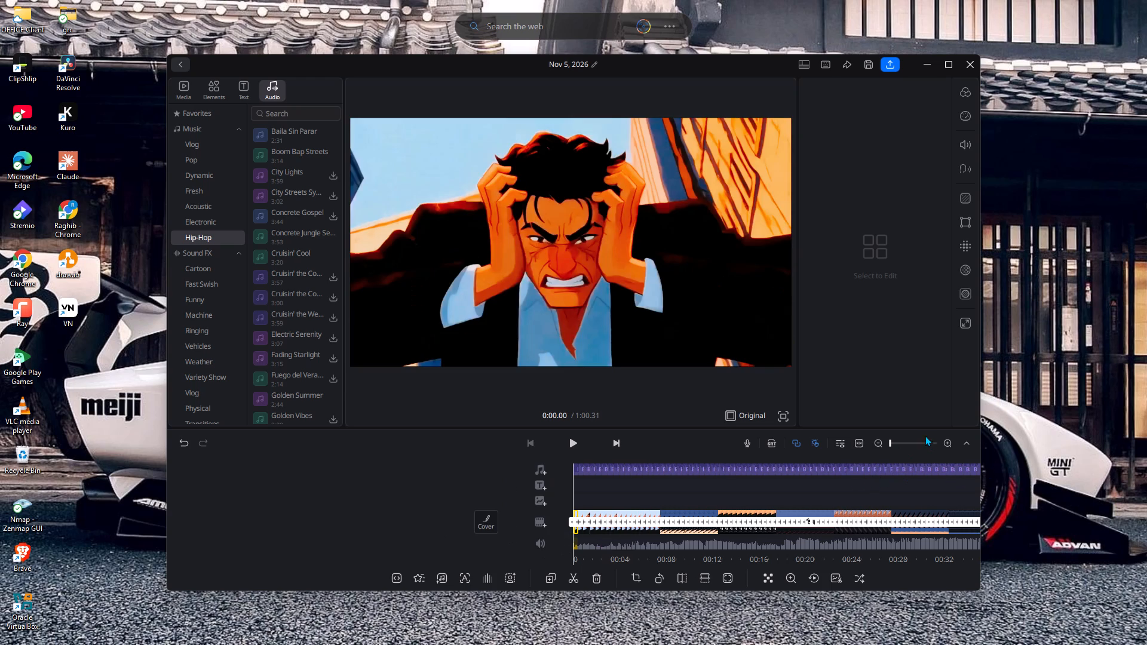
pyautogui.click(917, 441)
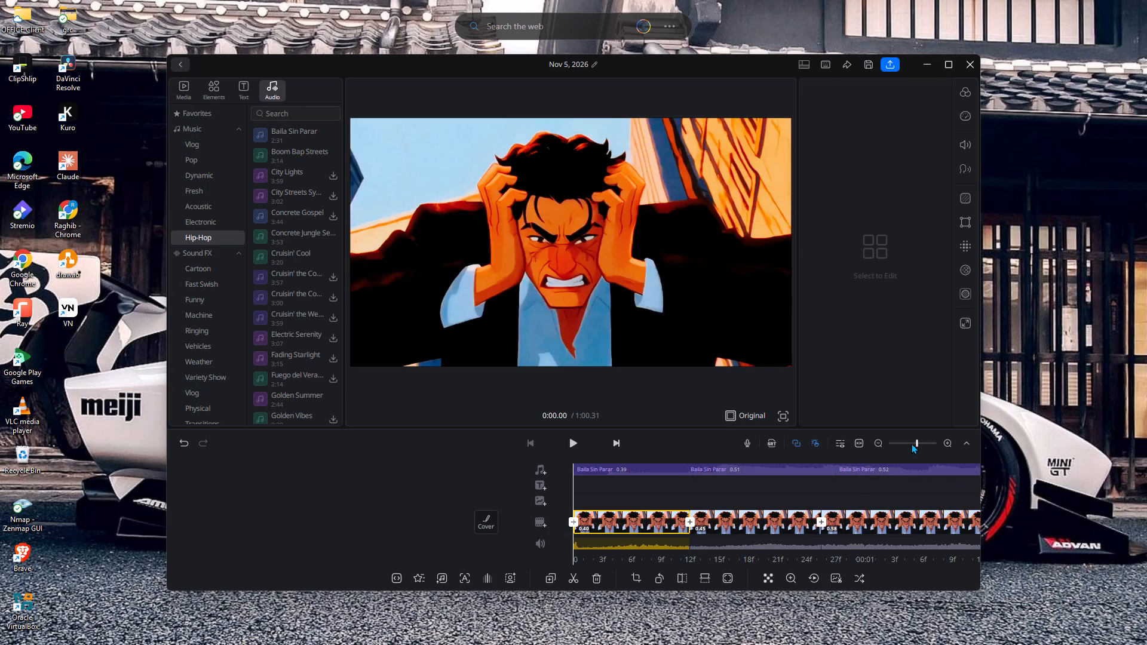
pyautogui.click(911, 443)
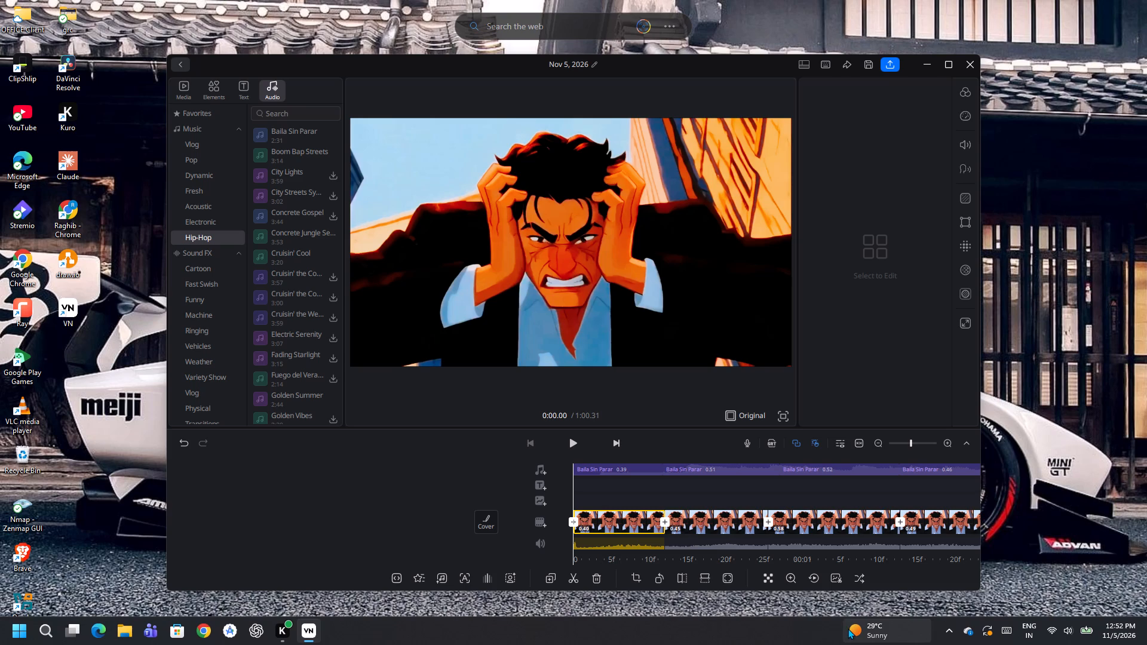
pyautogui.click(572, 518)
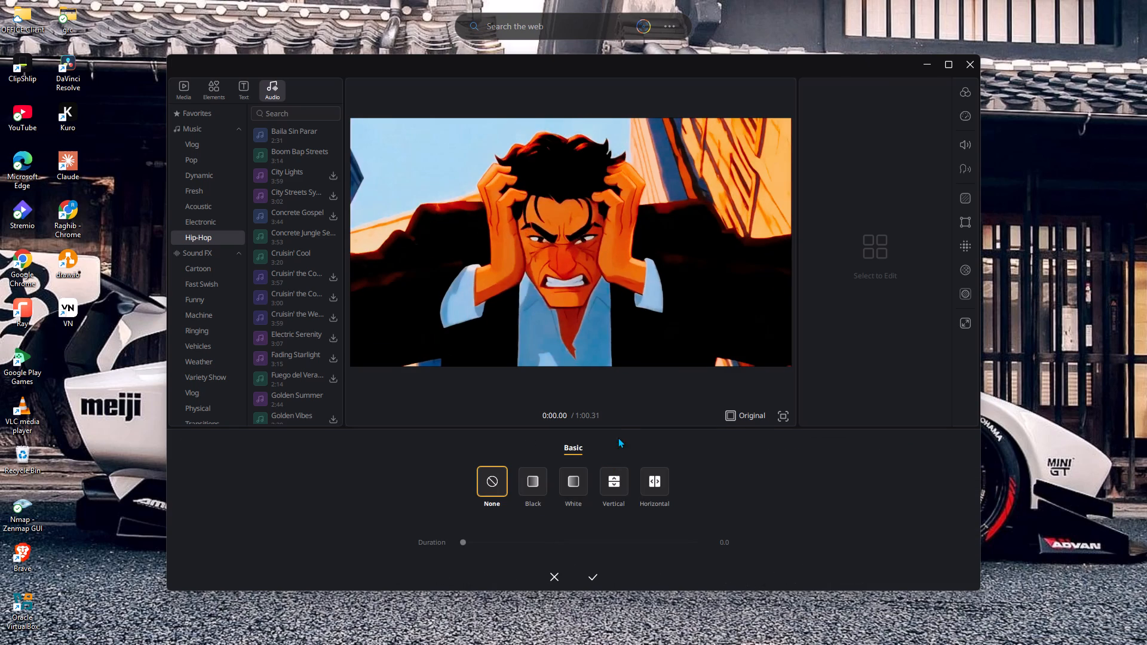
pyautogui.click(618, 477)
pyautogui.click(621, 537)
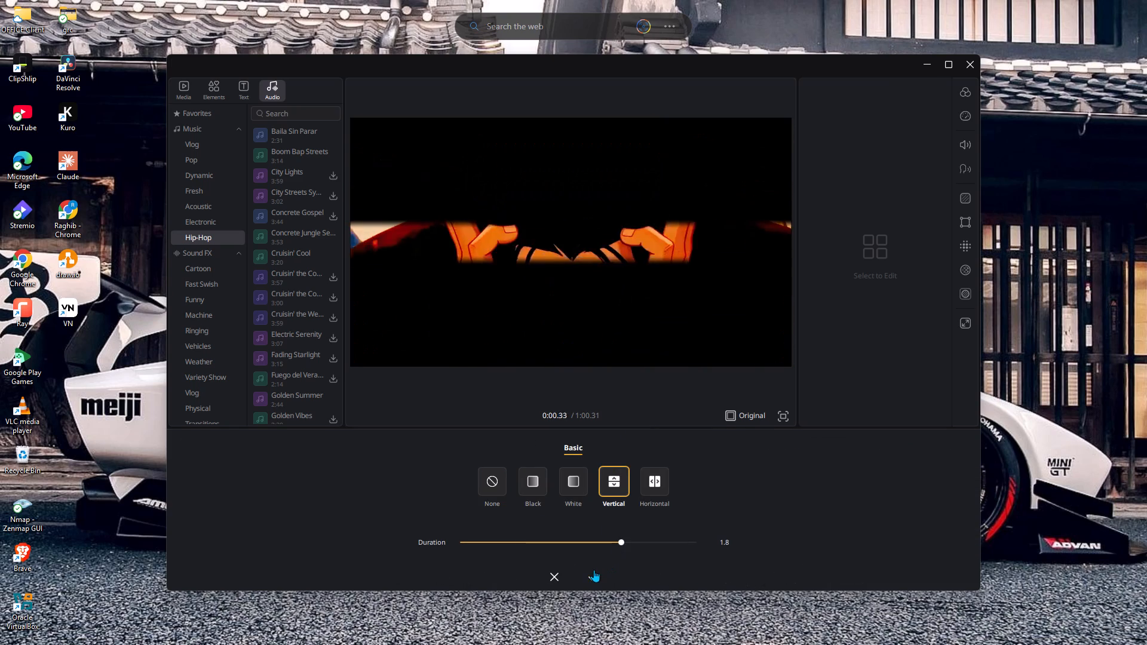
pyautogui.click(591, 573)
# Add a 0.2 Push transition between video segments one and two, and Dissolve 1 with an adjusted duration between segments two and three.
pyautogui.click(663, 521)
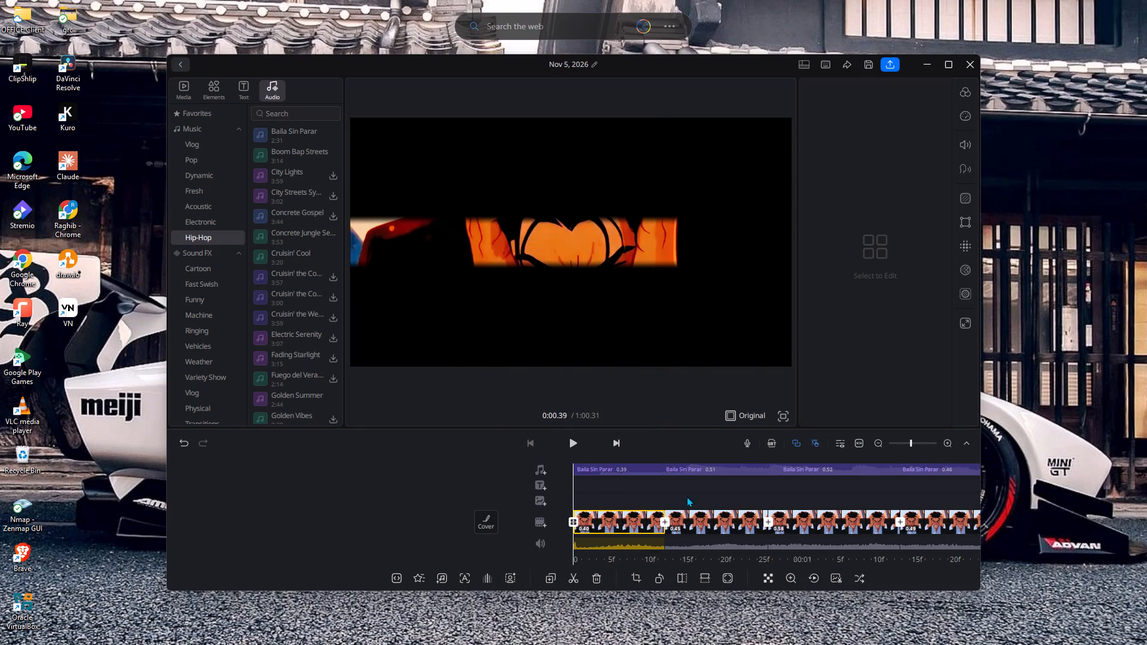
pyautogui.click(725, 484)
pyautogui.click(646, 538)
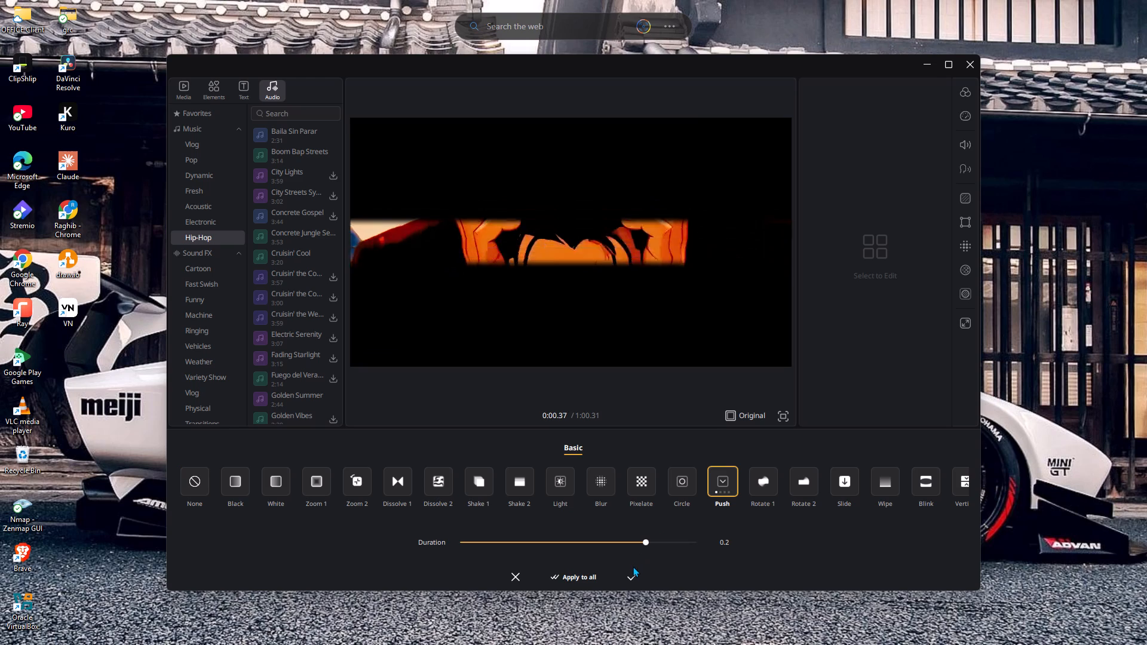
pyautogui.click(631, 573)
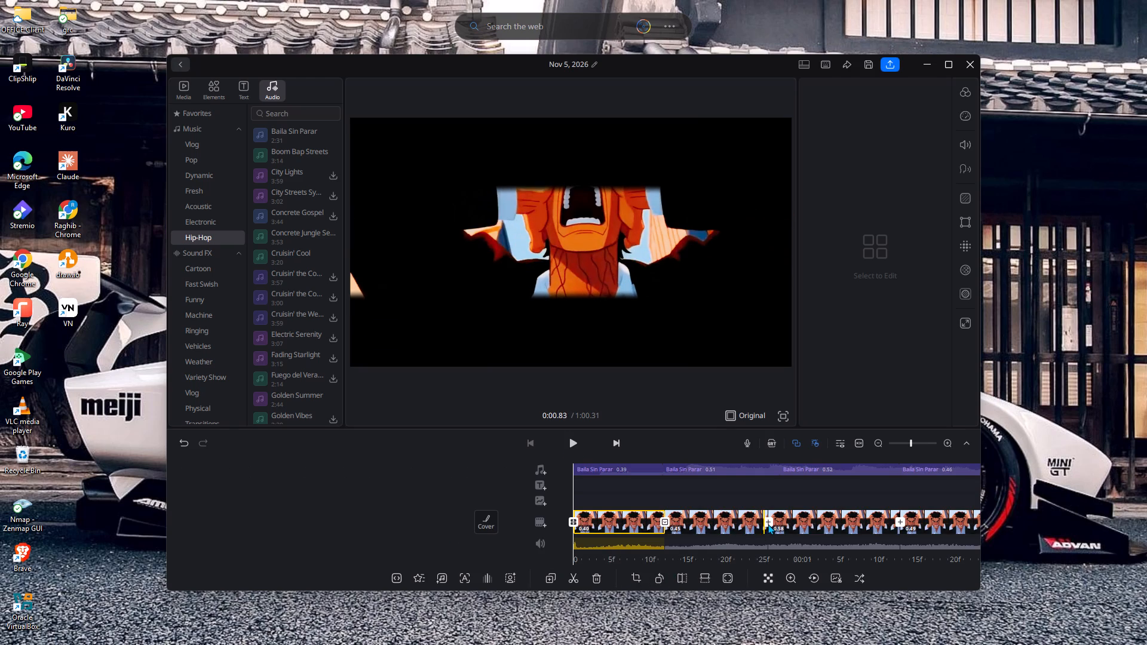
pyautogui.click(768, 518)
pyautogui.click(383, 478)
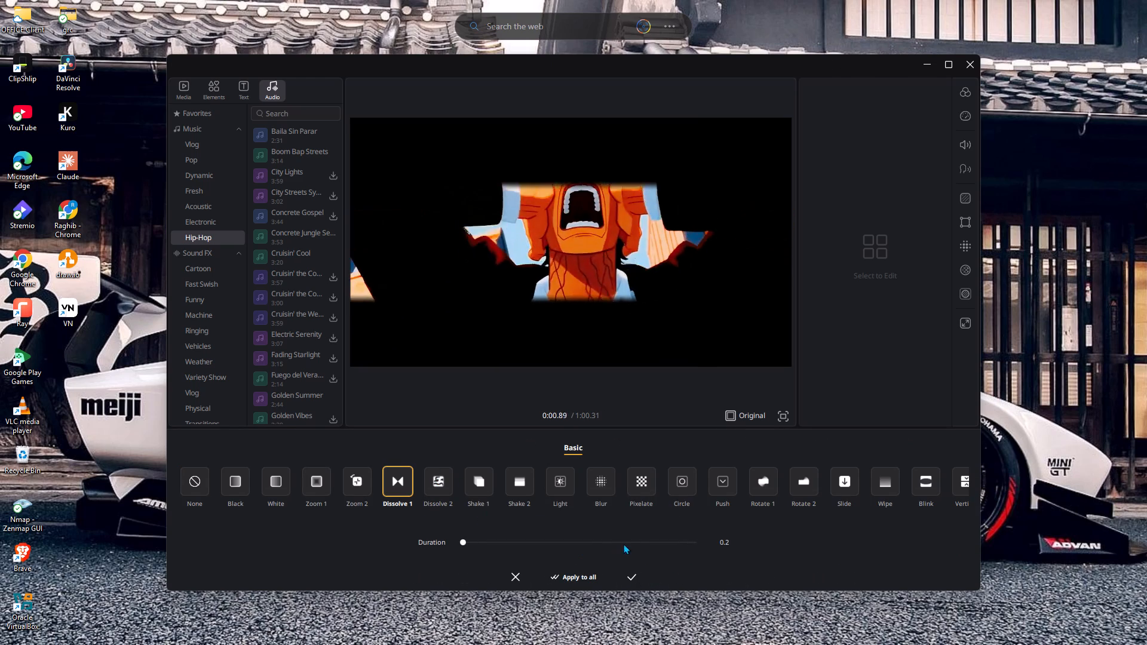
pyautogui.click(635, 537)
pyautogui.click(635, 576)
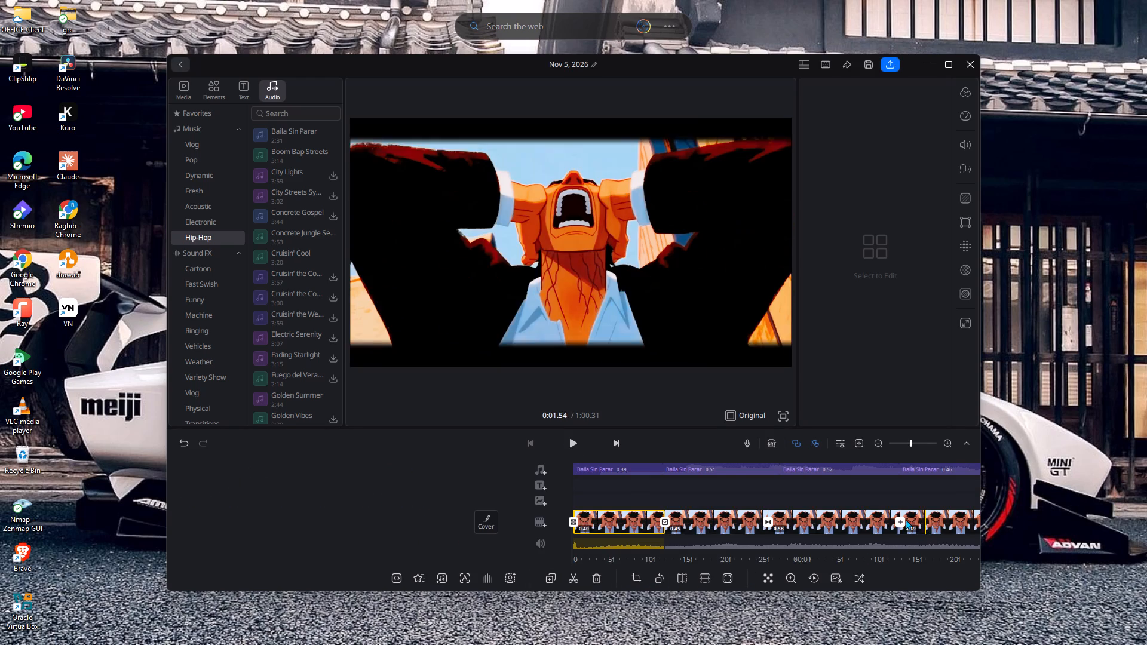
# Add a White transition between video segments three and four and a Pixelate transition between segments four and five, adjusting both durations.
pyautogui.click(896, 521)
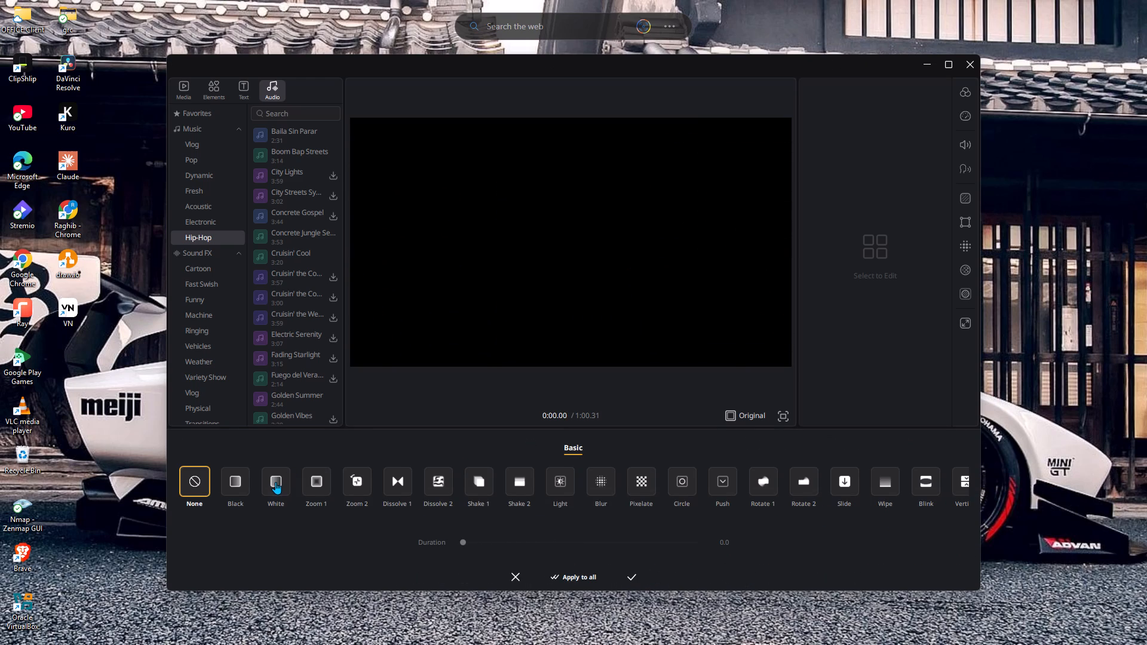
pyautogui.click(275, 482)
pyautogui.click(639, 542)
pyautogui.click(630, 578)
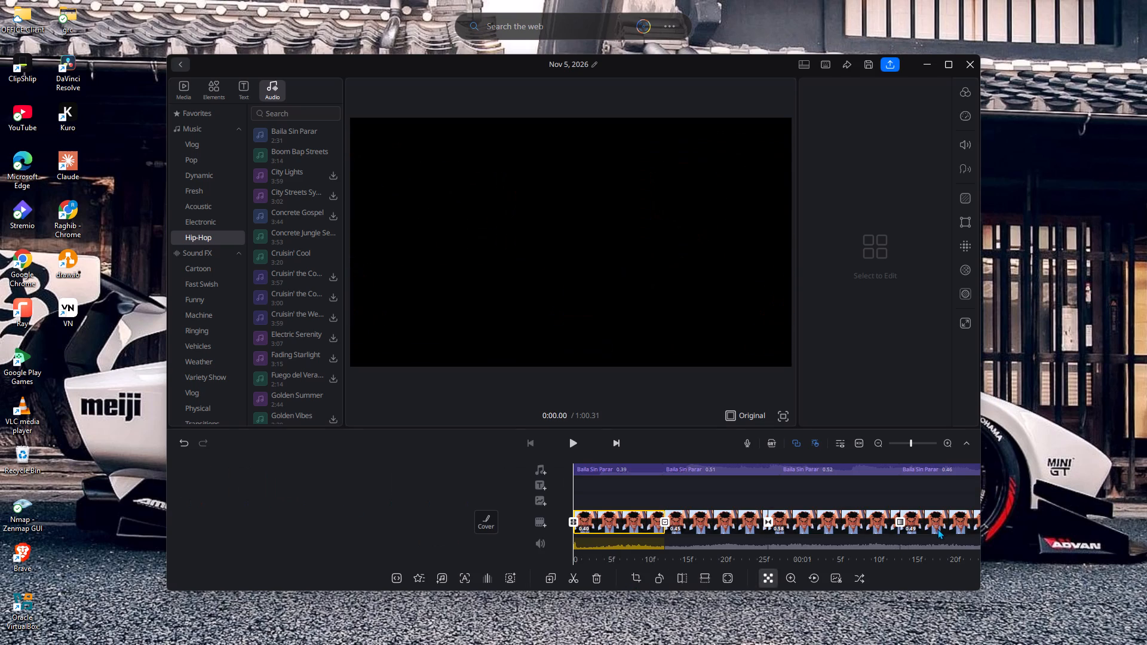
pyautogui.moveTo(909, 475); pyautogui.dragTo(453, 466)
pyautogui.click(566, 520)
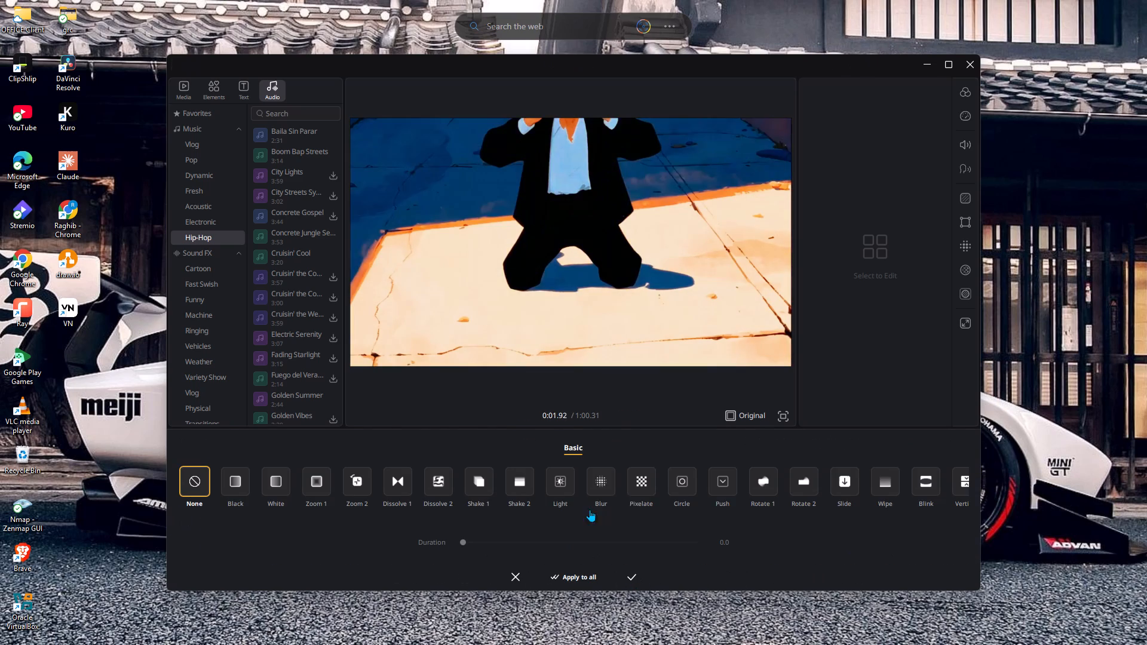
pyautogui.click(643, 483)
pyautogui.click(615, 540)
pyautogui.click(631, 575)
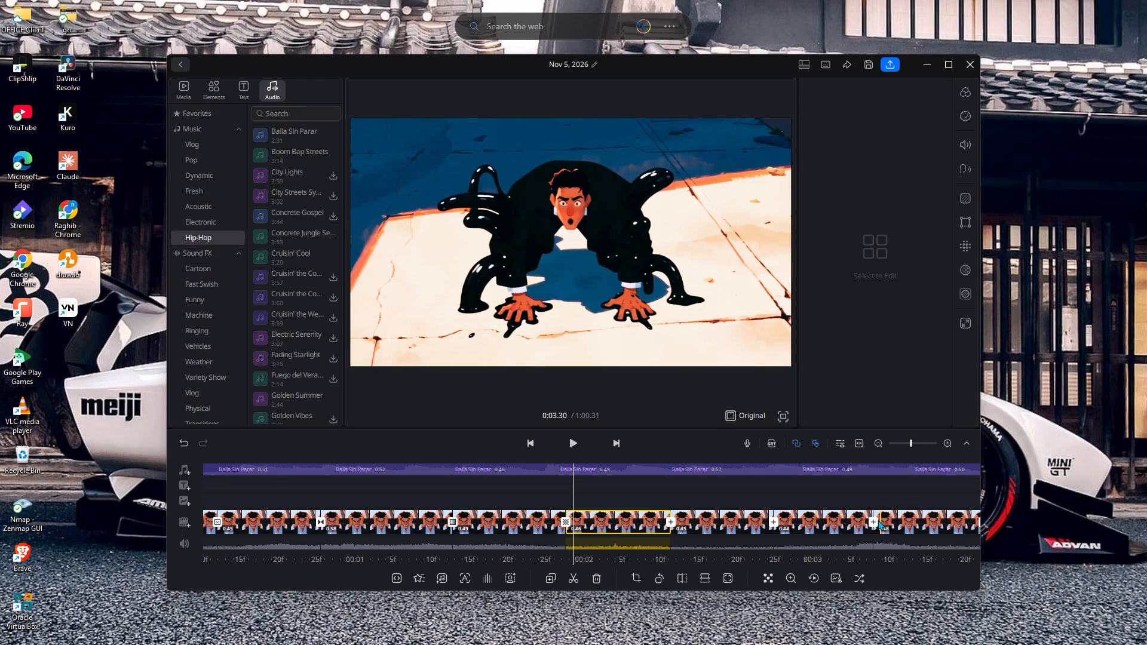
# Add a Blink transition between video segments seven and eight and Zoom 1 between segments five and six, adjusting both durations.
pyautogui.click(873, 518)
pyautogui.click(921, 482)
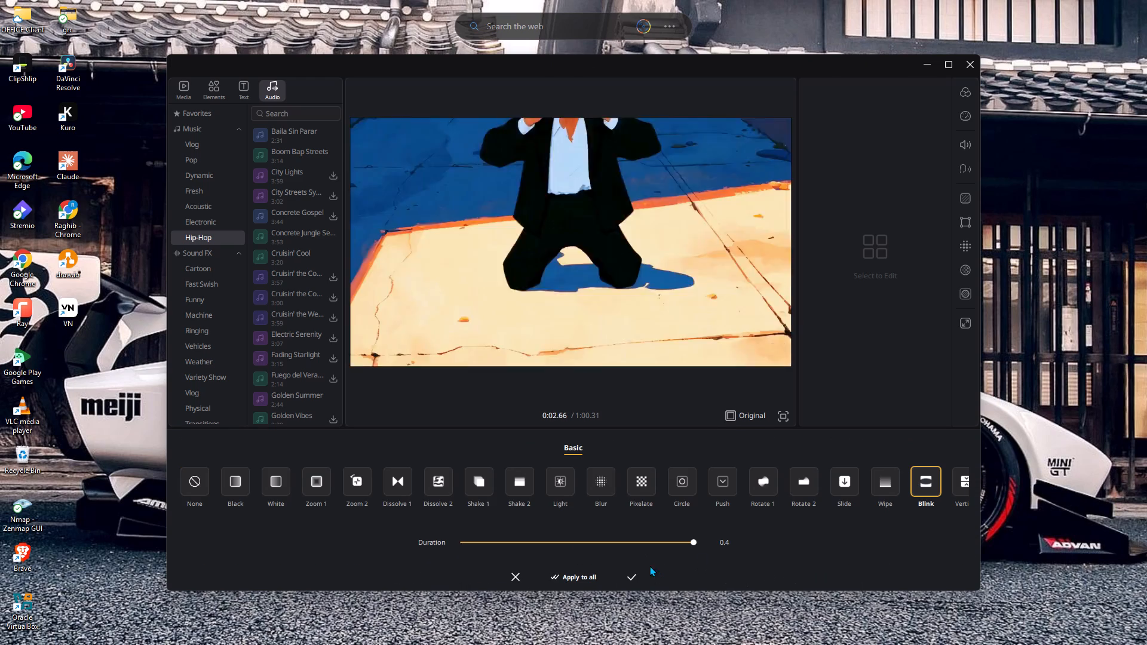
pyautogui.click(645, 539)
pyautogui.click(633, 574)
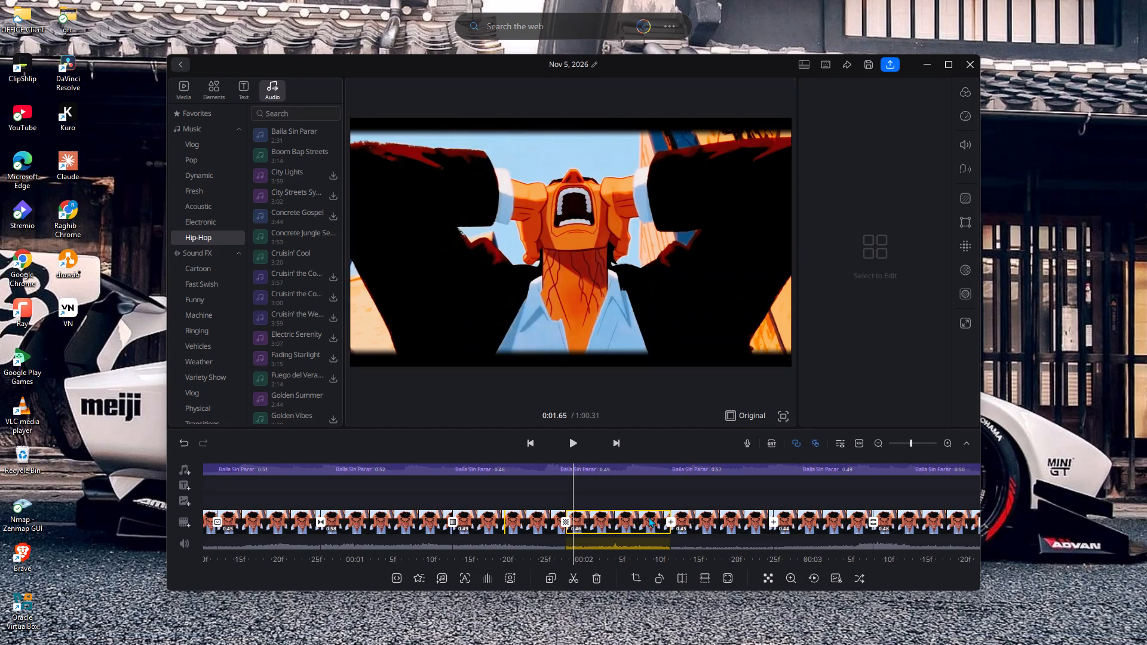
pyautogui.click(669, 521)
pyautogui.click(330, 471)
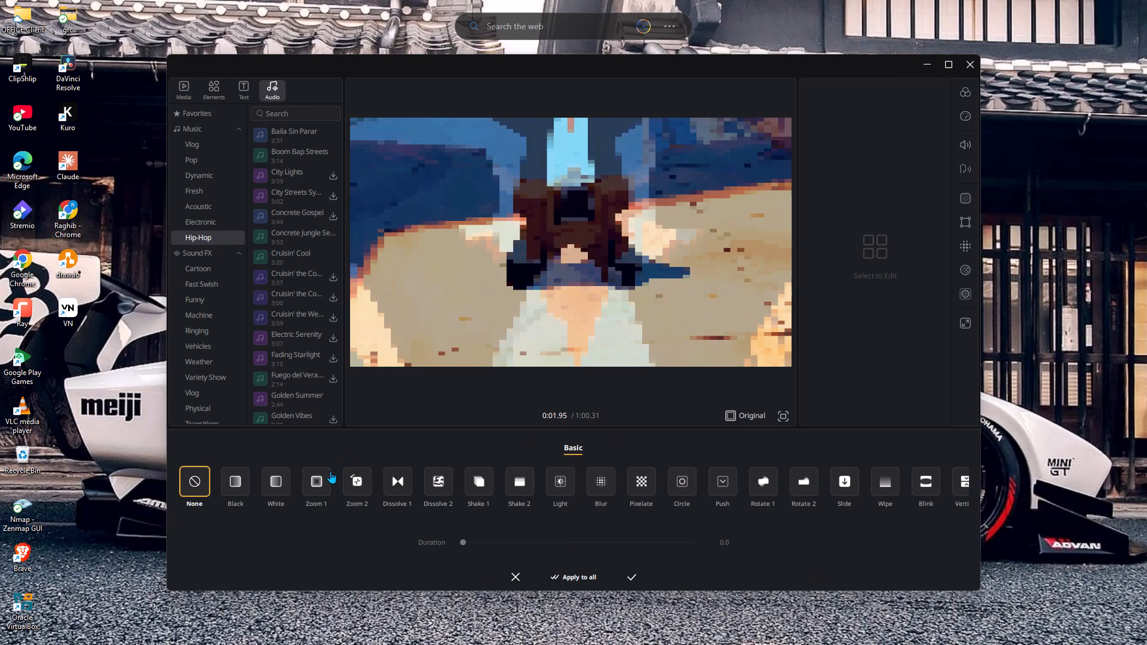
pyautogui.click(616, 539)
pyautogui.click(627, 569)
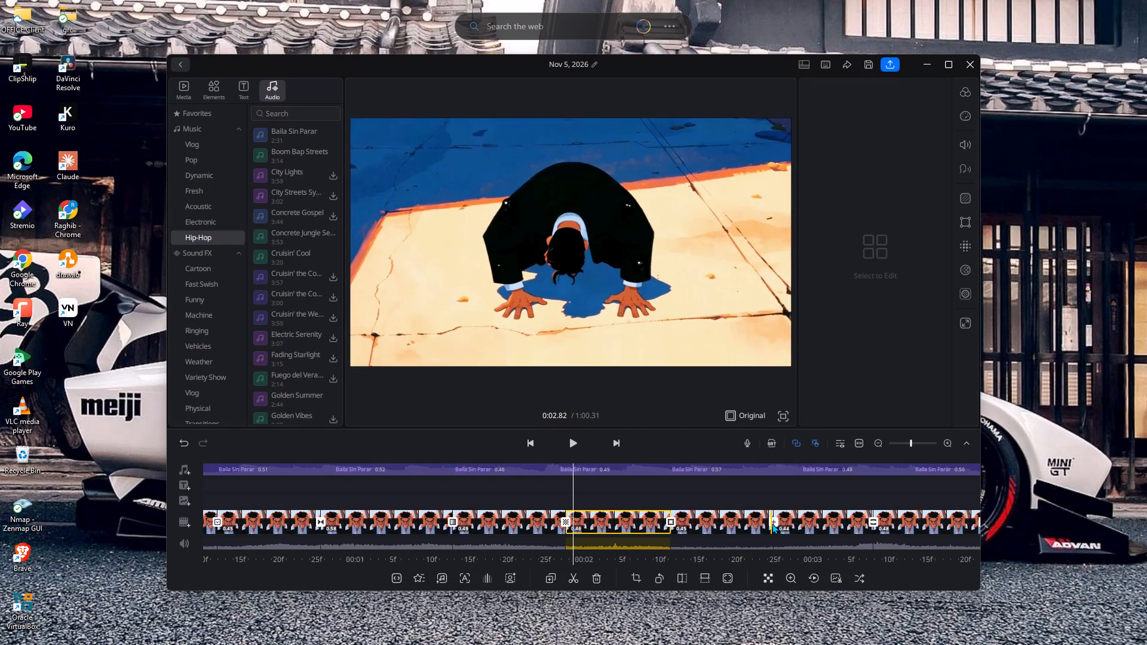
# Add a 0.4 Shake 2 transition between video segments six and seven, and Blur with an adjusted duration between segments eight and nine.
pyautogui.click(772, 523)
pyautogui.click(510, 490)
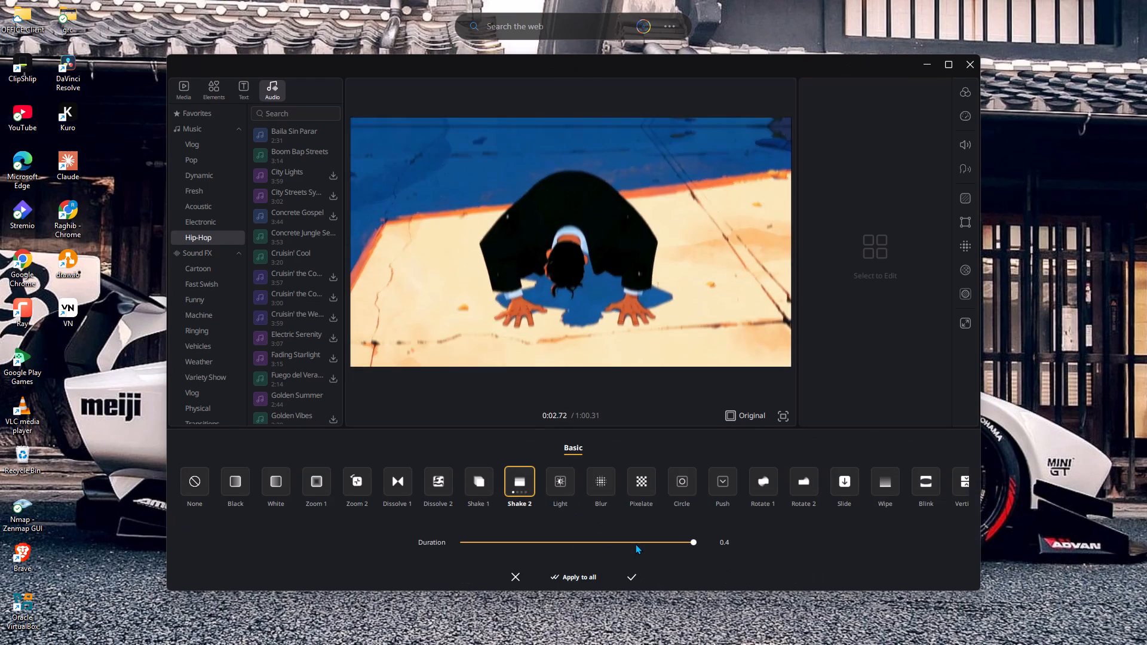
pyautogui.click(629, 575)
pyautogui.moveTo(688, 489); pyautogui.dragTo(333, 476)
pyautogui.moveTo(467, 491); pyautogui.dragTo(441, 487)
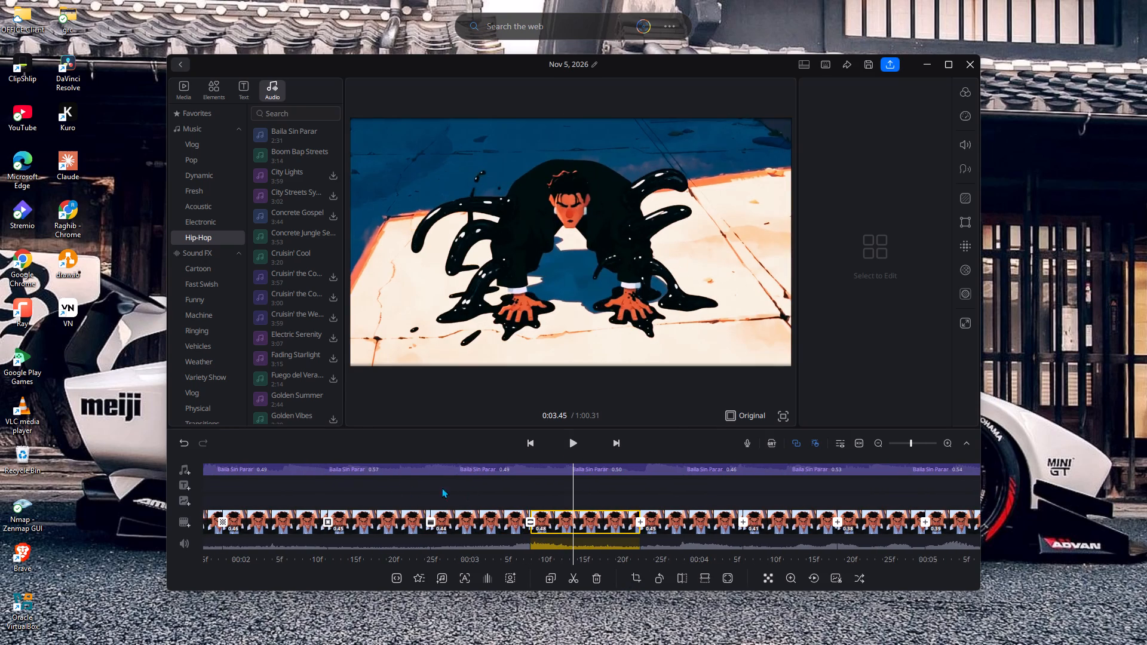
pyautogui.moveTo(441, 487); pyautogui.dragTo(222, 461)
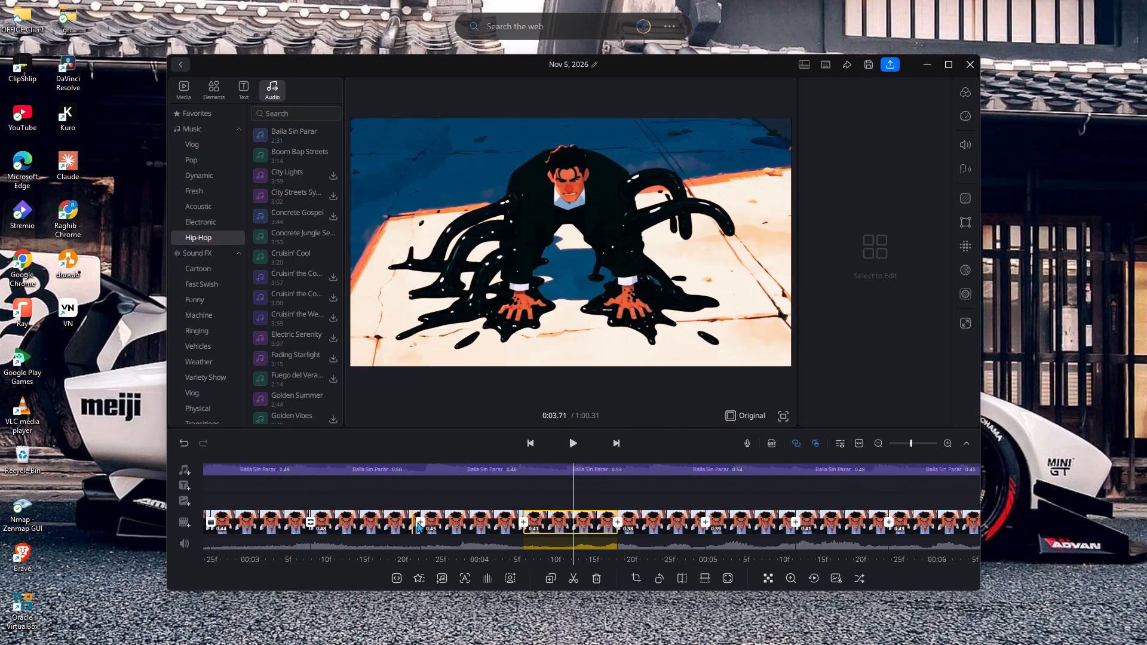
pyautogui.click(421, 522)
pyautogui.click(604, 486)
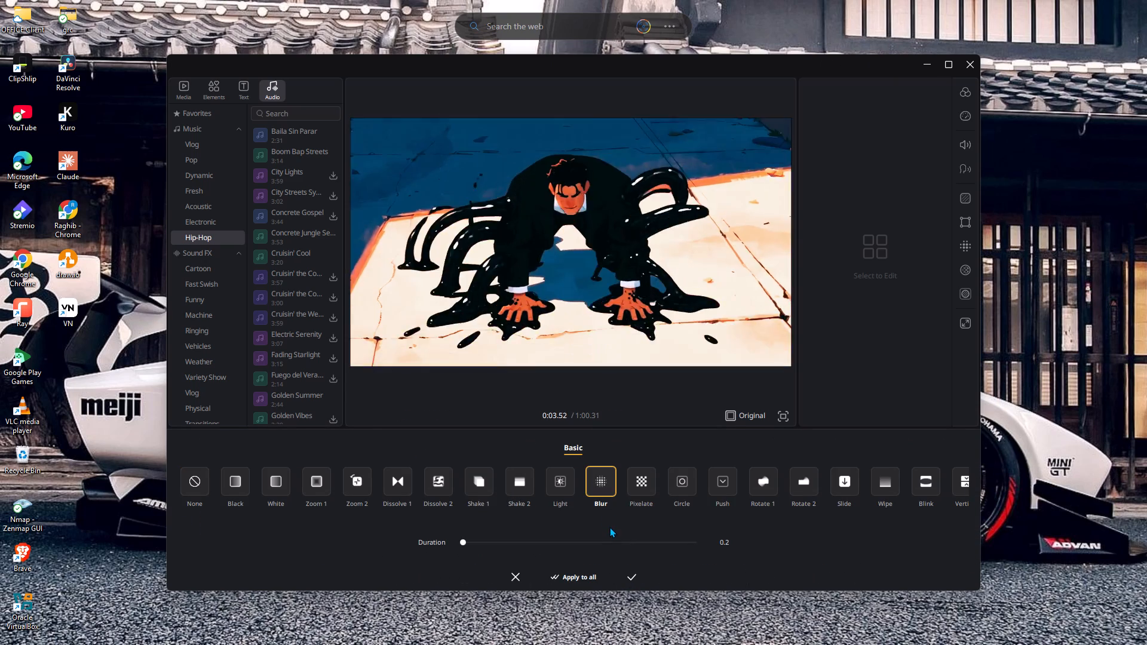
pyautogui.click(611, 538)
pyautogui.click(630, 570)
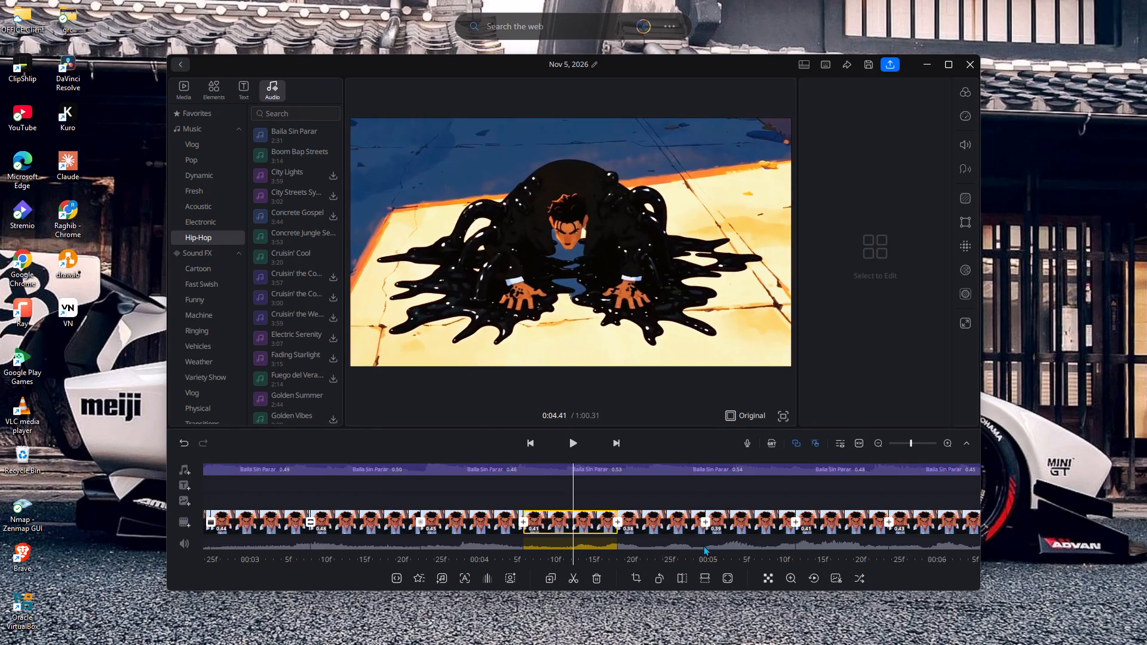
# Add a Dissolve 1 transition at the video cut near 5.8 s and Black at the cut near 4.2 s, adjusting both durations.
pyautogui.click(887, 523)
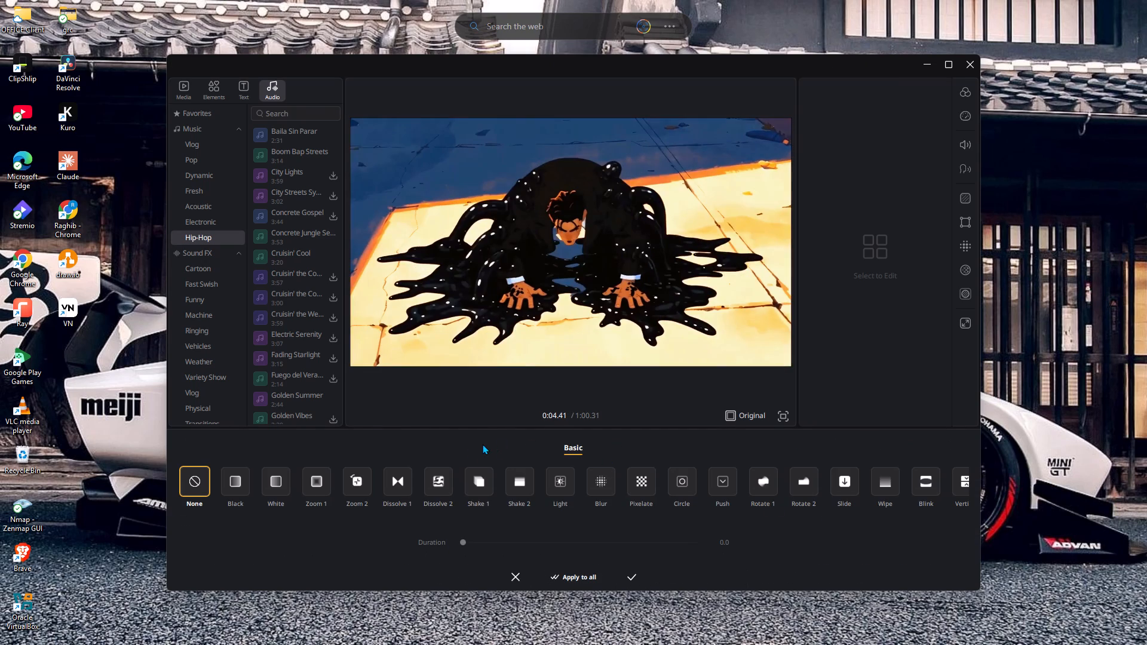
pyautogui.click(394, 481)
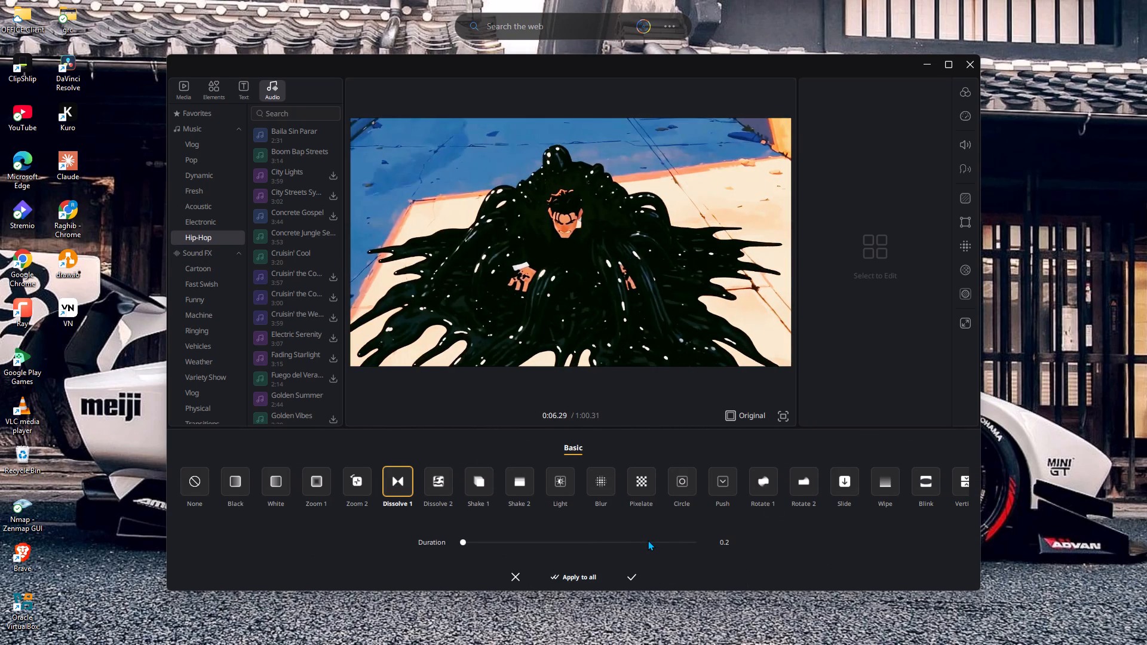
pyautogui.click(648, 540)
pyautogui.click(633, 570)
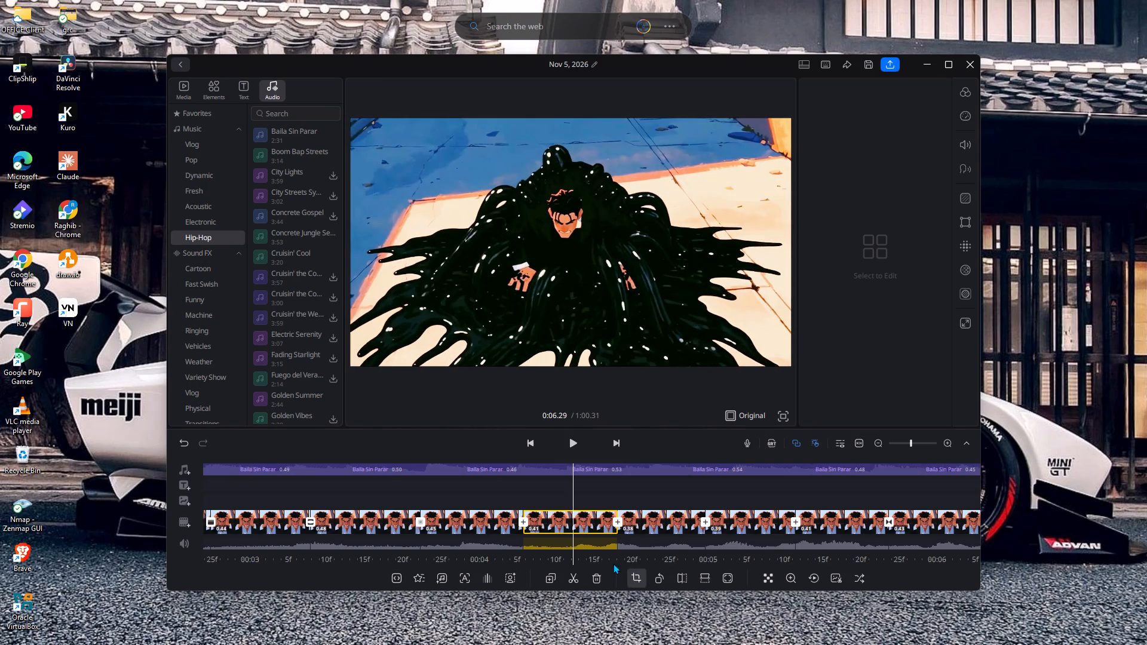
pyautogui.click(519, 520)
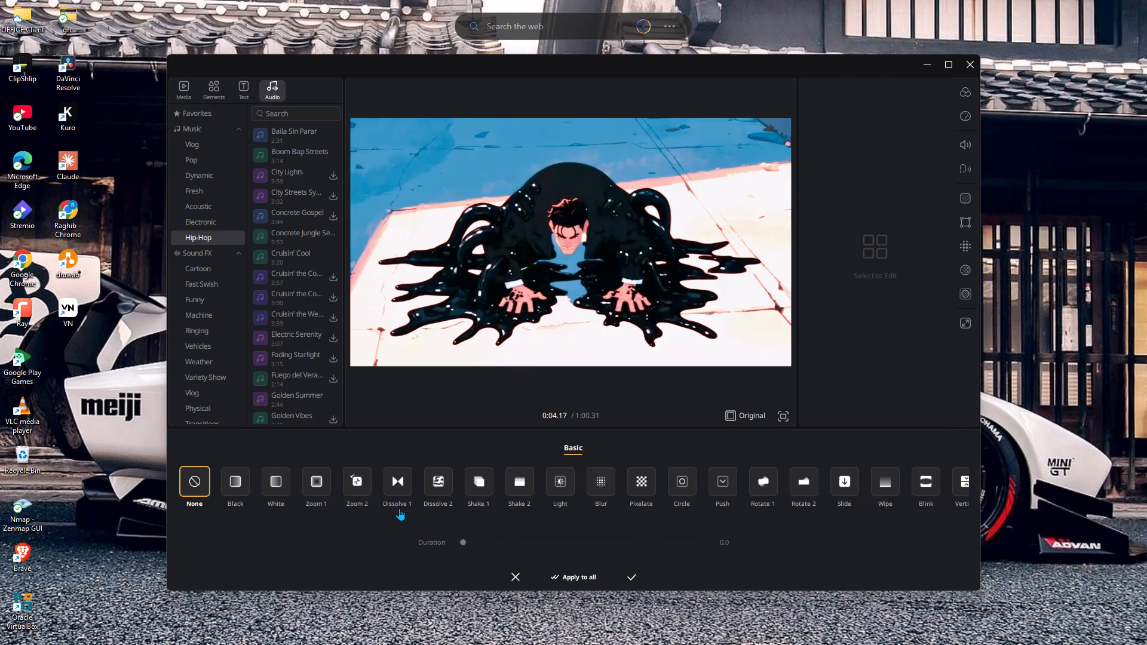
pyautogui.click(246, 482)
pyautogui.moveTo(578, 530); pyautogui.dragTo(588, 534)
pyautogui.click(605, 541)
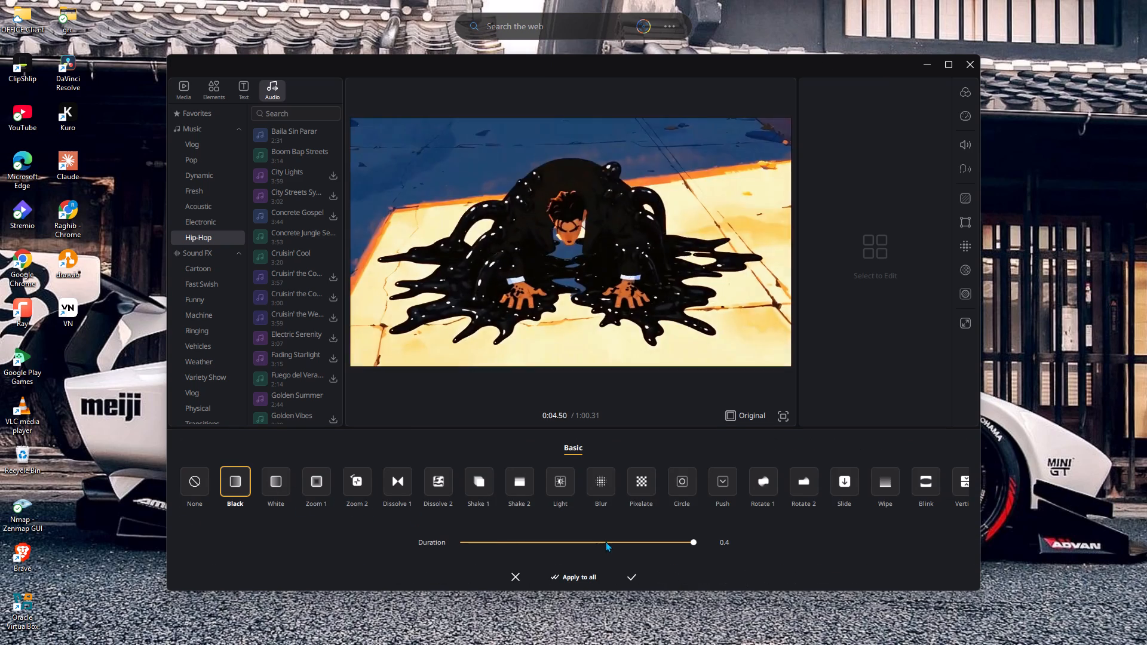
pyautogui.click(629, 572)
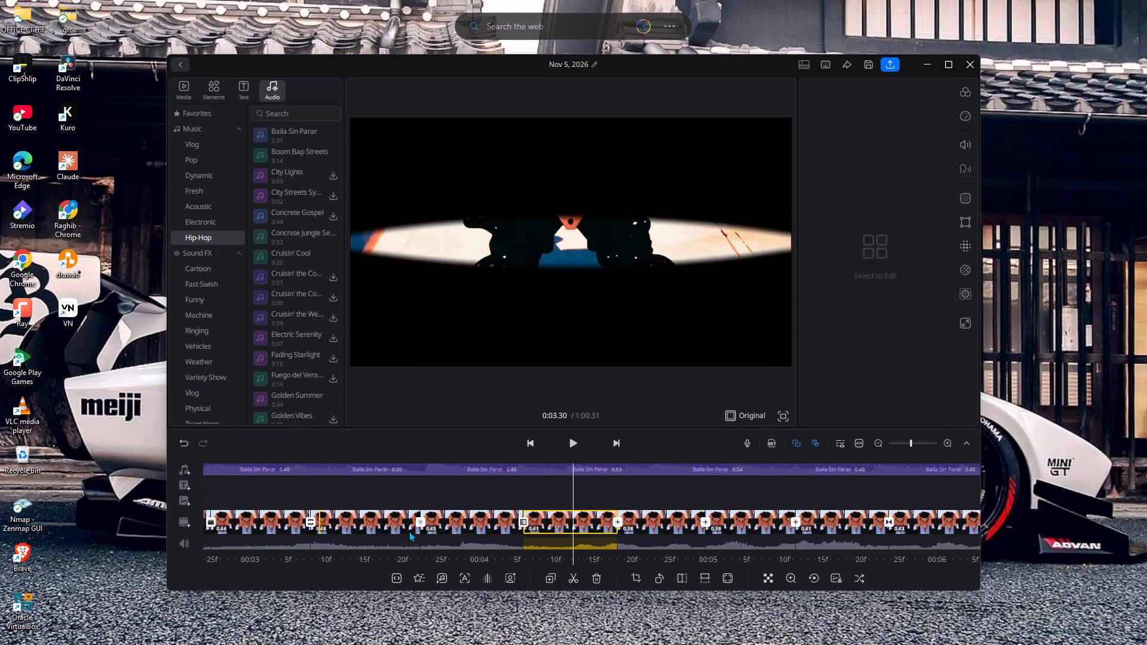
# Add a Zoom 1 transition at the video cut near 4.6 s and Rotate 1 at the cut near 5.0 s, adjusting both durations.
pyautogui.click(619, 523)
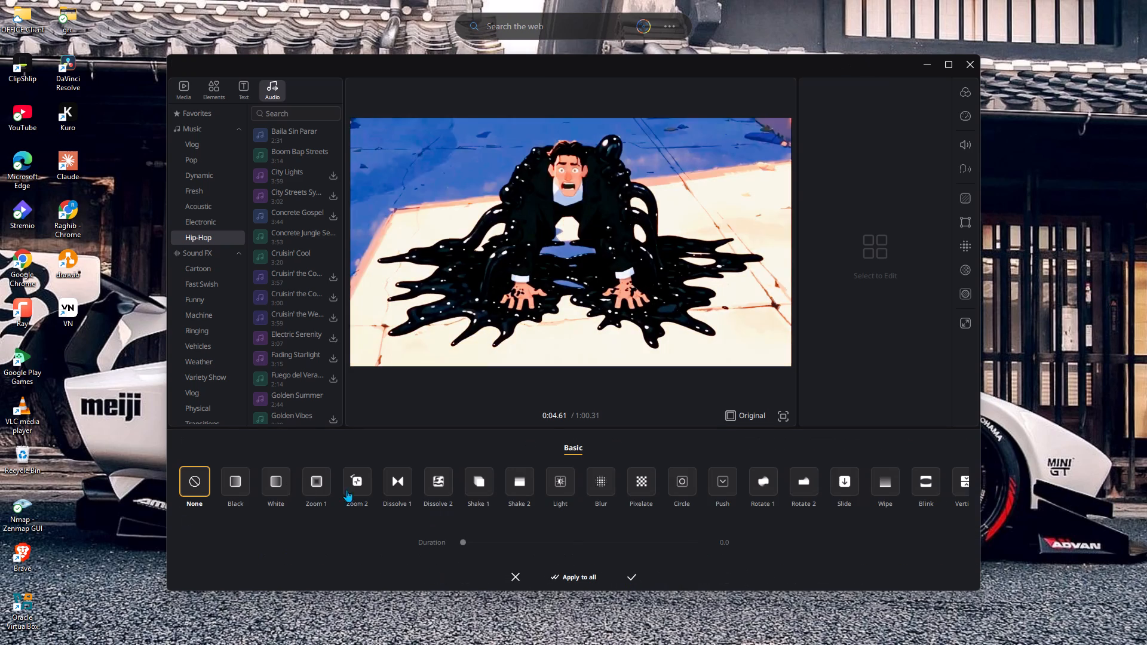
pyautogui.click(327, 487)
pyautogui.click(594, 548)
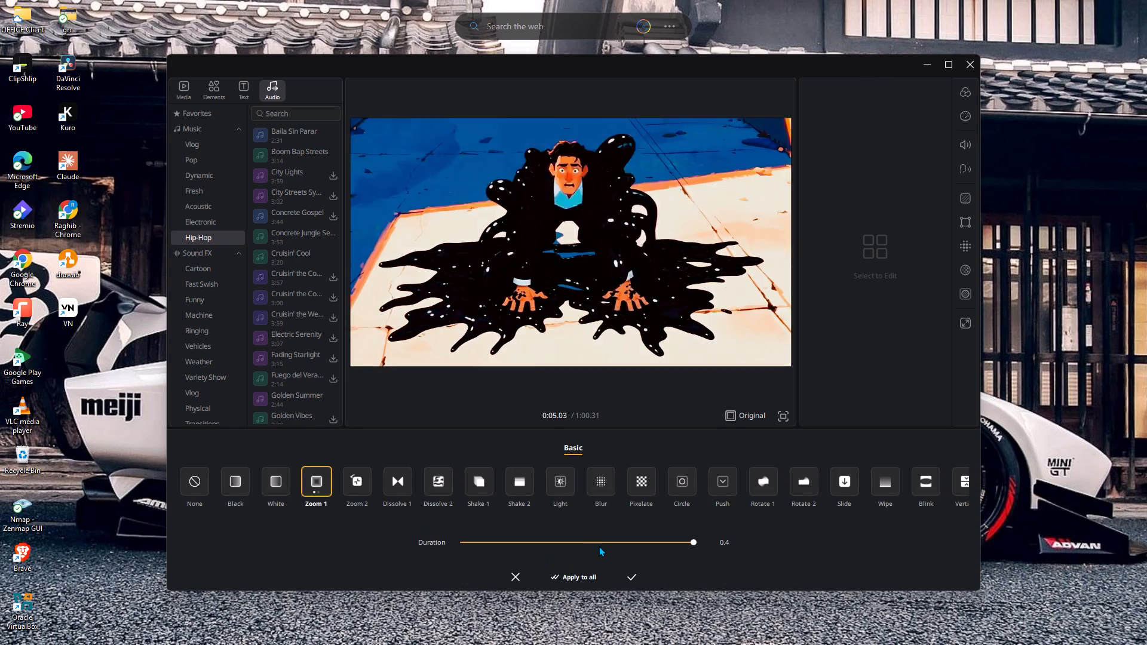
pyautogui.click(602, 546)
pyautogui.click(631, 579)
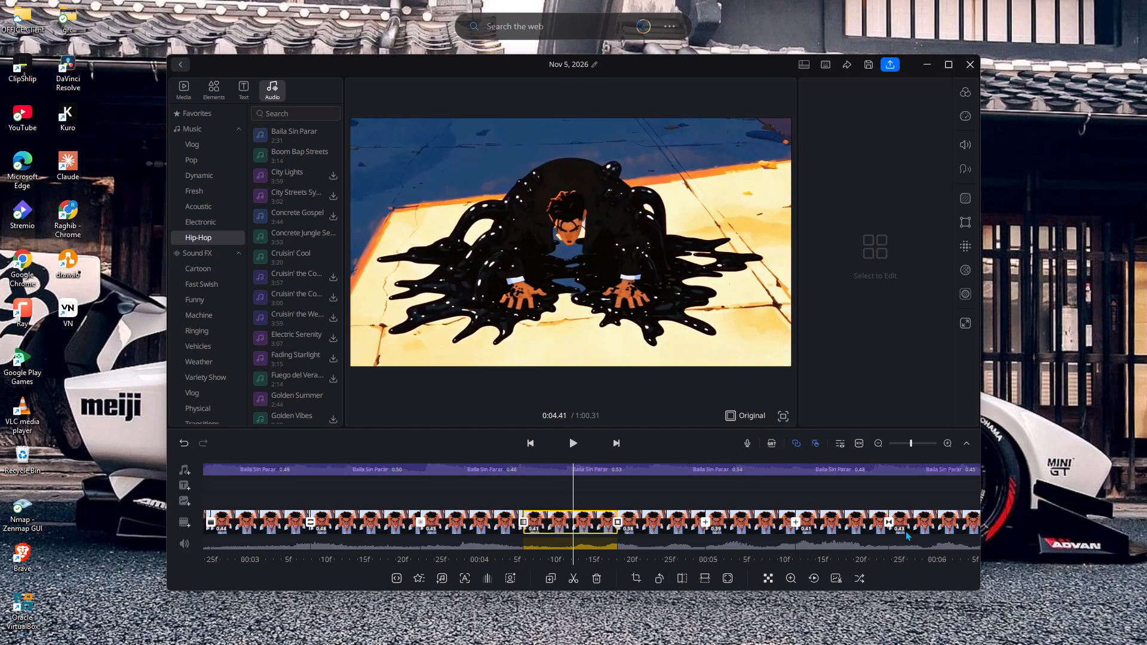
pyautogui.click(707, 518)
pyautogui.click(764, 484)
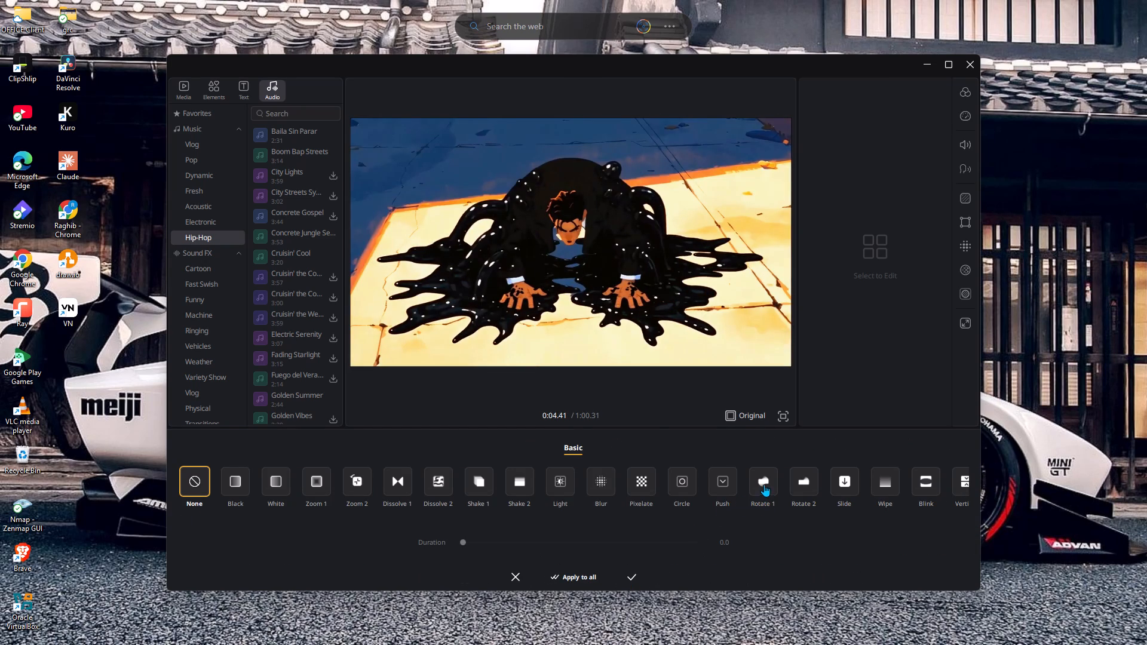
pyautogui.click(648, 540)
pyautogui.click(636, 573)
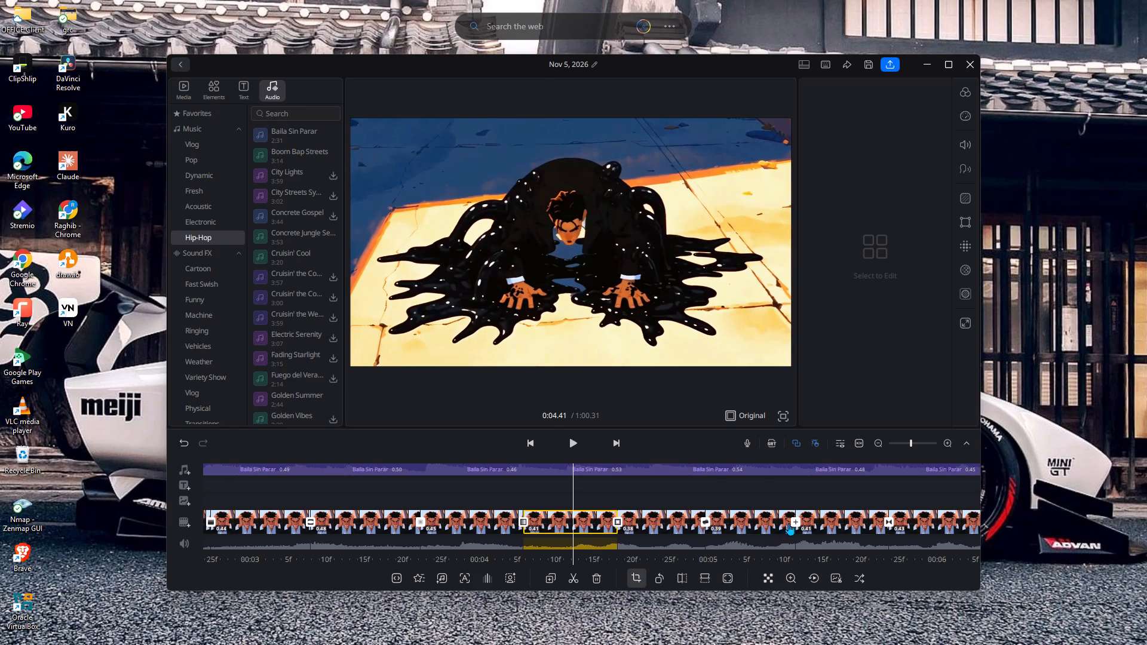
# Add a Shake 2 transition at the video cut near 5.4 s and adjust its duration.
pyautogui.click(793, 523)
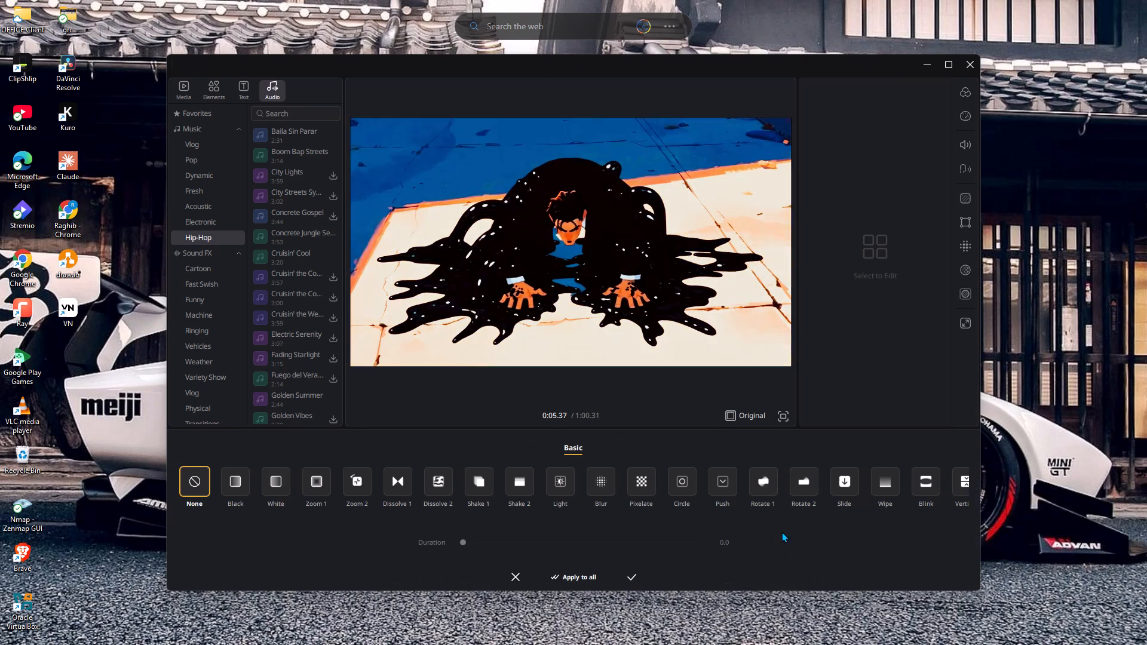
pyautogui.click(526, 484)
pyautogui.click(603, 546)
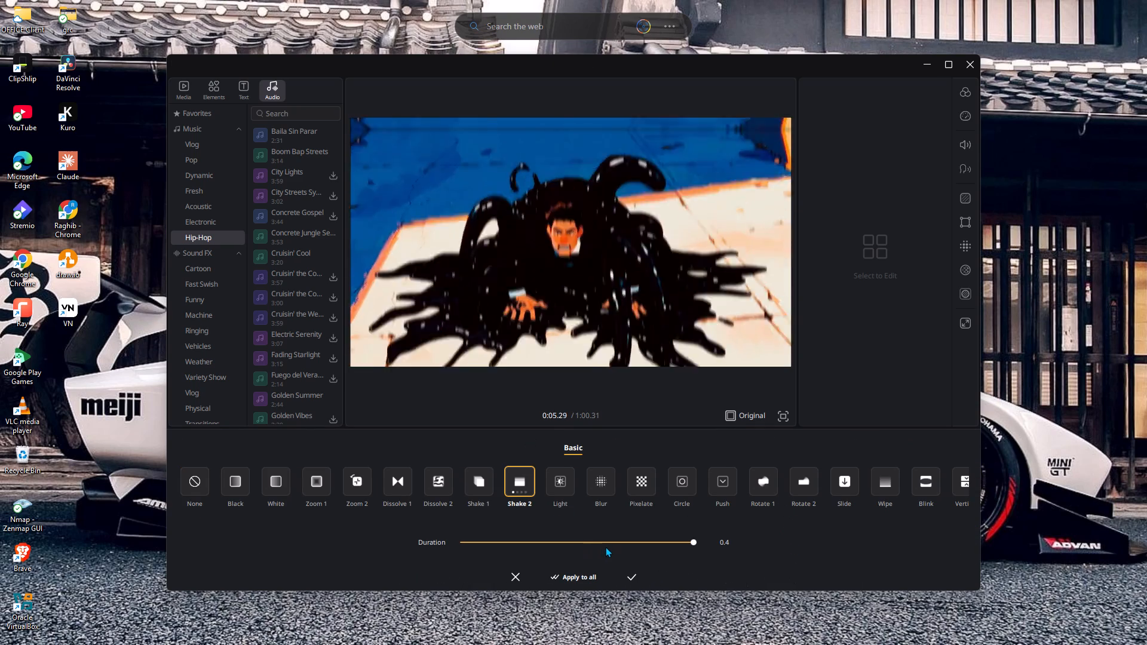
pyautogui.click(631, 581)
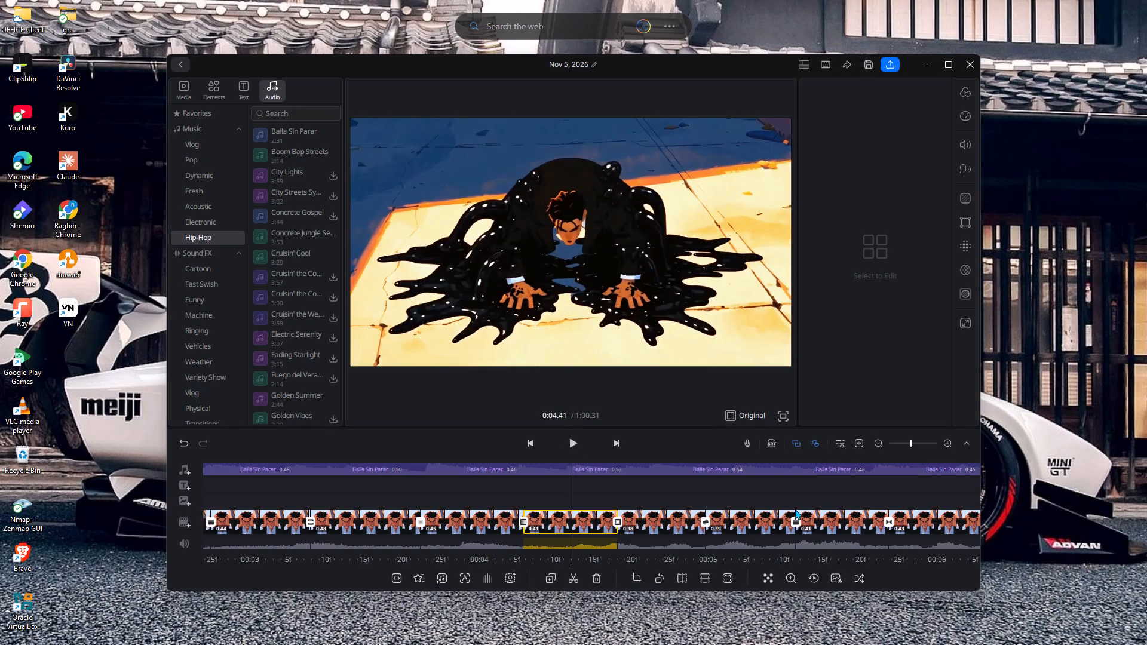
# Add a Circle transition at the video cut near 6.2 s and Wipe at the cut near 6.6 s, adjusting both durations.
pyautogui.moveTo(788, 492); pyautogui.dragTo(388, 478)
pyautogui.moveTo(685, 486); pyautogui.dragTo(306, 461)
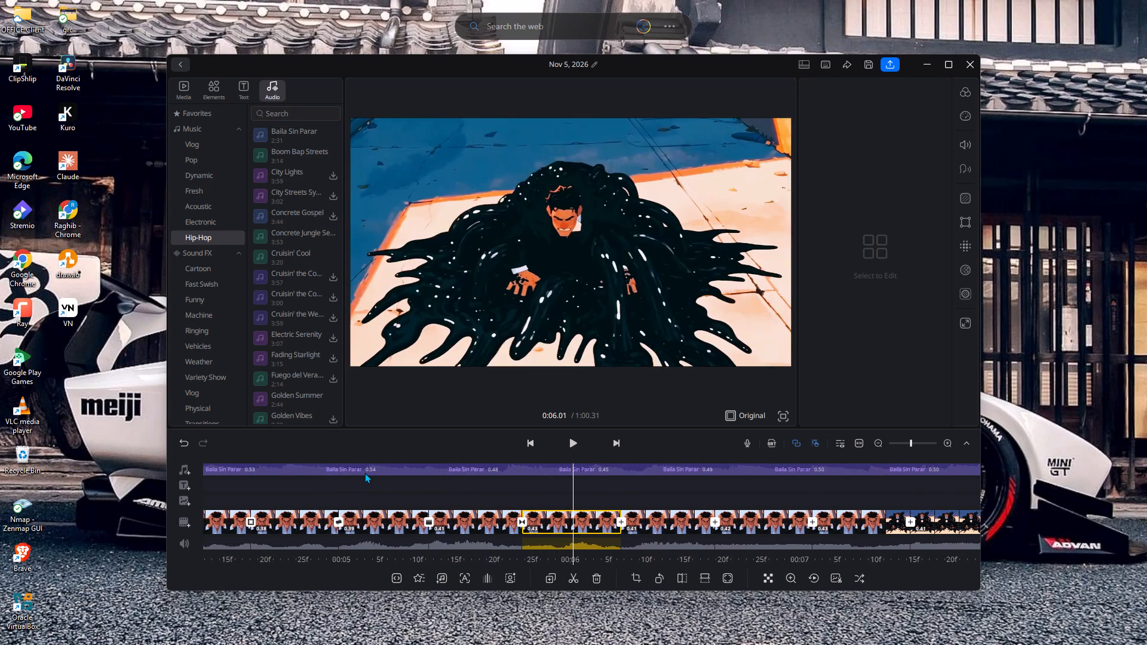
pyautogui.moveTo(517, 497); pyautogui.dragTo(202, 486)
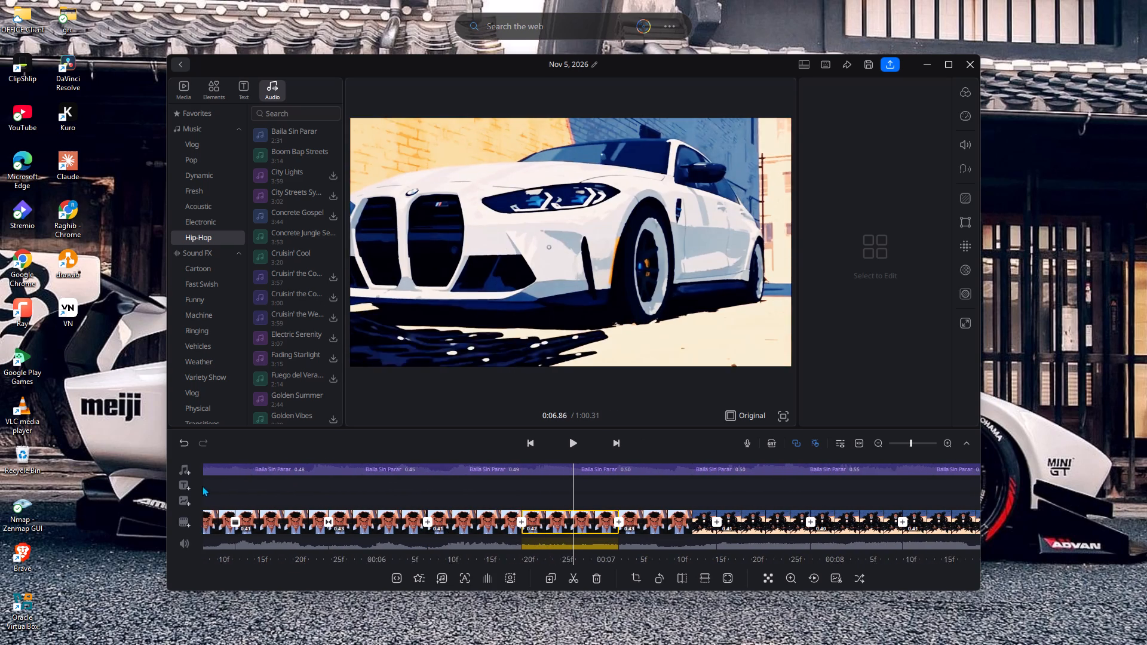
pyautogui.moveTo(202, 486); pyautogui.dragTo(65, 490)
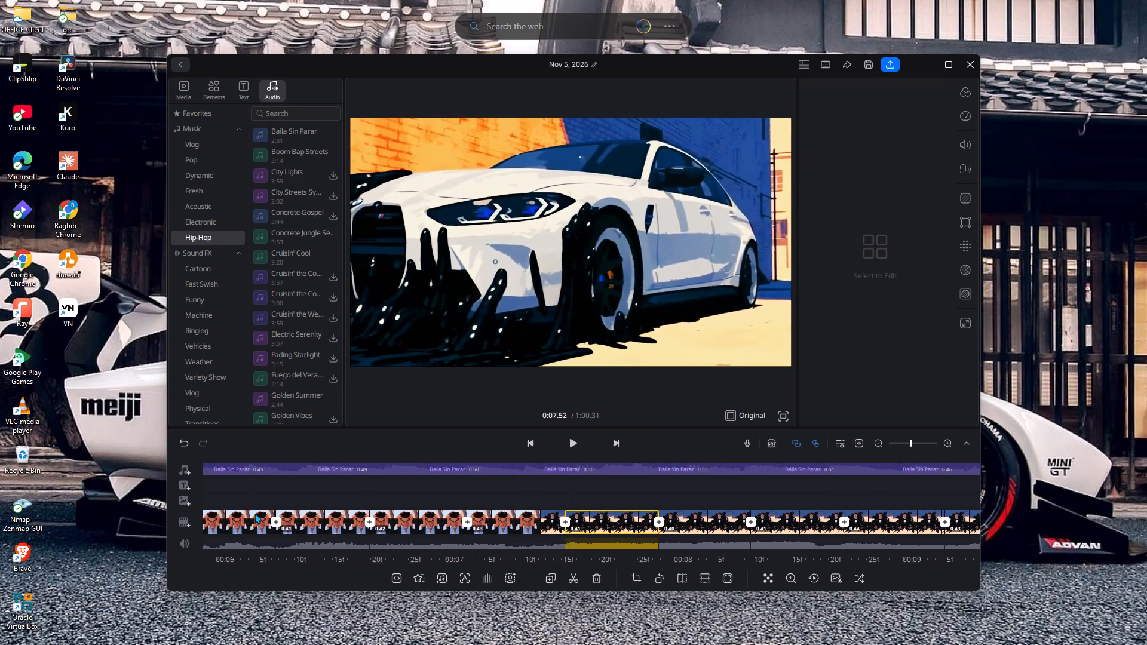
pyautogui.click(275, 520)
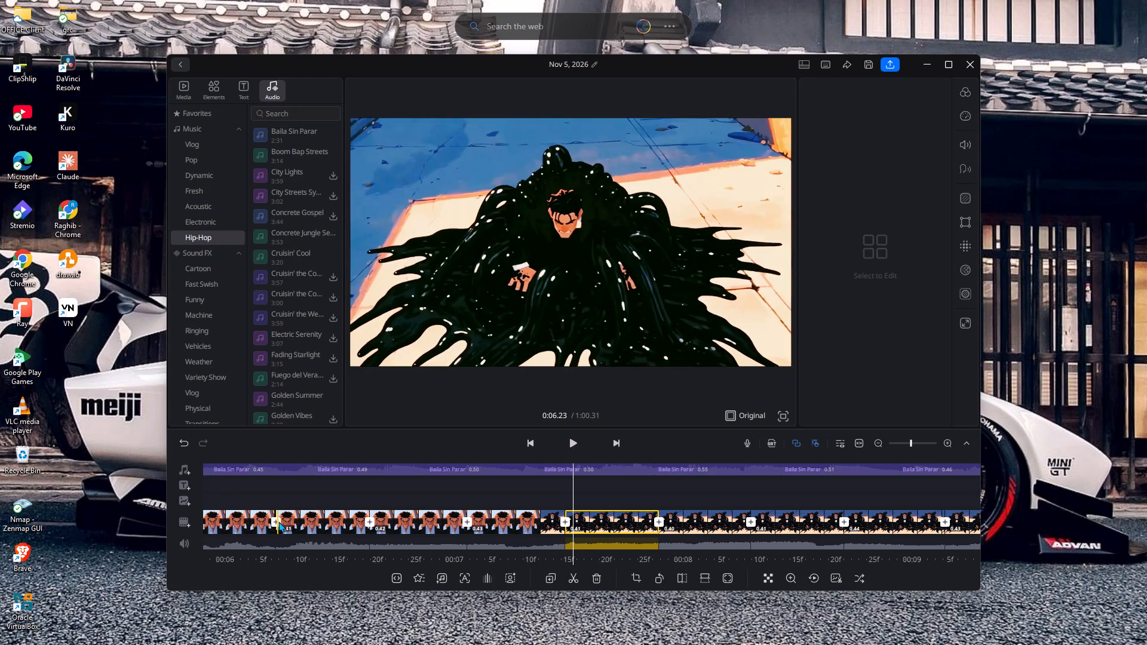
pyautogui.click(275, 521)
pyautogui.click(669, 479)
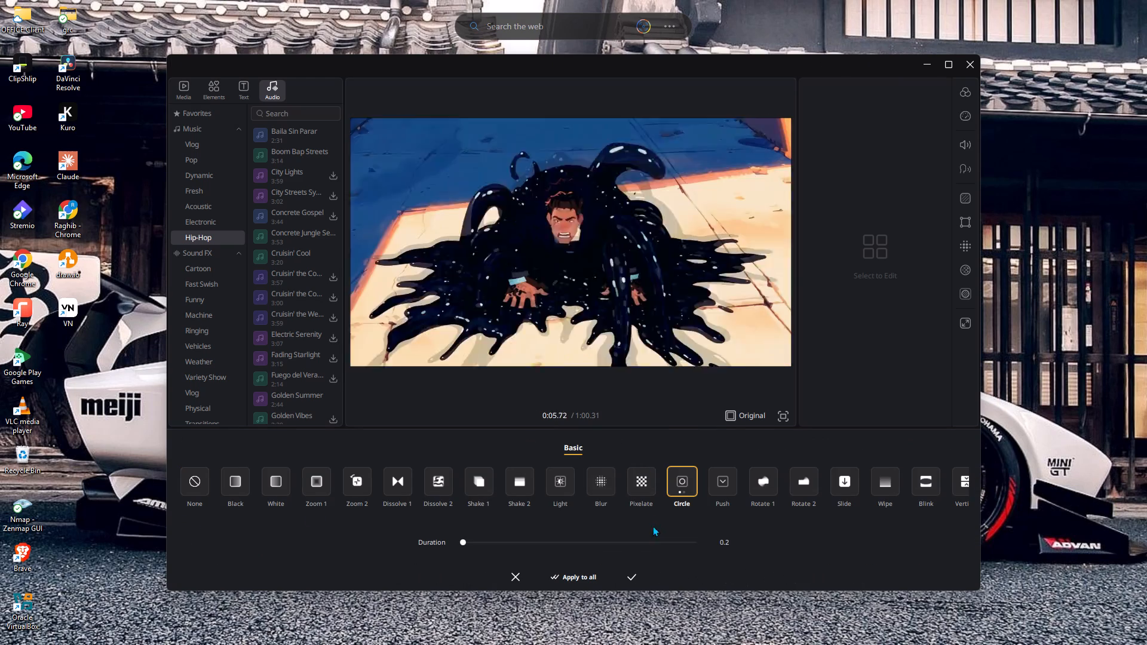
pyautogui.click(648, 536)
pyautogui.click(647, 542)
pyautogui.click(630, 569)
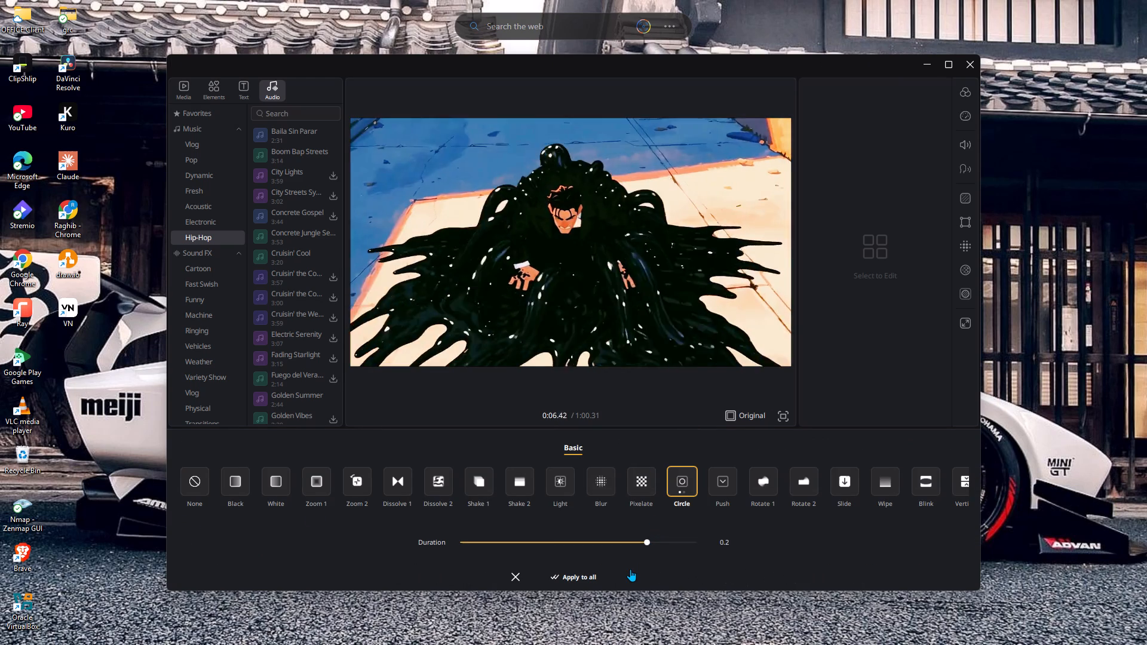
pyautogui.click(364, 520)
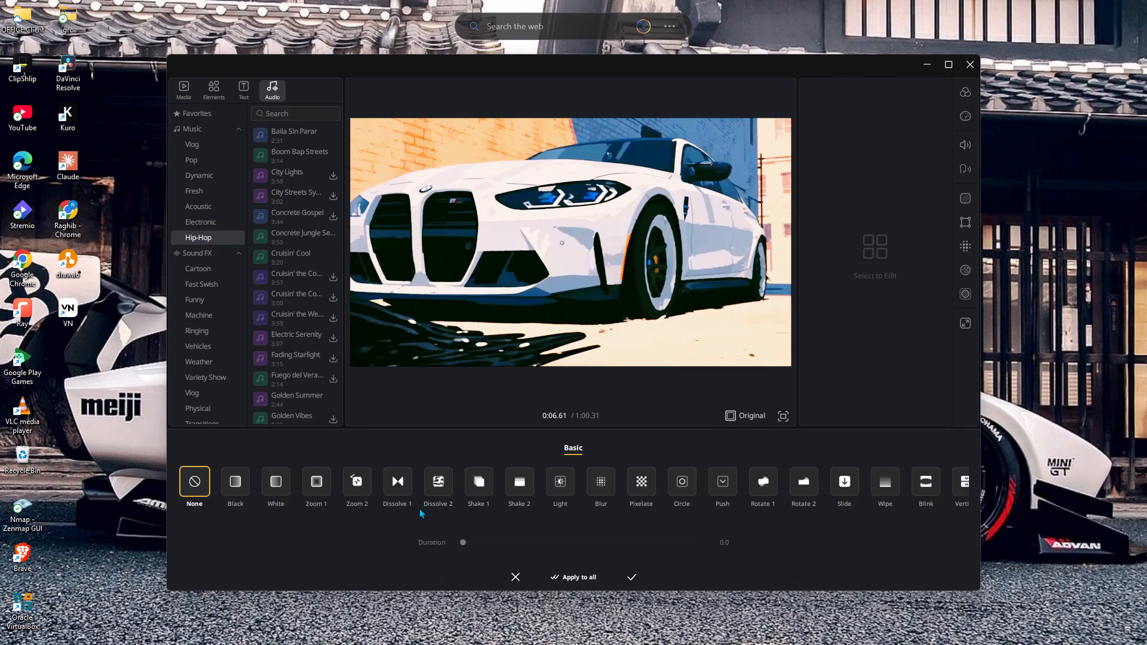
pyautogui.click(882, 477)
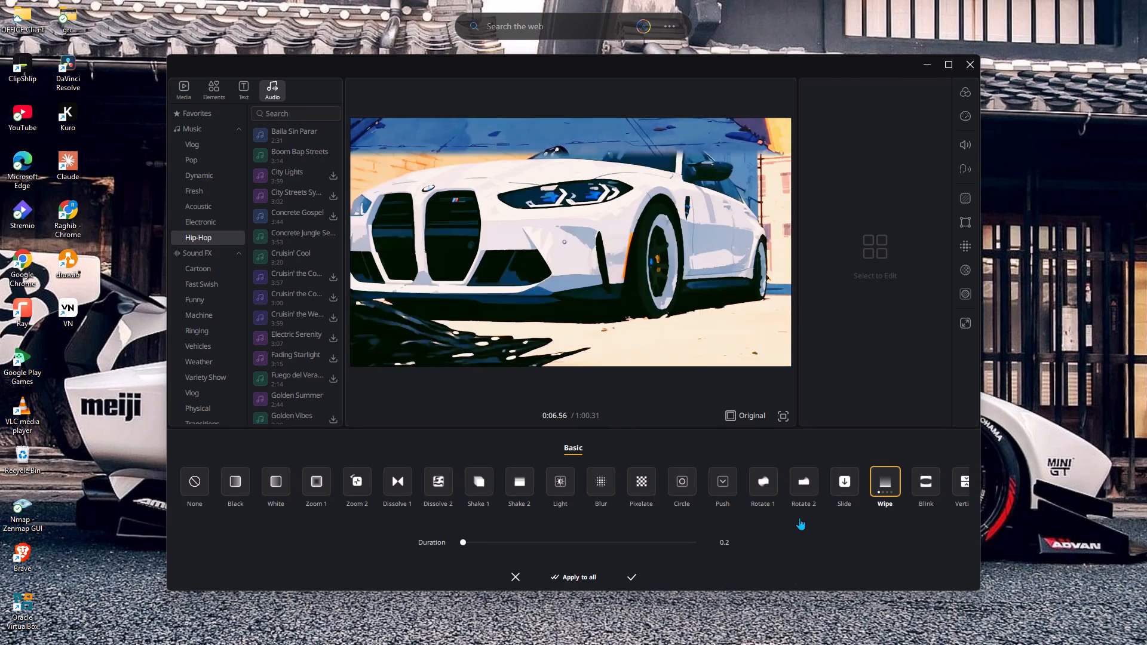
pyautogui.click(644, 543)
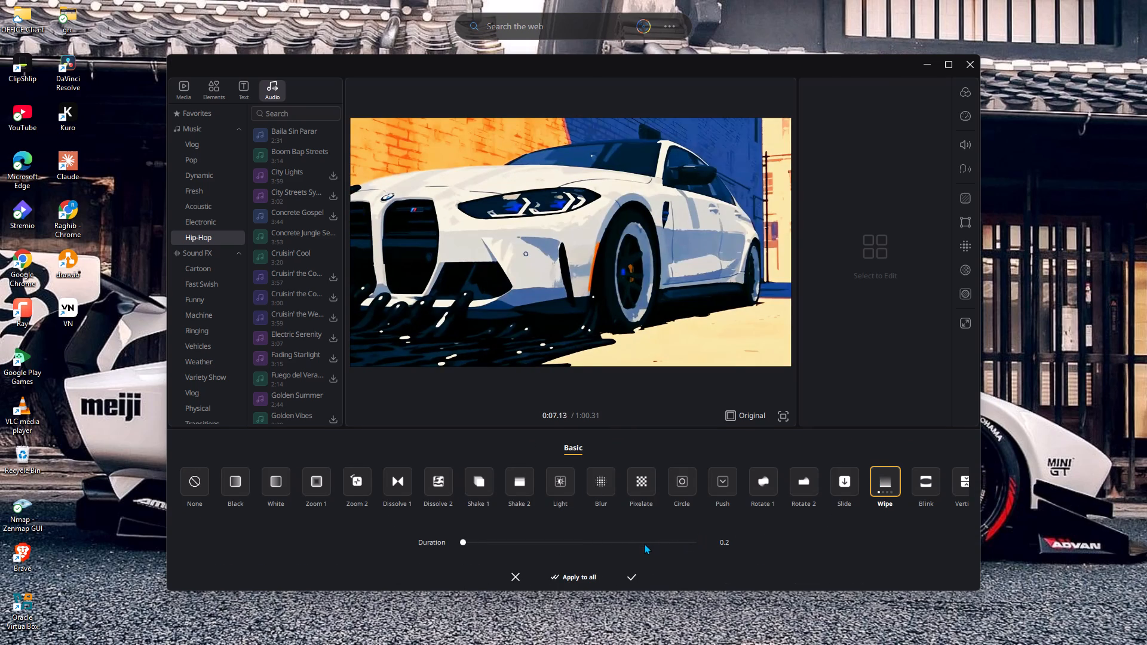
pyautogui.click(630, 572)
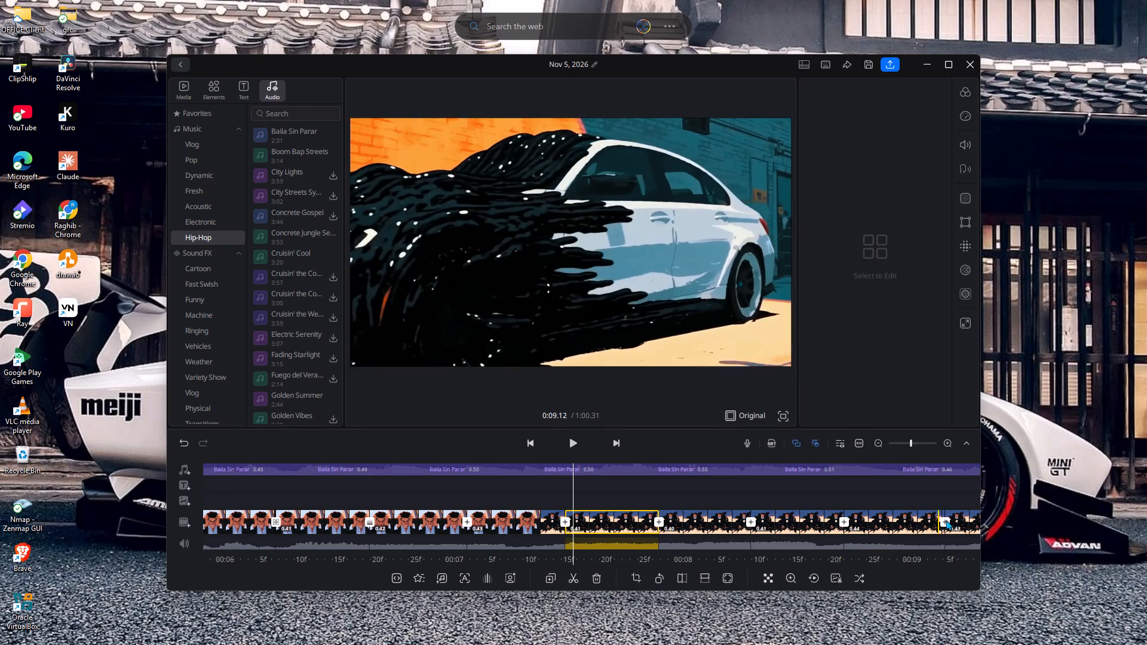
# Add a Blink transition at the video cut near 9.1 s and a 0.4 Shake 2 transition at the cut near 7.1 s.
pyautogui.click(943, 524)
pyautogui.click(950, 484)
pyautogui.click(913, 489)
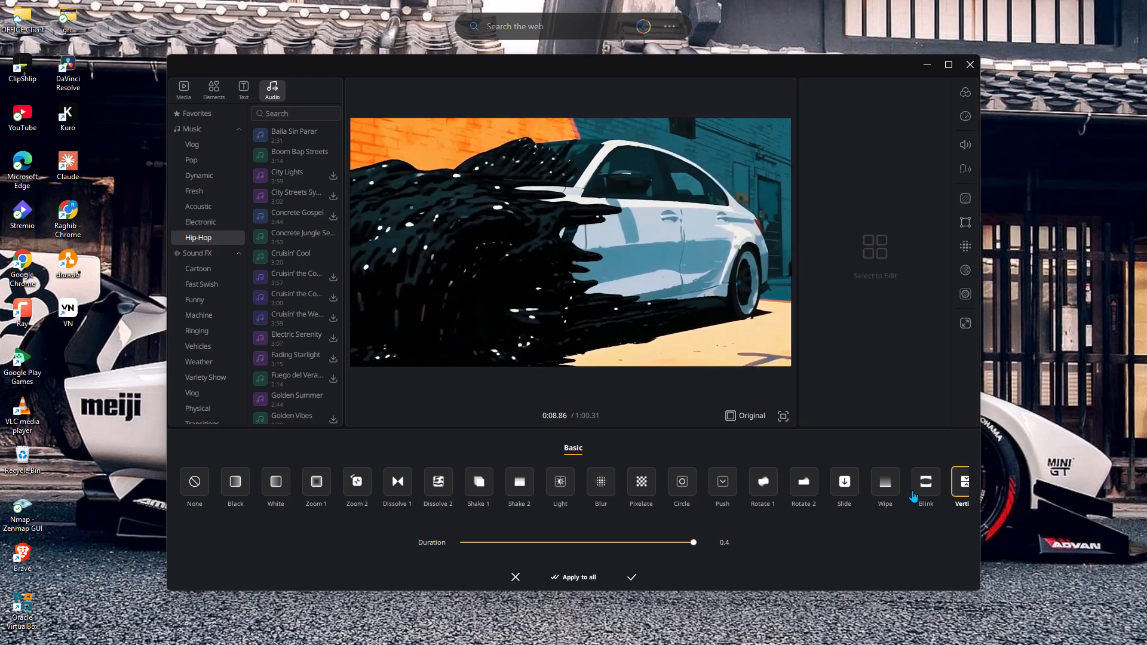
pyautogui.click(630, 574)
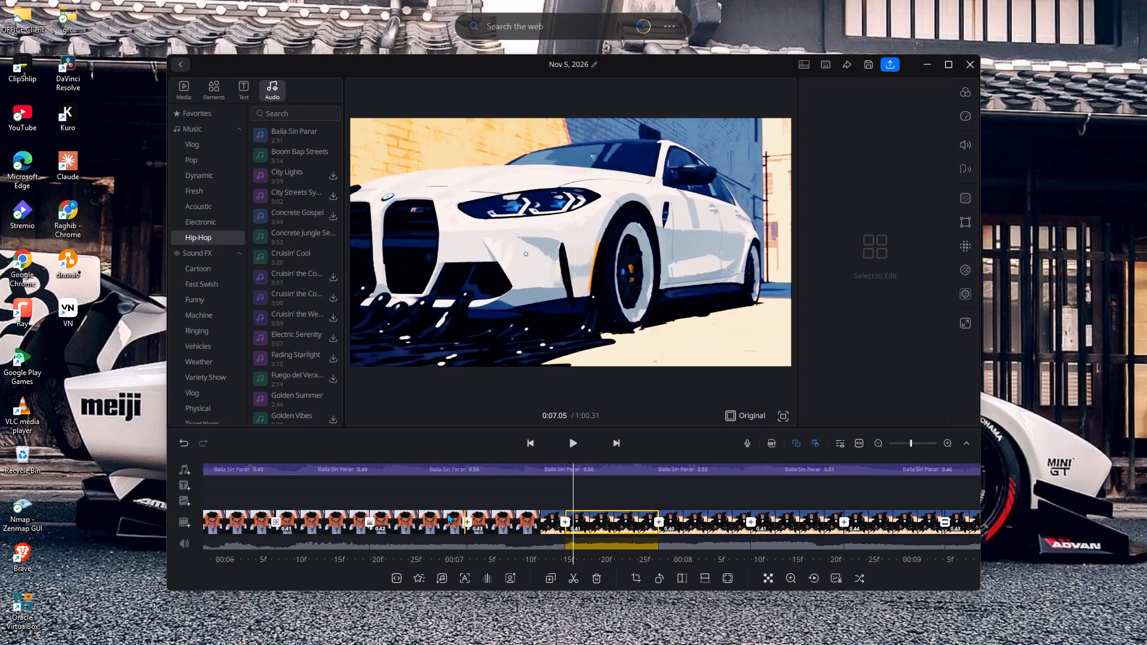
pyautogui.click(468, 524)
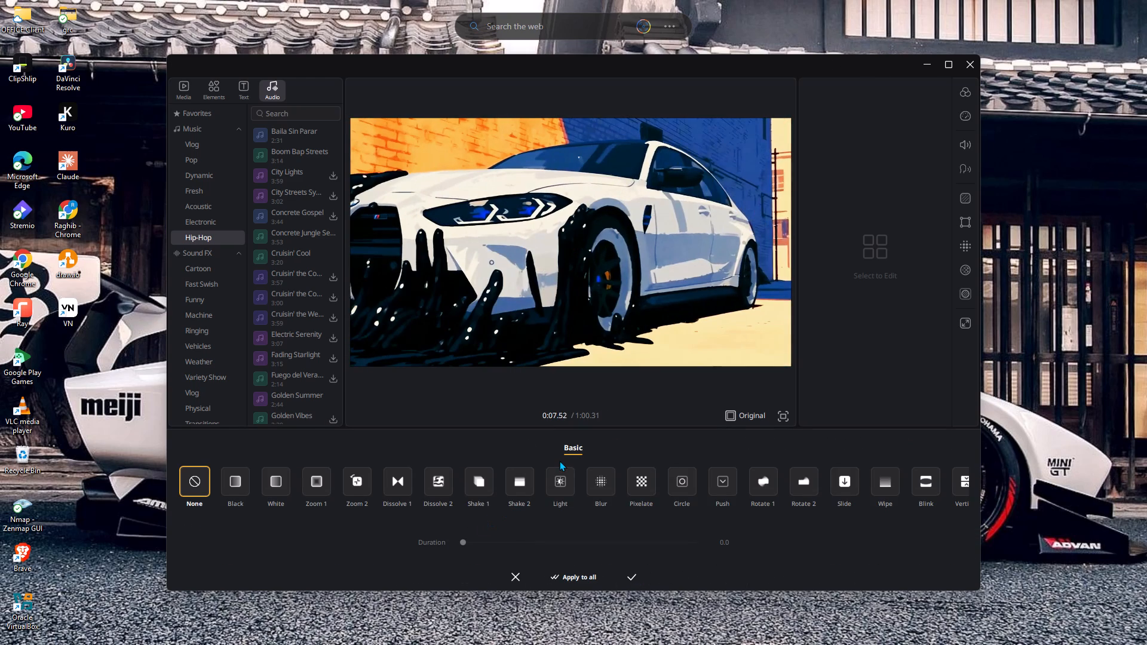
pyautogui.click(521, 478)
pyautogui.click(639, 540)
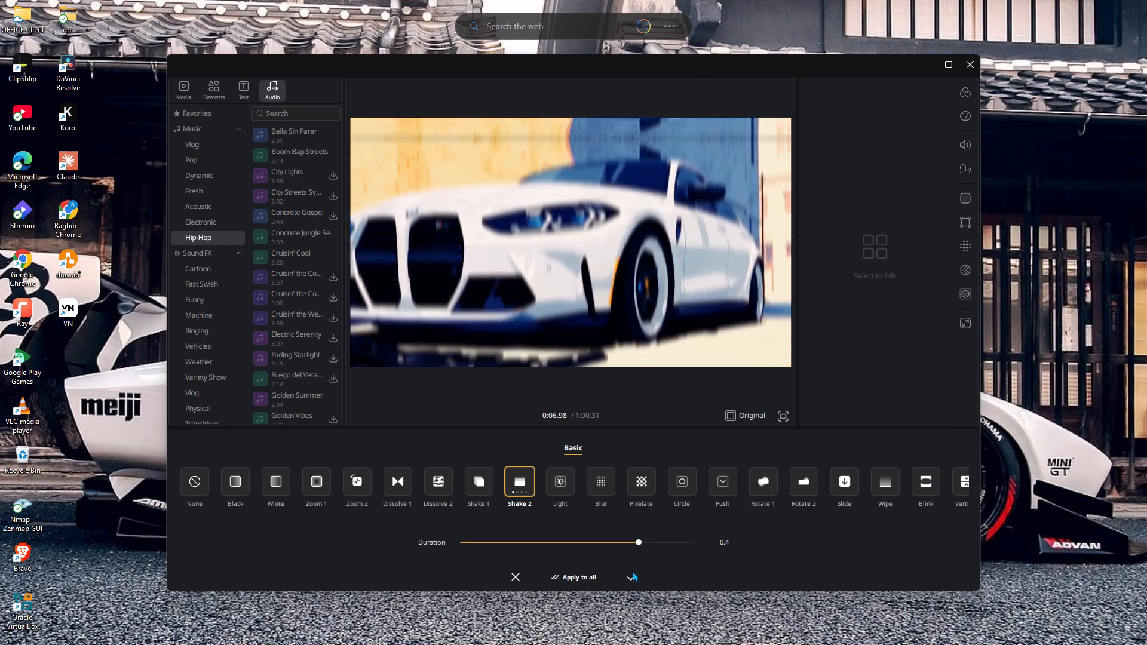
pyautogui.click(632, 572)
# Add a Zoom 2 transition at the video cut near 7.5 s and Pixelate at the cut near 8.7 s, adjusting both durations.
pyautogui.click(567, 523)
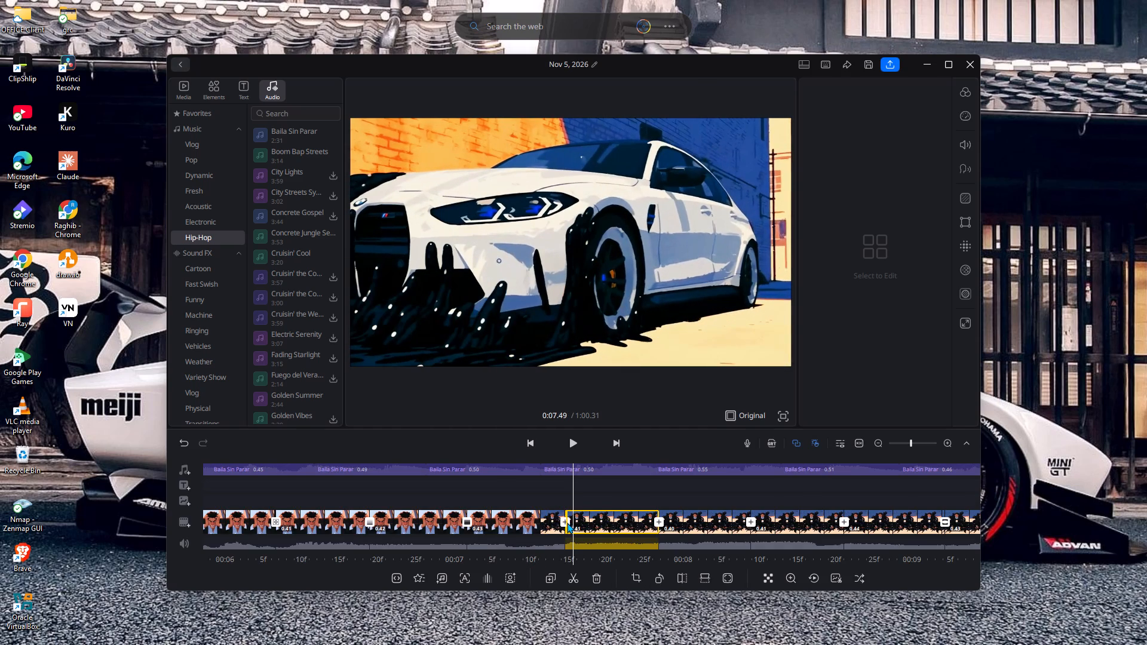
pyautogui.click(357, 489)
pyautogui.click(641, 543)
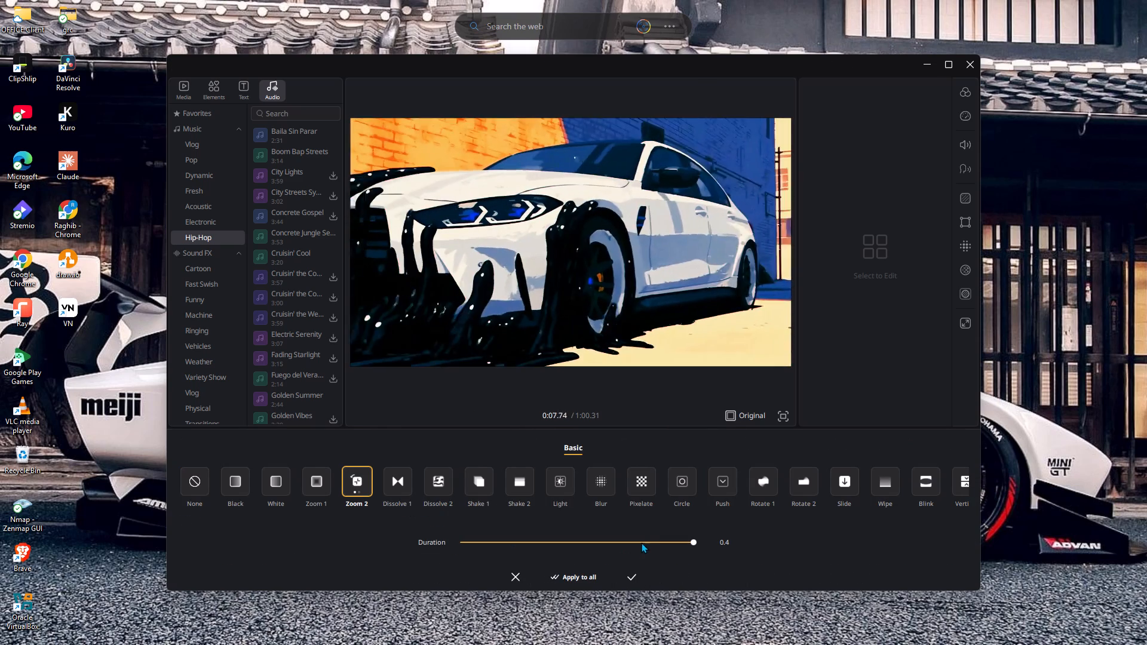
pyautogui.click(630, 583)
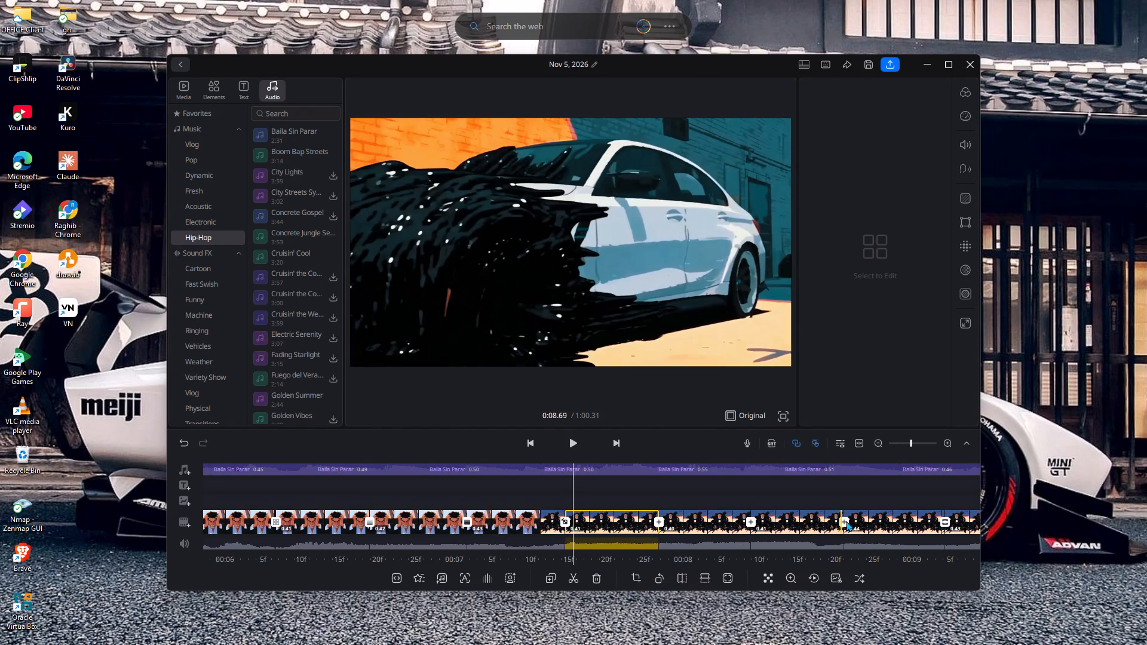
pyautogui.click(843, 521)
pyautogui.click(646, 481)
pyautogui.click(660, 542)
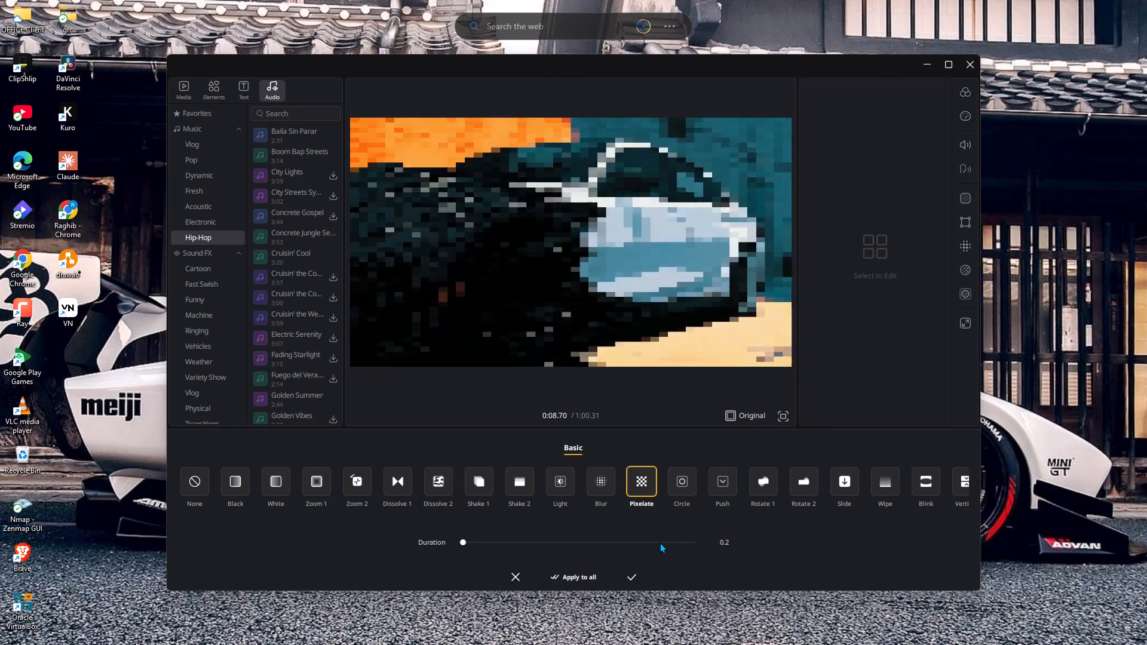
pyautogui.click(635, 575)
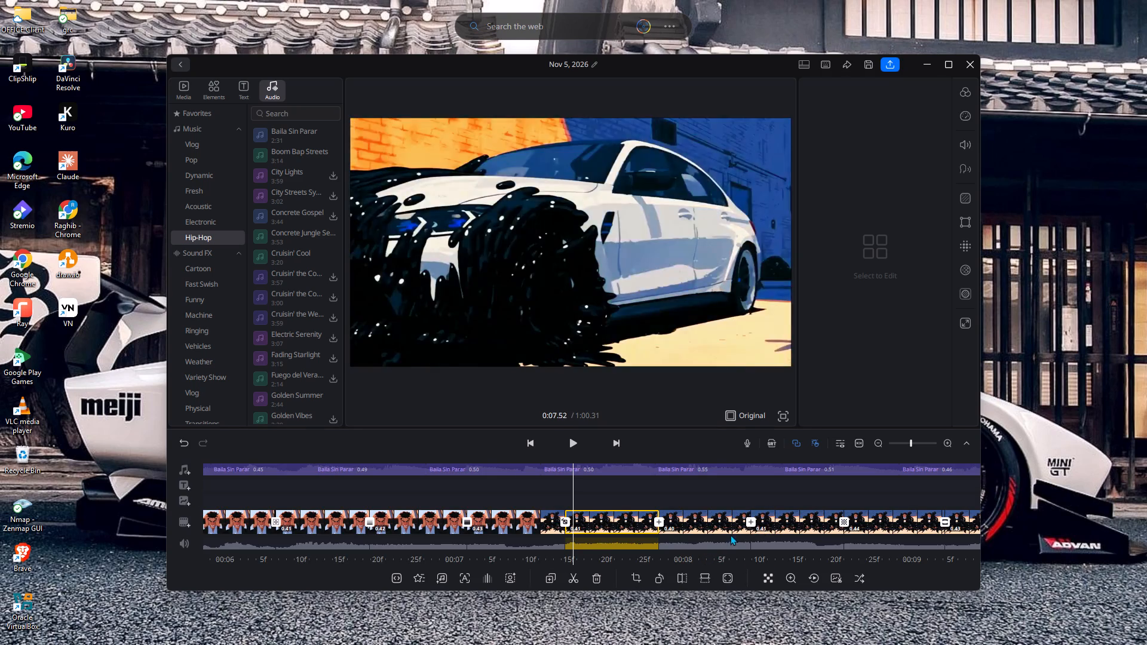
# Add a Shake 2 transition with a duration of 0.4 at the video cut near 8.3 s.
pyautogui.click(750, 522)
pyautogui.click(513, 481)
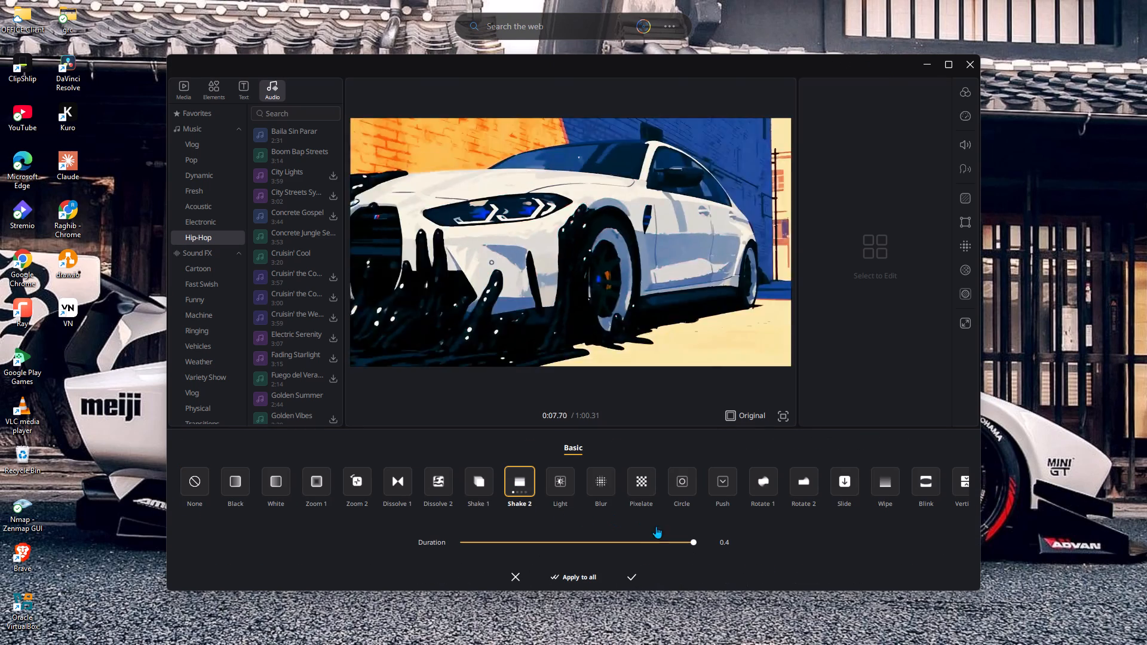
pyautogui.click(643, 536)
pyautogui.click(625, 540)
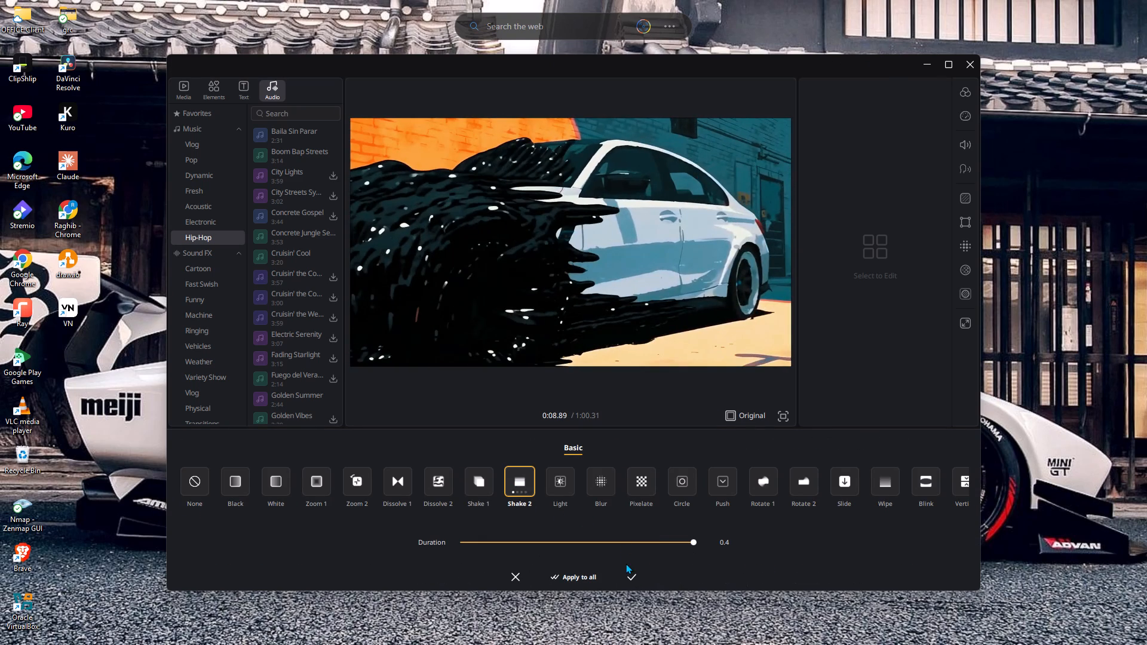
pyautogui.click(627, 579)
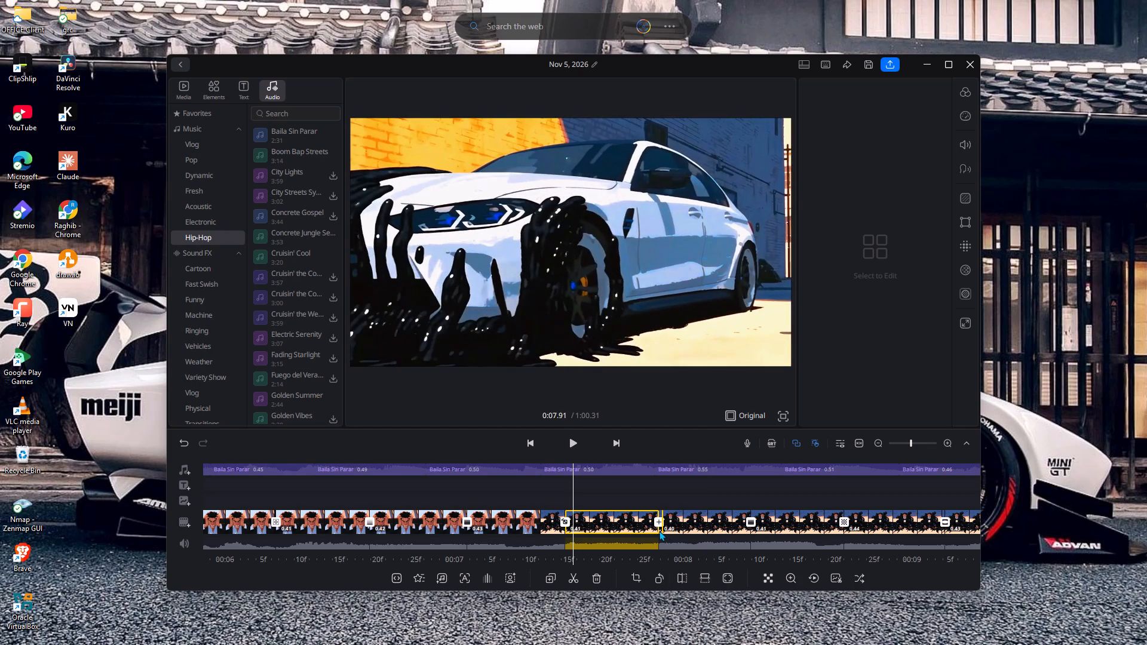
# Add the Vertical transition with a duration of 0.4 at the video cut near 7.9 s.
pyautogui.click(658, 520)
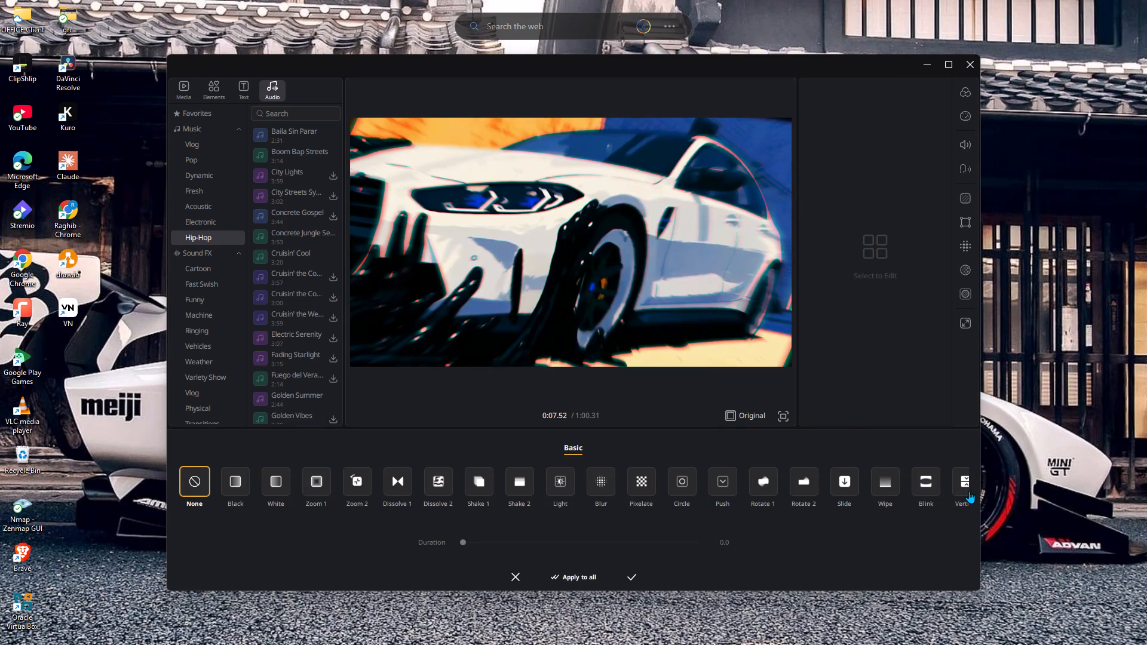
pyautogui.click(964, 485)
pyautogui.click(649, 540)
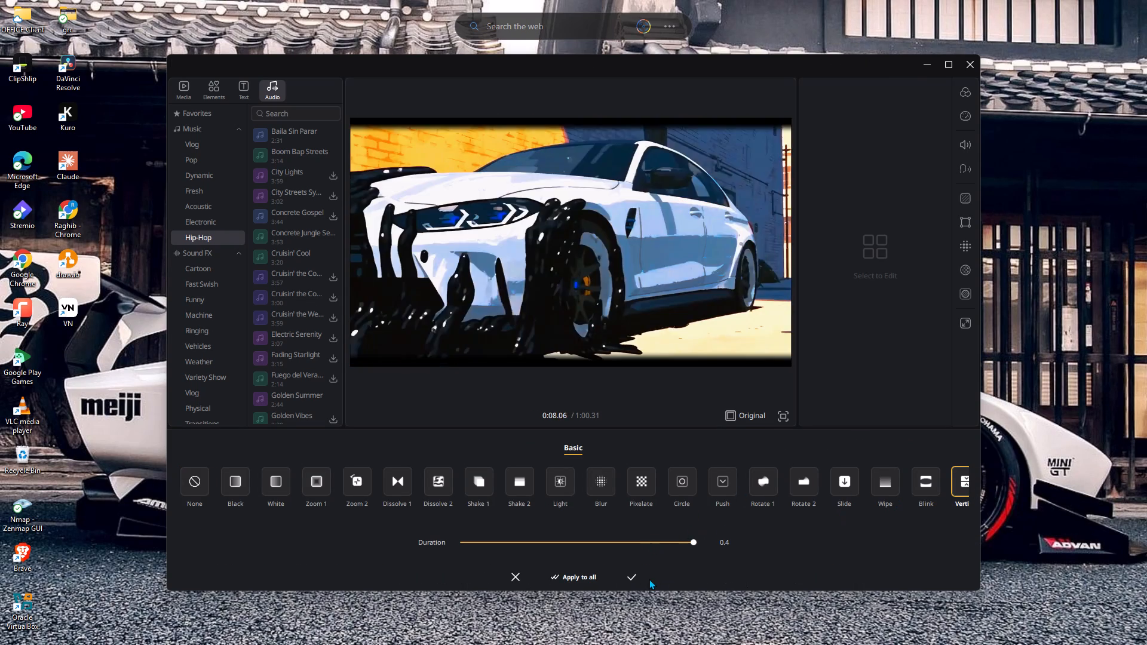
pyautogui.click(634, 575)
# Add a Push transition at the video cut near 9.6 s and adjust its duration.
pyautogui.moveTo(827, 497); pyautogui.dragTo(528, 509)
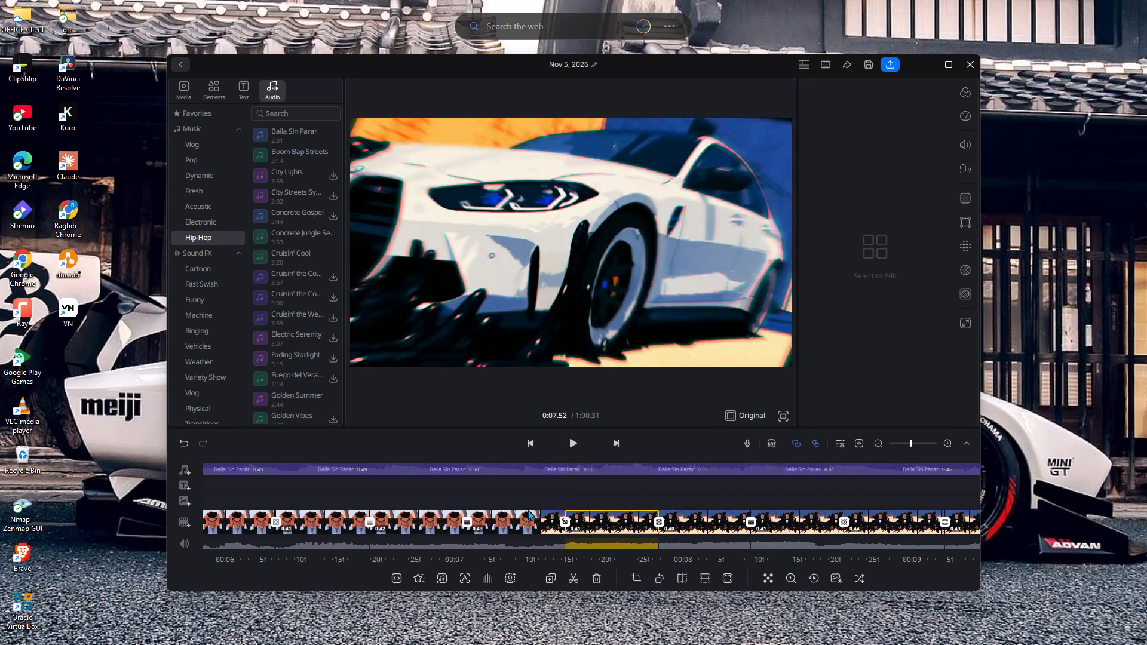
pyautogui.moveTo(528, 509); pyautogui.dragTo(268, 465)
pyautogui.moveTo(528, 487); pyautogui.dragTo(524, 487)
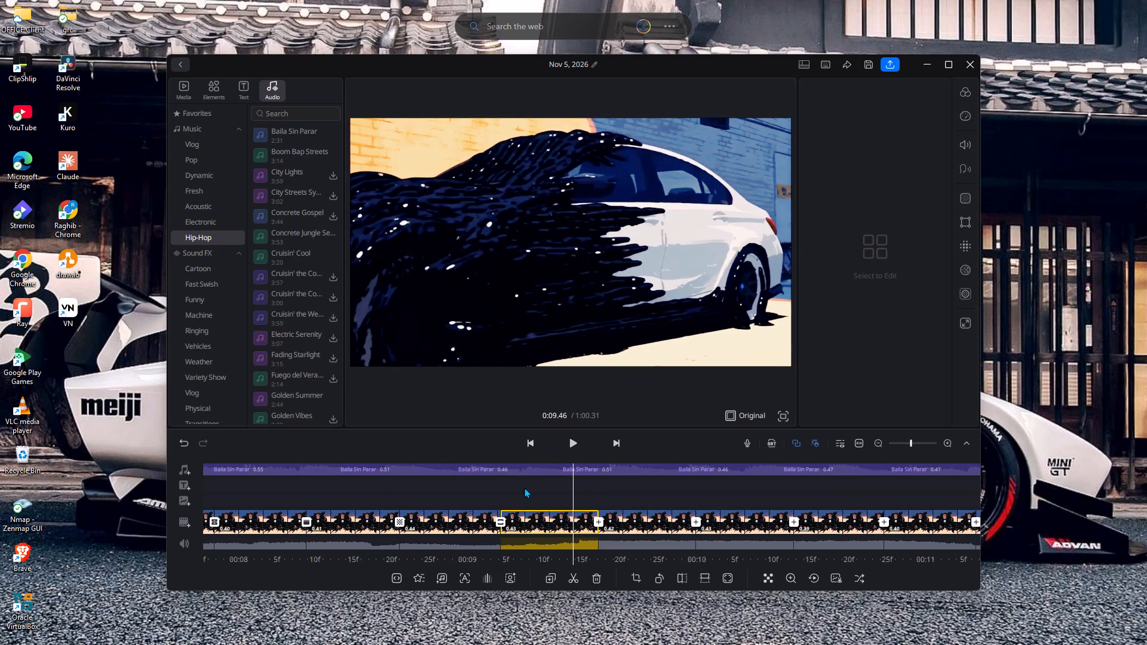
pyautogui.moveTo(524, 487); pyautogui.dragTo(180, 472)
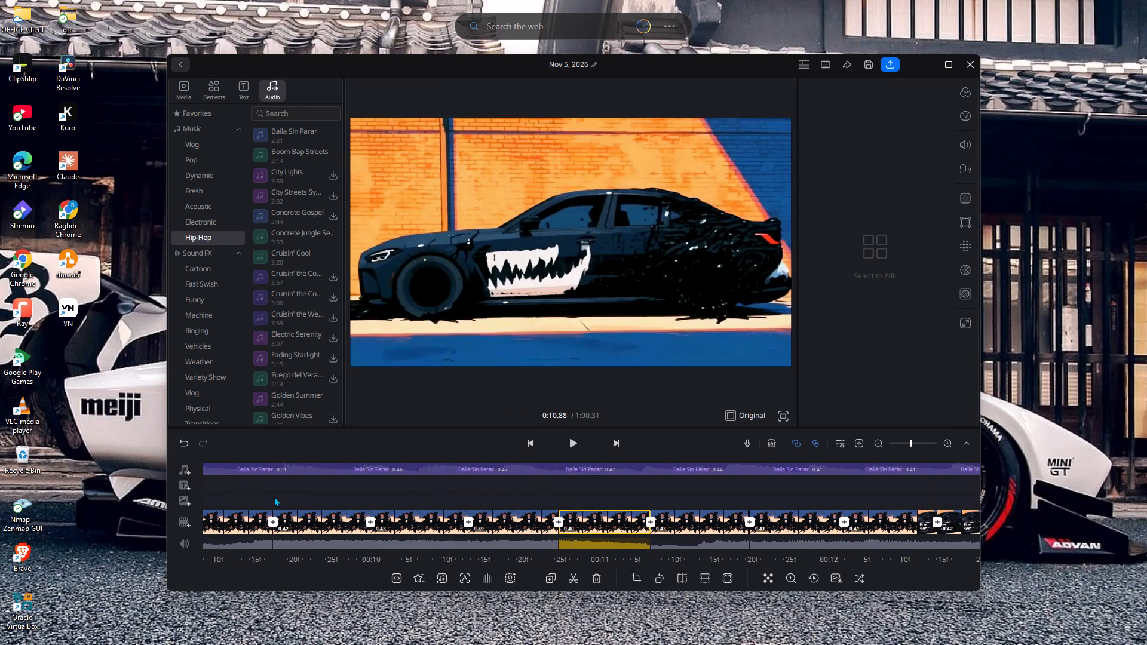
pyautogui.click(272, 521)
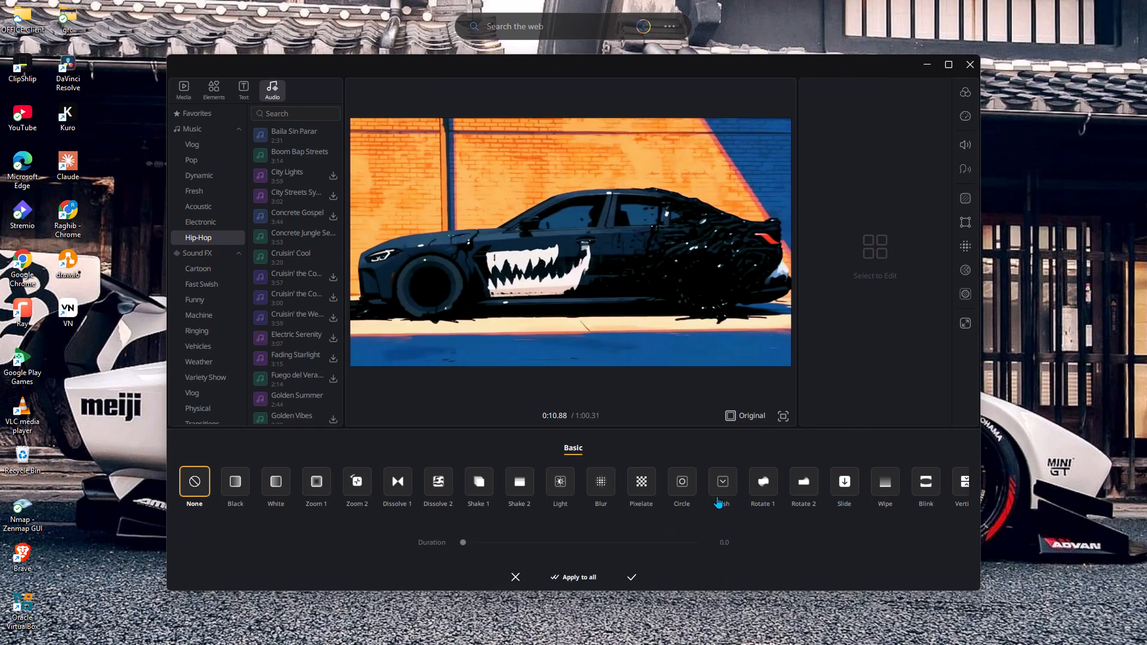
pyautogui.click(717, 496)
pyautogui.click(630, 538)
pyautogui.click(630, 575)
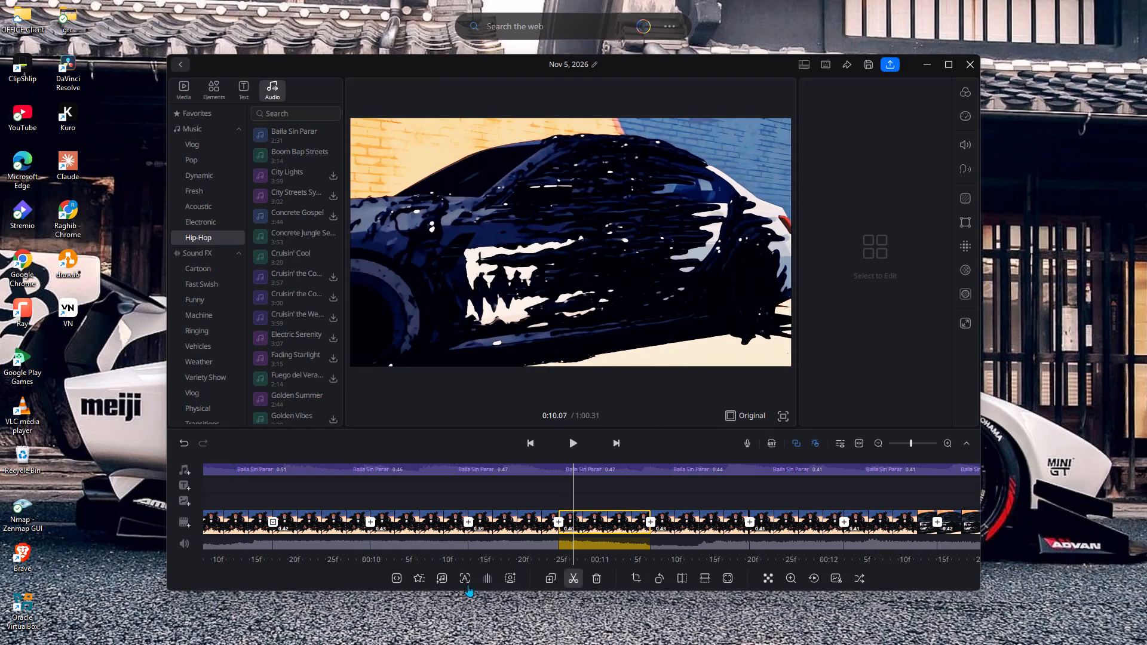
# Add a Slide transition with a duration of 0.2 at the video cut near 10 s and cycle its direction variant.
pyautogui.click(369, 517)
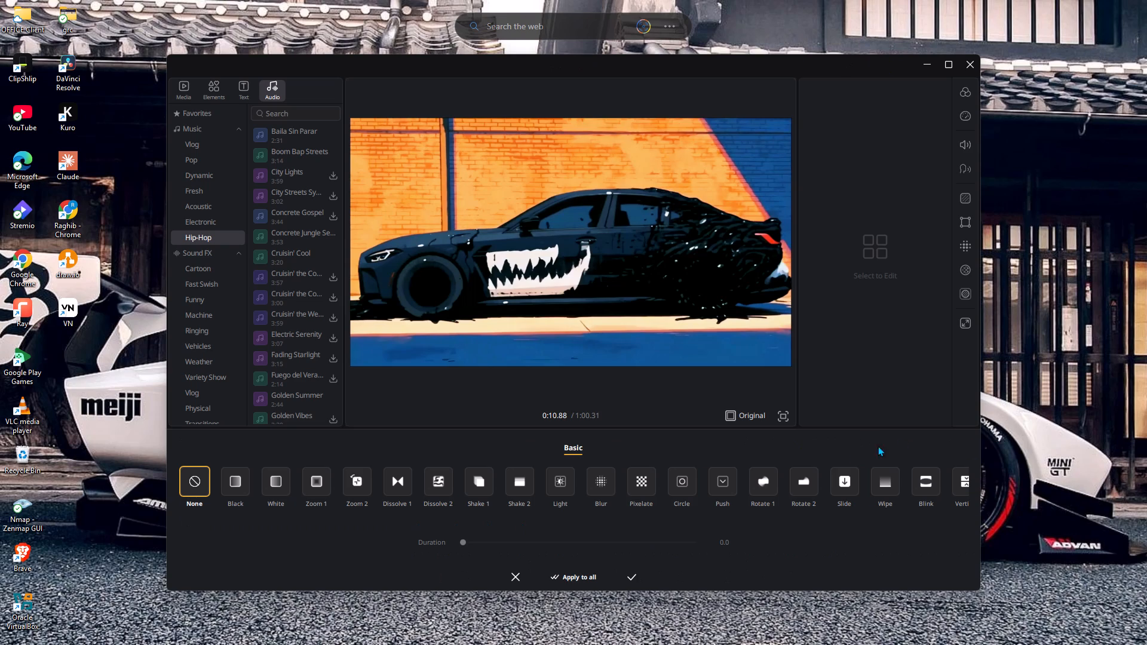
pyautogui.click(846, 483)
pyautogui.click(628, 545)
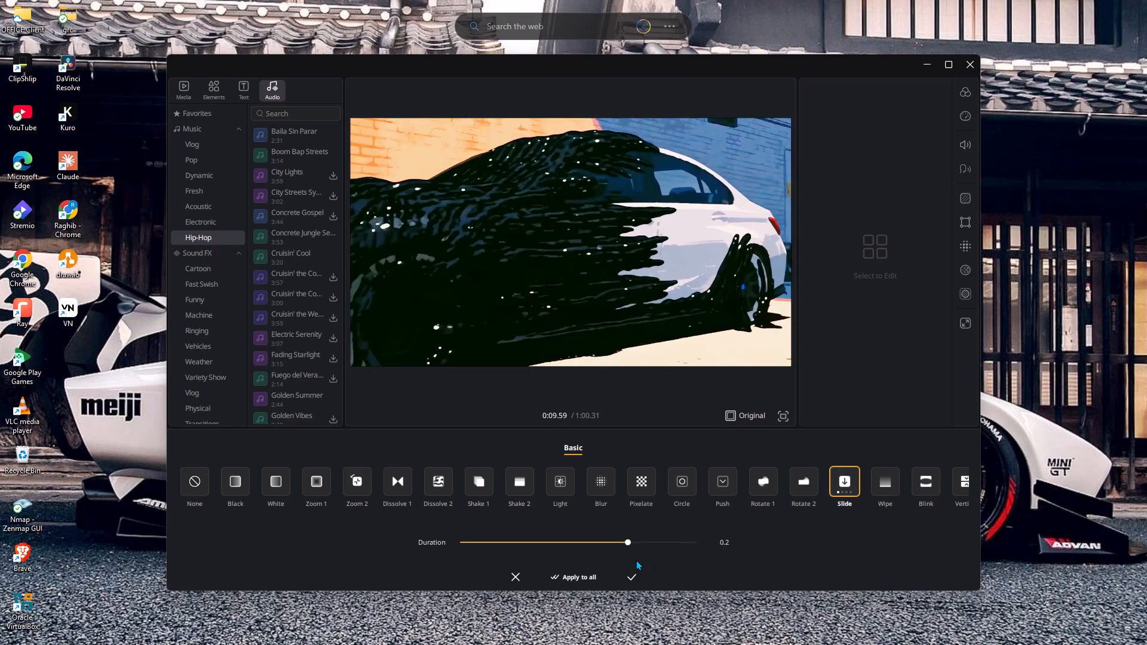
pyautogui.tripleClick(825, 485)
pyautogui.doubleClick(836, 486)
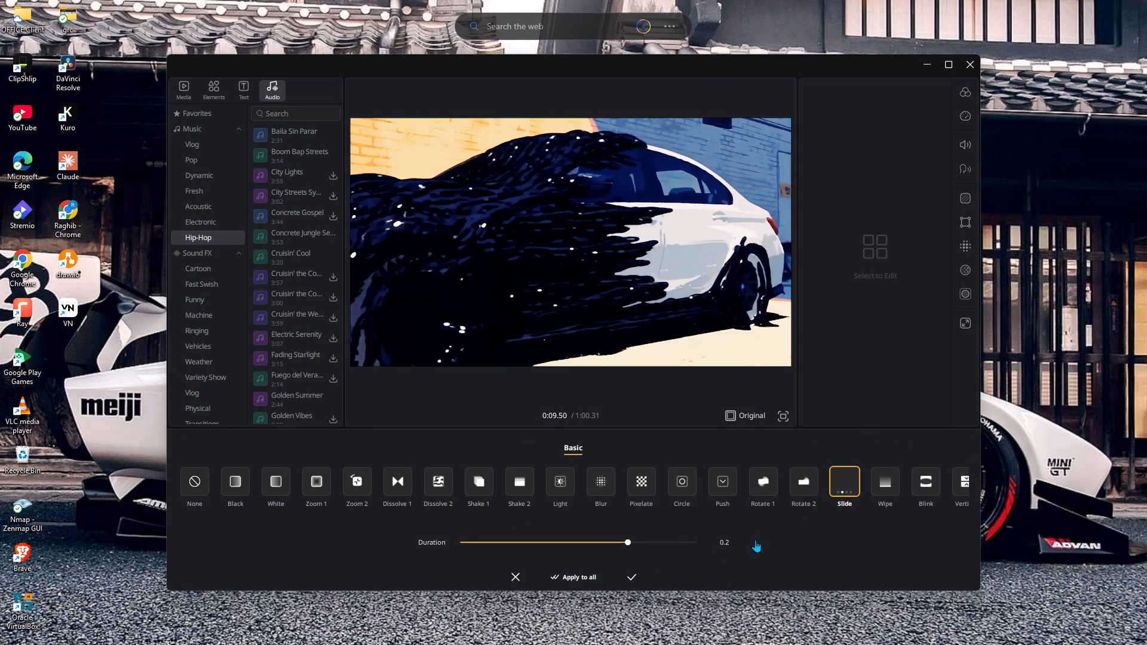
pyautogui.click(634, 578)
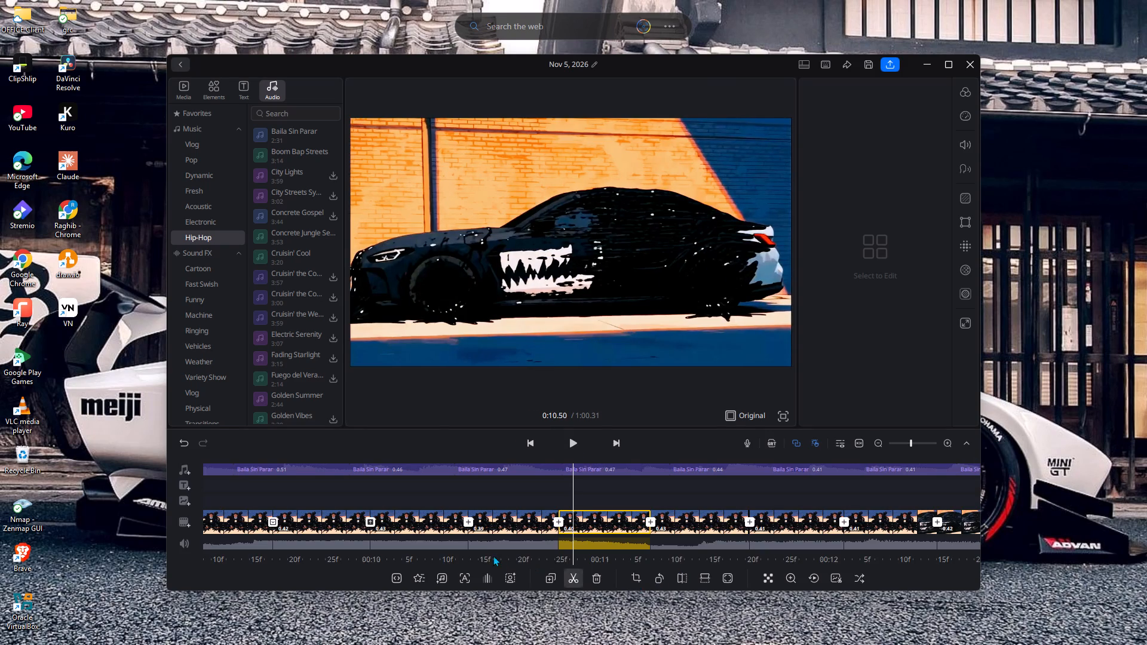
# Add a Blink transition with a duration of 0.3 at the video cut near 10.4 s.
pyautogui.click(466, 521)
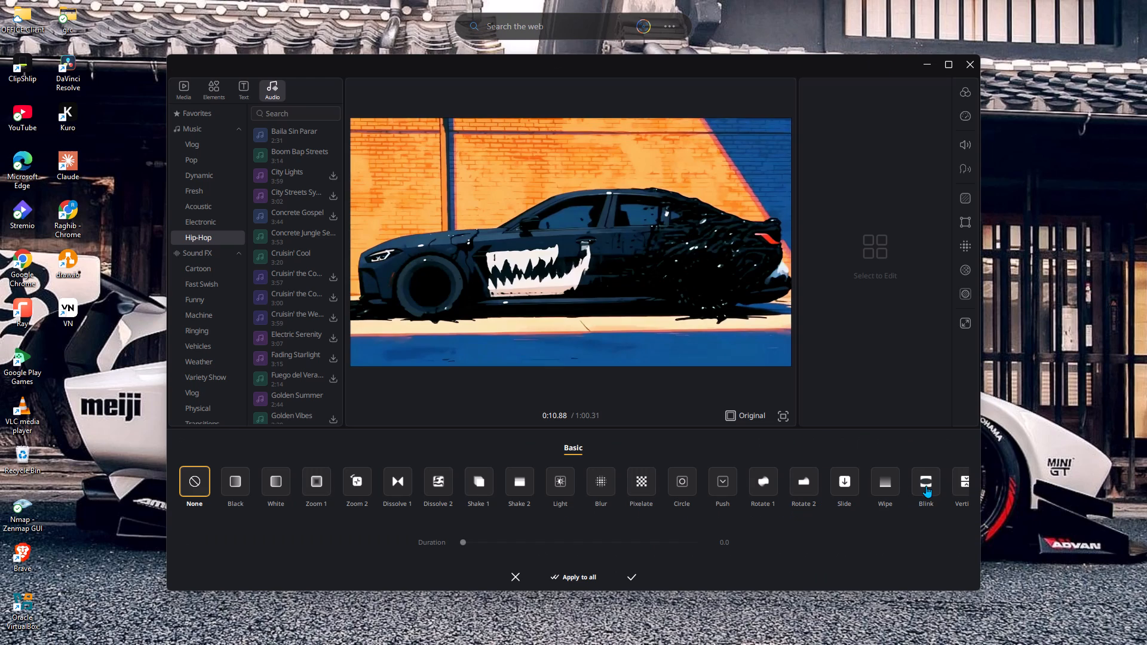
pyautogui.click(928, 484)
pyautogui.click(599, 542)
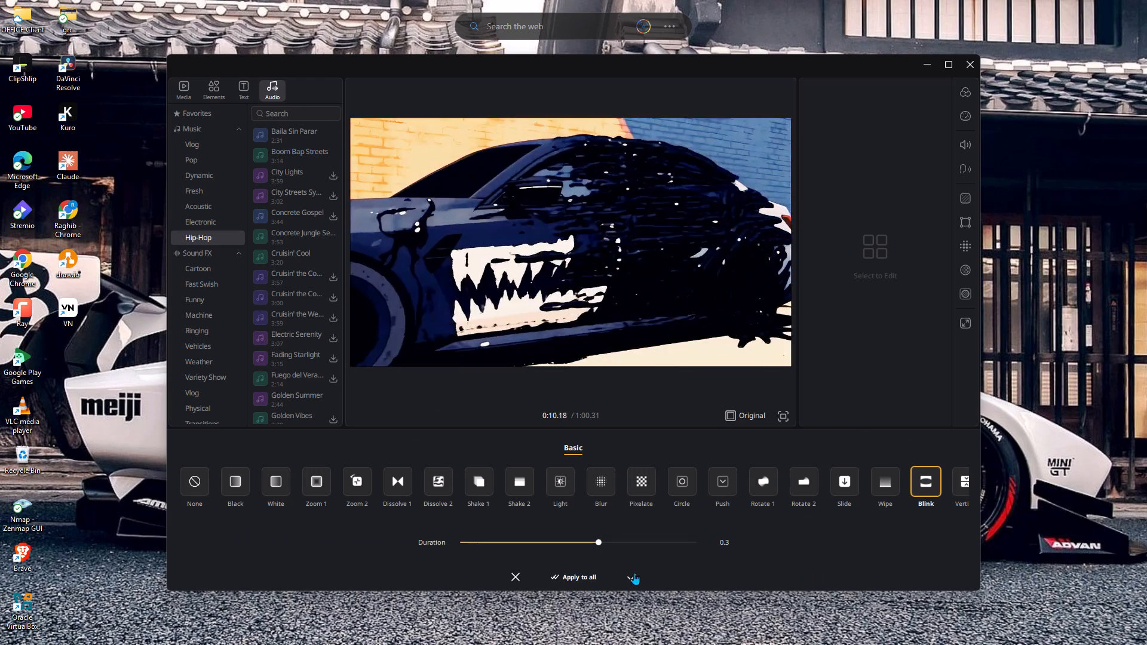
pyautogui.click(634, 573)
# Add a Zoom 2 transition at the video cut near 12.5 s and adjust its duration.
pyautogui.moveTo(939, 523); pyautogui.dragTo(937, 517)
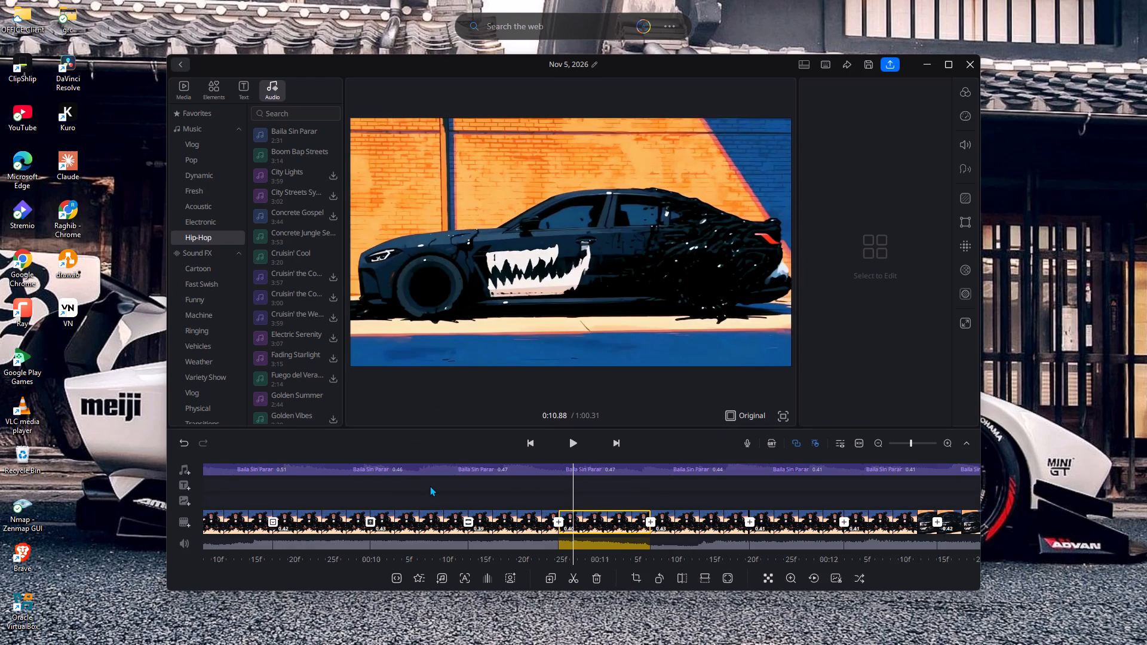
pyautogui.click(936, 520)
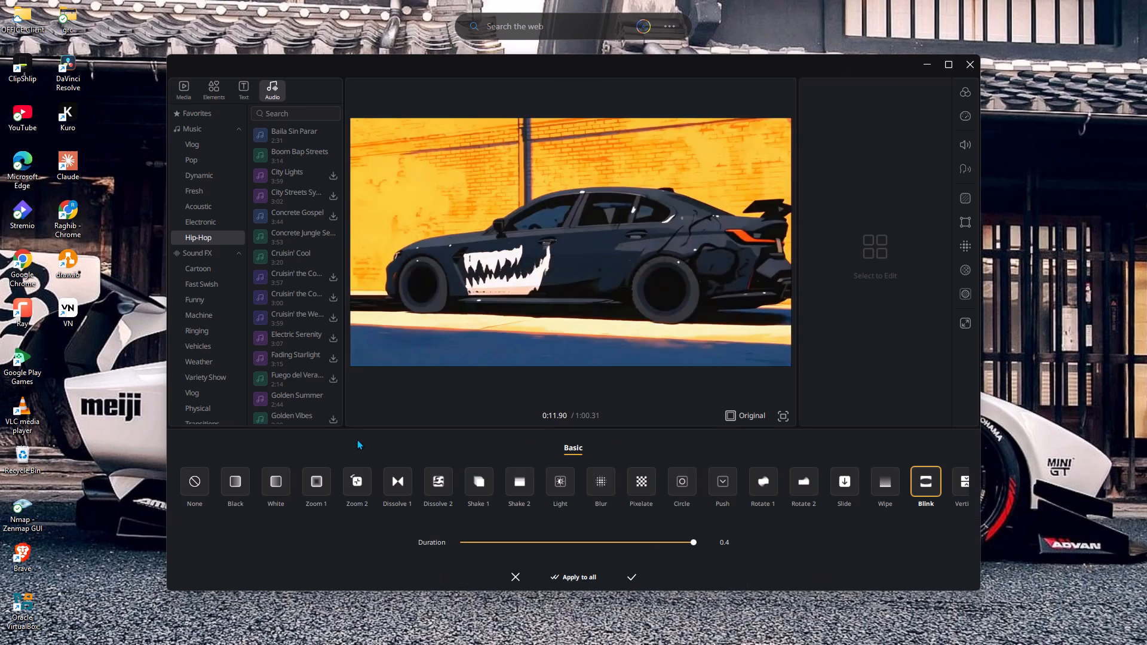
pyautogui.click(361, 486)
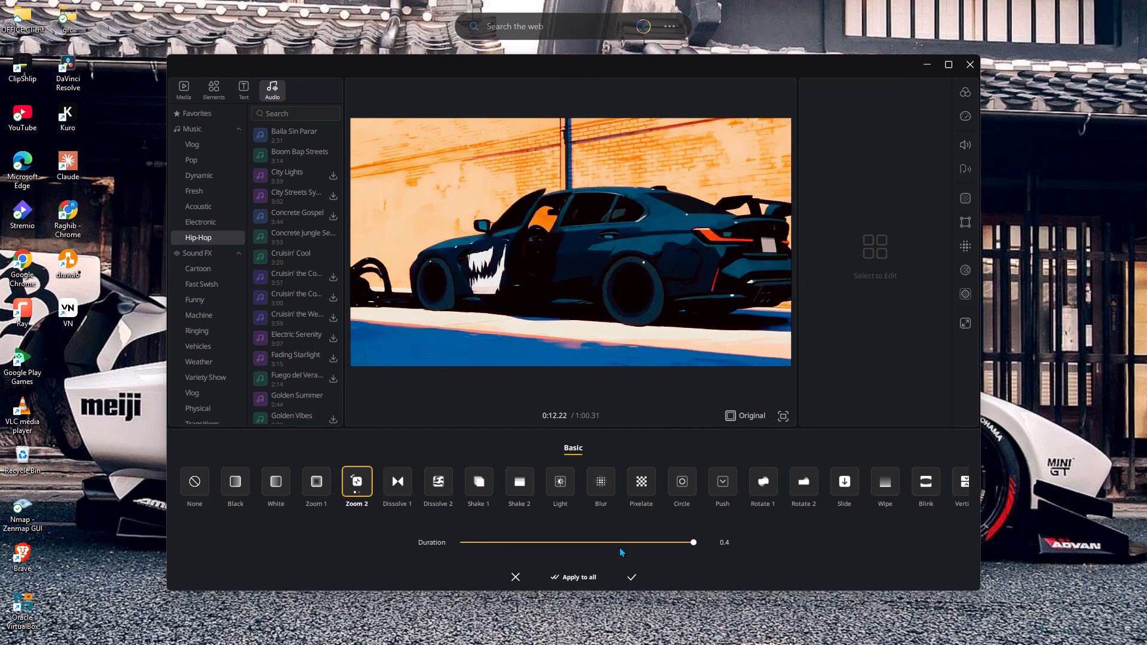
pyautogui.click(619, 547)
pyautogui.click(634, 575)
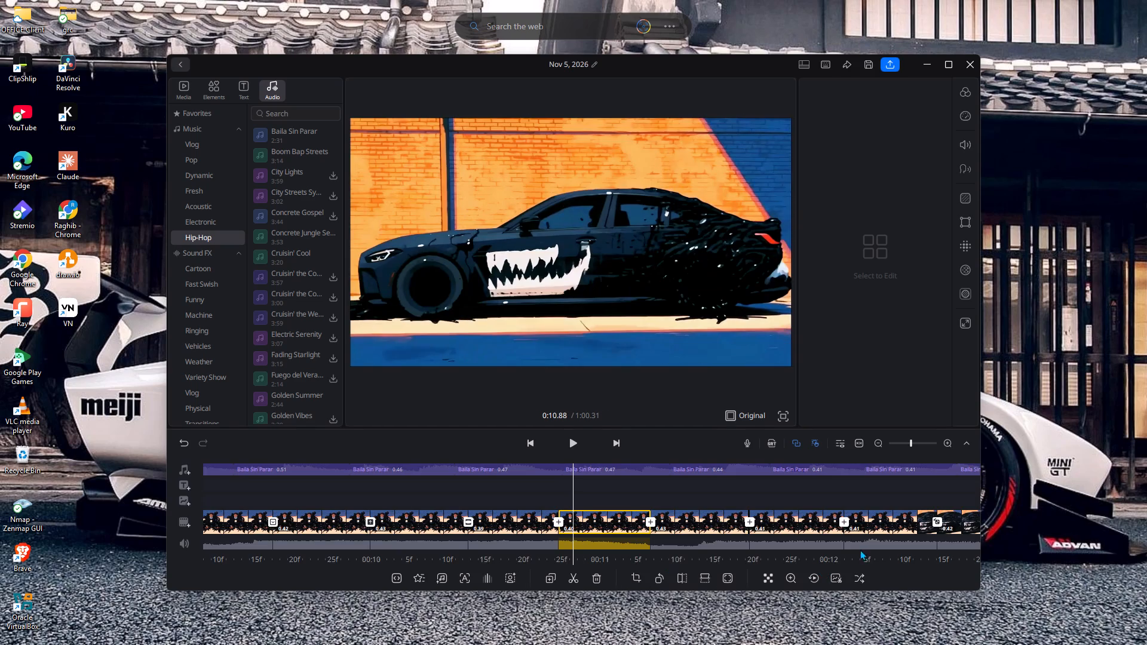
# Add a Zoom 2 transition at the video cut near 12.1 s and adjust its duration.
pyautogui.click(843, 518)
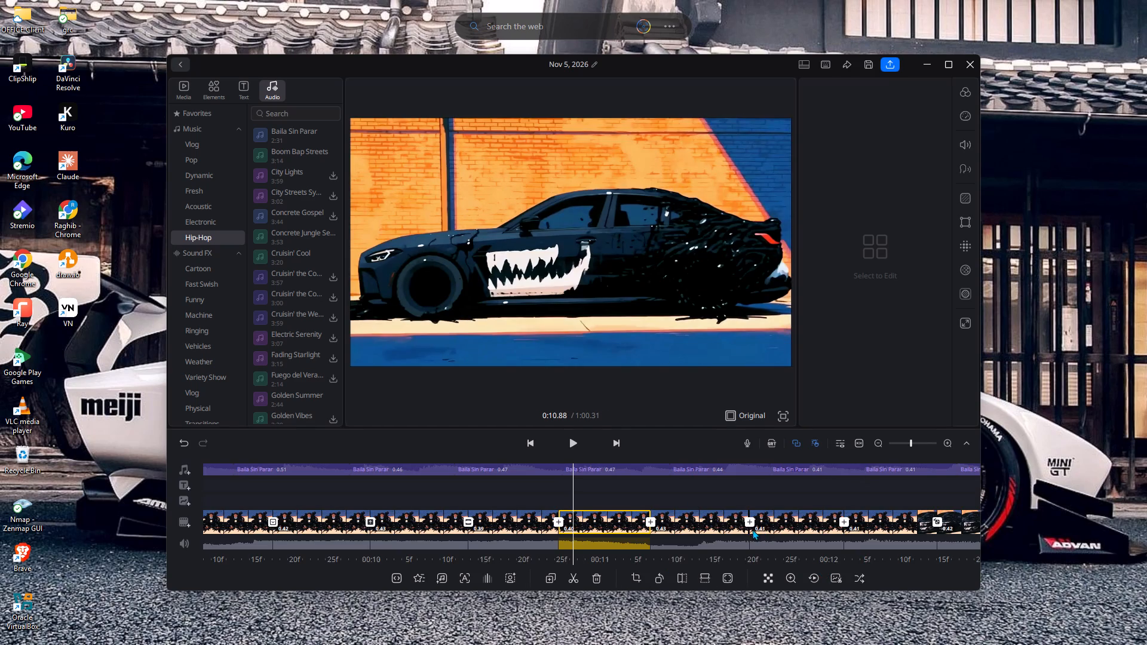
pyautogui.click(749, 519)
pyautogui.click(341, 486)
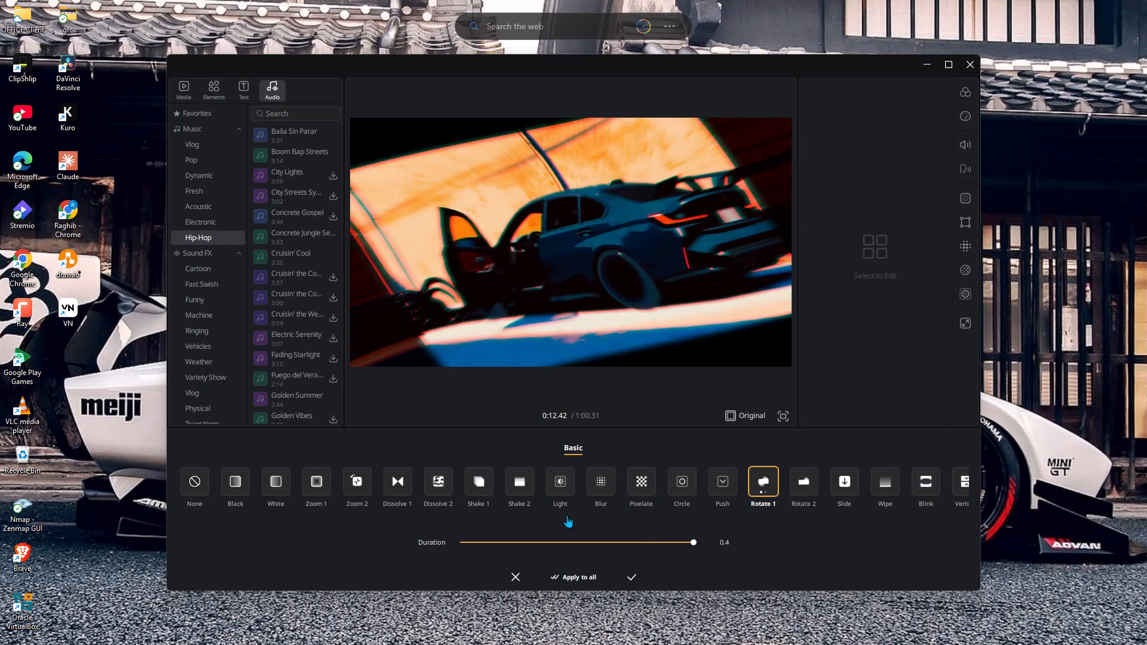
pyautogui.click(639, 549)
pyautogui.click(636, 542)
pyautogui.click(635, 572)
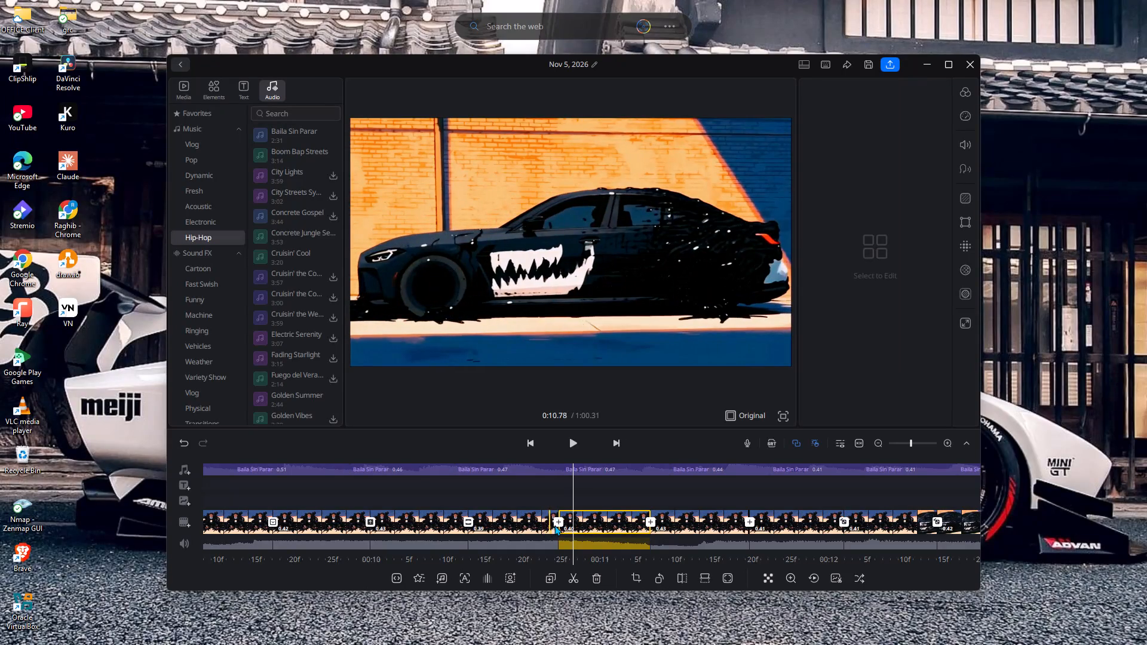
# Add a Light transition at the video cut near 10.8 s and adjust its duration.
pyautogui.click(558, 519)
pyautogui.click(567, 482)
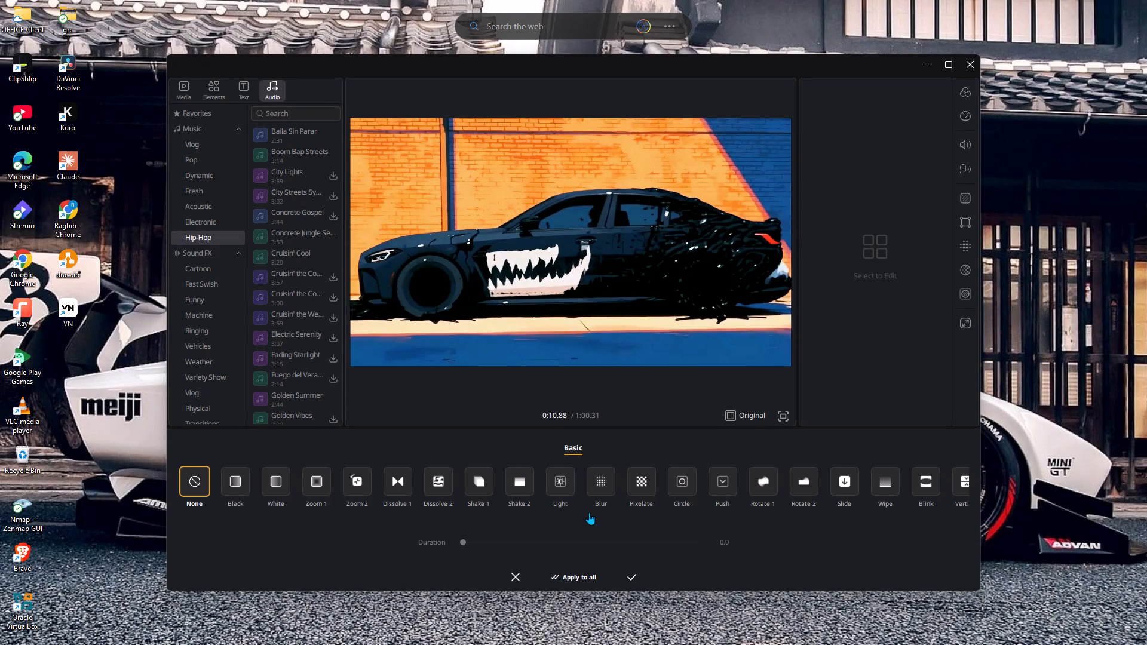
pyautogui.click(599, 540)
pyautogui.click(628, 575)
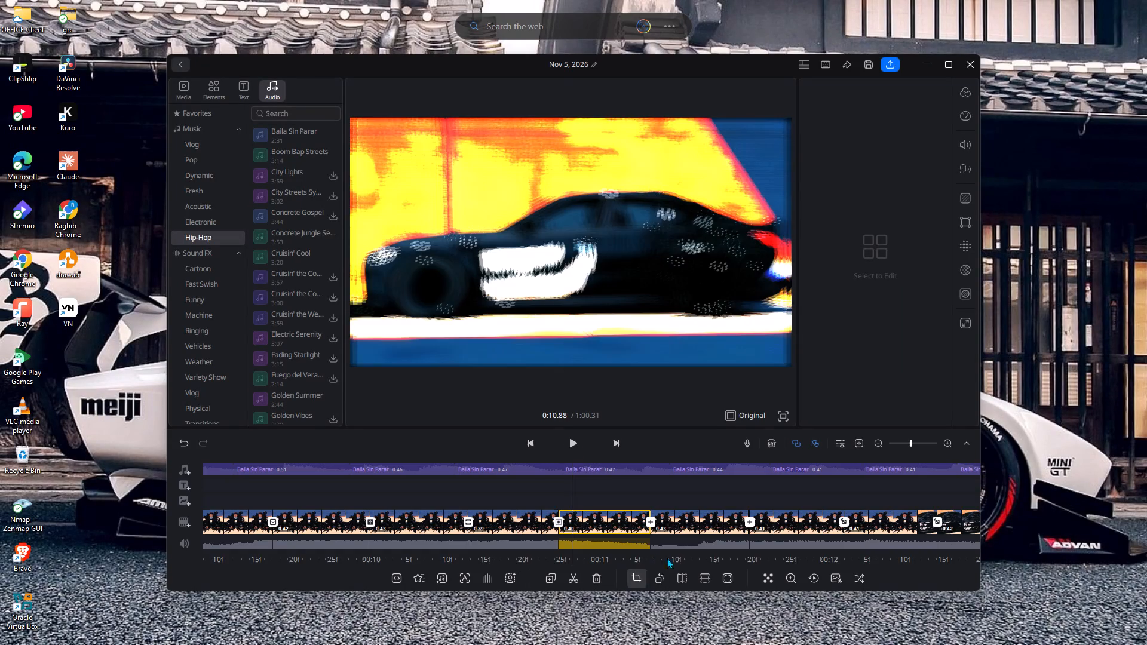
# Add a Pixelate transition with a duration of 0.2 at the video cut near 11.2 s.
pyautogui.click(650, 524)
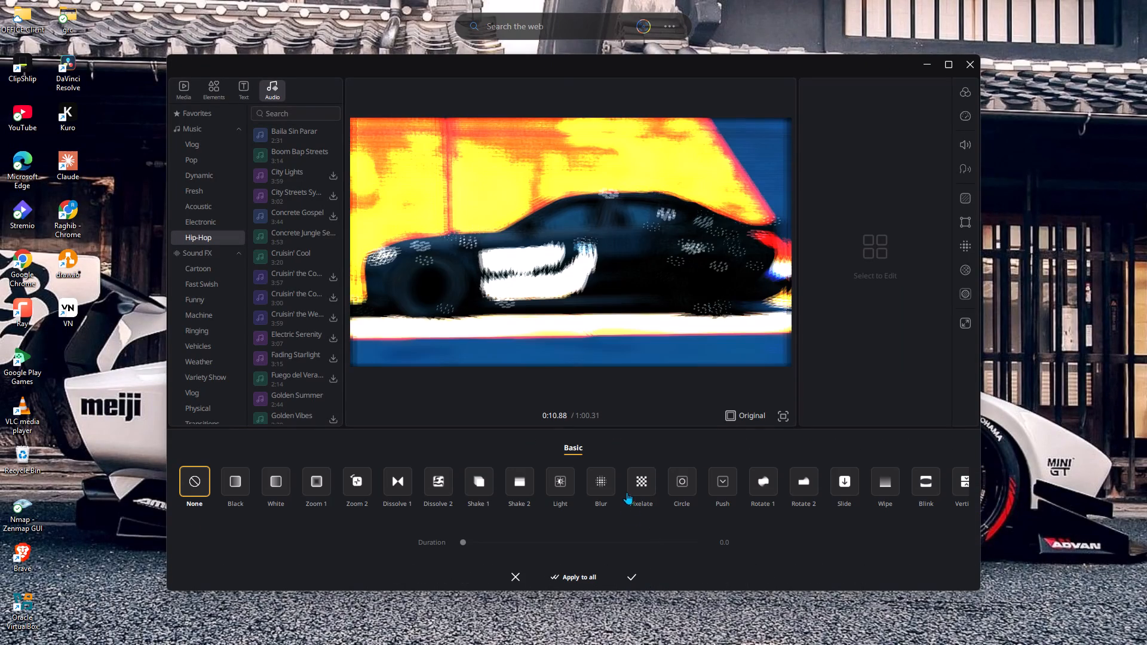
pyautogui.click(632, 475)
pyautogui.click(646, 532)
pyautogui.click(646, 542)
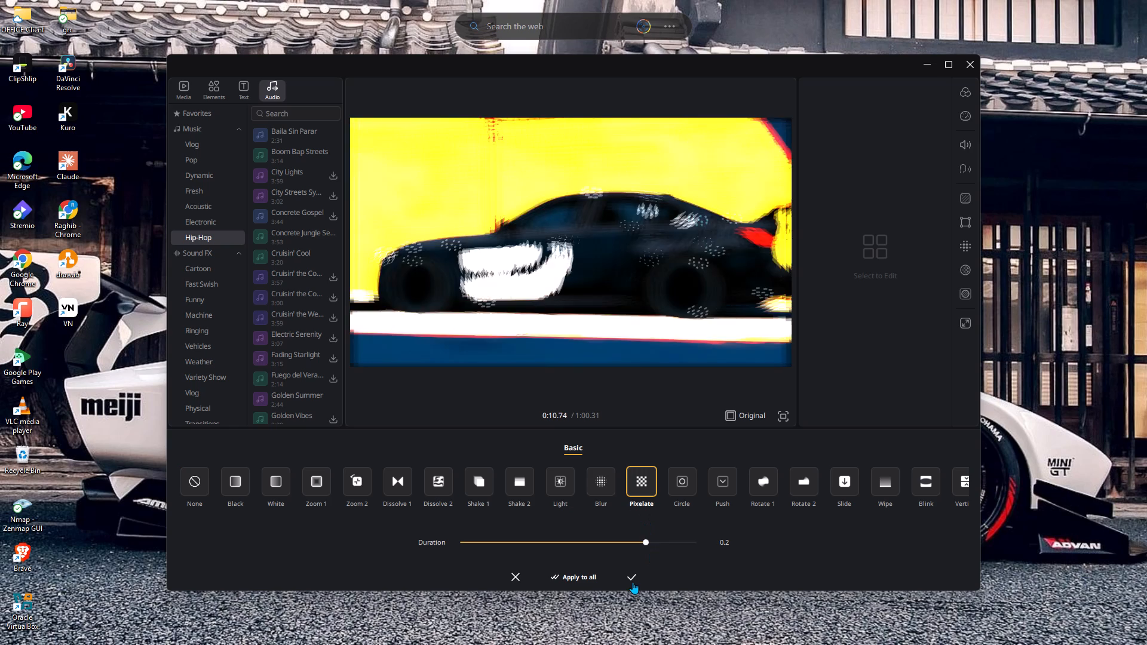
pyautogui.click(630, 575)
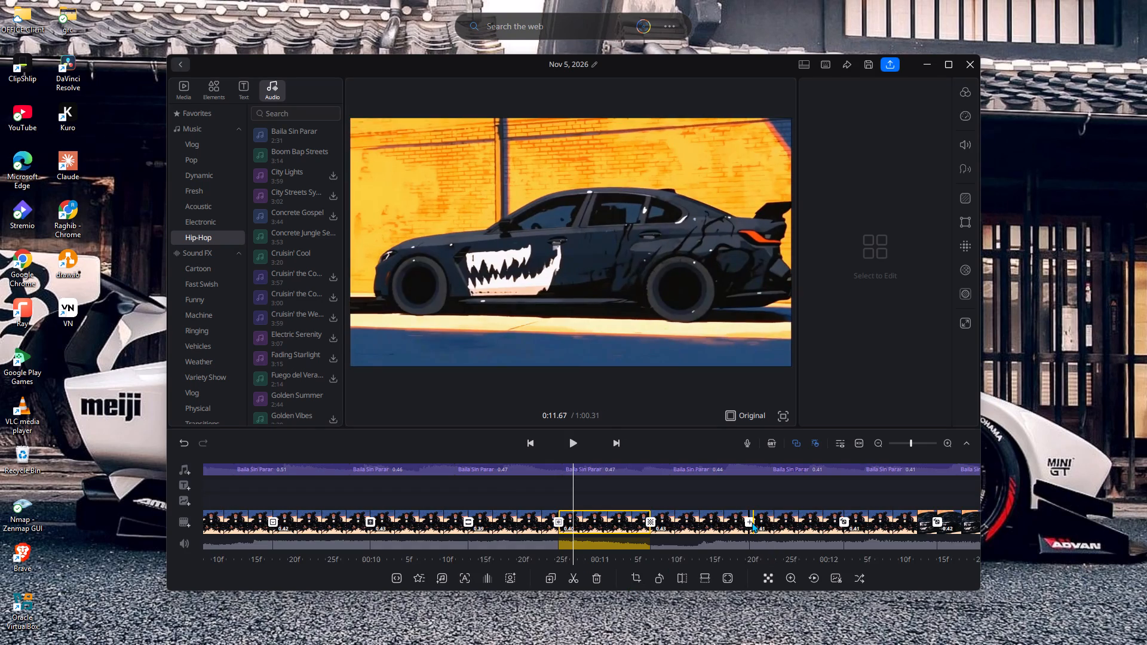
# Add a Shake 2 transition with a duration of 0.3 at the video cut near 11.7 s, cycling its variant.
pyautogui.click(750, 520)
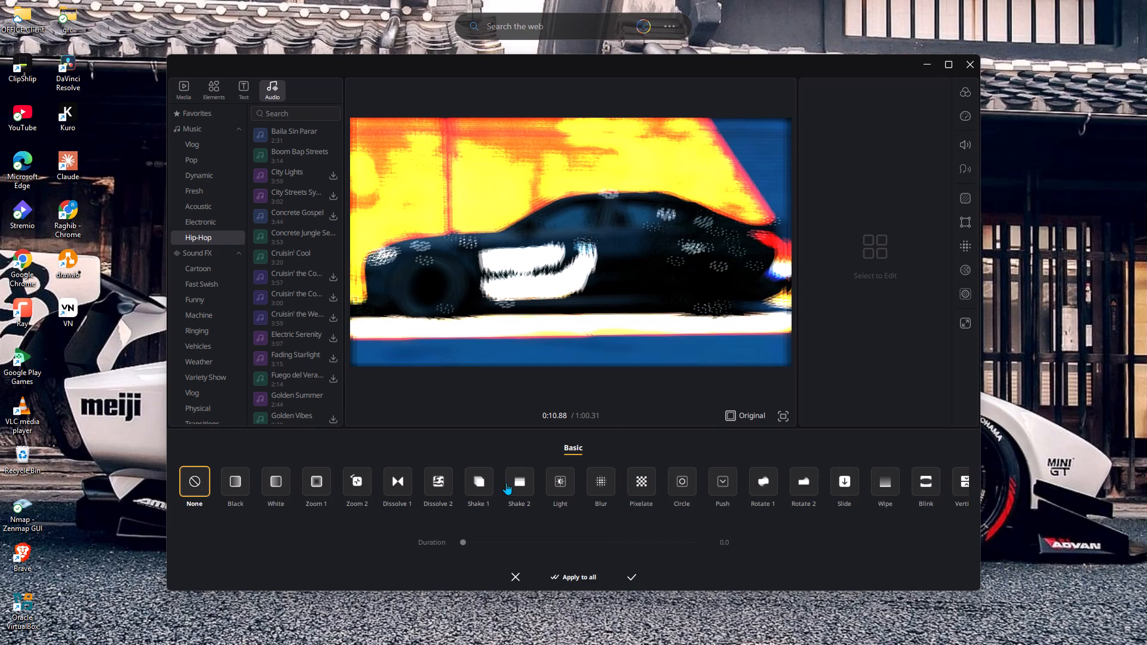
pyautogui.click(513, 481)
pyautogui.doubleClick(521, 487)
pyautogui.click(600, 537)
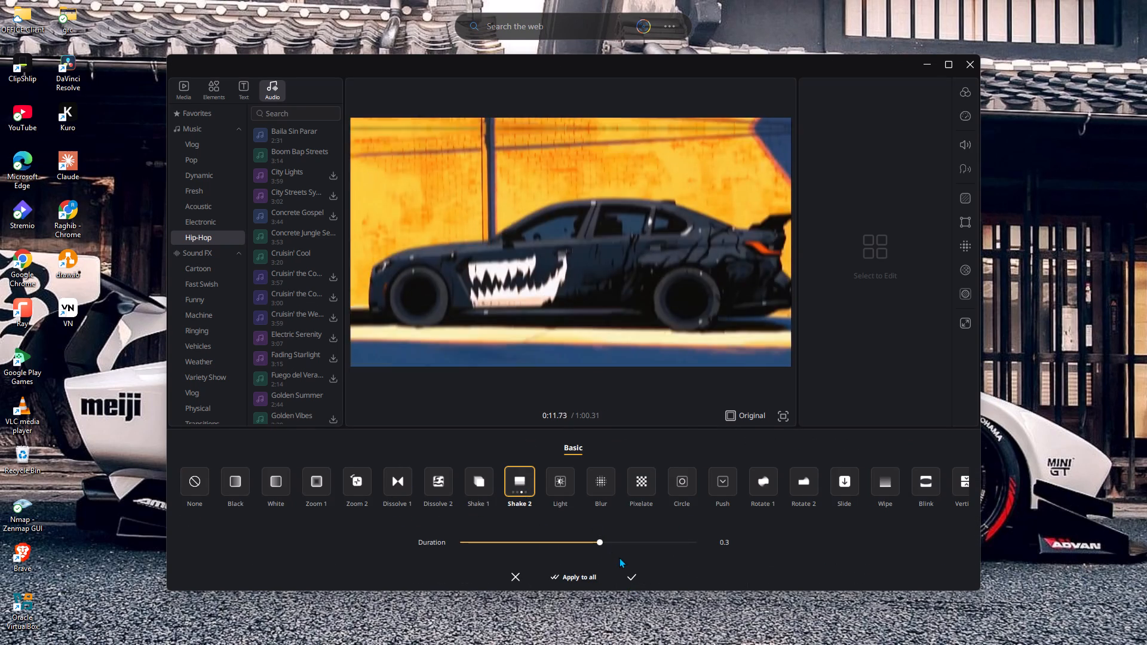
pyautogui.click(634, 575)
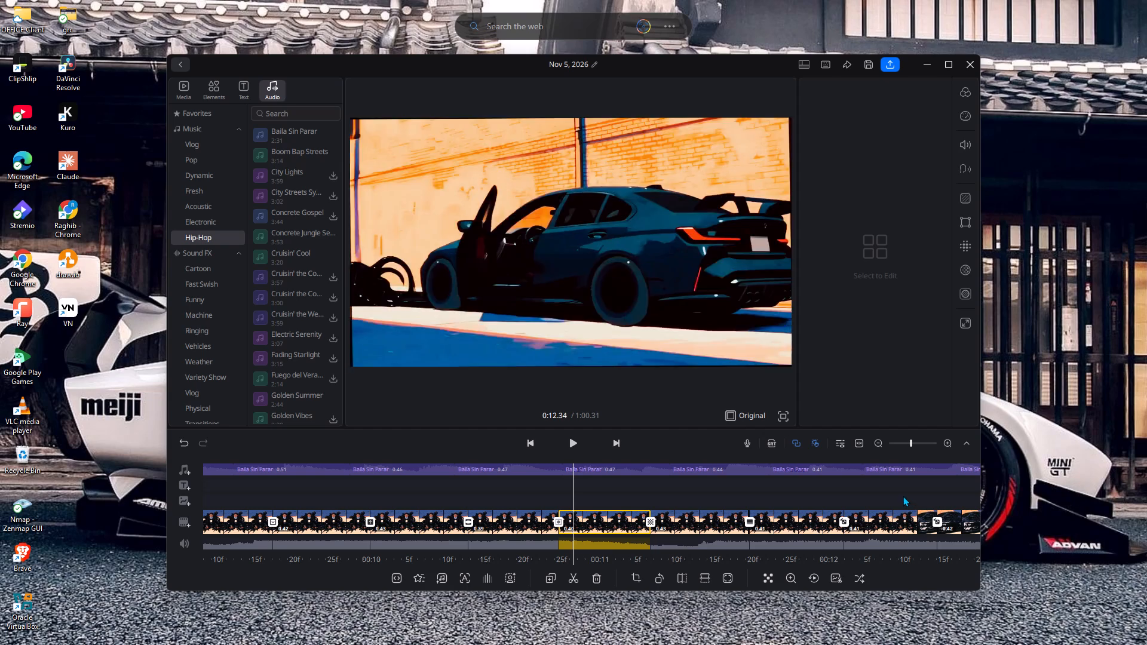
# Add a Rotate 2 transition at the video cut near 12.9 s, cycling its variant and adjusting its duration.
pyautogui.moveTo(893, 490); pyautogui.dragTo(320, 505)
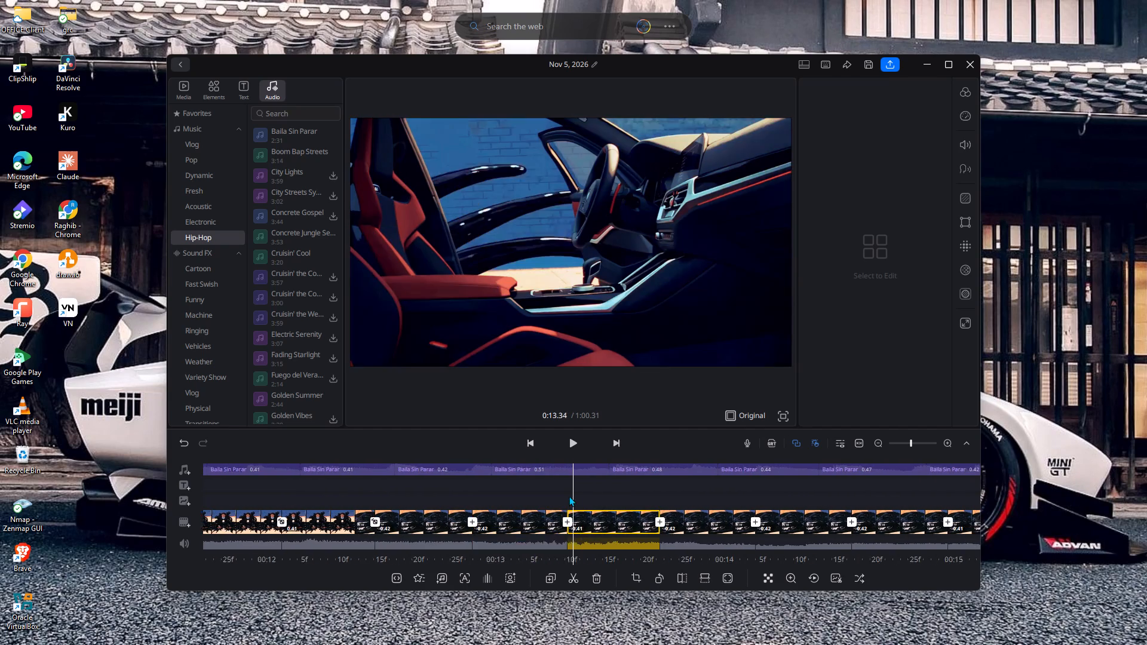
pyautogui.moveTo(596, 488); pyautogui.dragTo(365, 490)
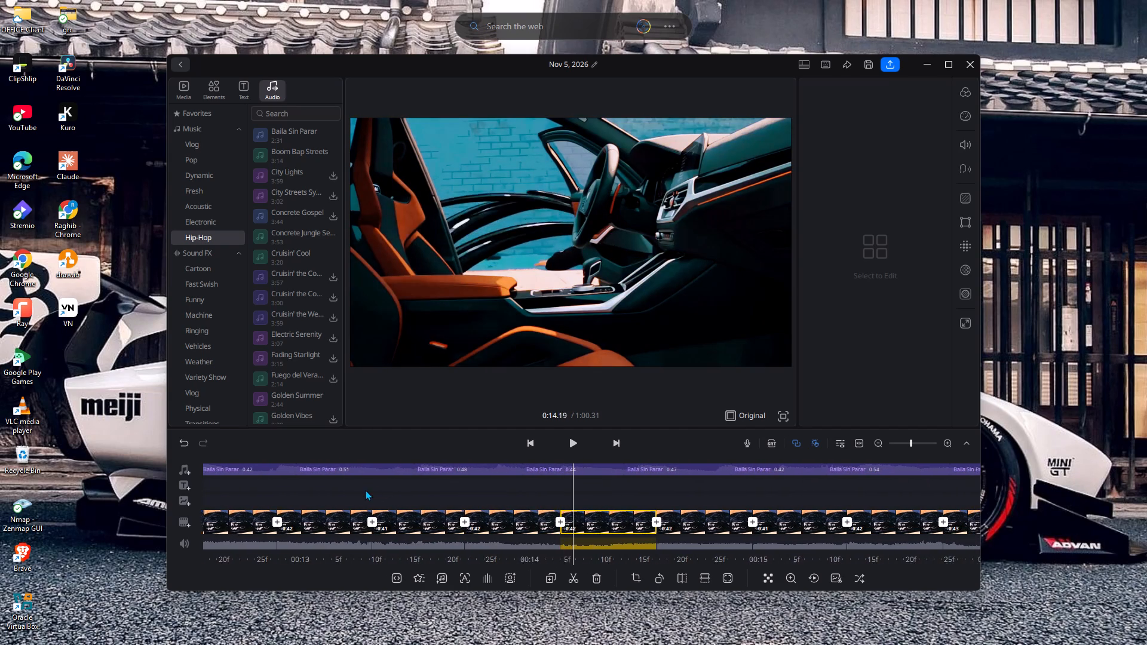
pyautogui.moveTo(365, 490); pyautogui.dragTo(348, 492)
pyautogui.click(236, 521)
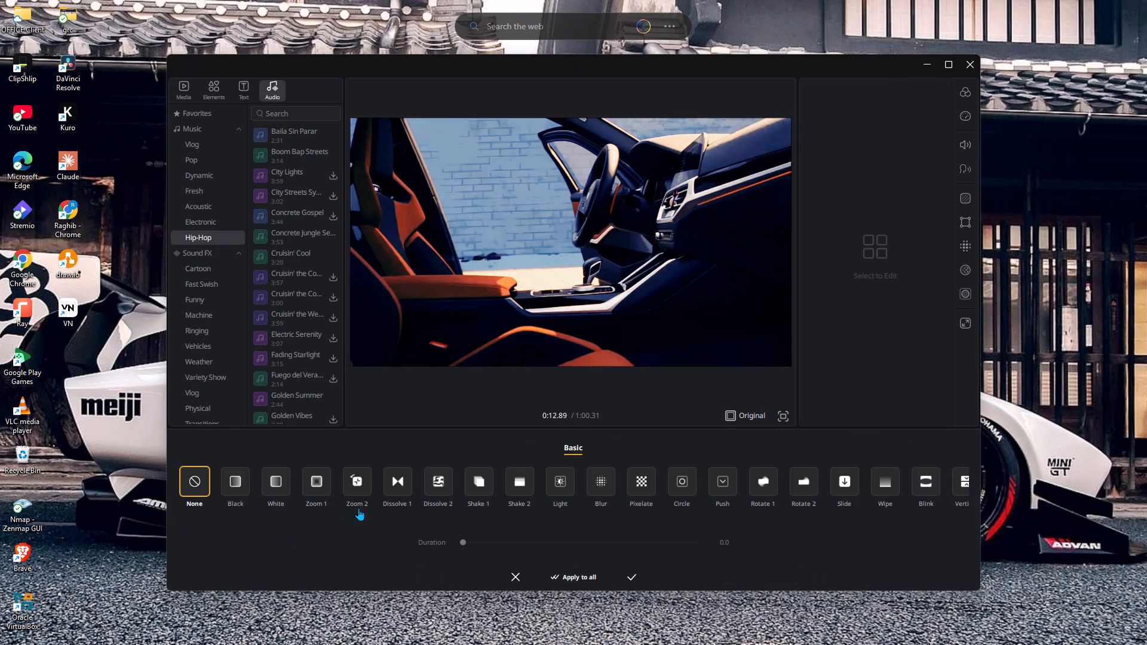
pyautogui.doubleClick(807, 487)
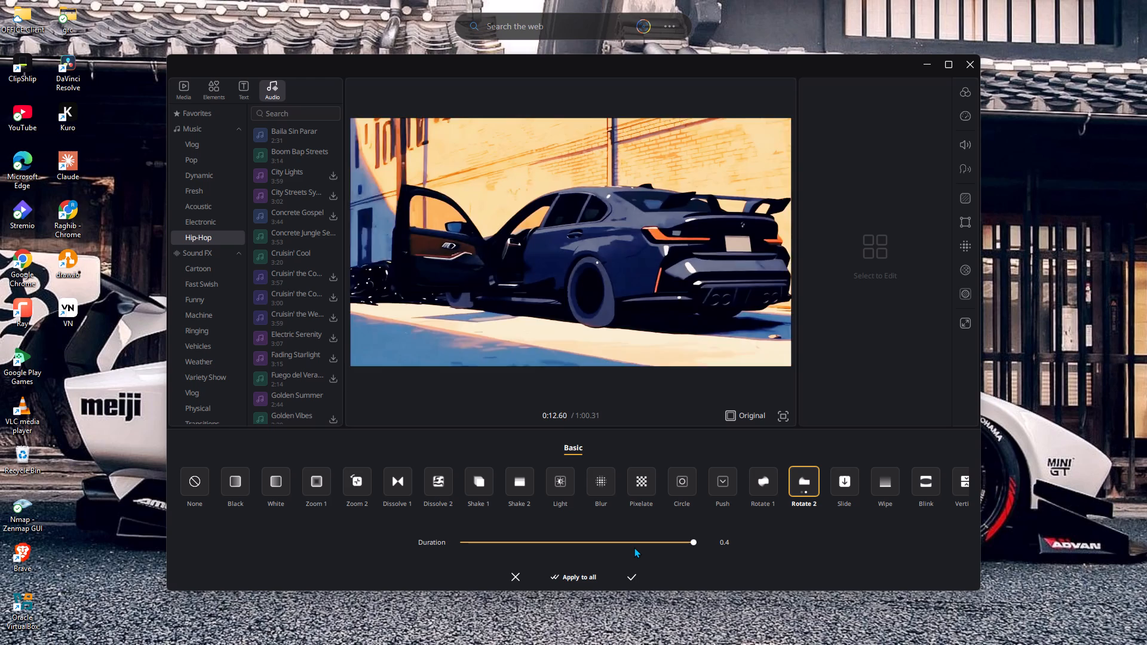
pyautogui.click(634, 547)
pyautogui.click(634, 574)
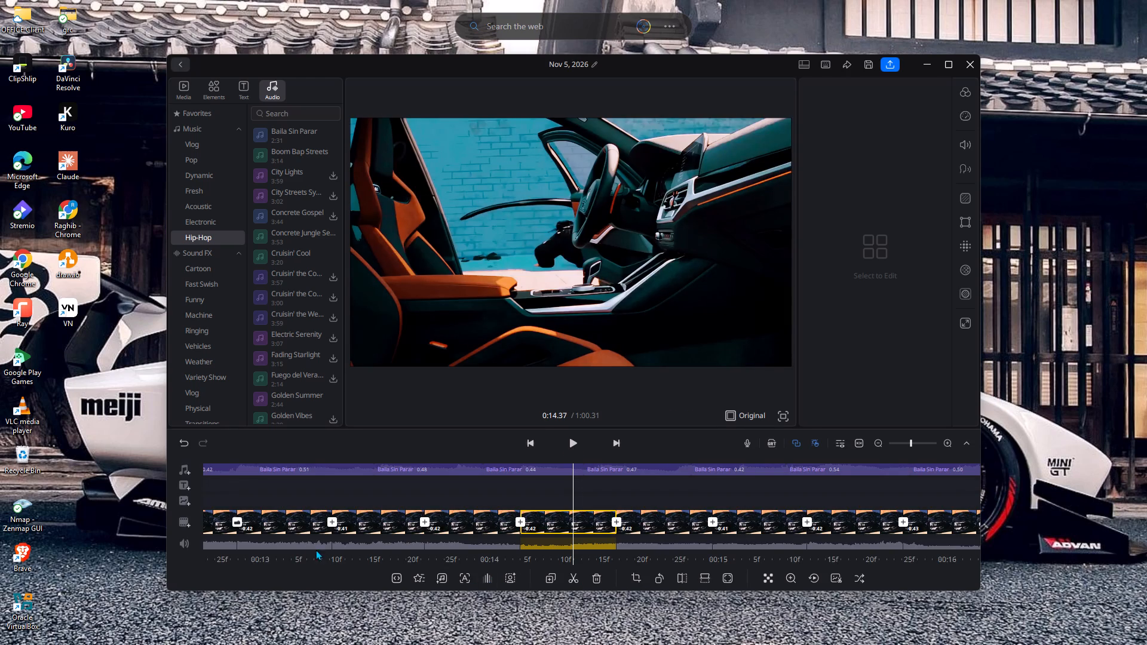
# Add a Zoom 1 transition at the video cut near 13.3 s and adjust its duration.
pyautogui.click(330, 522)
pyautogui.click(332, 519)
pyautogui.click(300, 485)
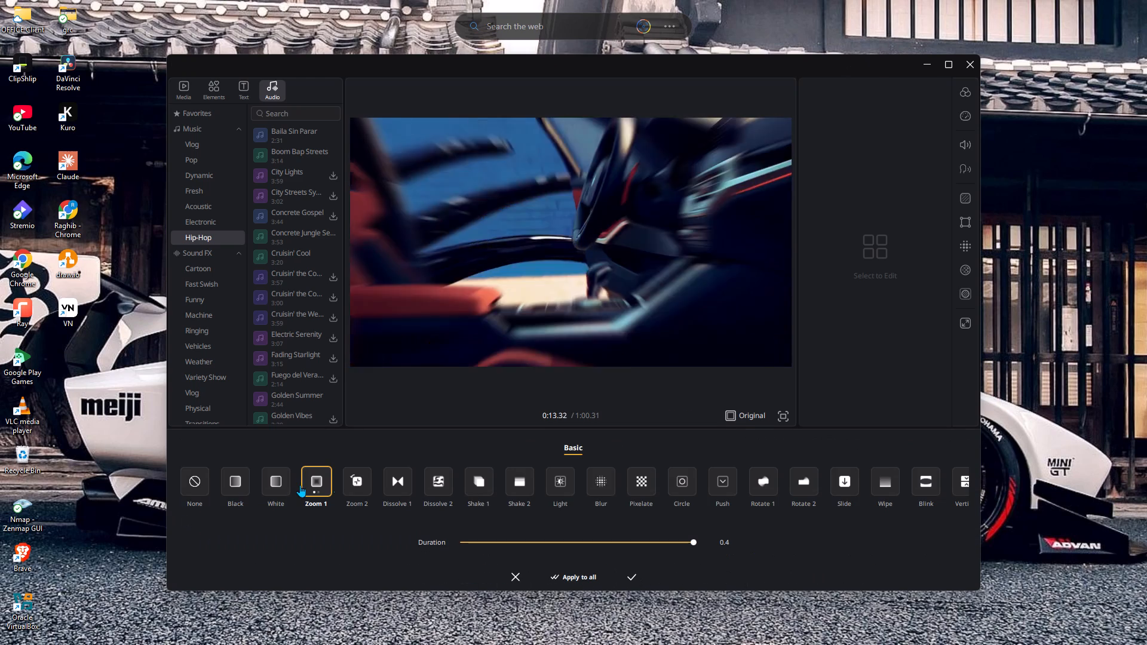
pyautogui.click(625, 547)
pyautogui.click(629, 576)
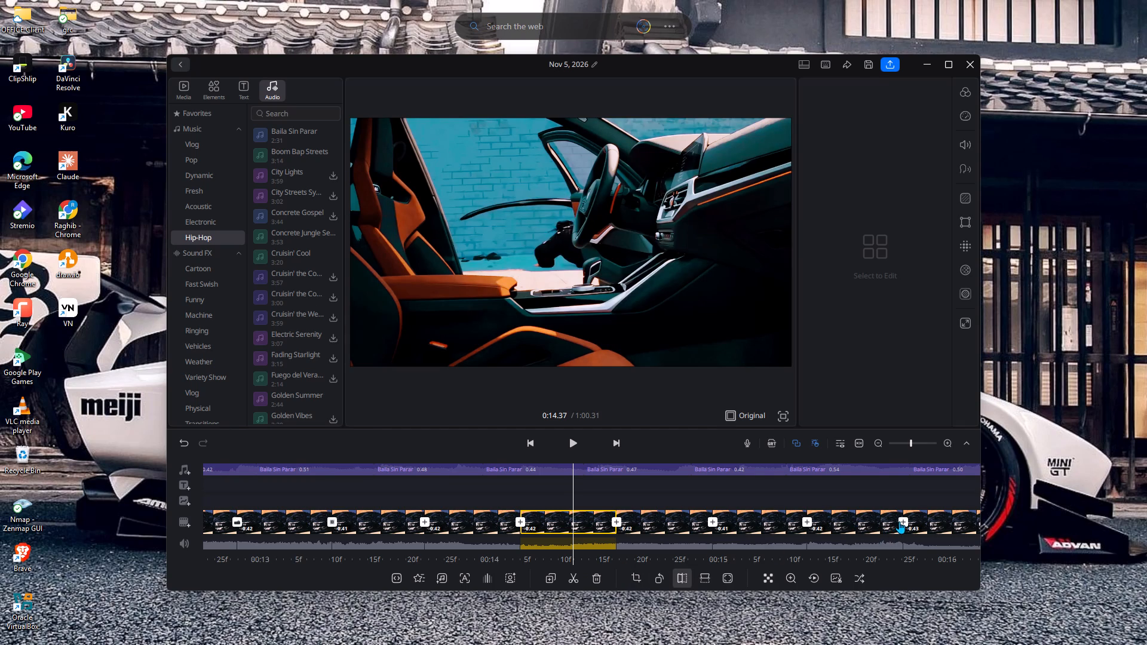
# Add a Blink transition with a duration of 0.4 at the video cut near 15.8 s.
pyautogui.click(899, 521)
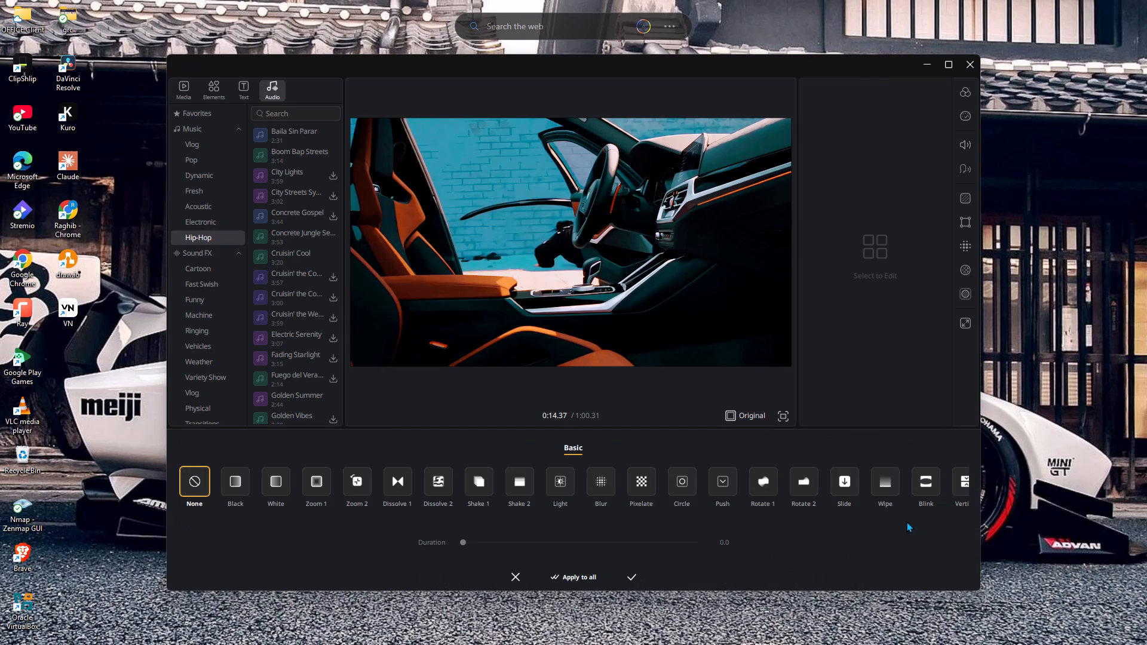
pyautogui.click(921, 489)
pyautogui.click(644, 540)
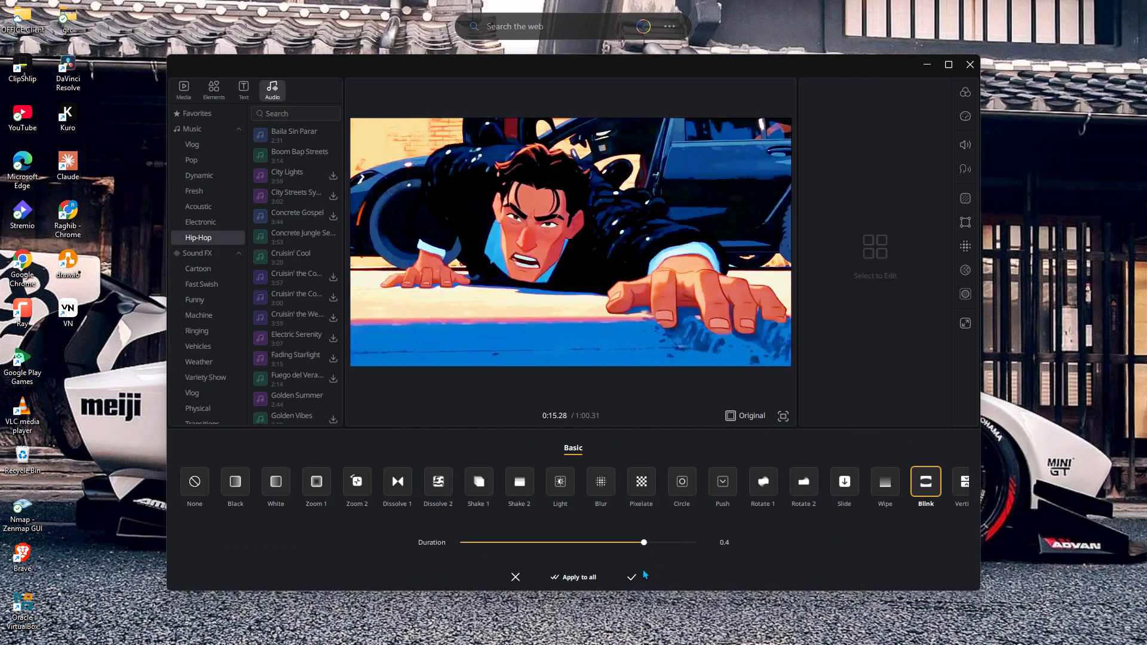
pyautogui.click(628, 581)
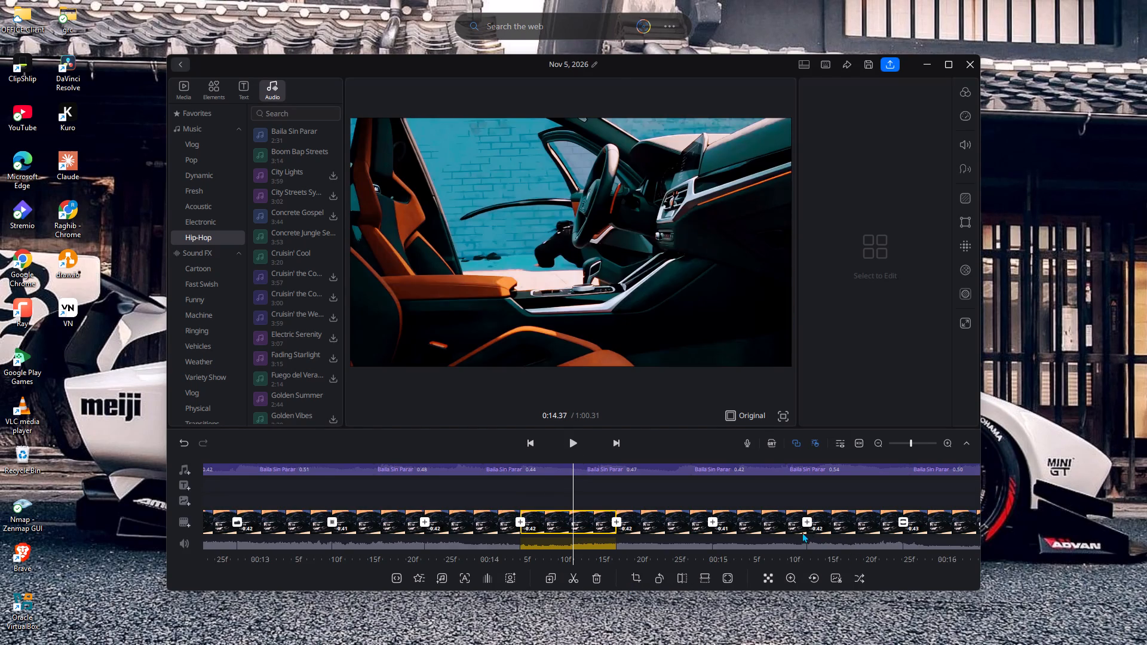
# Add a Pixelate transition at the video cut near 15.4 s and adjust its duration.
pyautogui.click(807, 523)
pyautogui.click(641, 501)
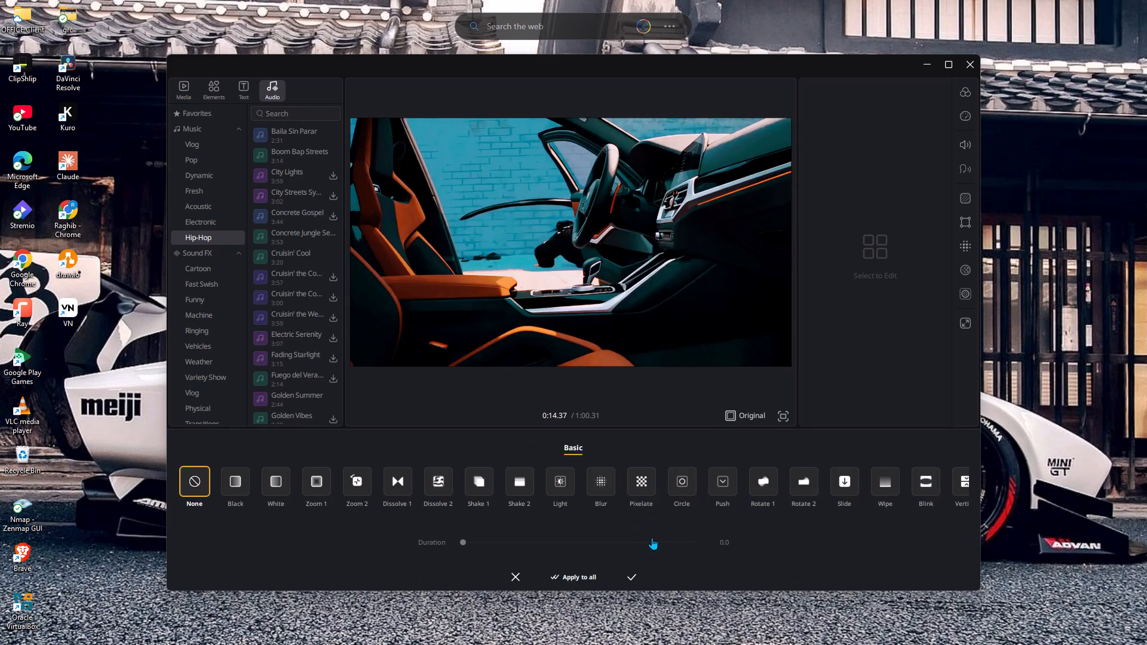
pyautogui.click(647, 542)
pyautogui.click(632, 571)
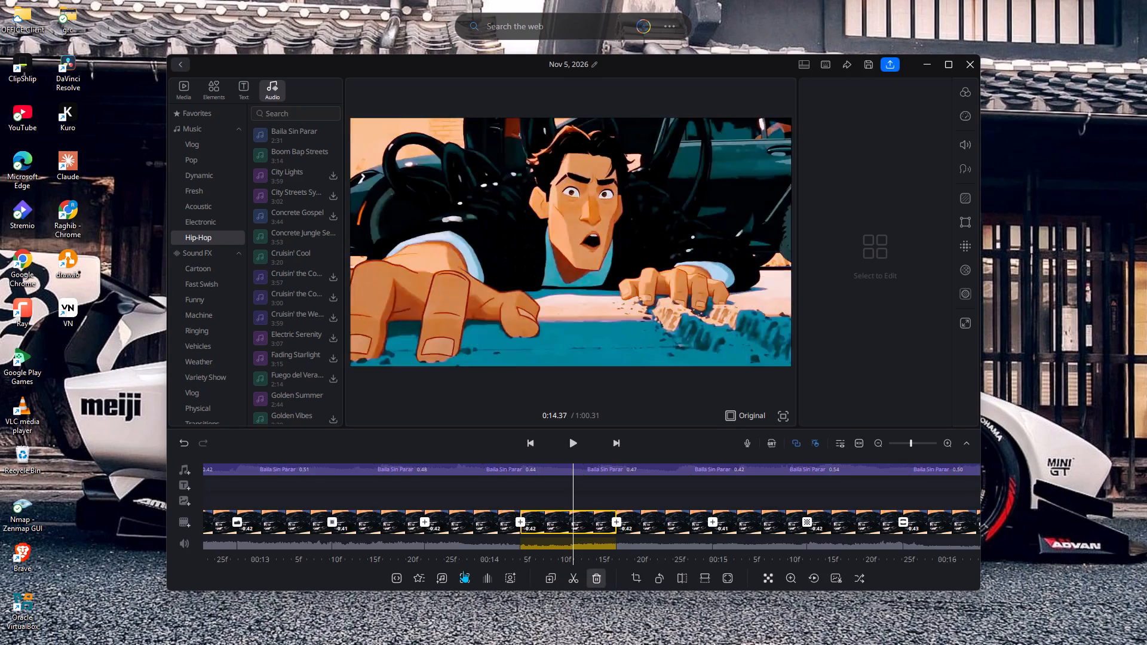
# Add a Light transition at the video cut near 13.7 s and adjust its duration.
pyautogui.click(428, 523)
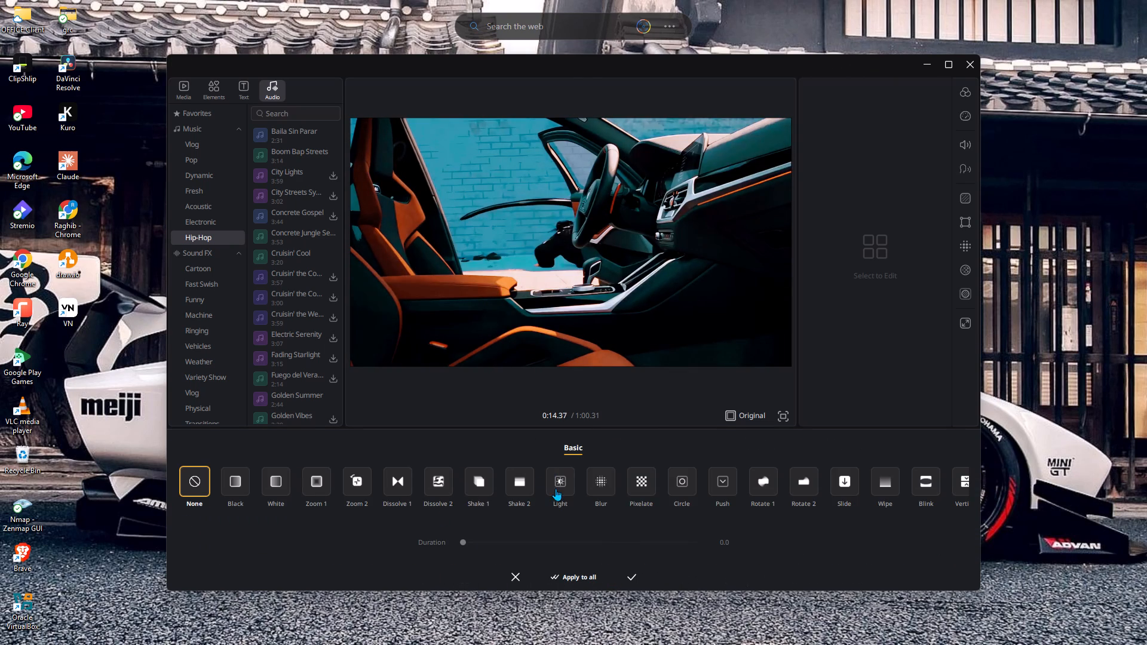
pyautogui.click(555, 487)
pyautogui.click(606, 541)
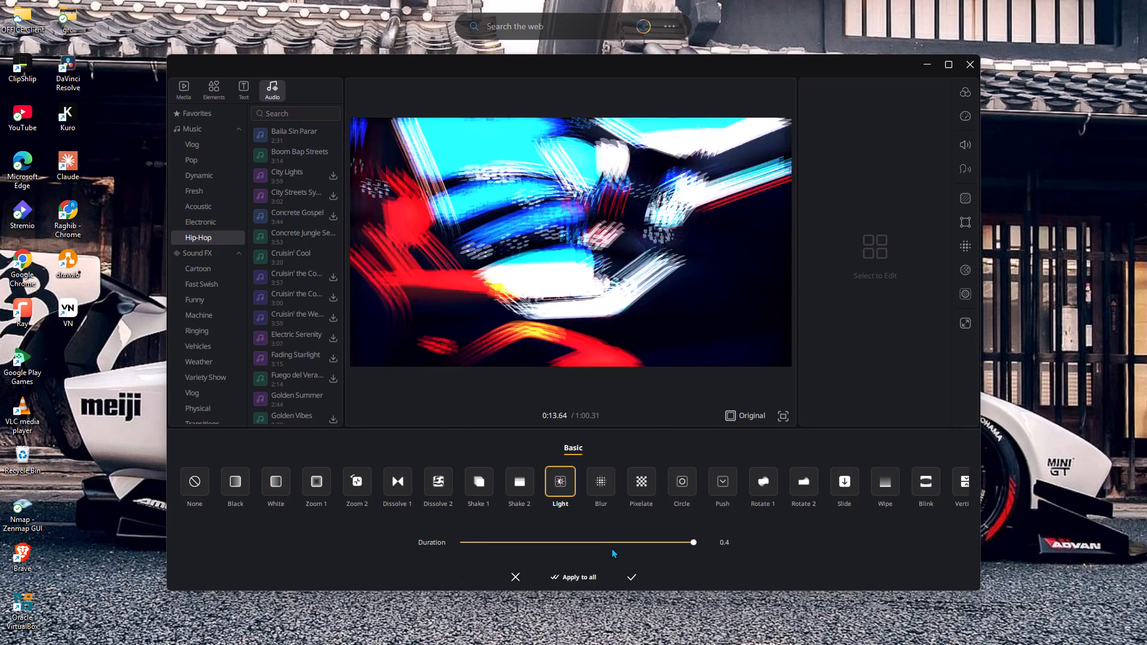
pyautogui.click(631, 577)
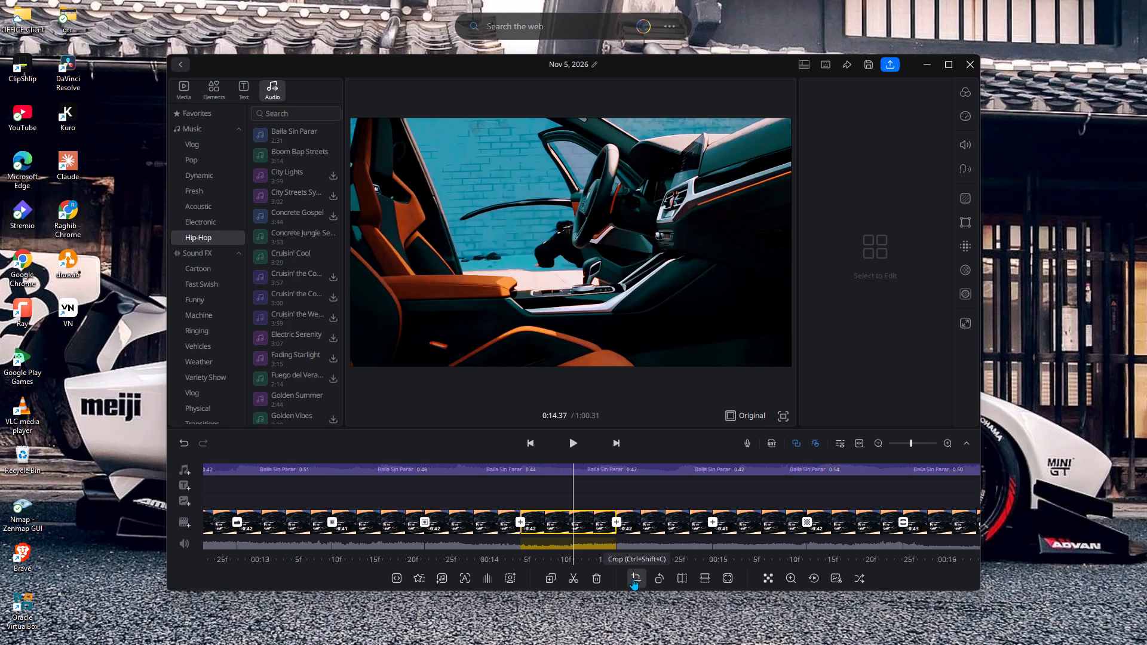
# Add a White transition at the video cut near 14.1 s and adjust its duration.
pyautogui.click(519, 518)
pyautogui.click(290, 484)
pyautogui.click(628, 539)
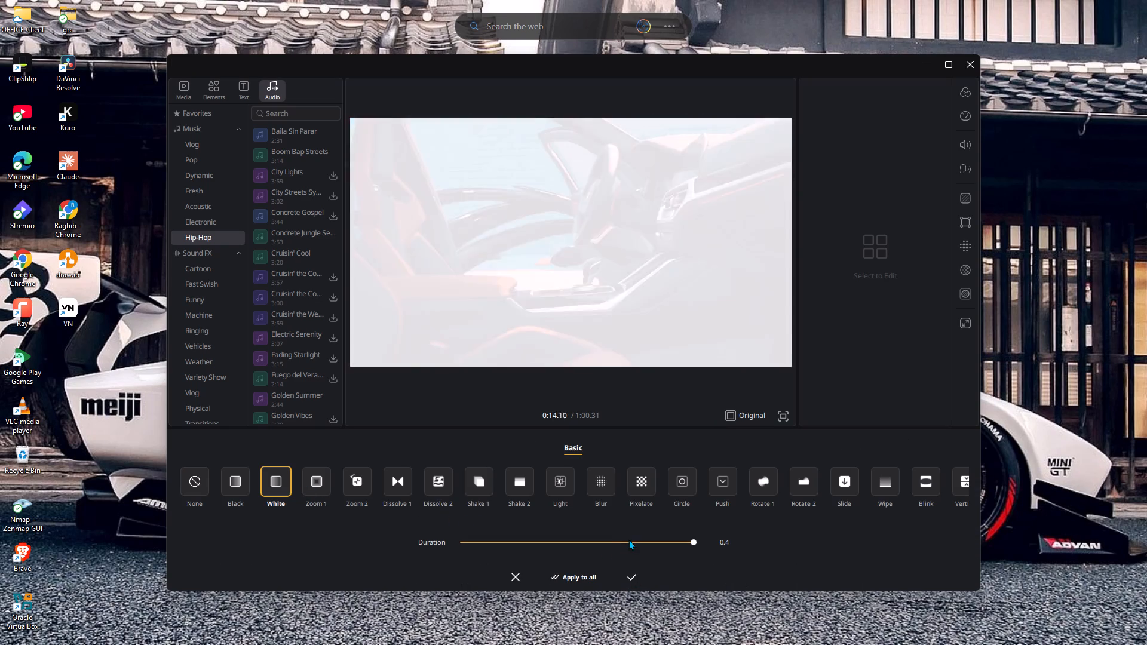
pyautogui.click(629, 574)
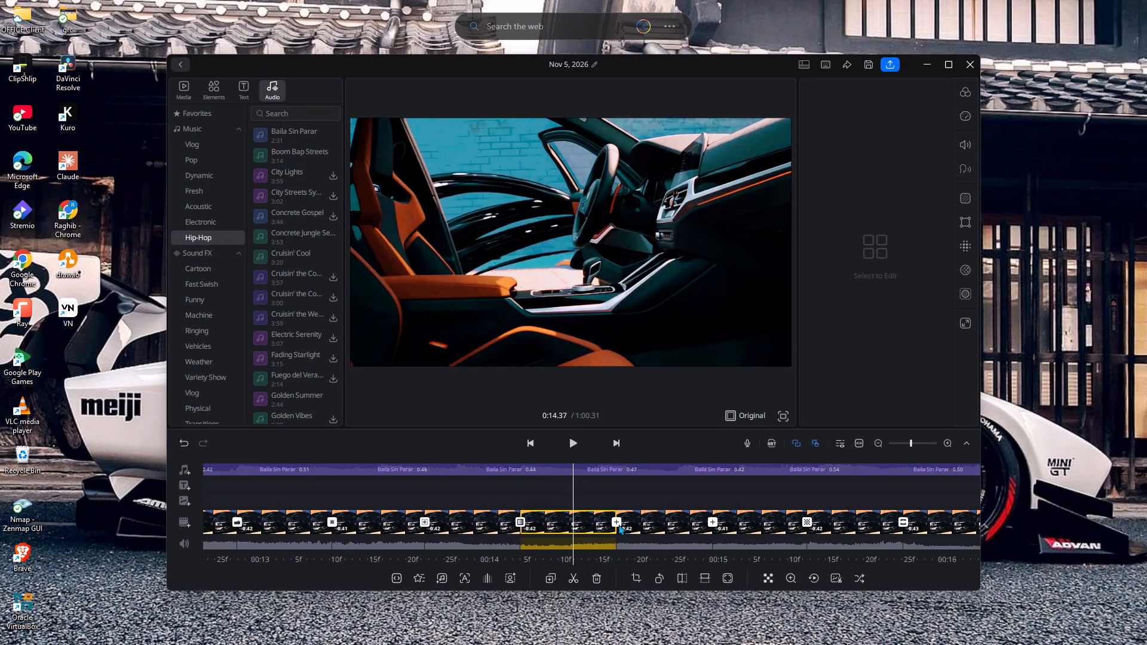
# Add a Pixelate transition with a duration of 0.2 at the video cut near 14.5 s.
pyautogui.click(614, 523)
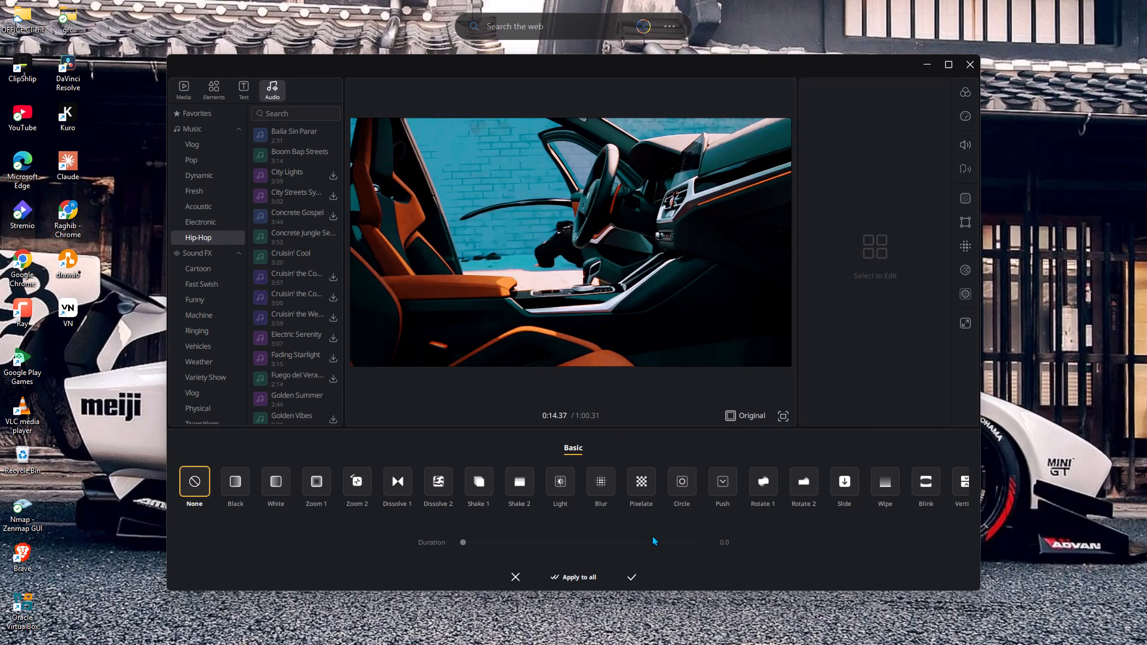
pyautogui.click(638, 478)
pyautogui.click(629, 542)
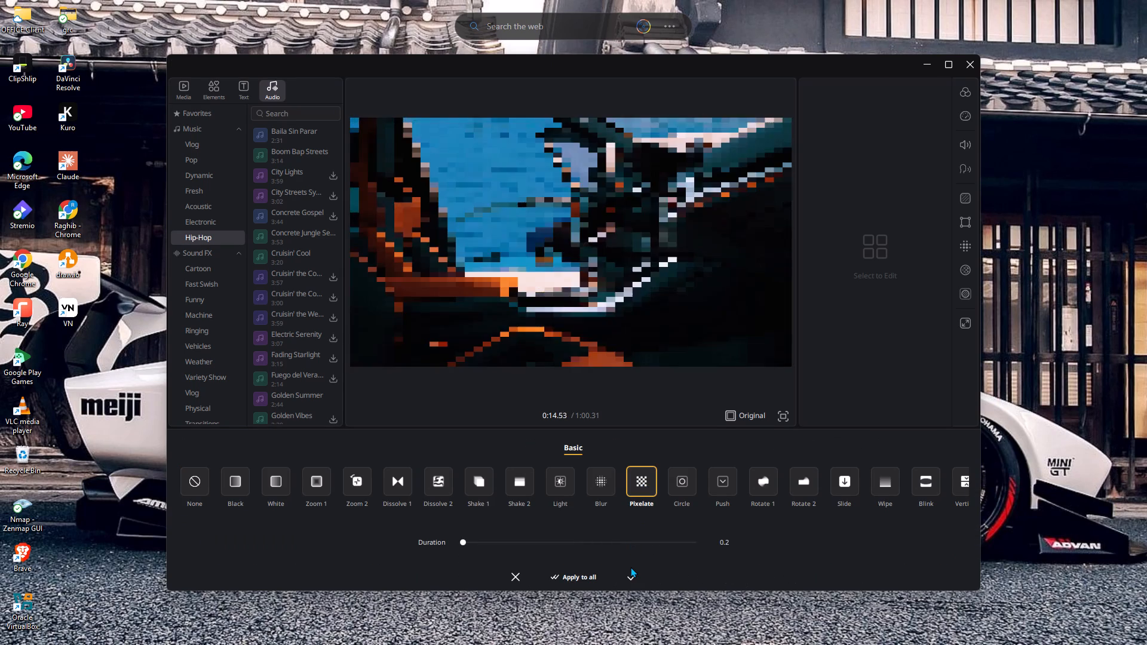
pyautogui.click(630, 573)
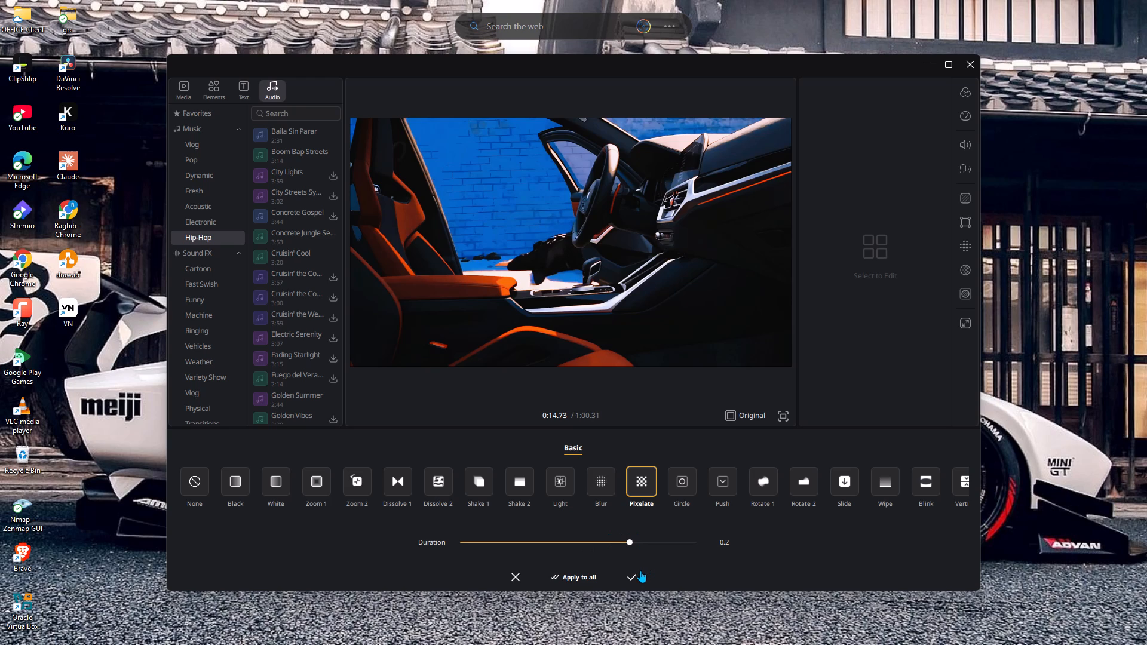
pyautogui.click(636, 573)
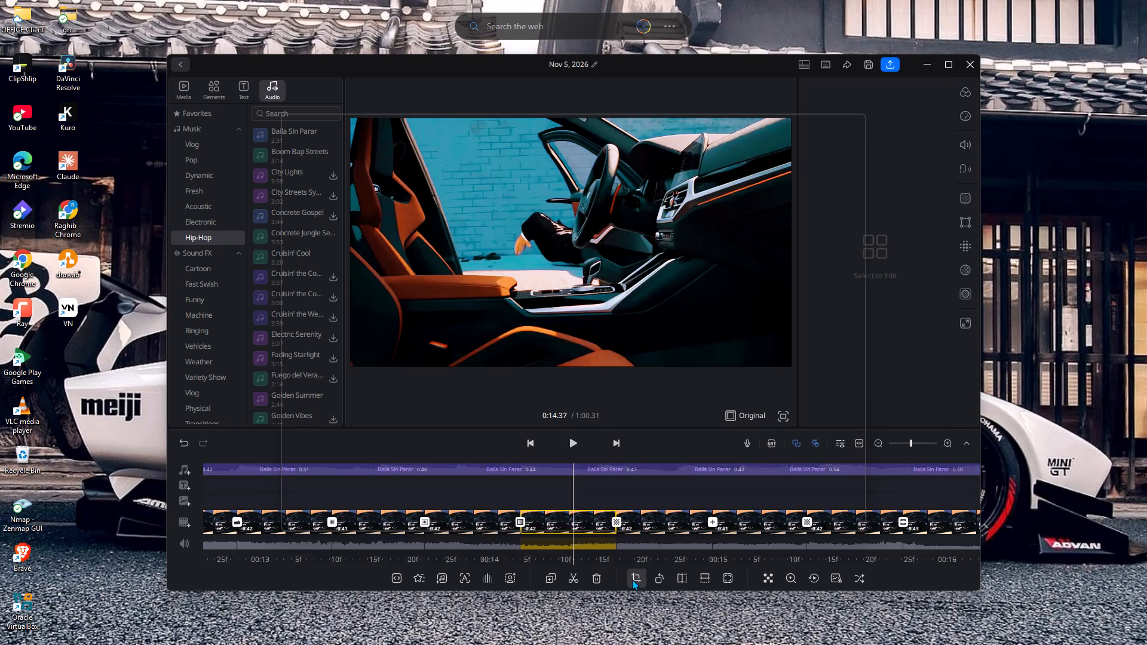
pyautogui.click(849, 129)
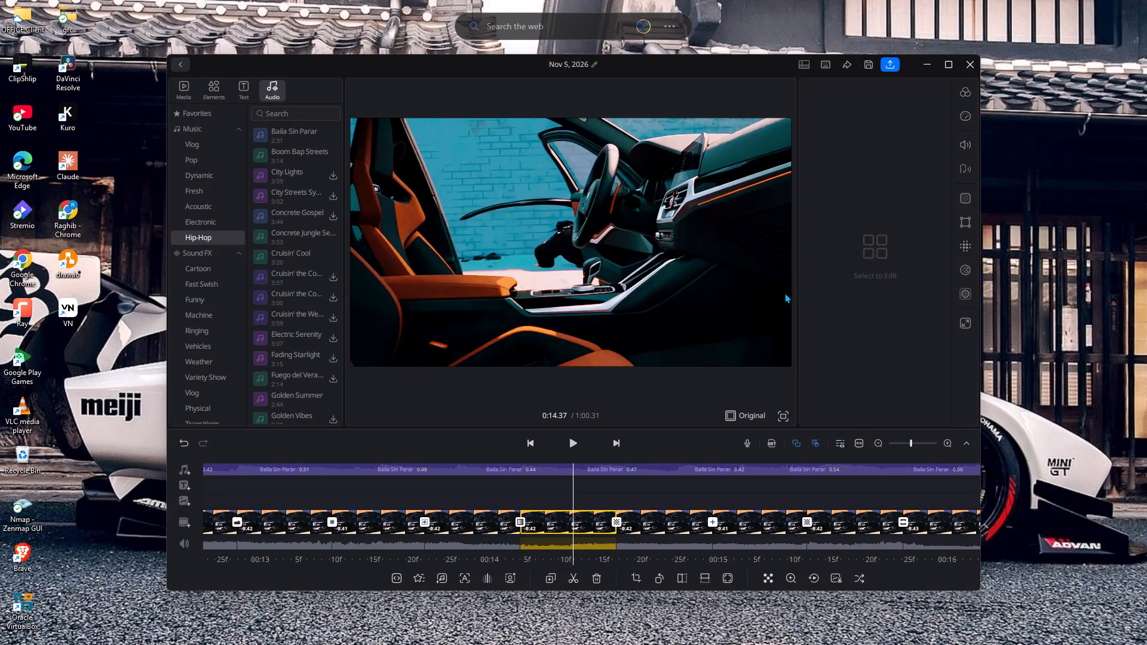
# Add a Slide transition at the video cut near 15.0 s and adjust its duration.
pyautogui.click(713, 521)
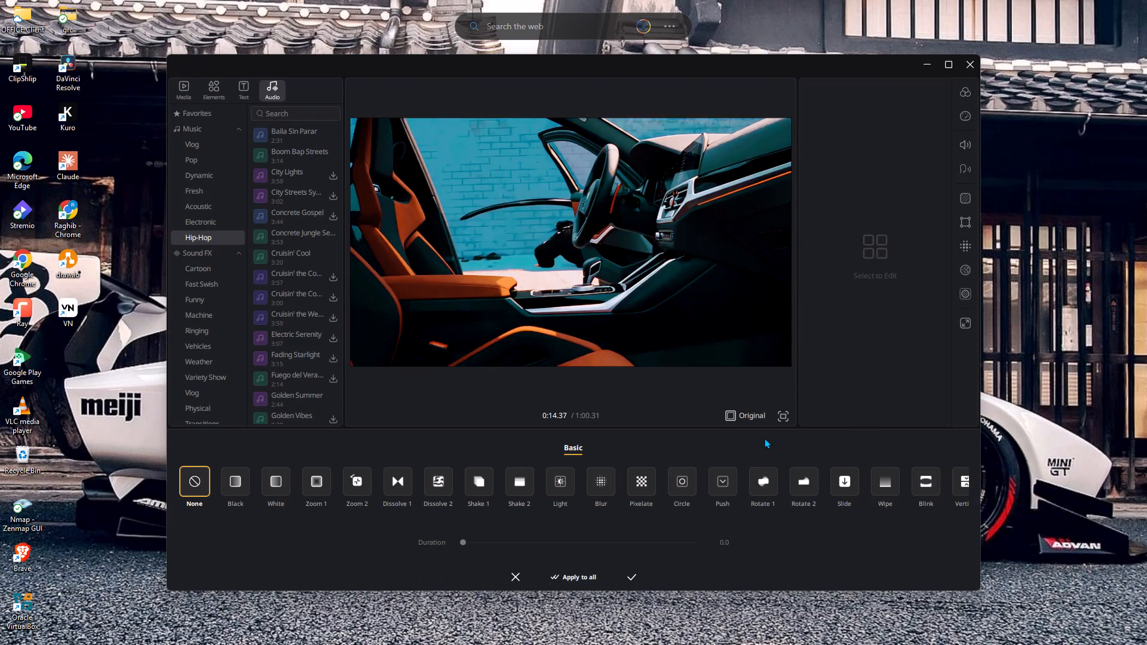
pyautogui.click(835, 479)
pyautogui.click(663, 535)
pyautogui.click(651, 541)
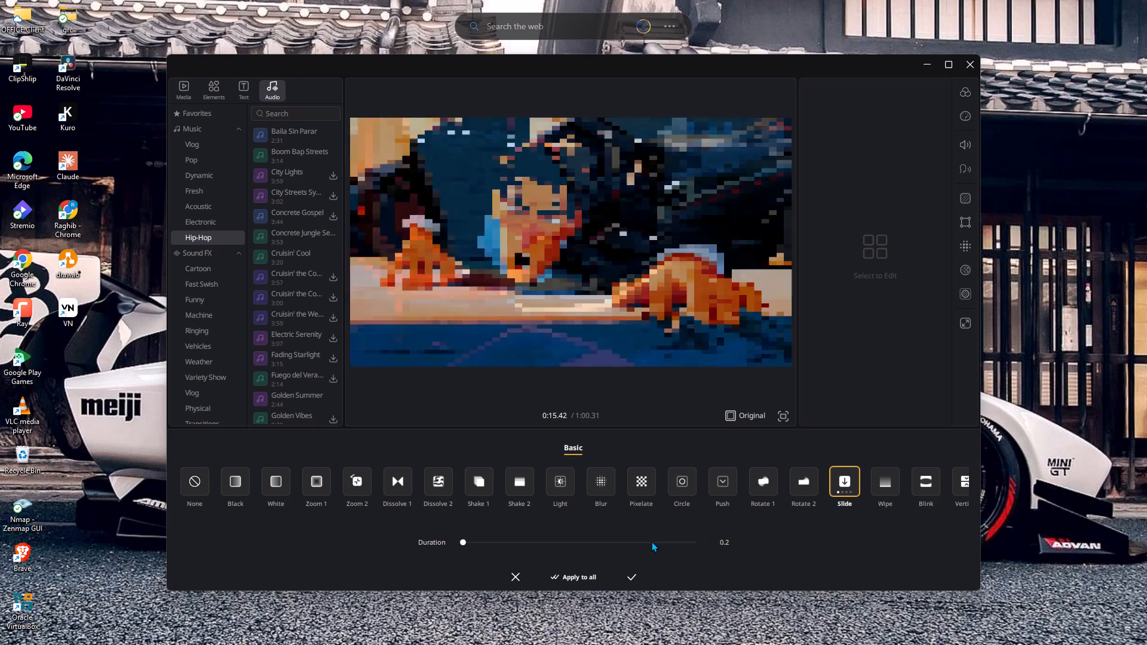
pyautogui.click(635, 576)
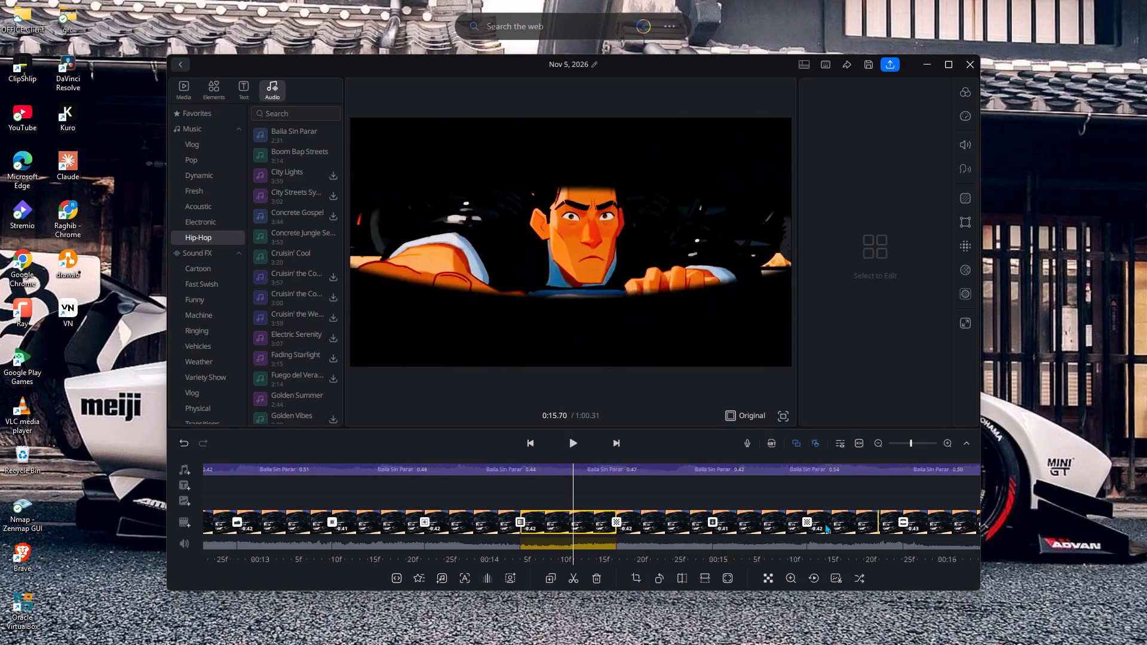
# Add a Dissolve 2 transition with a duration of 0.2 at the video cut near 16.2 s.
pyautogui.moveTo(800, 492); pyautogui.dragTo(241, 449)
pyautogui.moveTo(486, 498); pyautogui.dragTo(263, 498)
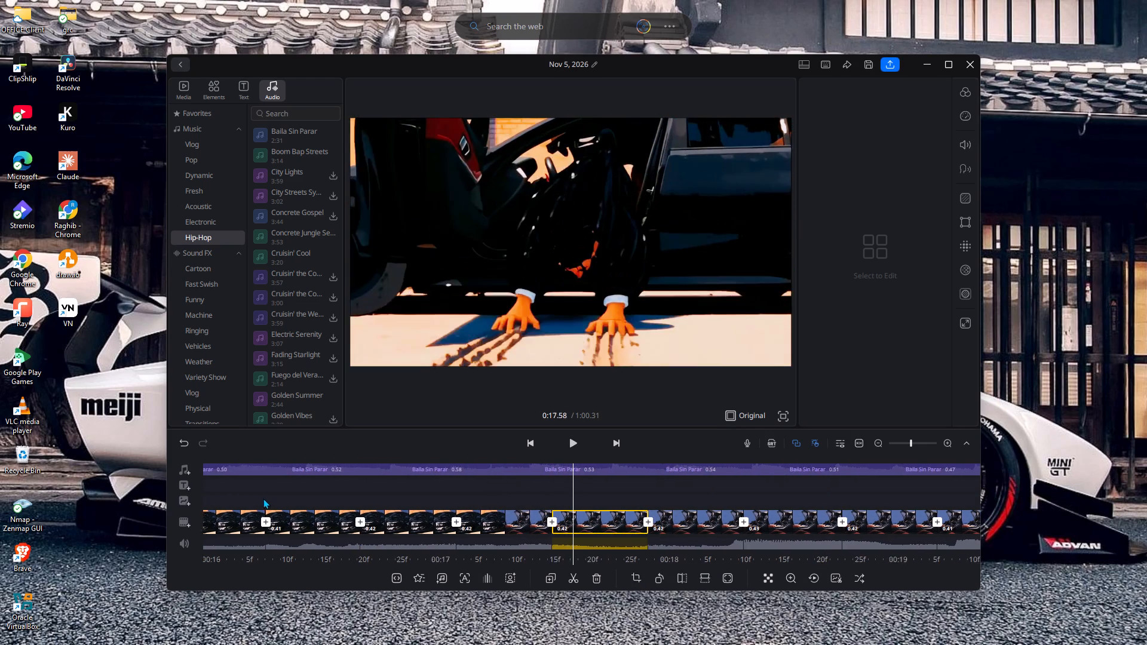
pyautogui.moveTo(263, 498); pyautogui.dragTo(249, 497)
pyautogui.click(237, 520)
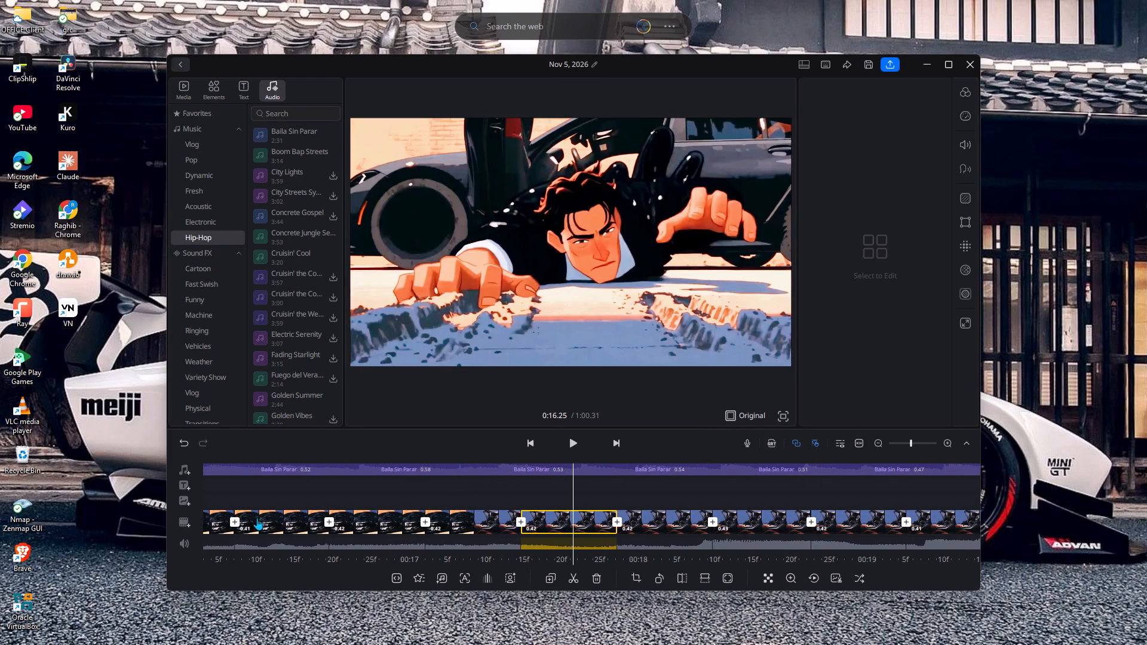
pyautogui.click(428, 496)
pyautogui.click(622, 546)
pyautogui.click(634, 536)
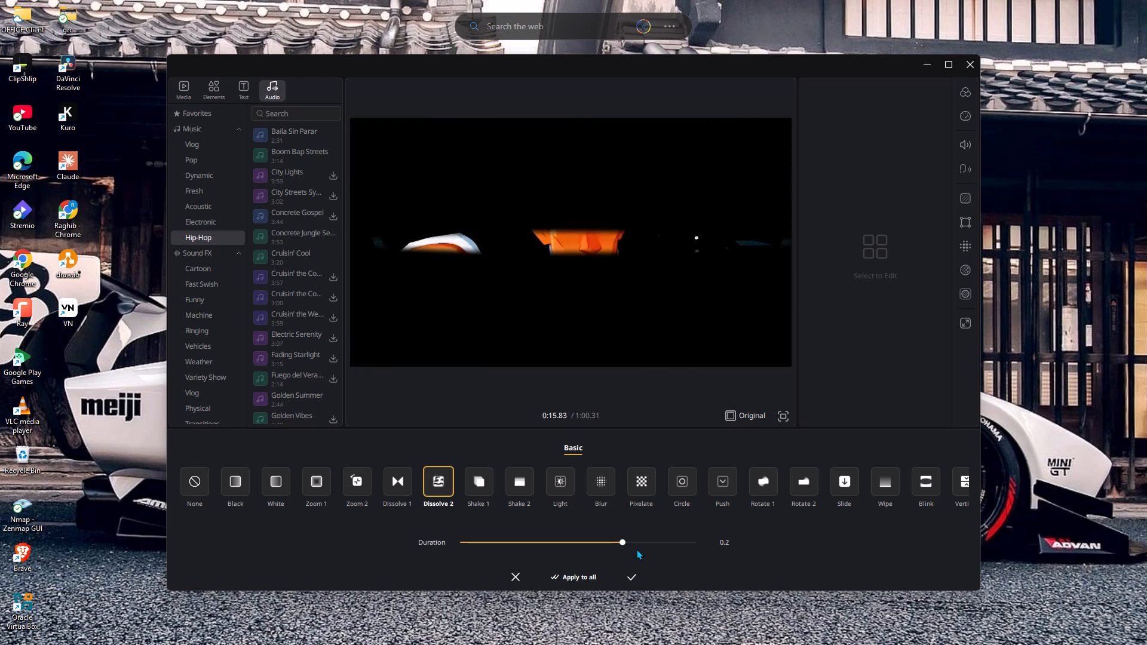
pyautogui.click(635, 570)
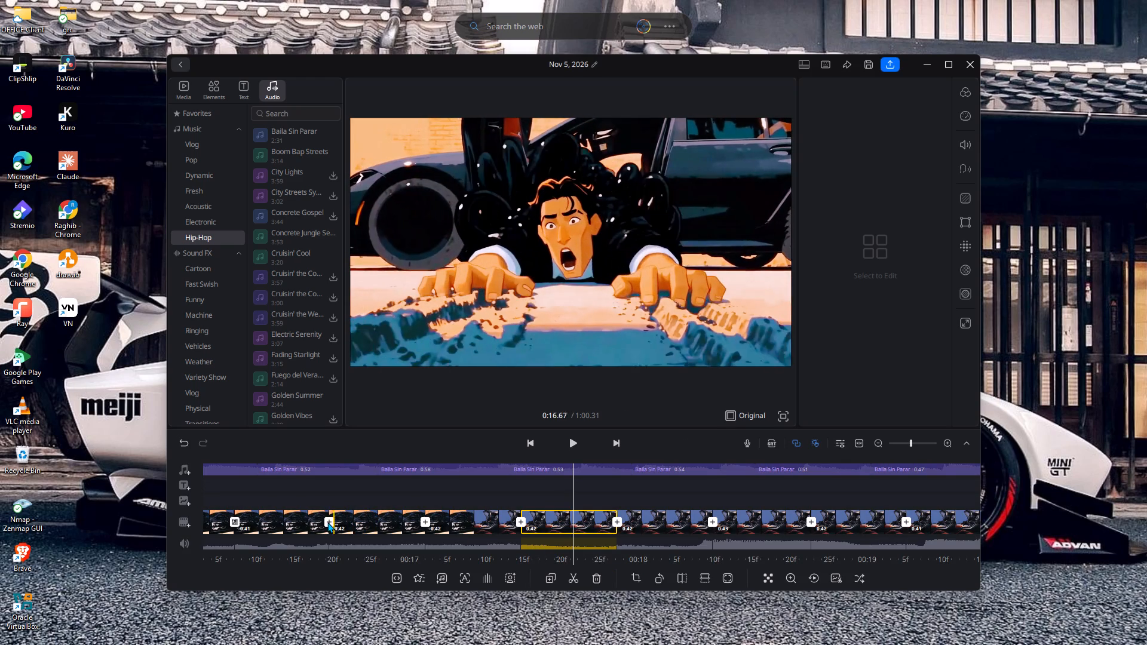
# Add a Pixelate transition at the video cut near 16.7 s and adjust its duration.
pyautogui.click(327, 522)
pyautogui.click(634, 493)
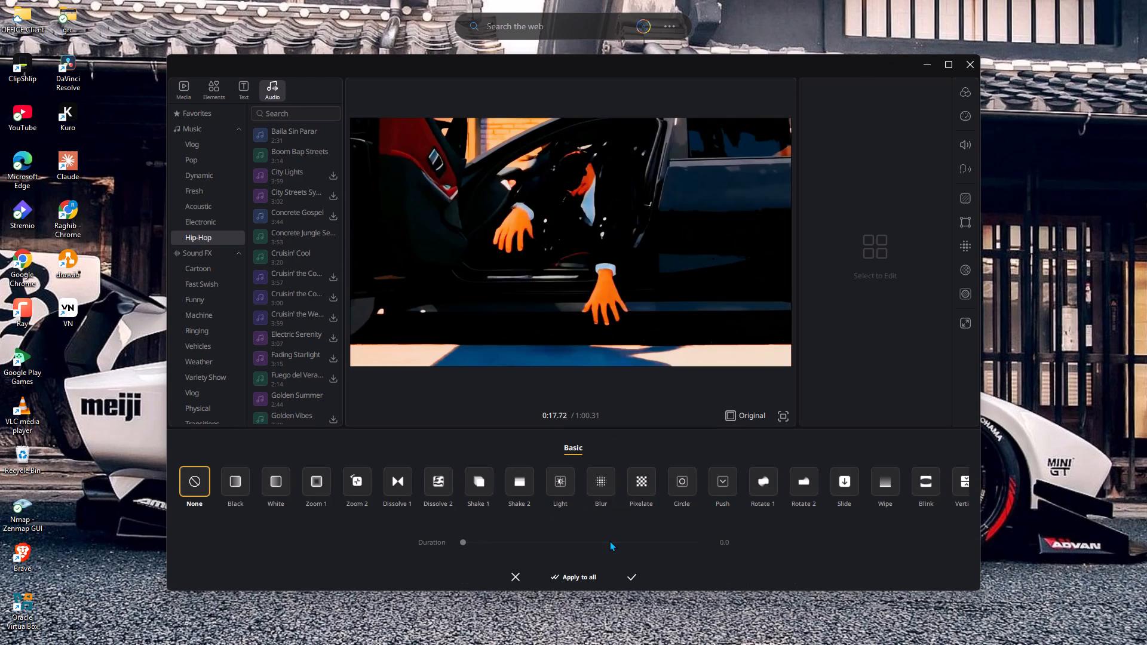
pyautogui.click(609, 540)
pyautogui.click(633, 573)
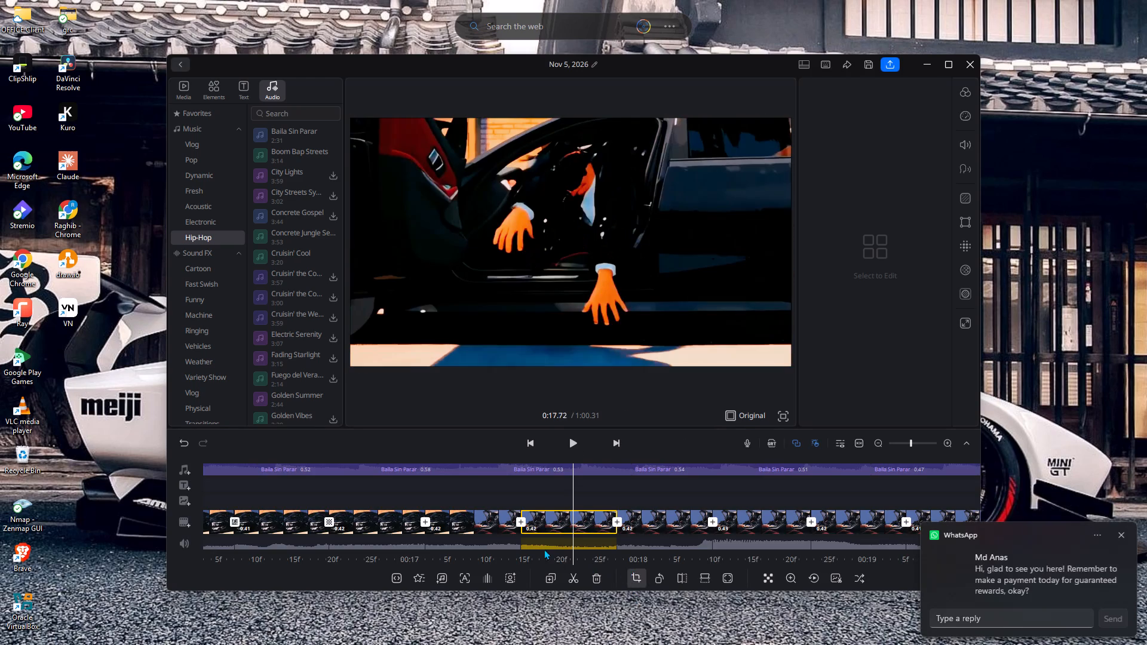
# Add a Circle transition with a duration of 0.2 at the video cut near 17.1 s.
pyautogui.click(421, 520)
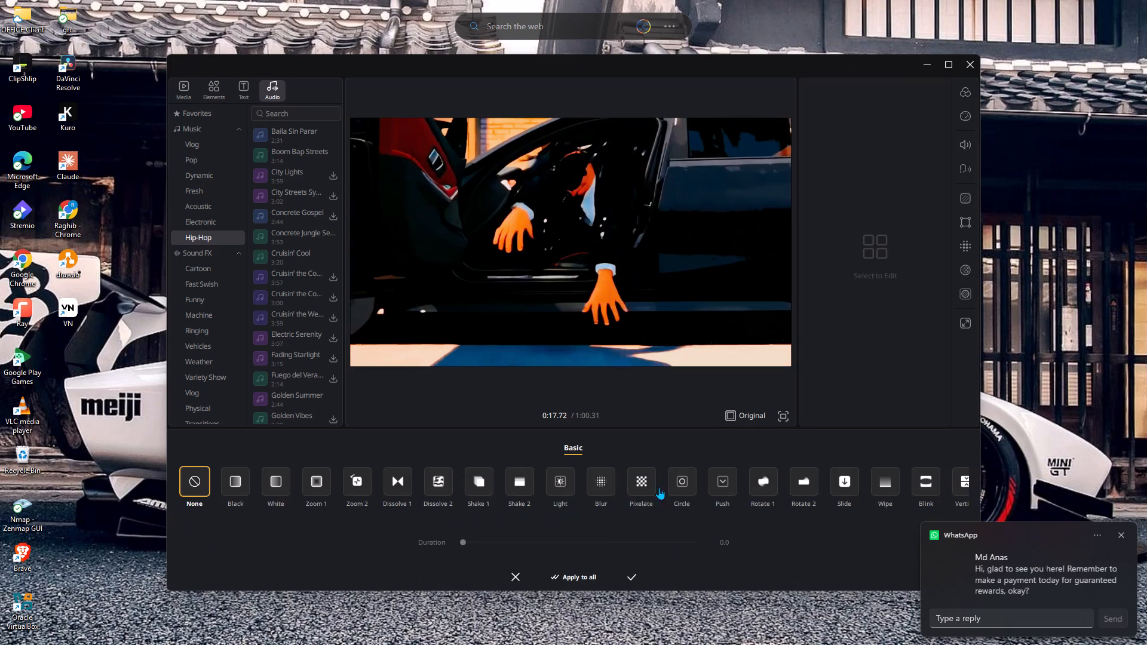
pyautogui.click(680, 481)
pyautogui.click(659, 542)
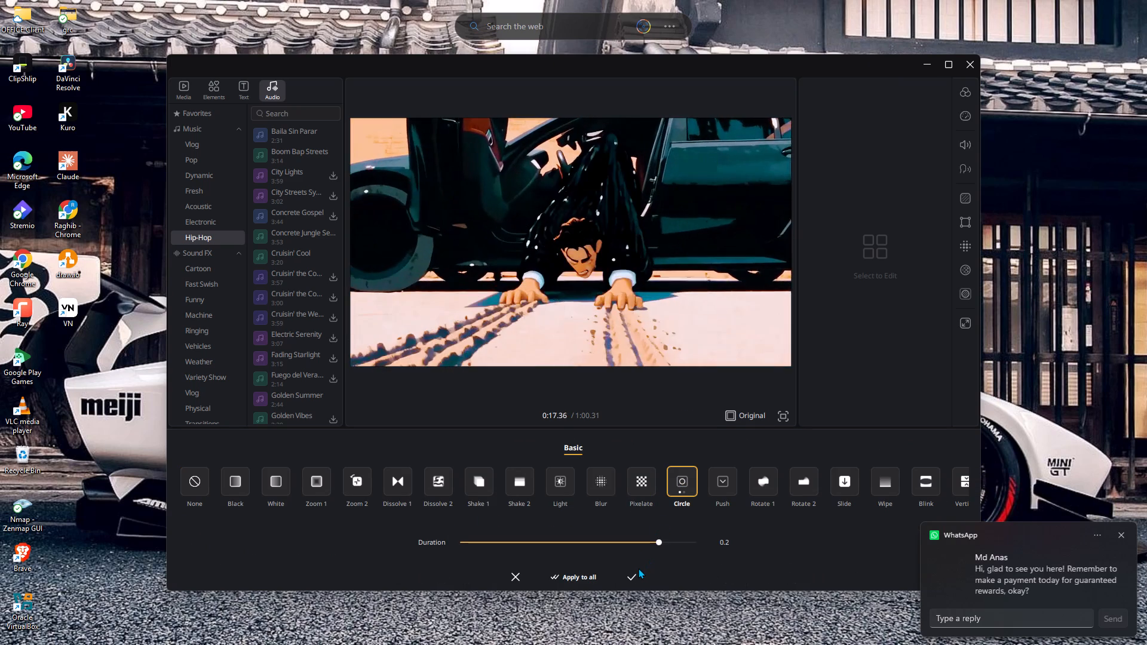
pyautogui.click(634, 573)
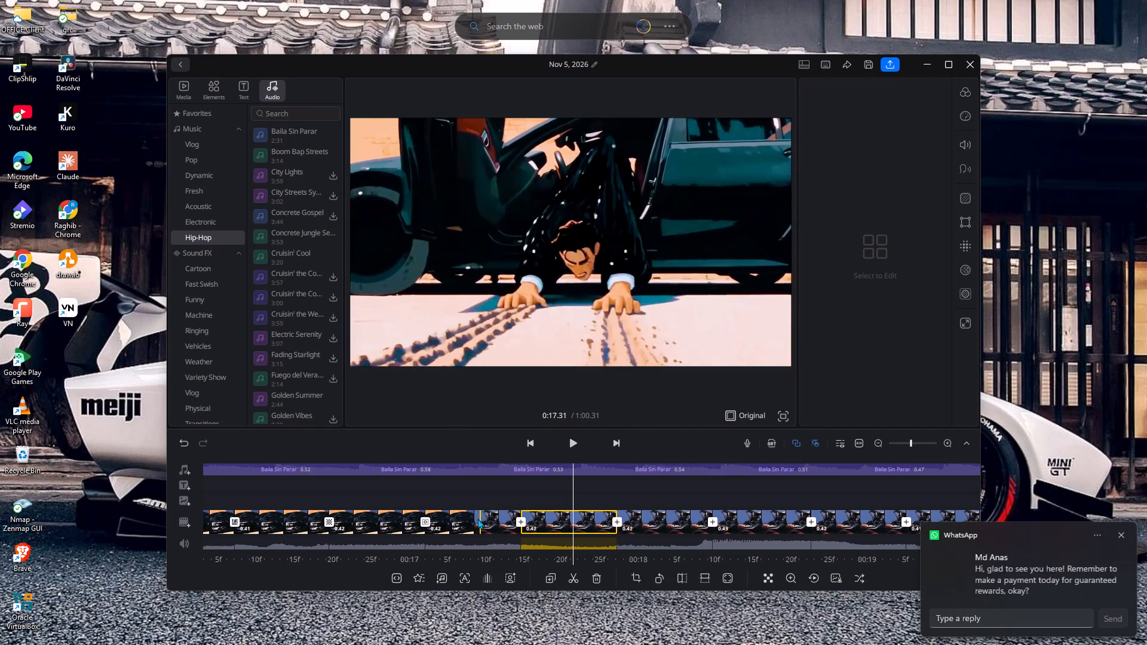
# Add a Horizontal transition at the video cut near 17.5 s and shorten its duration.
pyautogui.click(518, 522)
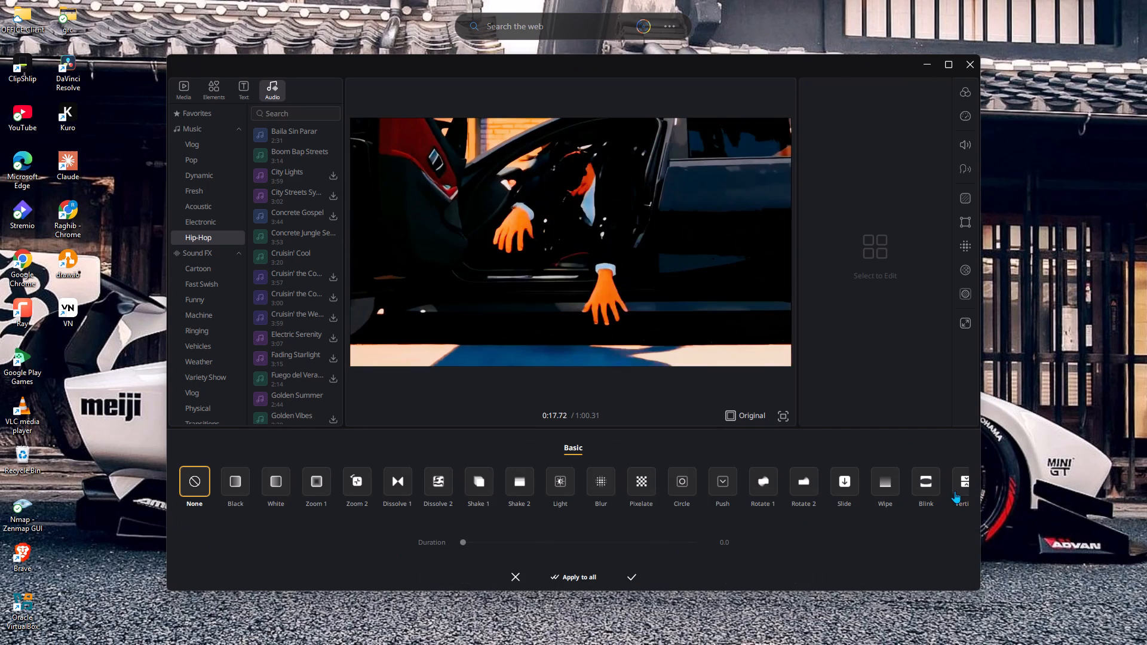
pyautogui.moveTo(961, 482); pyautogui.dragTo(702, 472)
pyautogui.click(949, 489)
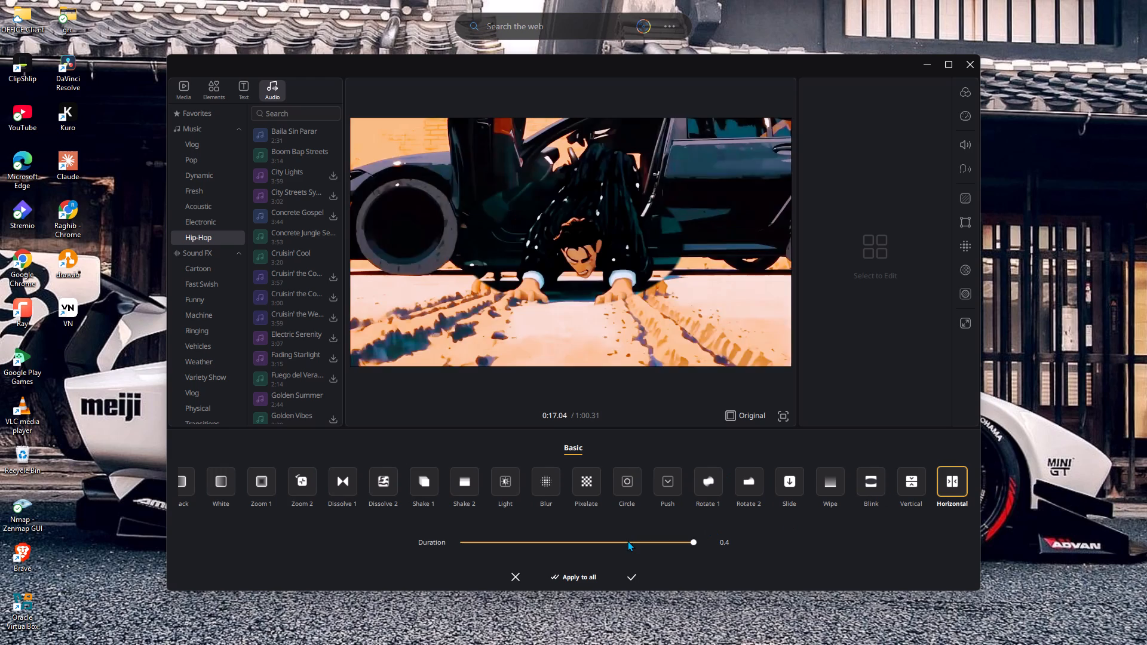
pyautogui.click(627, 540)
pyautogui.click(631, 574)
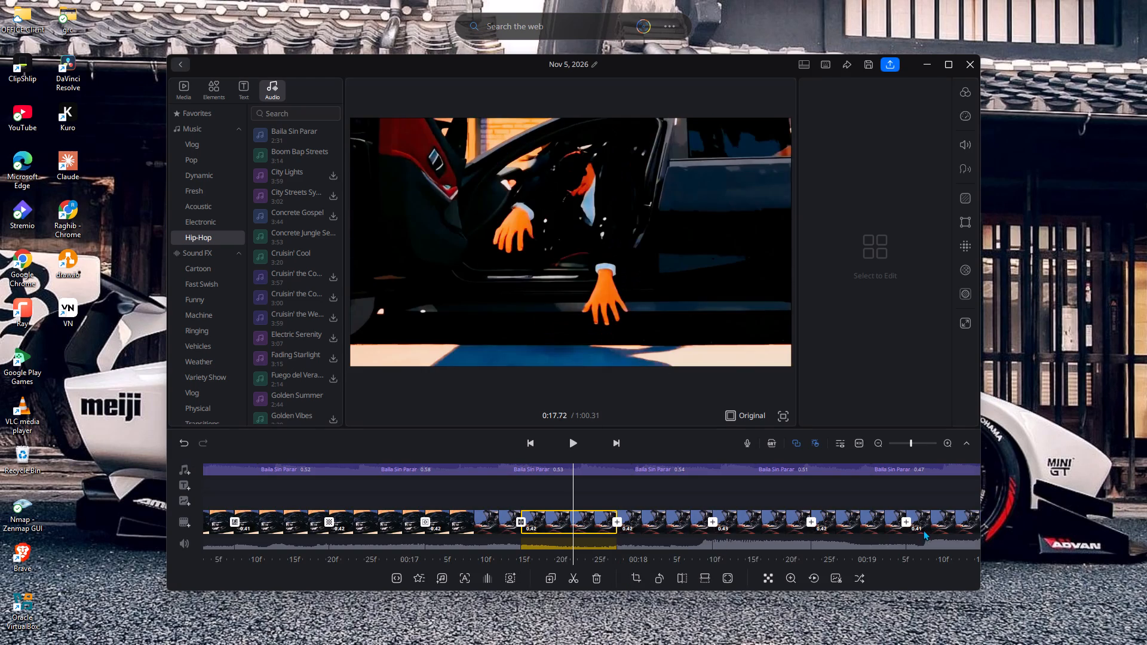
# Add a Shake 1 transition at the video cut near 19.2 s and shorten its duration.
pyautogui.click(906, 522)
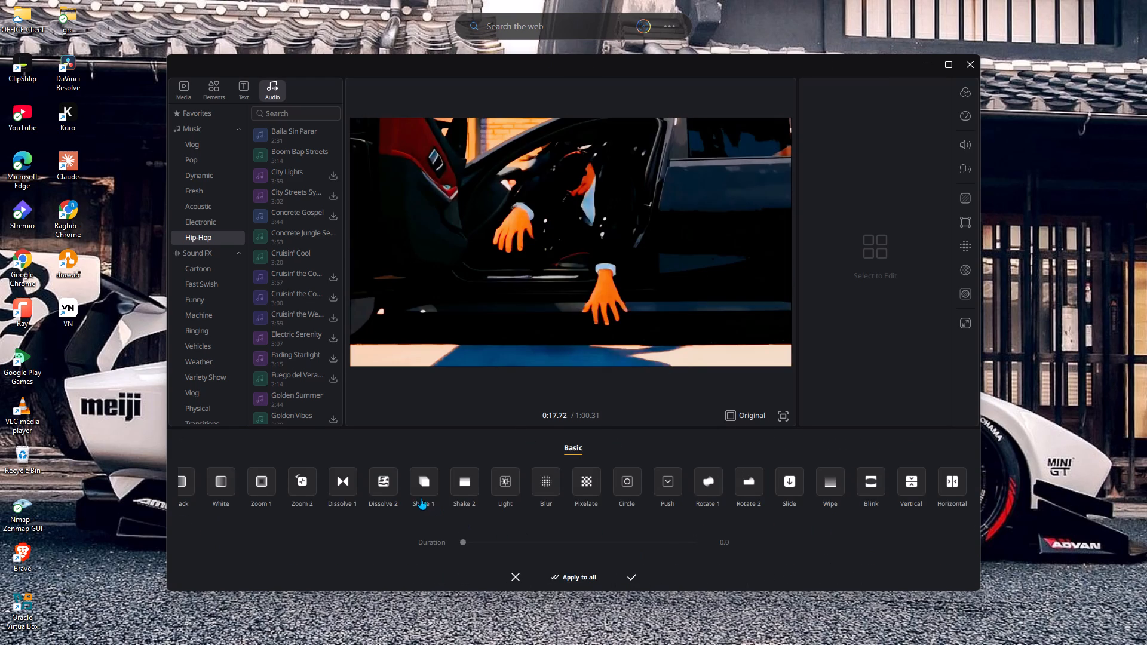
pyautogui.click(419, 497)
pyautogui.doubleClick(615, 533)
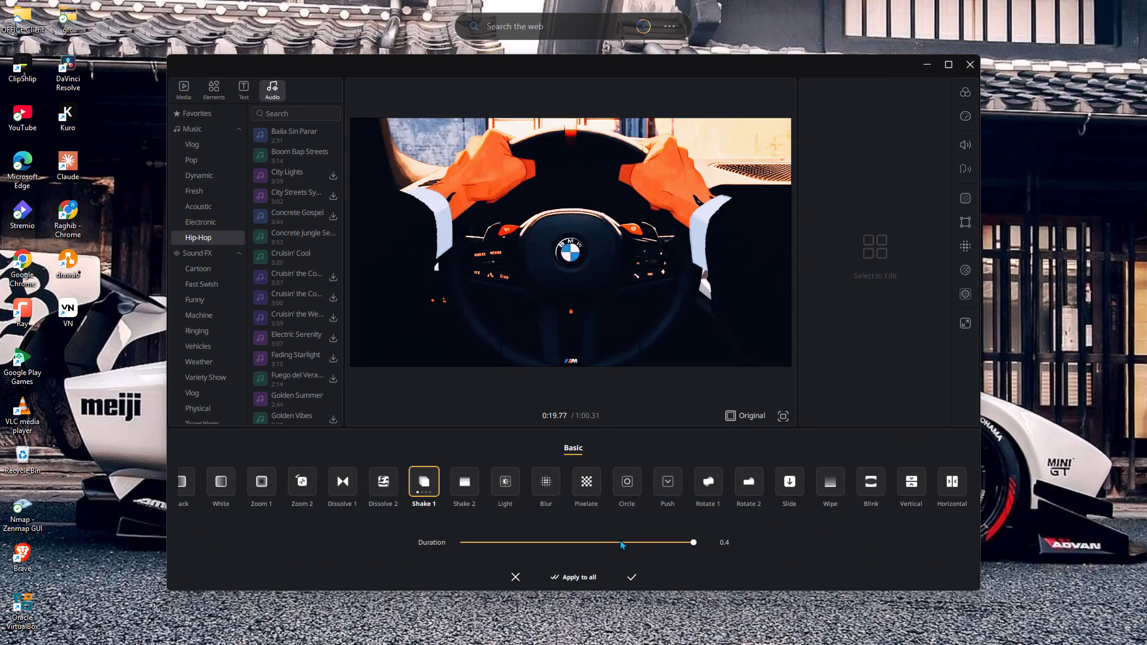
pyautogui.click(619, 539)
pyautogui.click(630, 572)
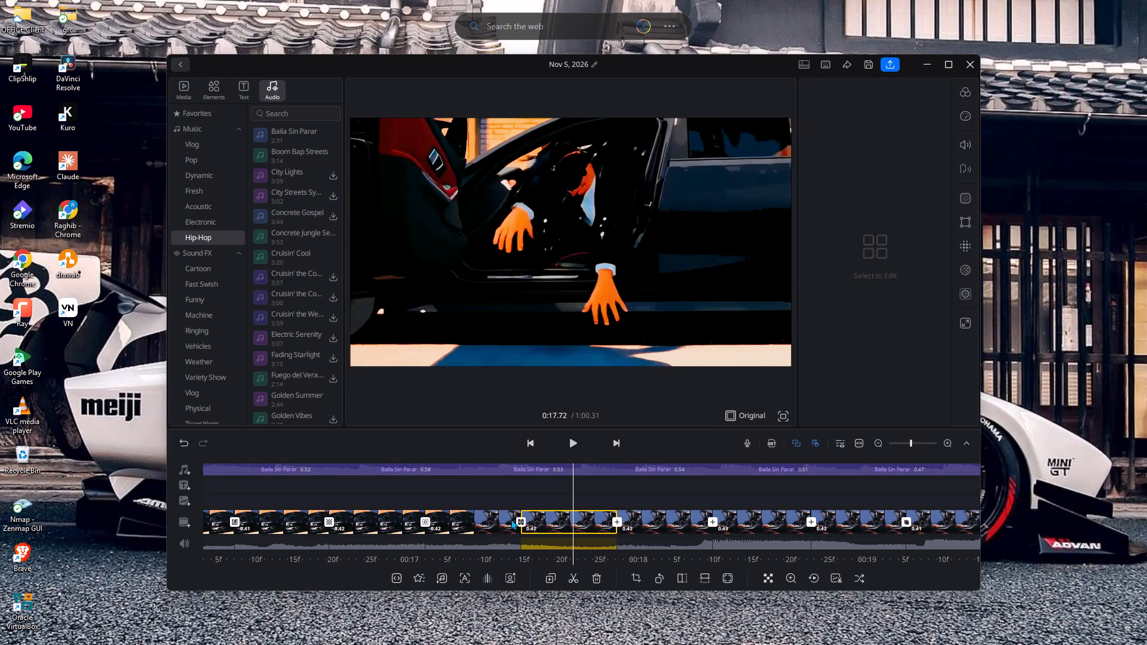
# Add a Push transition at the video cut near 17.9 s and adjust its duration.
pyautogui.click(617, 520)
pyautogui.click(618, 521)
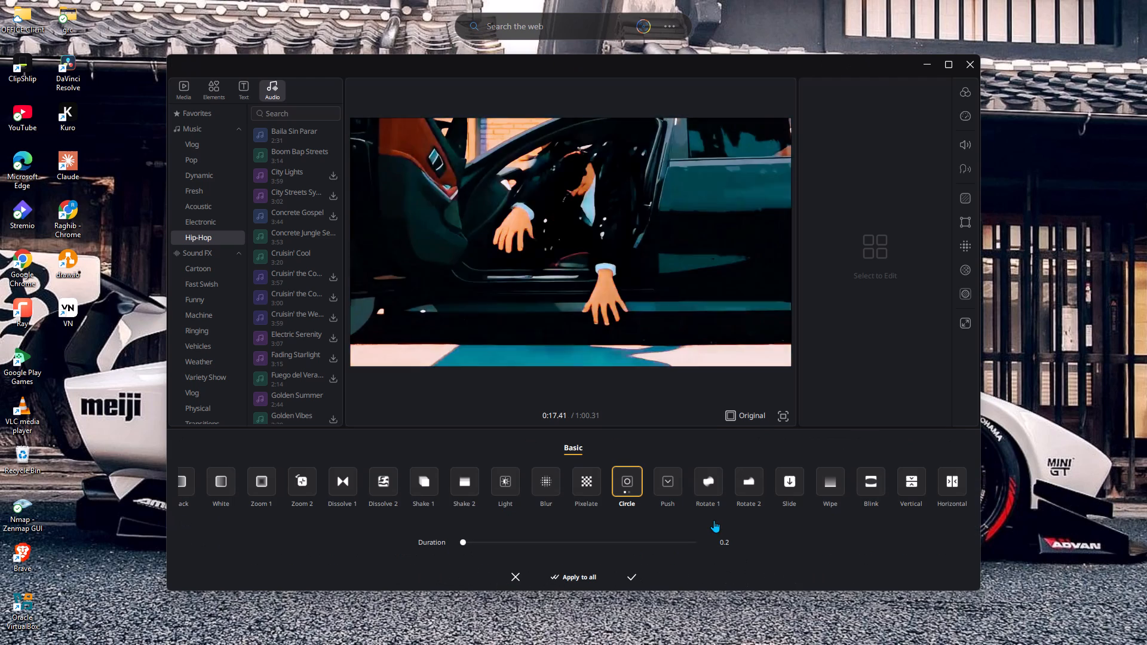
pyautogui.click(671, 486)
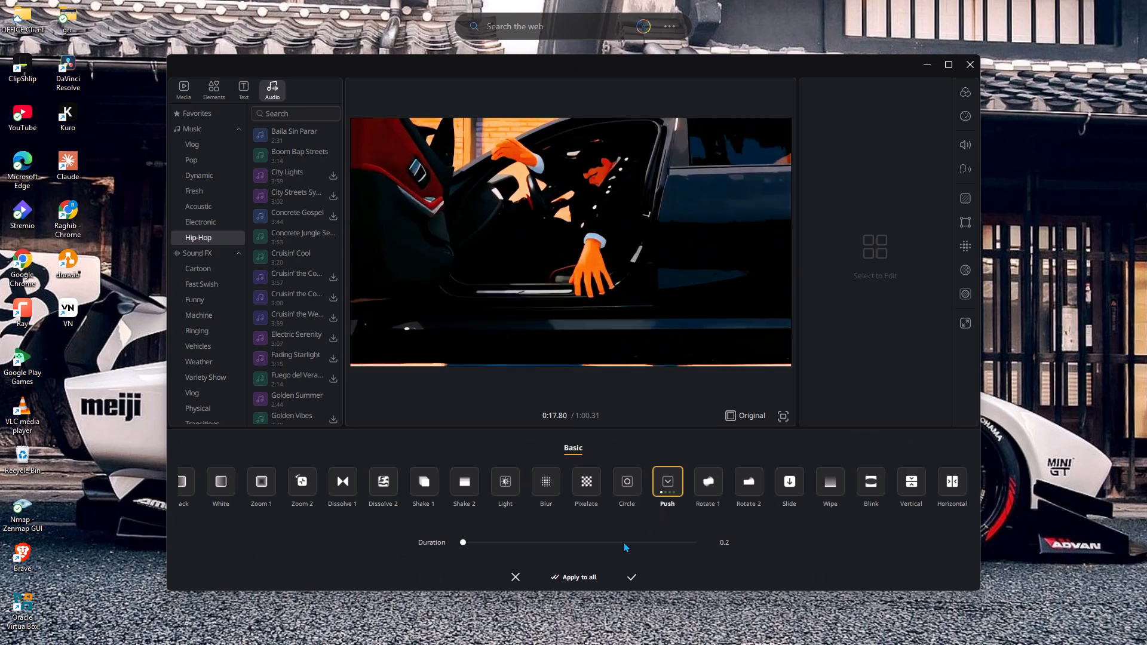
pyautogui.click(623, 542)
pyautogui.click(633, 576)
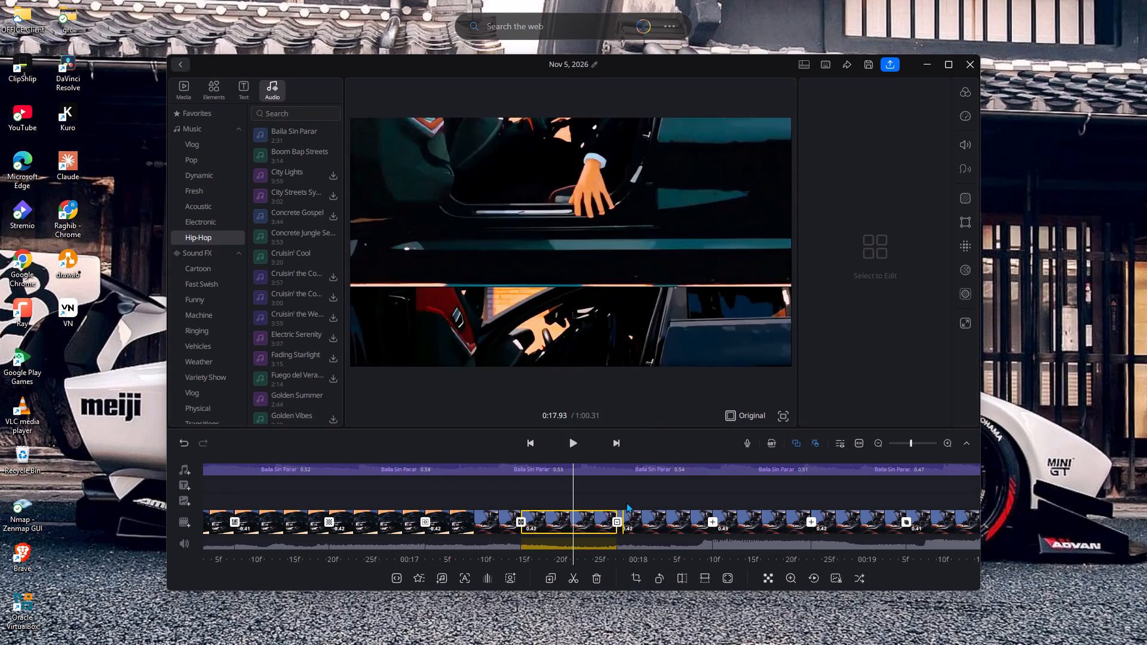
# Add a Rotate 1 transition at the video cut near 18.3 s and adjust its duration.
pyautogui.click(714, 521)
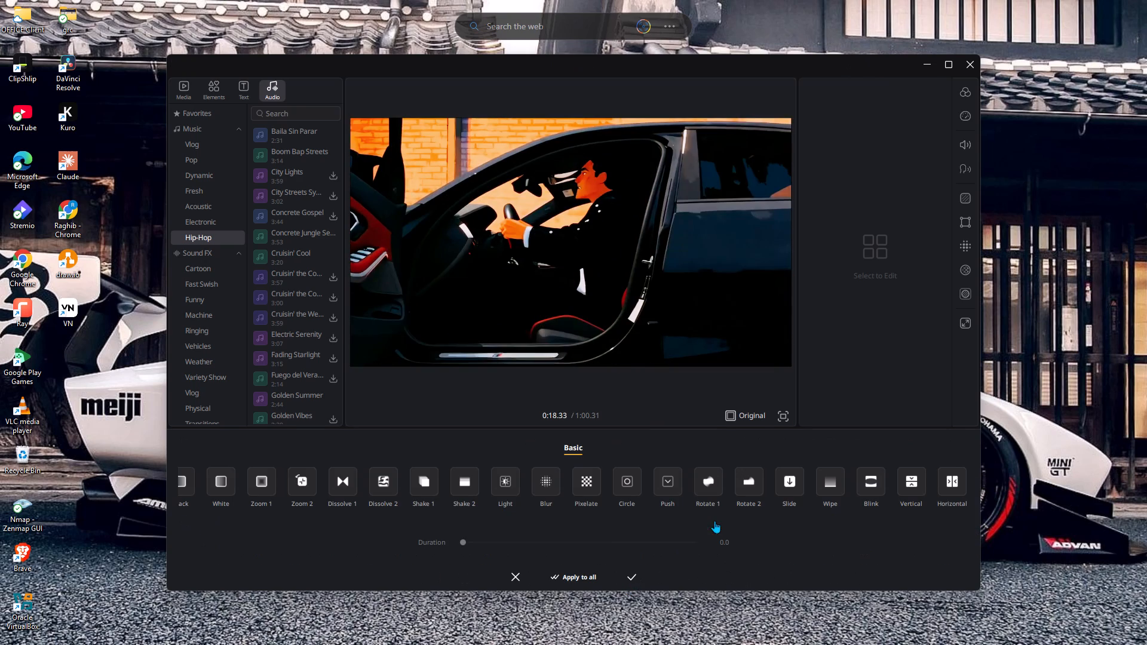
pyautogui.click(709, 487)
pyautogui.click(652, 540)
pyautogui.click(630, 574)
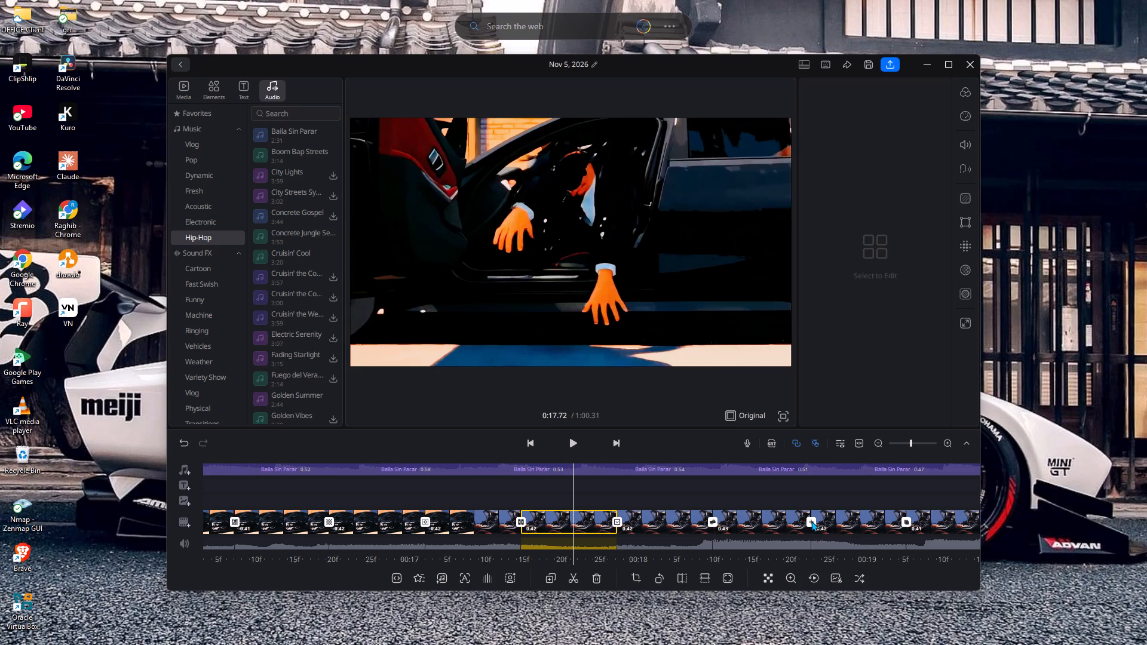
# Add a Wipe transition at the video cut near 18.8 s and adjust its duration.
pyautogui.click(808, 521)
pyautogui.click(834, 493)
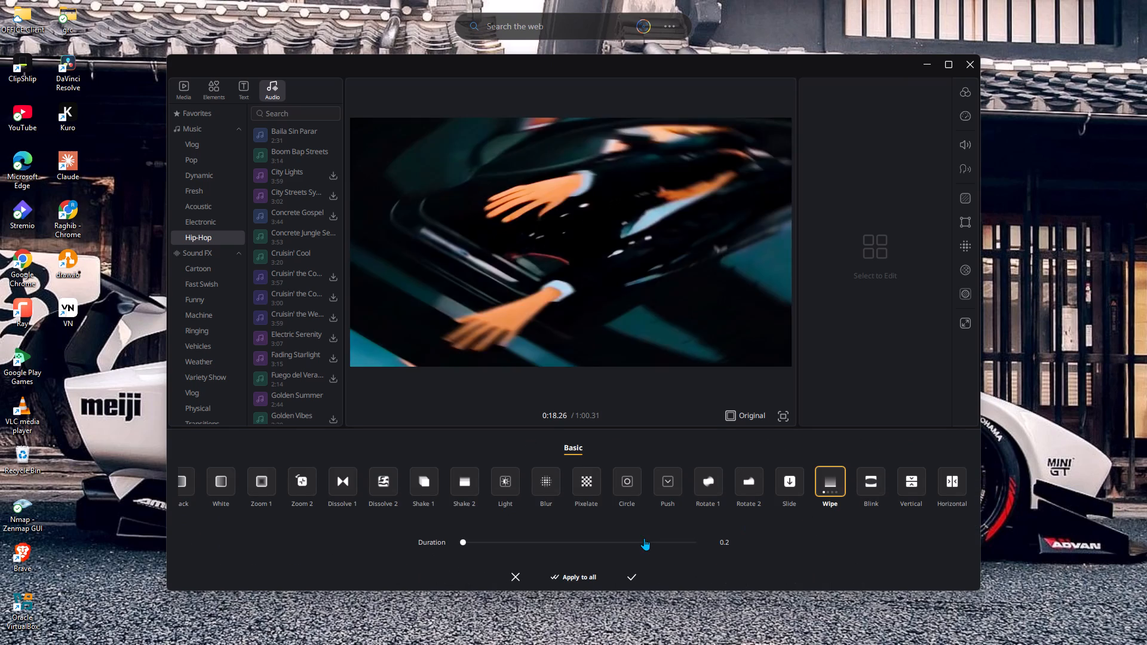
pyautogui.click(634, 539)
pyautogui.click(629, 576)
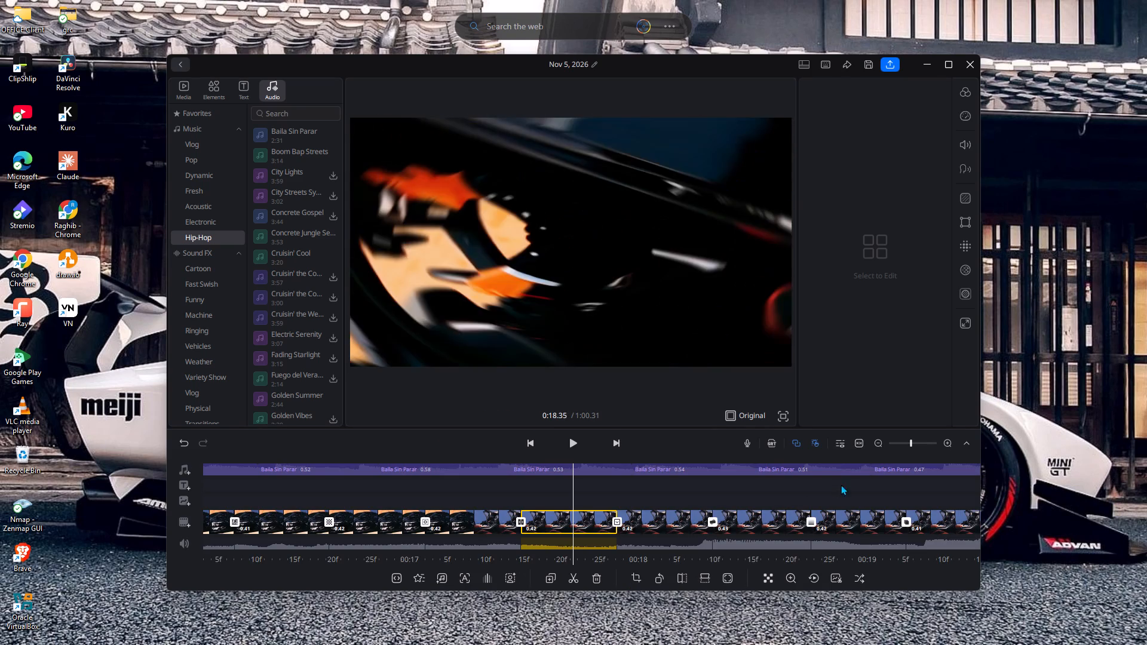
# Add a Slide transition with a duration of 0.2 at the video cut near 19.6 s.
pyautogui.moveTo(870, 493); pyautogui.dragTo(231, 496)
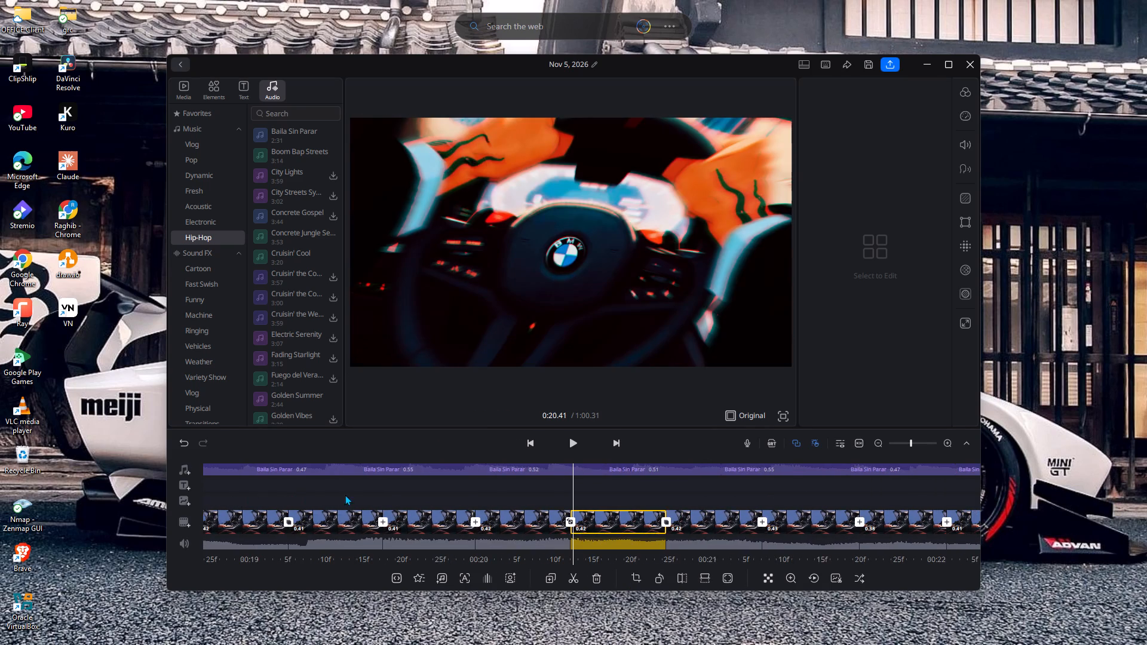
pyautogui.click(382, 521)
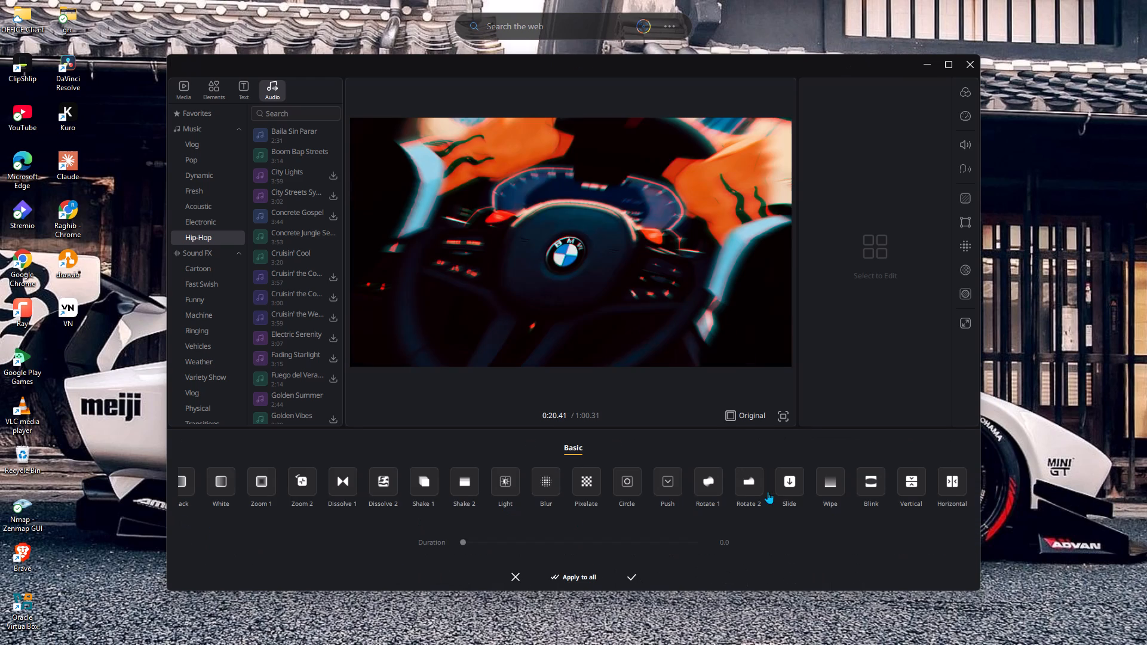
pyautogui.click(803, 487)
pyautogui.click(638, 541)
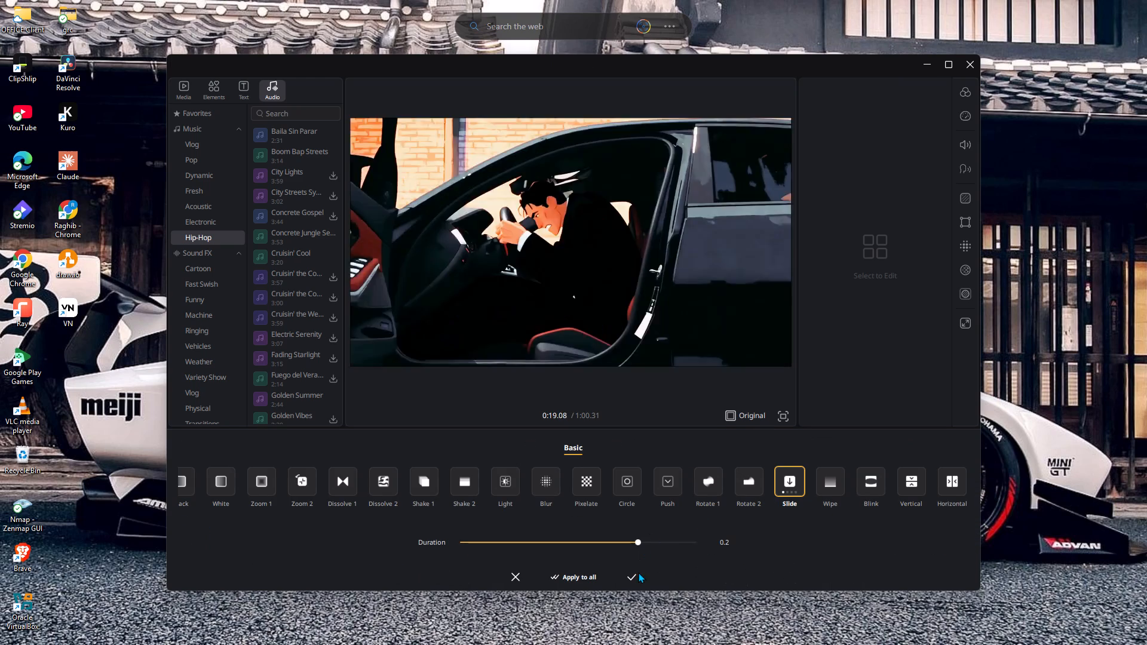
pyautogui.click(637, 573)
# Add a Zoom 2 transition at the video cut near 21.2 s and adjust its duration.
pyautogui.click(759, 521)
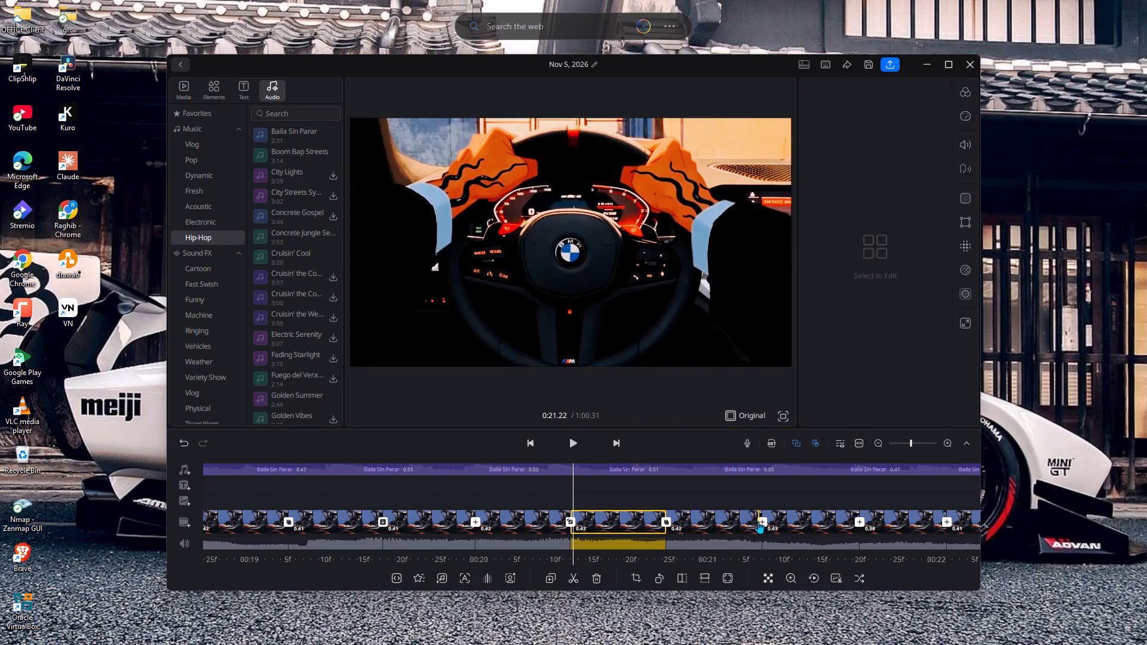
pyautogui.click(306, 489)
pyautogui.click(609, 542)
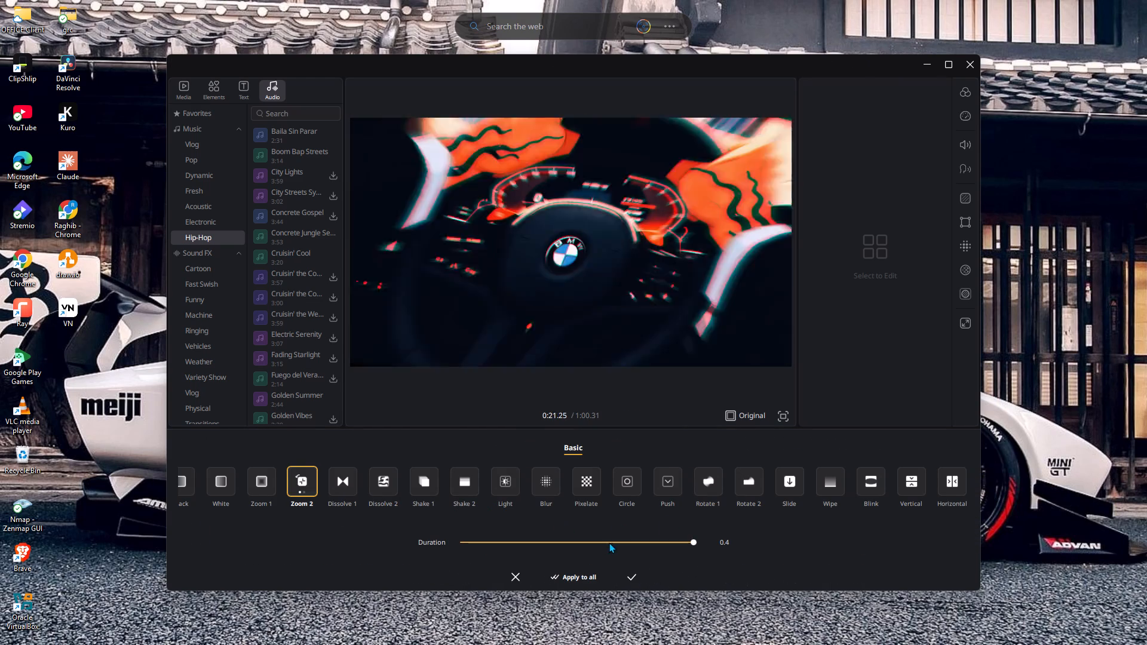
pyautogui.click(631, 575)
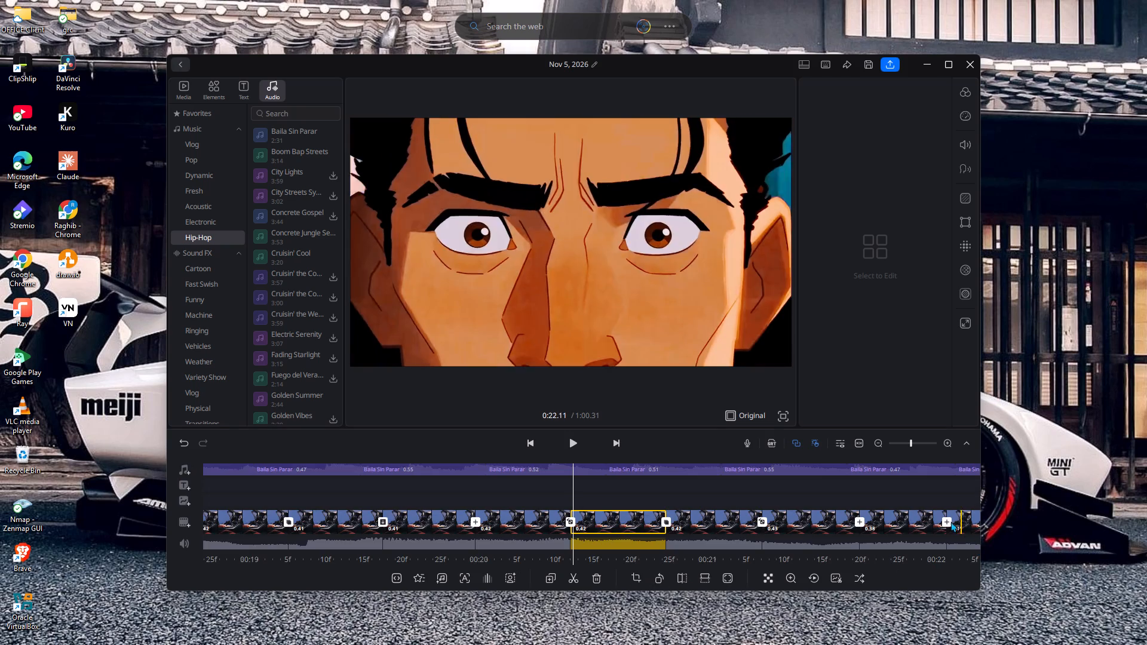
# Add a Blink transition at the video cut near 22.0 s and shorten its duration.
pyautogui.click(946, 521)
pyautogui.click(879, 486)
pyautogui.click(629, 536)
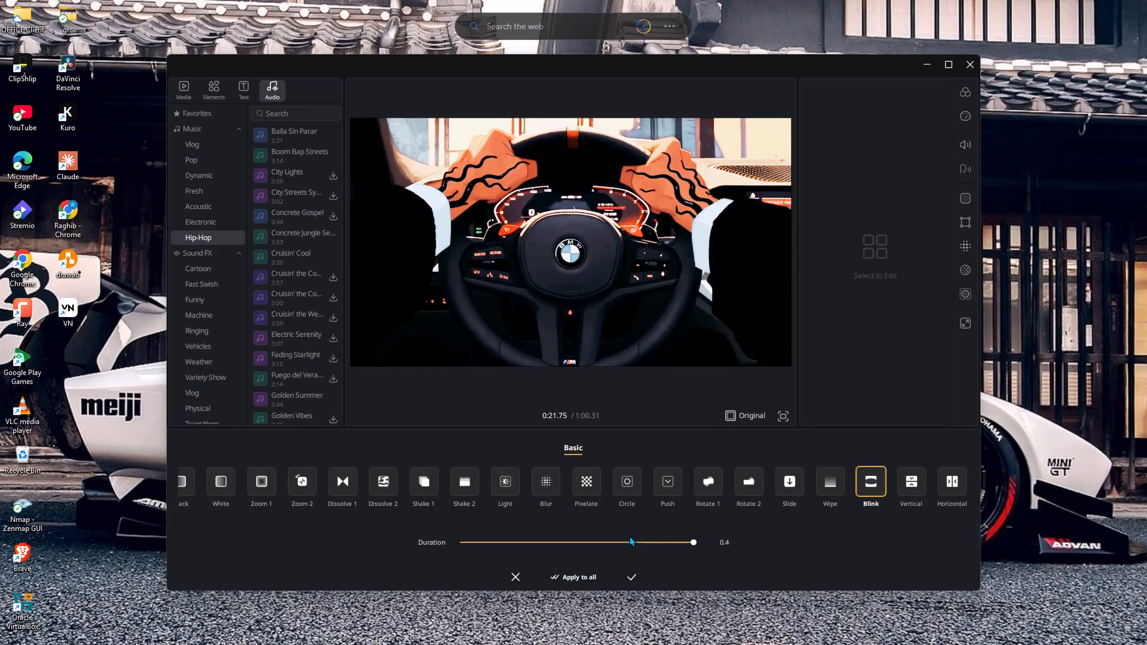
pyautogui.click(627, 537)
pyautogui.click(627, 542)
pyautogui.click(631, 577)
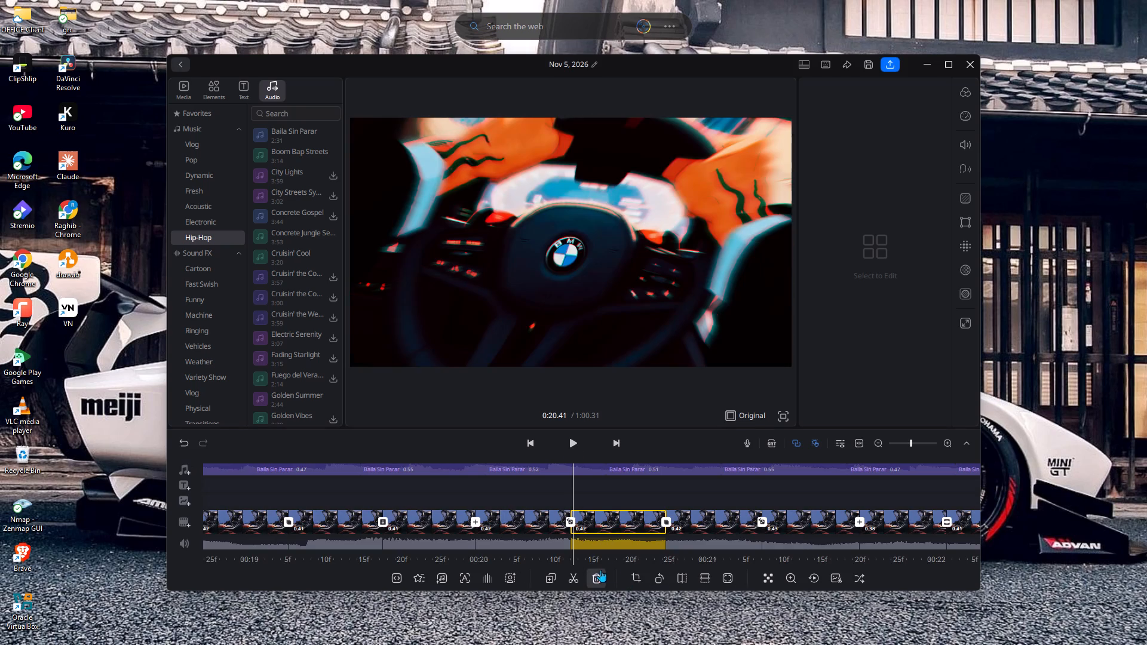
# Add a Zoom 1 transition with a duration of 0.2 at the video cut near 21.7 s.
pyautogui.click(861, 520)
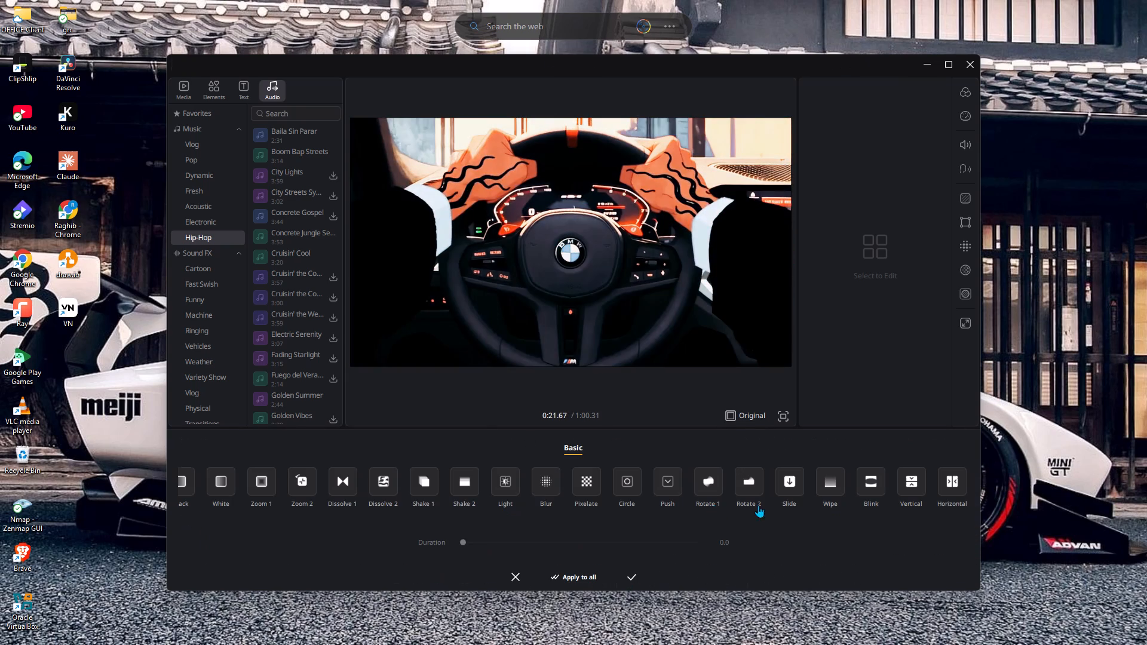
pyautogui.click(277, 489)
pyautogui.click(547, 545)
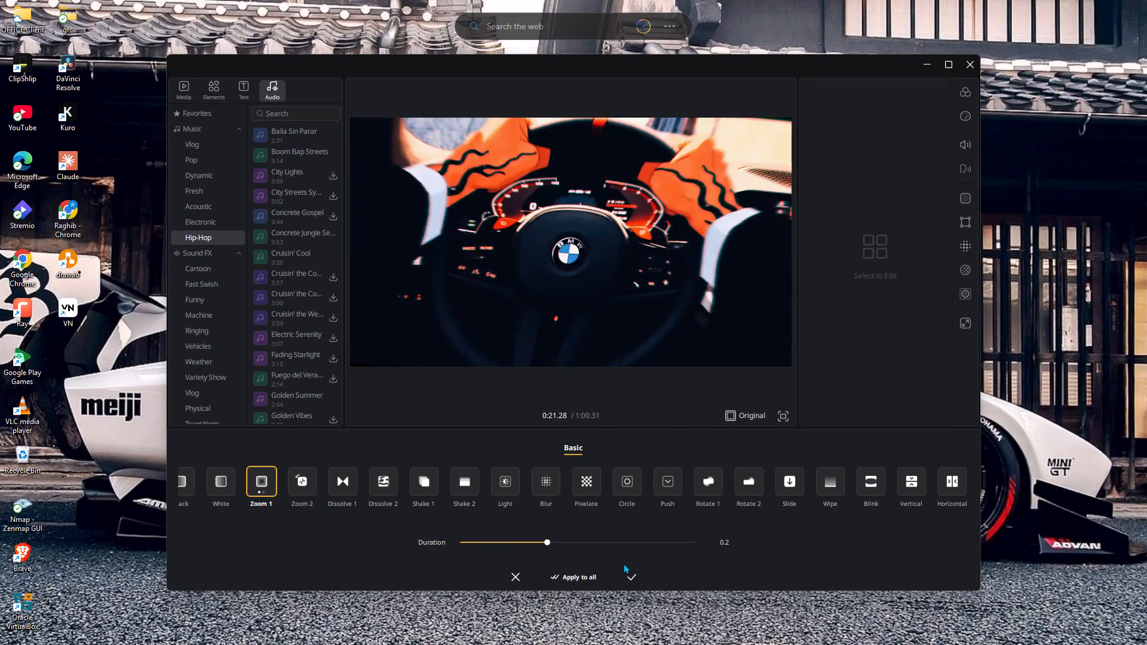
pyautogui.click(627, 577)
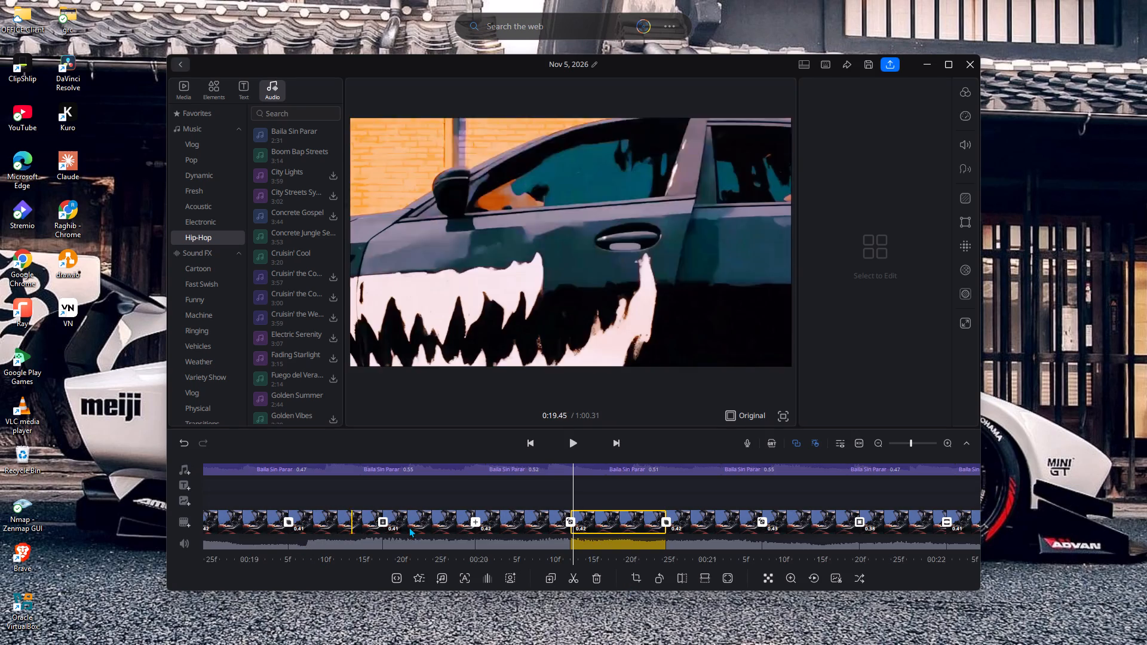
# Add a Rotate 1 transition with a duration of 0.3 at the video cut near 20.0 s.
pyautogui.click(476, 520)
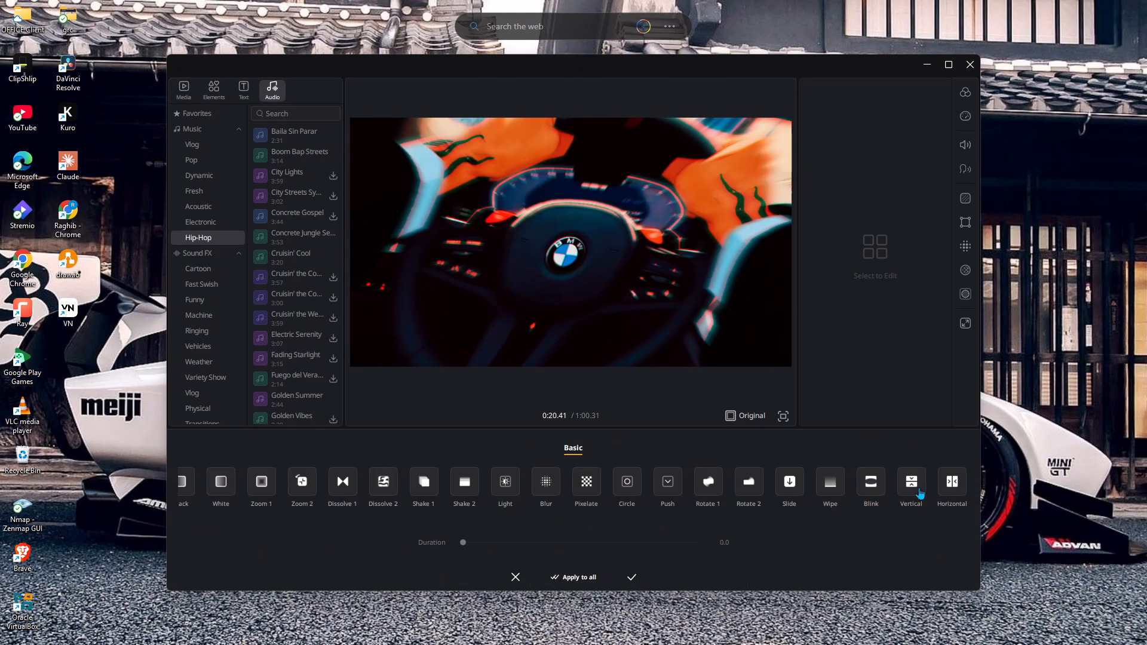
pyautogui.click(725, 472)
pyautogui.click(715, 480)
pyautogui.click(587, 542)
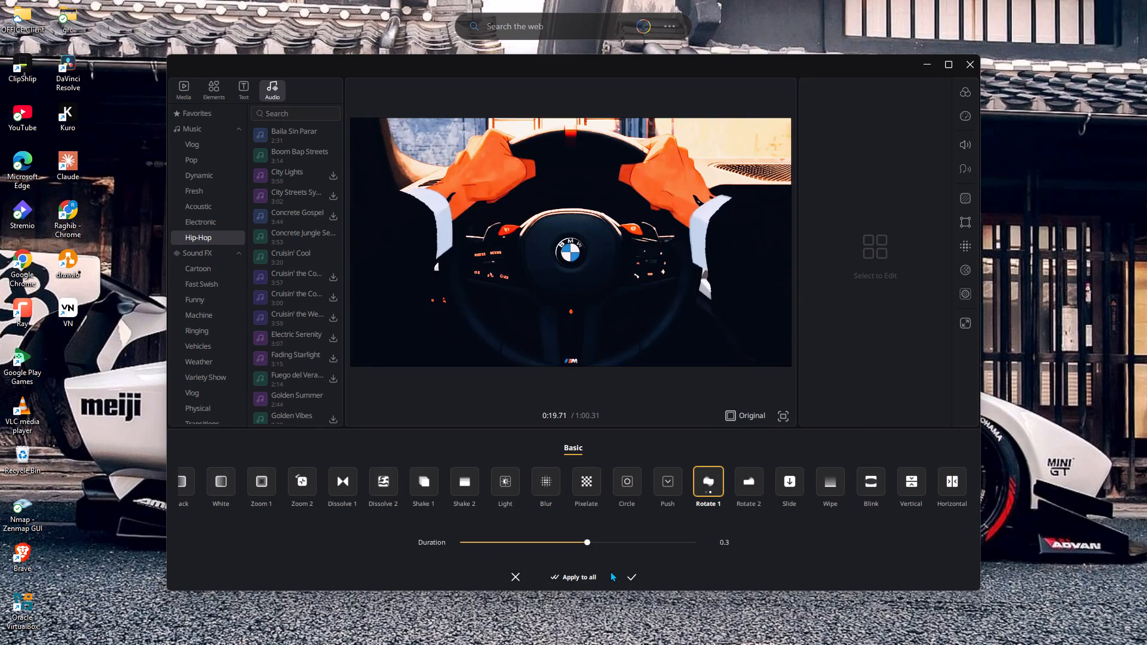
pyautogui.click(625, 575)
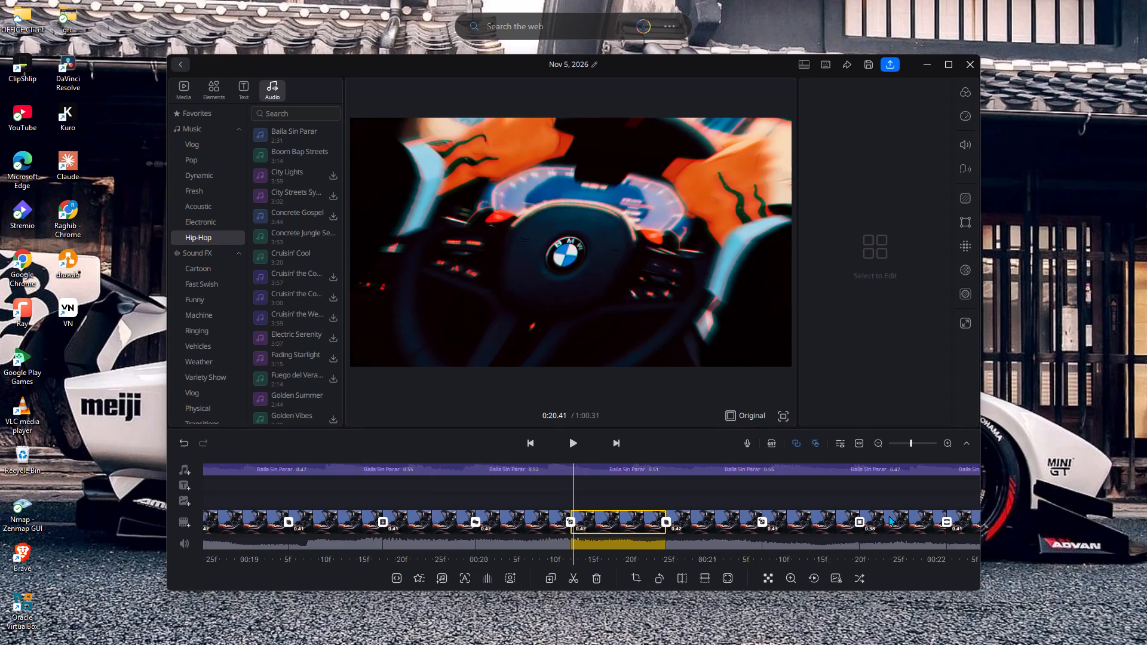
# Add a Wipe transition with a duration of 0.2 at the video cut near 22.5 s.
pyautogui.click(951, 498)
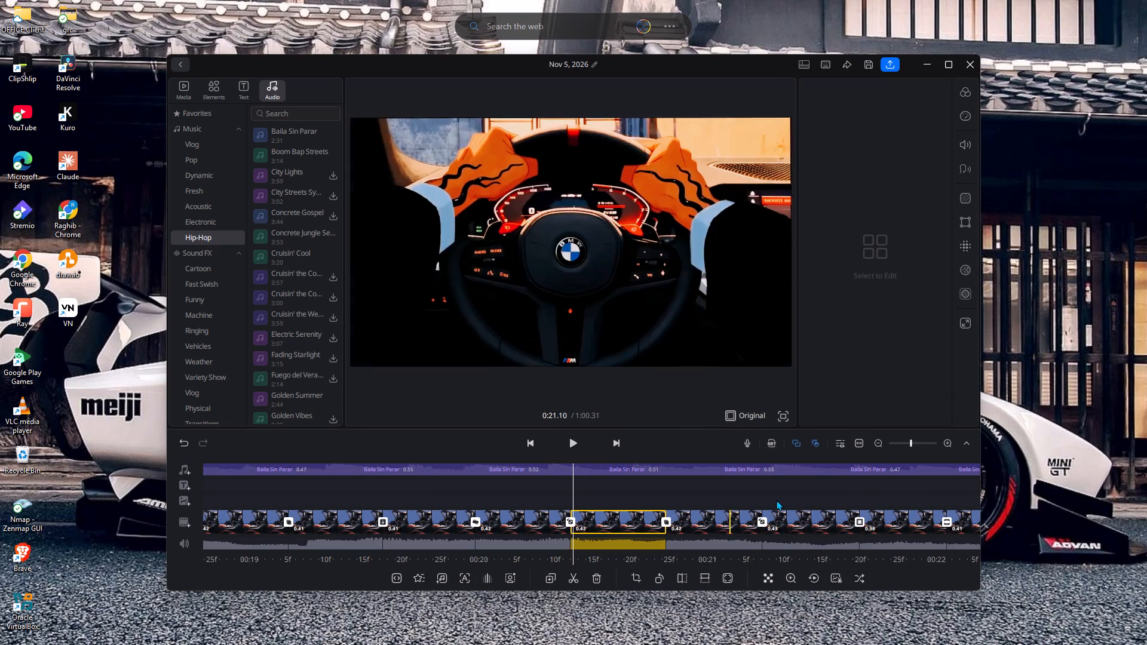
pyautogui.moveTo(859, 492); pyautogui.dragTo(424, 486)
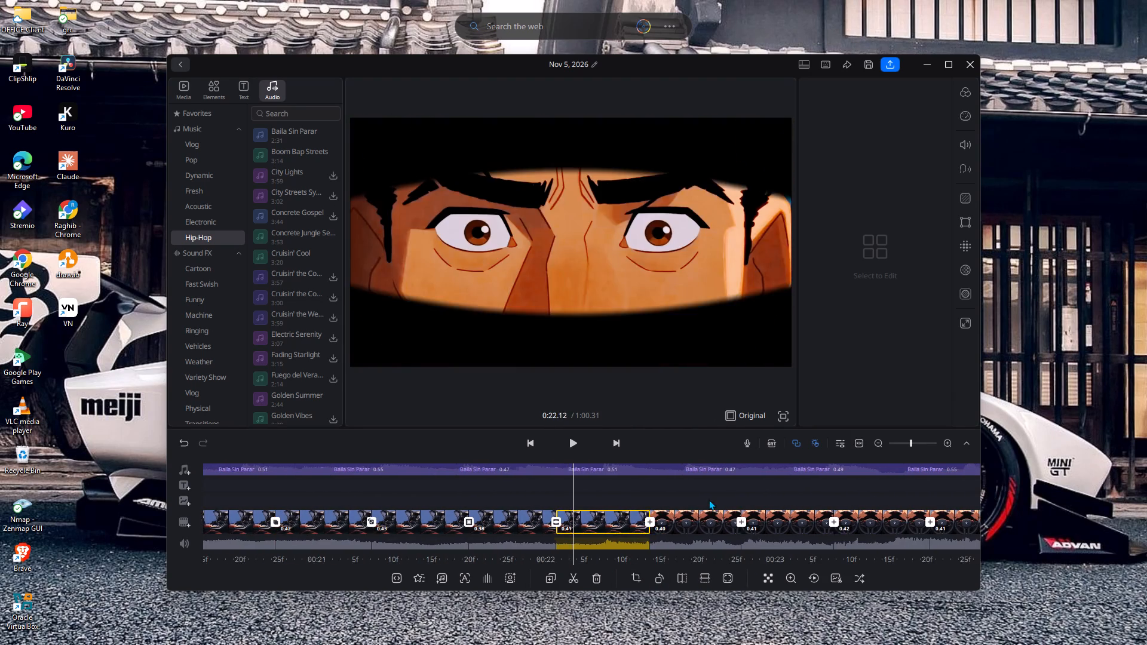
pyautogui.moveTo(729, 494); pyautogui.dragTo(364, 488)
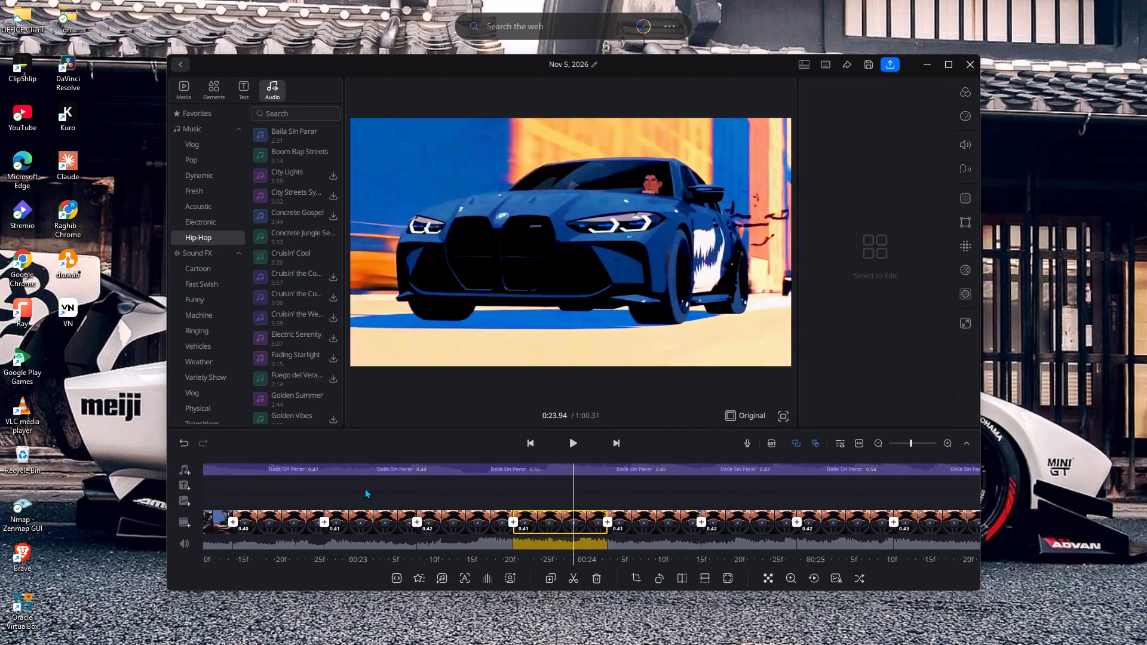
pyautogui.moveTo(364, 488); pyautogui.dragTo(361, 488)
pyautogui.click(223, 520)
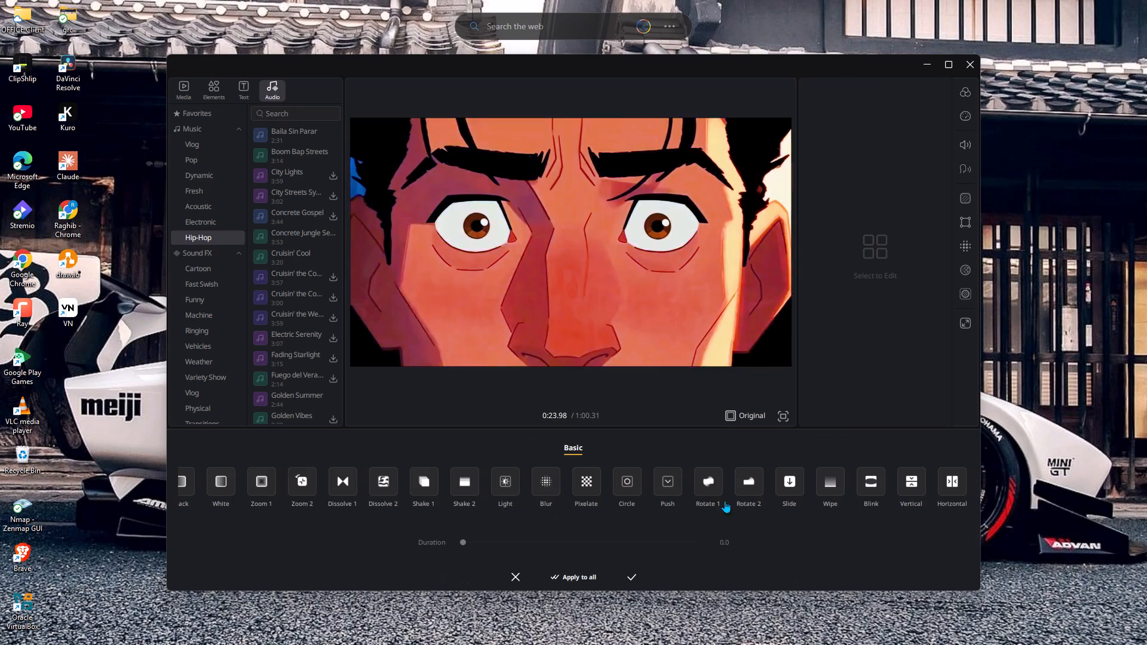
pyautogui.click(843, 489)
pyautogui.click(599, 543)
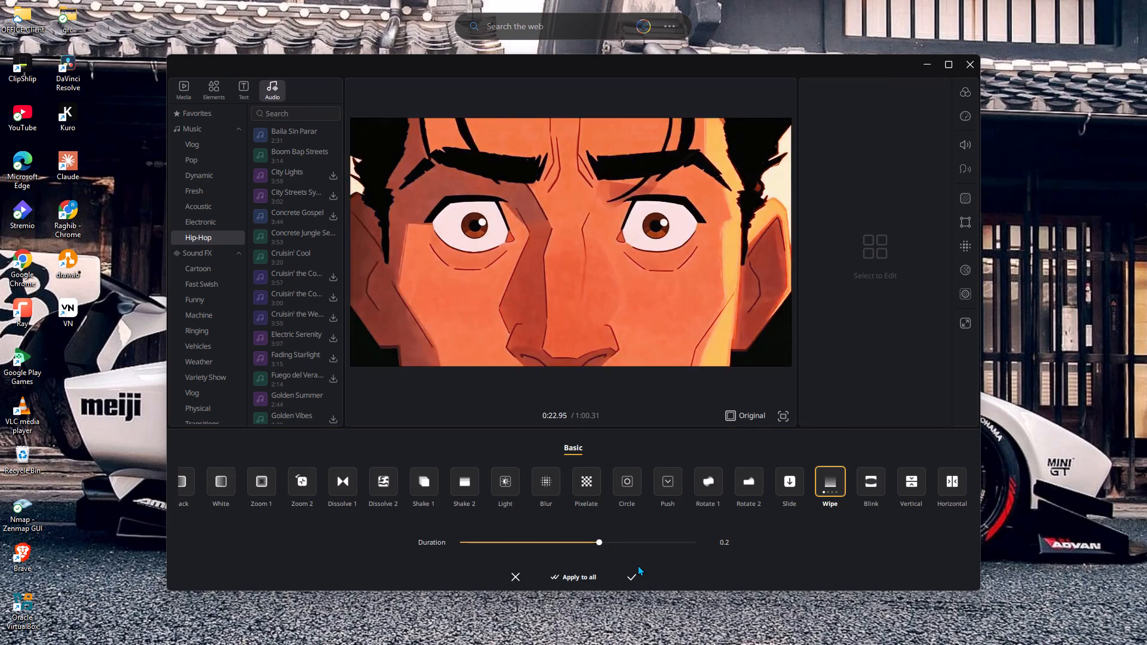
pyautogui.click(630, 575)
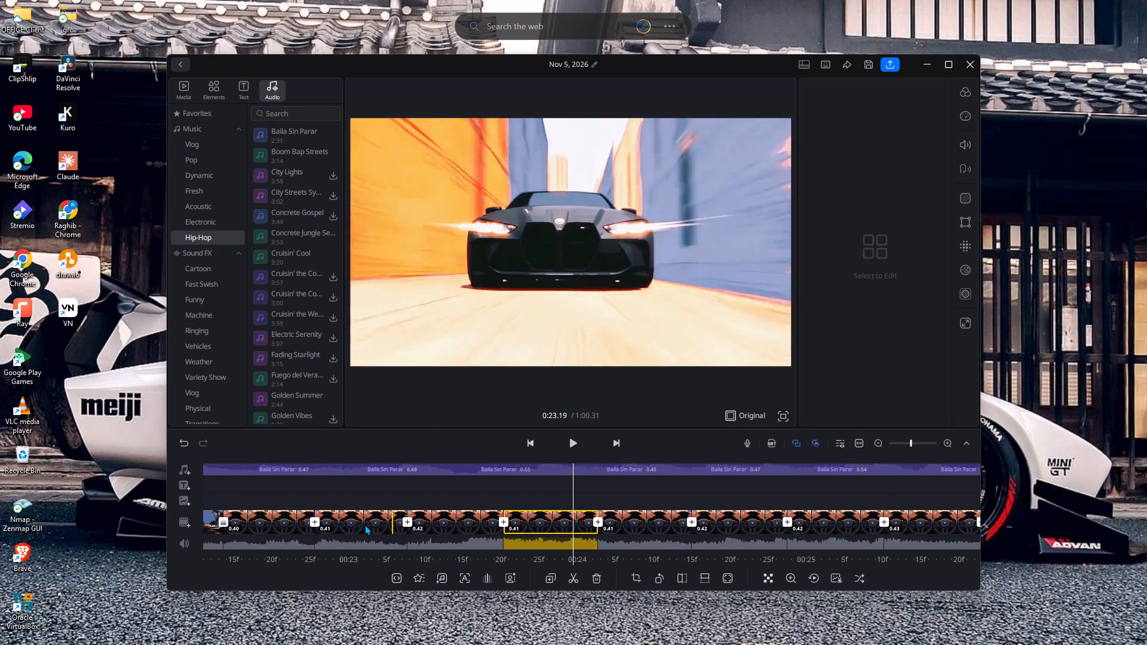
# Add a Dissolve 2 transition with a duration of 0.2 at the video cut near 22.9 s.
pyautogui.click(316, 521)
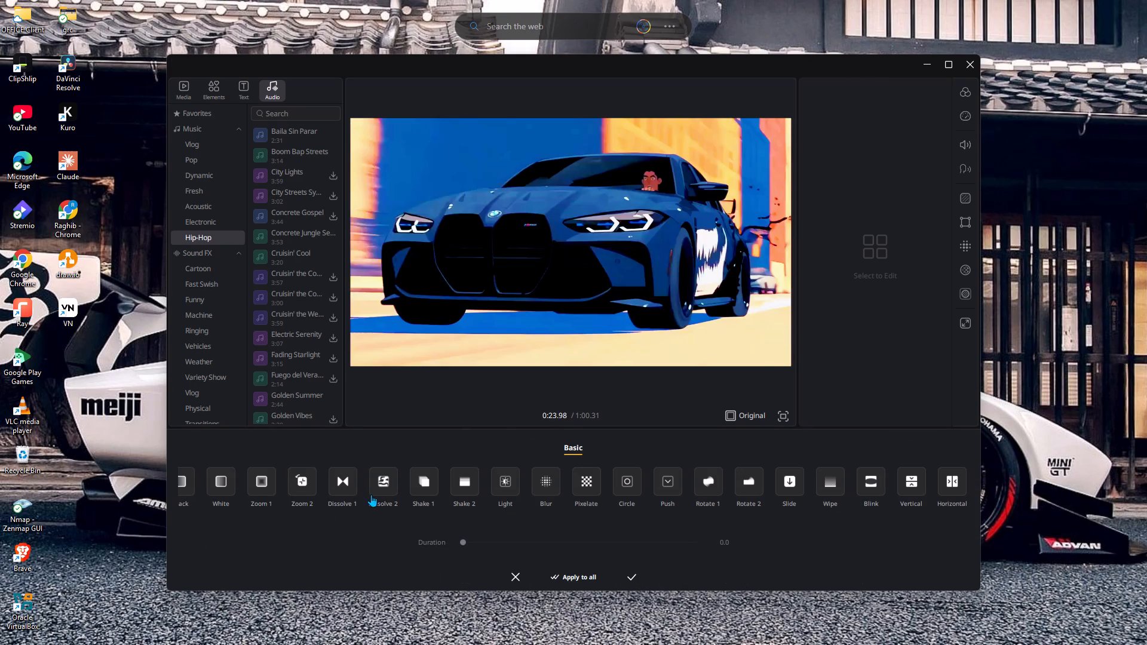
pyautogui.click(382, 486)
pyautogui.click(655, 546)
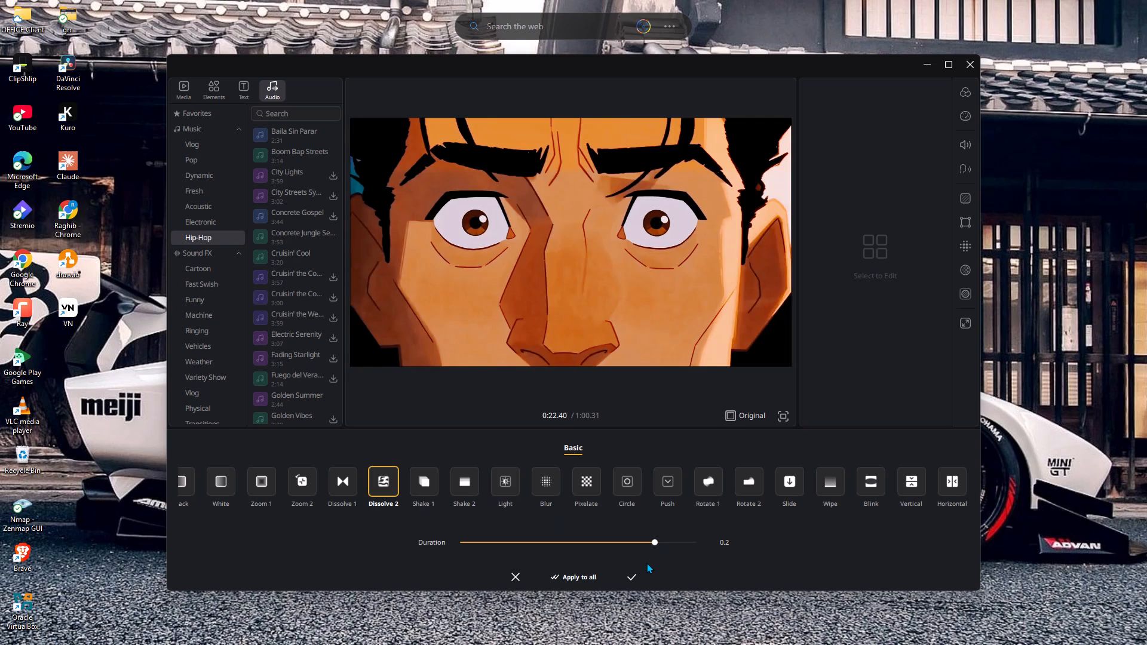
pyautogui.click(629, 576)
# Add a Rotate 1 transition with a duration of 0.4 at the video cut near 23.3 s.
pyautogui.click(409, 520)
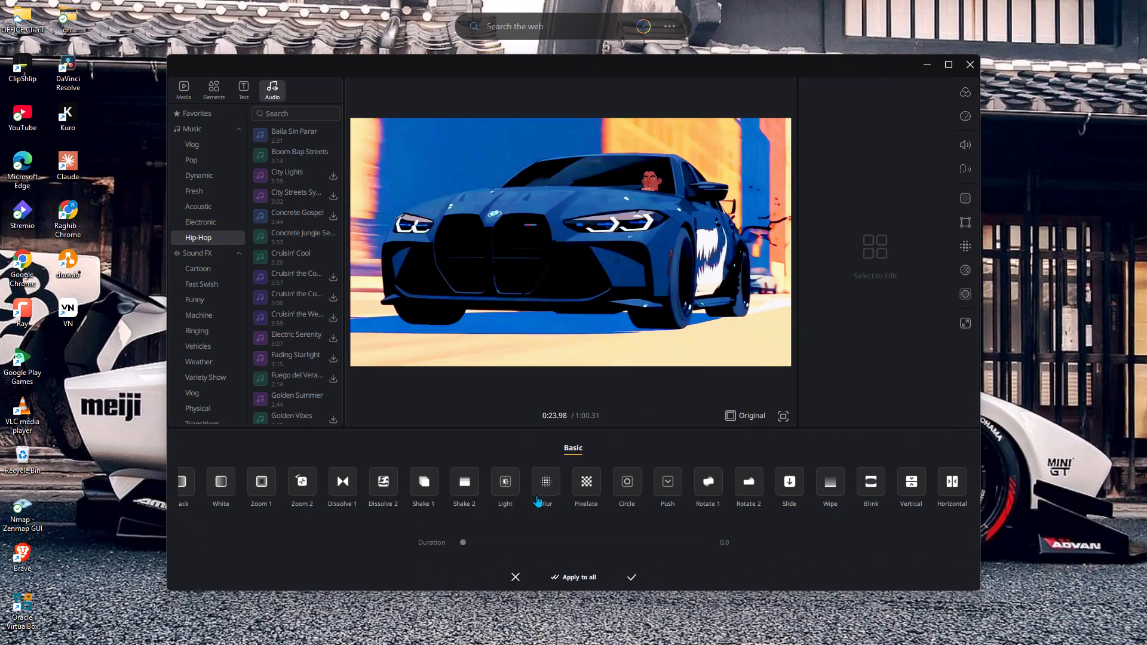
pyautogui.click(734, 481)
pyautogui.doubleClick(701, 492)
pyautogui.click(650, 543)
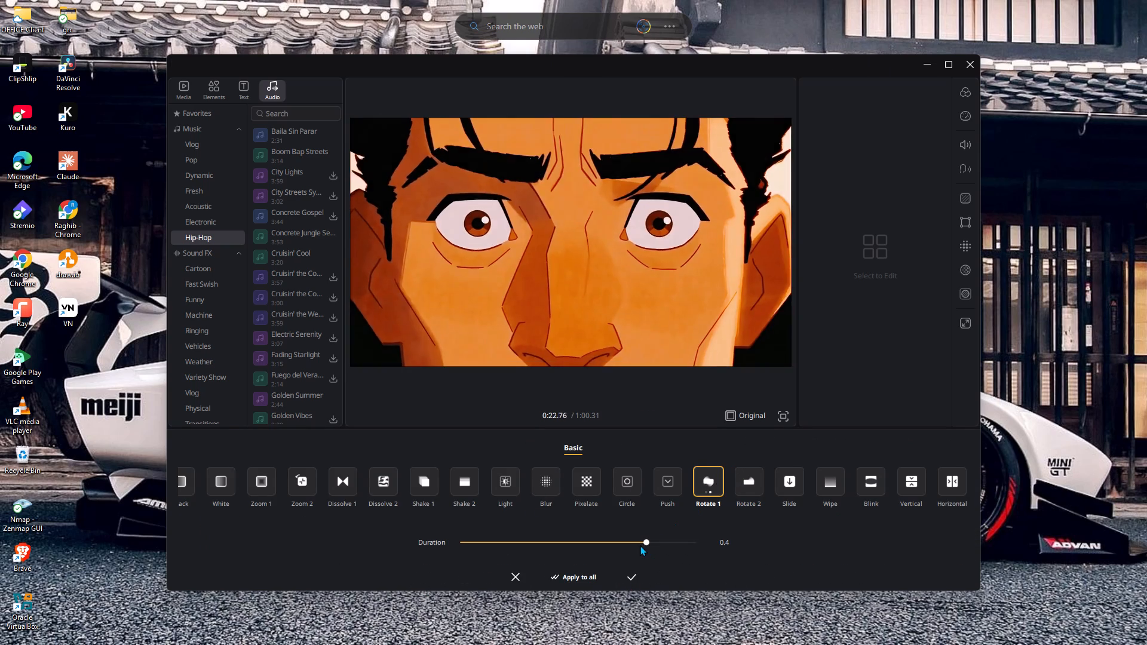
pyautogui.click(625, 575)
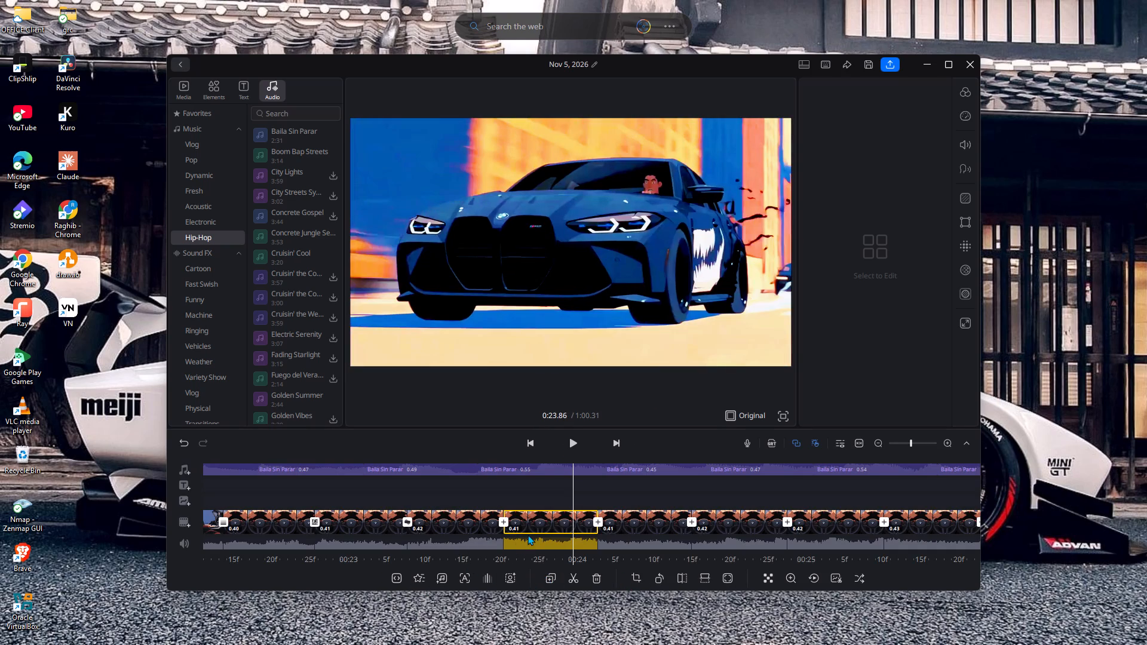
# Add a Blink transition at the video cut near 23.7 s and adjust its duration.
pyautogui.click(505, 520)
pyautogui.click(870, 487)
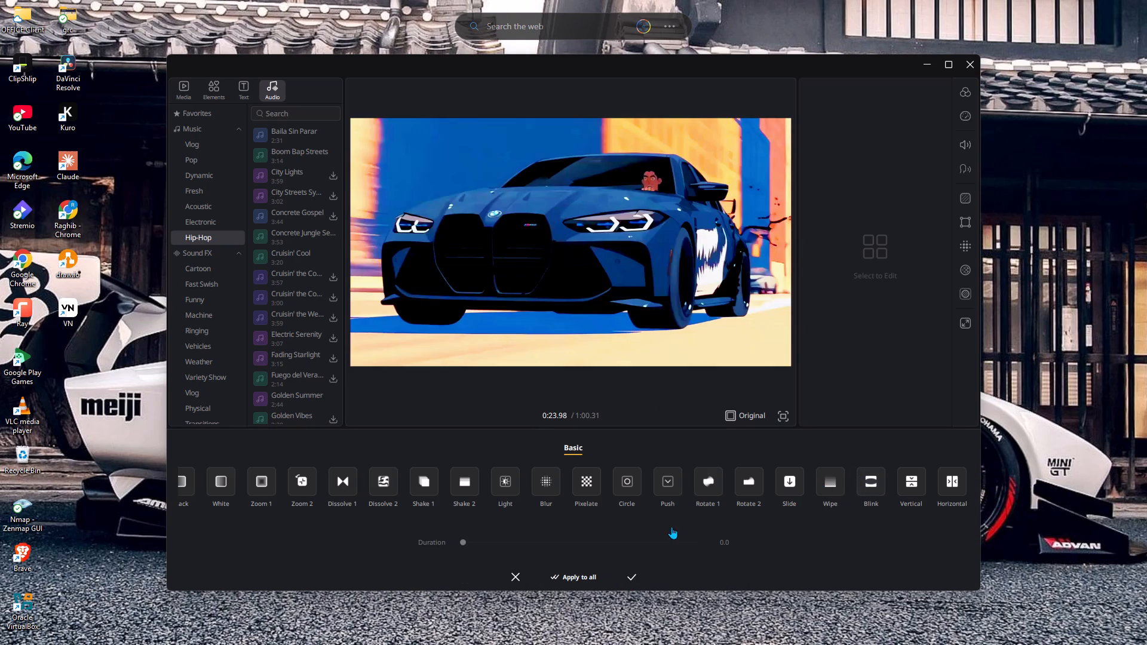
pyautogui.click(637, 543)
pyautogui.click(633, 572)
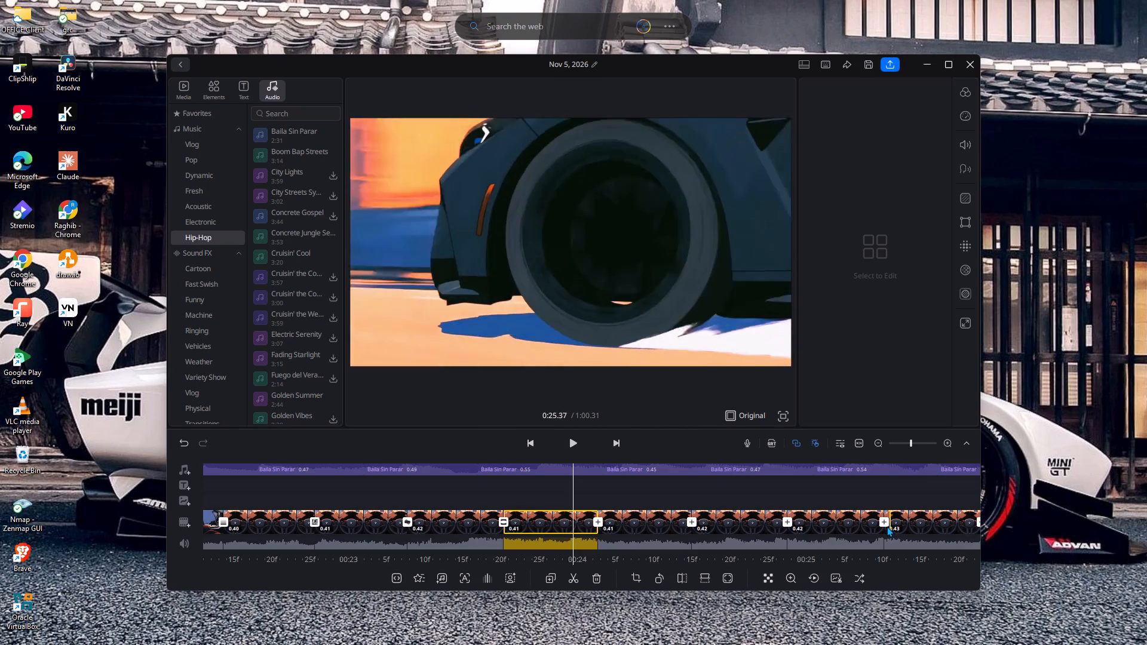
# Add a Zoom 2 transition with a duration of 0.3 at the video cut near 25.3 s.
pyautogui.click(885, 517)
pyautogui.click(305, 497)
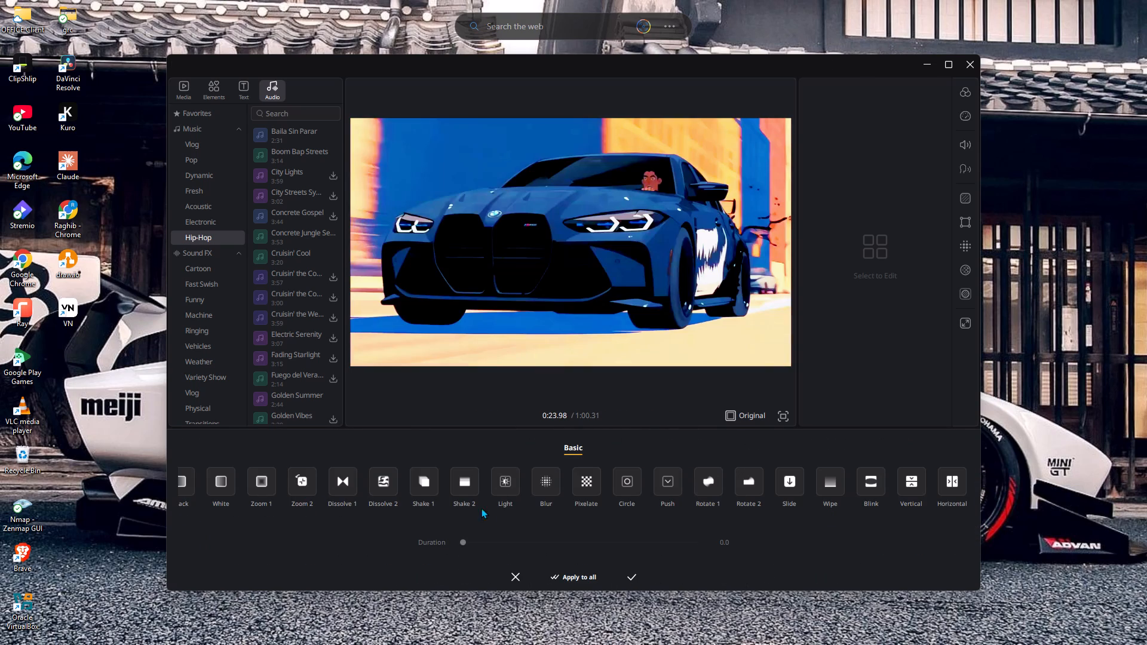
pyautogui.click(606, 544)
pyautogui.click(634, 578)
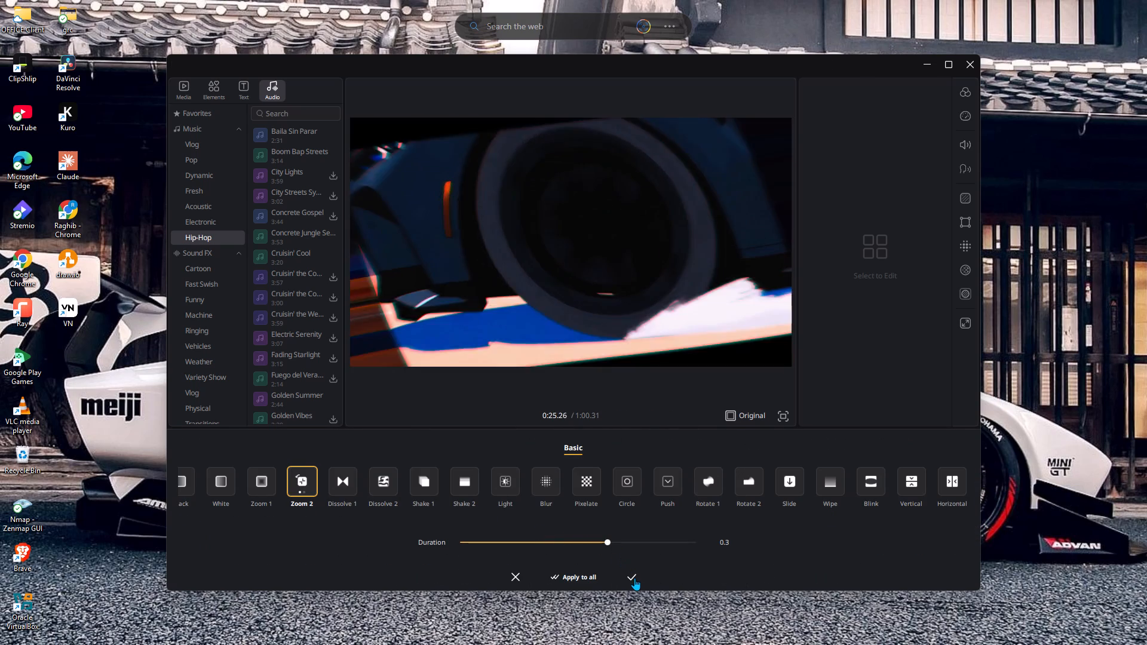
# Add a Push transition with a duration of 0.2 at the video cut near 24.1 s.
pyautogui.click(596, 523)
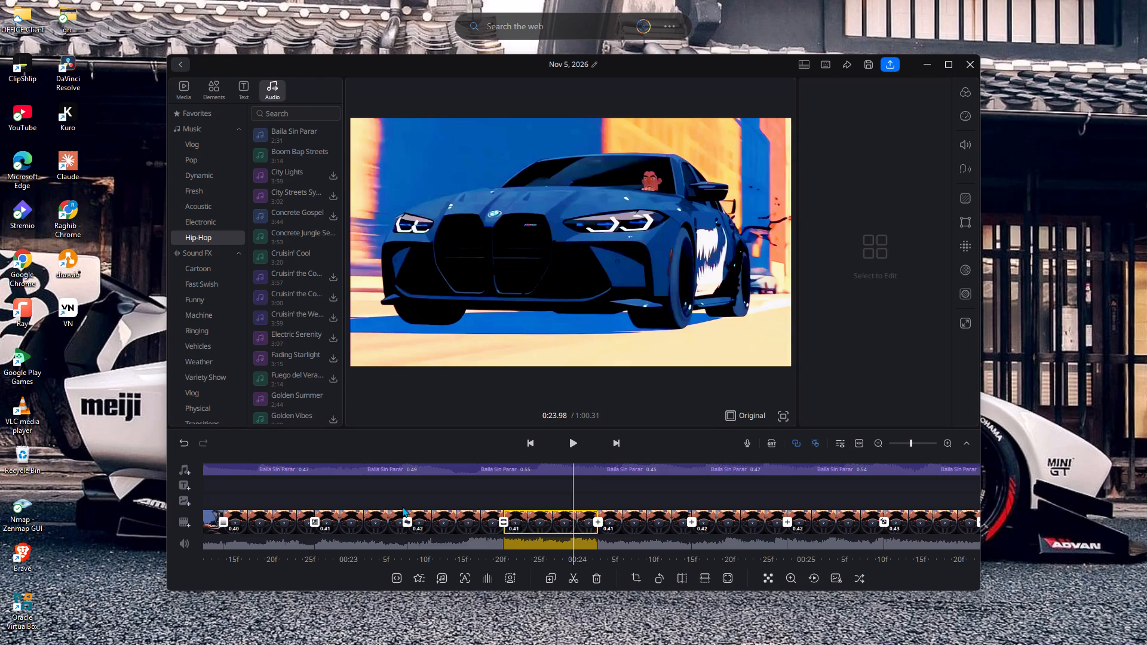
pyautogui.click(600, 520)
pyautogui.click(686, 487)
pyautogui.click(669, 487)
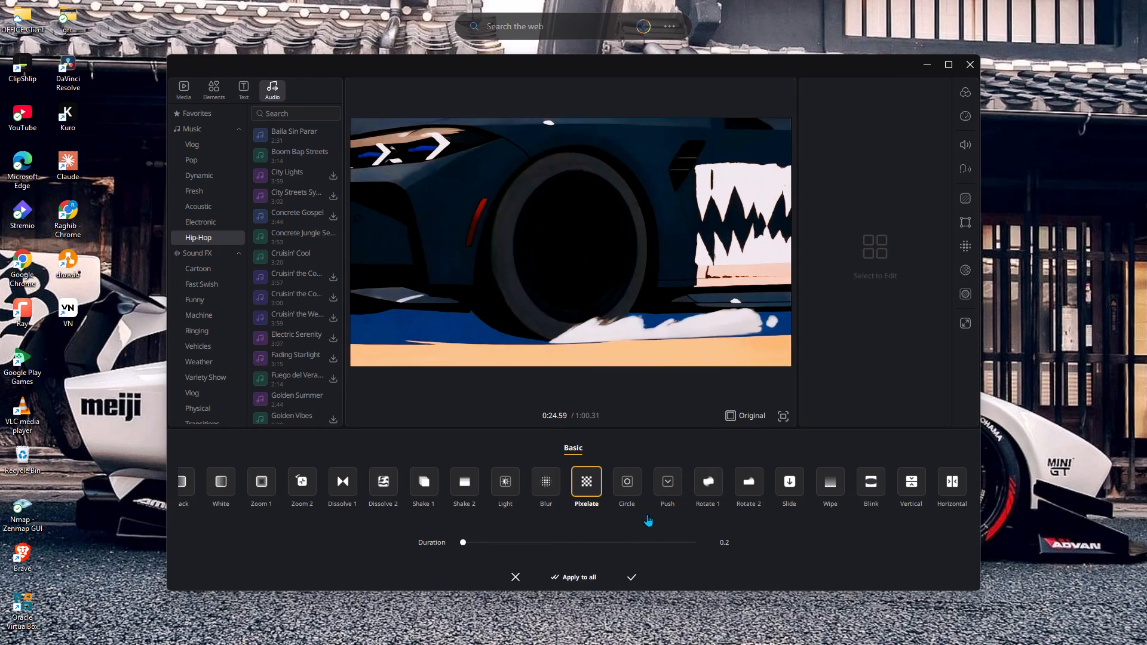
pyautogui.click(618, 539)
pyautogui.click(633, 575)
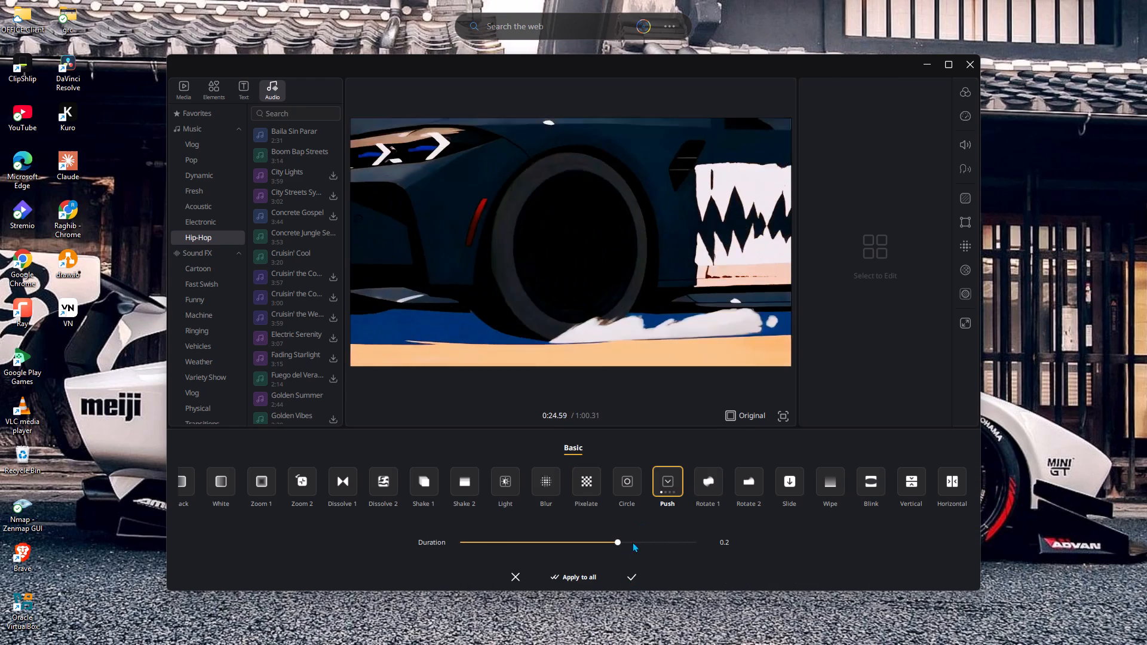
# Add a Rotate 2 transition at the video cut near 24.5 s and adjust its duration.
pyautogui.click(686, 520)
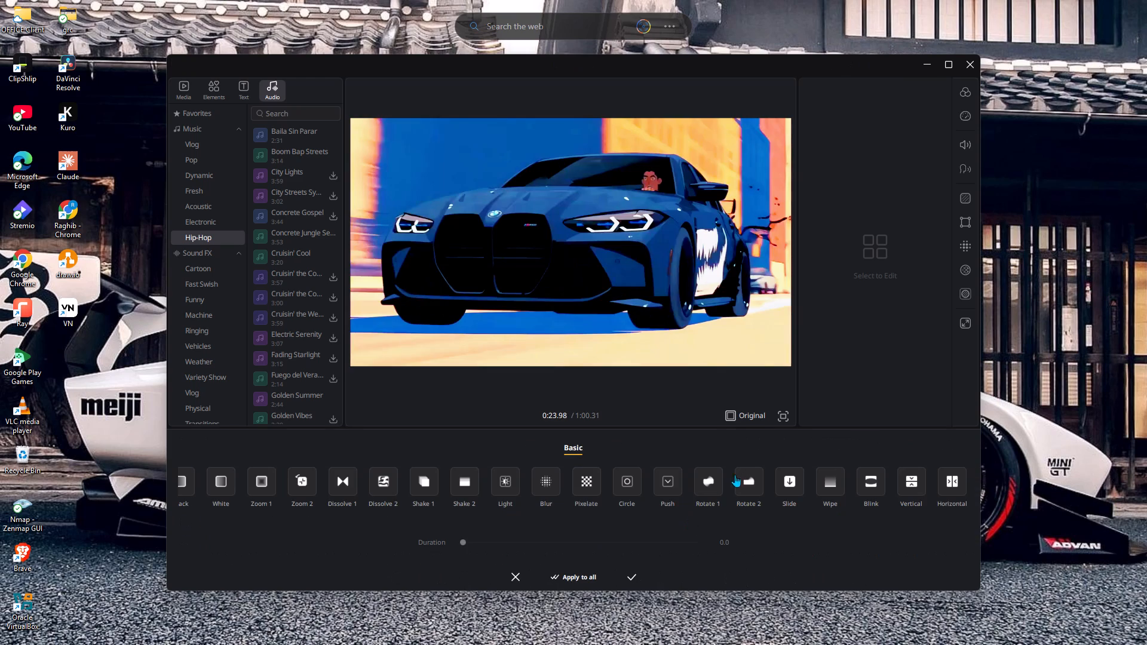
pyautogui.click(743, 483)
pyautogui.click(636, 539)
pyautogui.click(627, 580)
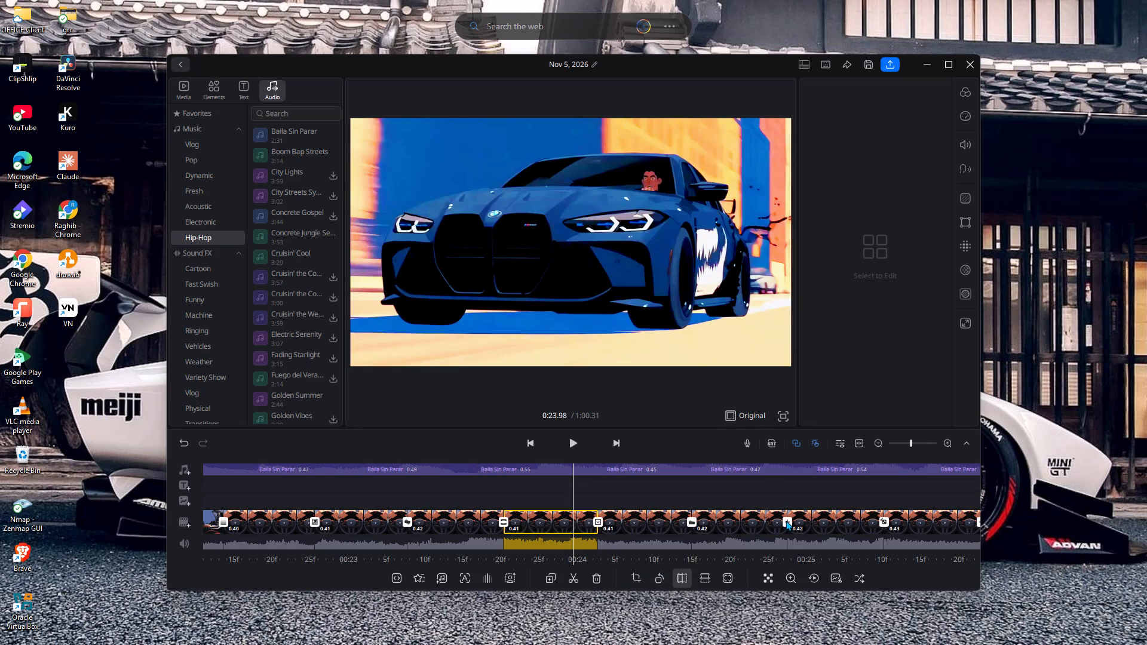
# Add a Wipe transition at the video cut near 24.9 s and adjust its duration.
pyautogui.click(786, 520)
pyautogui.click(825, 488)
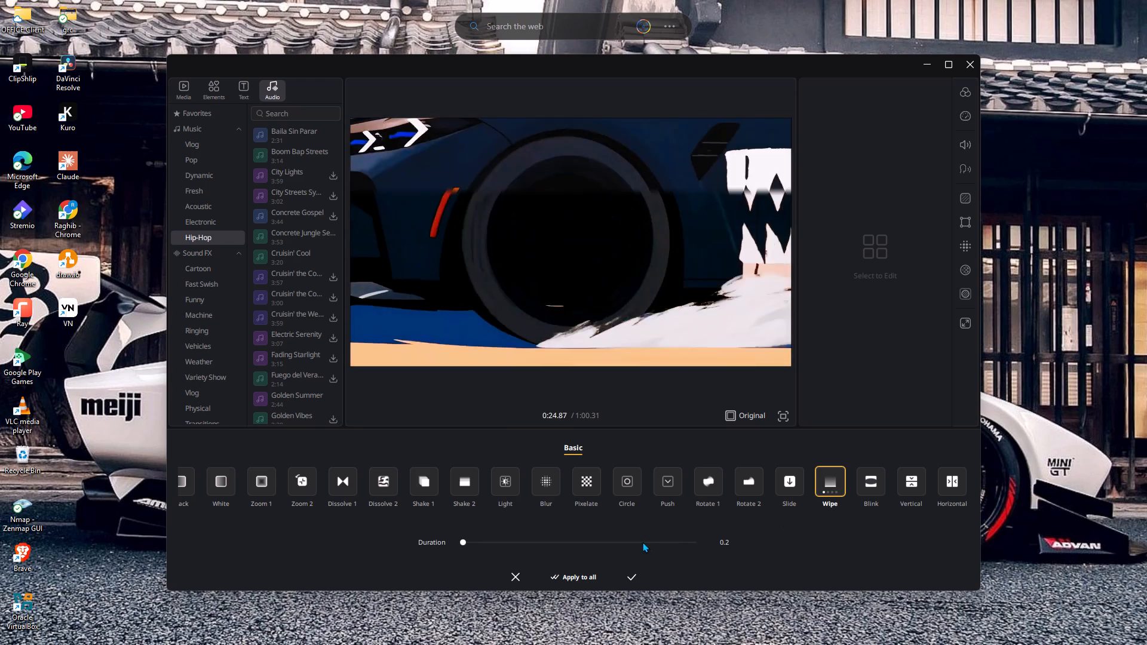
pyautogui.click(642, 542)
pyautogui.click(632, 572)
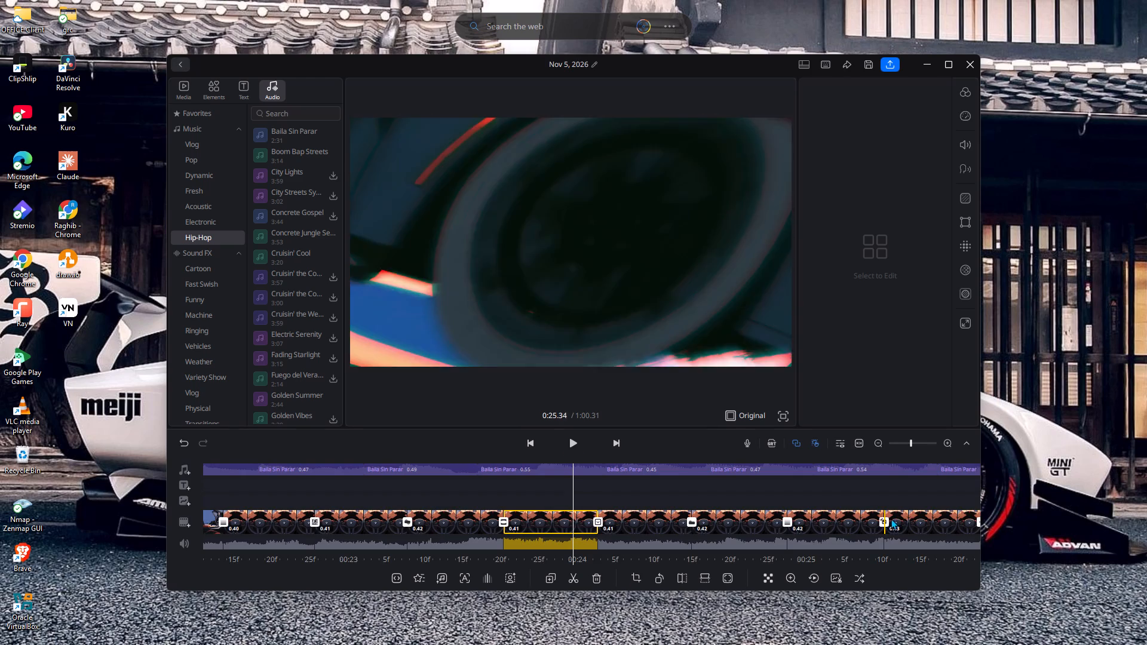
# Add a Shake 1 transition at the video cut near 25.8 s and shorten its duration.
pyautogui.moveTo(874, 494); pyautogui.dragTo(429, 487)
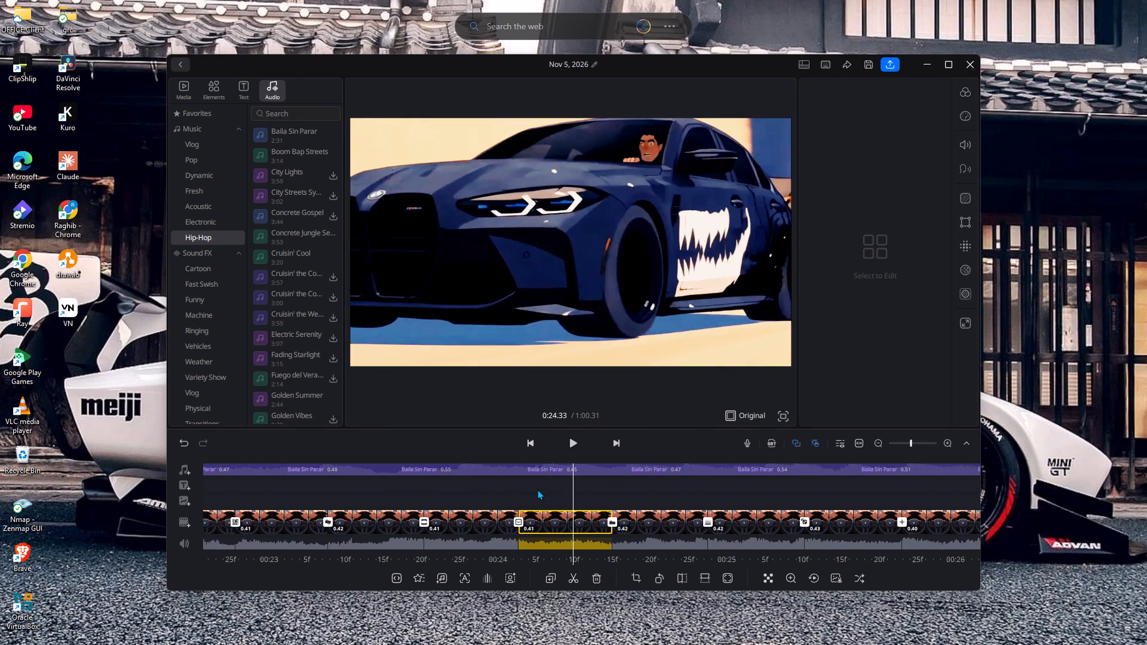
pyautogui.moveTo(592, 488); pyautogui.dragTo(397, 478)
pyautogui.moveTo(473, 492); pyautogui.dragTo(454, 492)
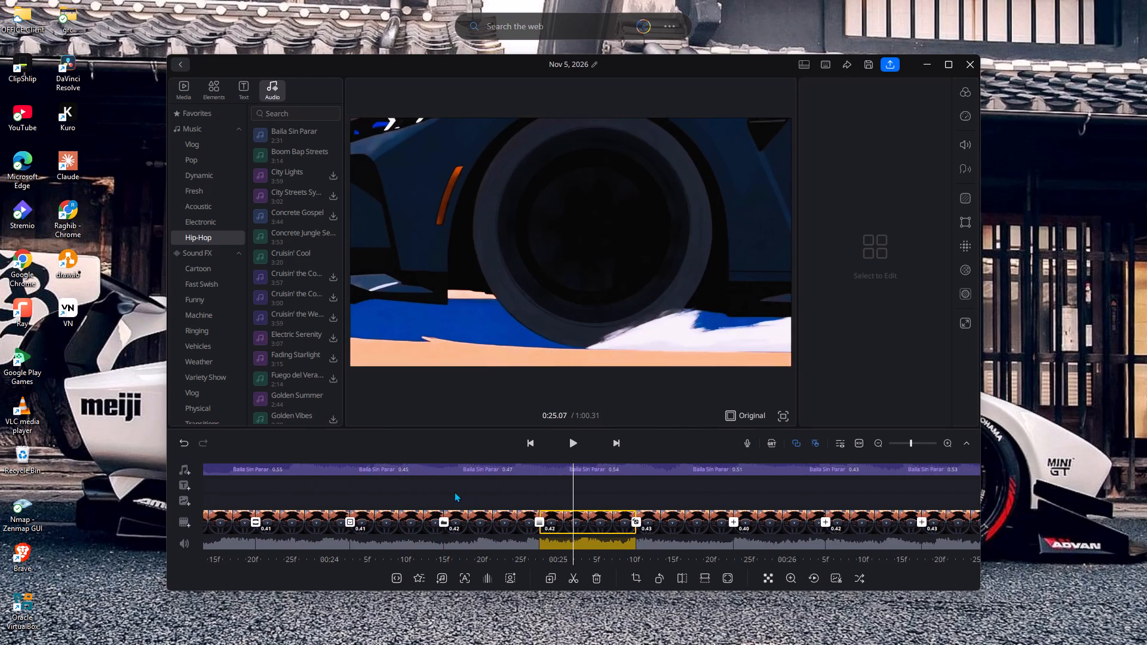
pyautogui.moveTo(454, 492); pyautogui.dragTo(174, 502)
pyautogui.moveTo(482, 493); pyautogui.dragTo(271, 486)
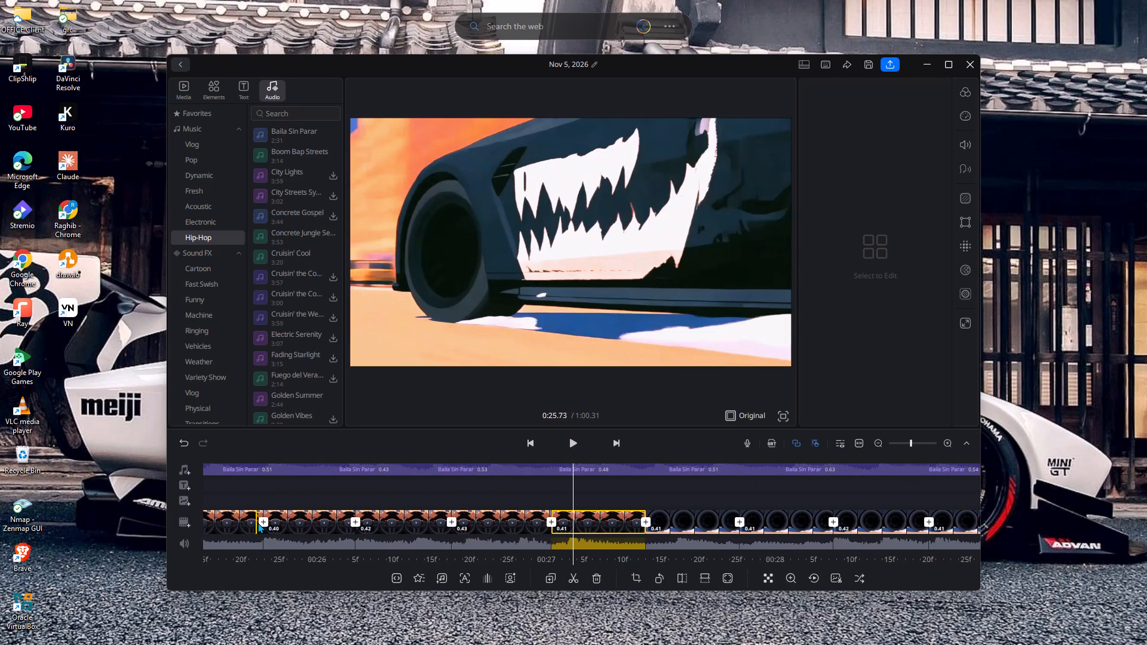
pyautogui.click(262, 522)
pyautogui.click(426, 496)
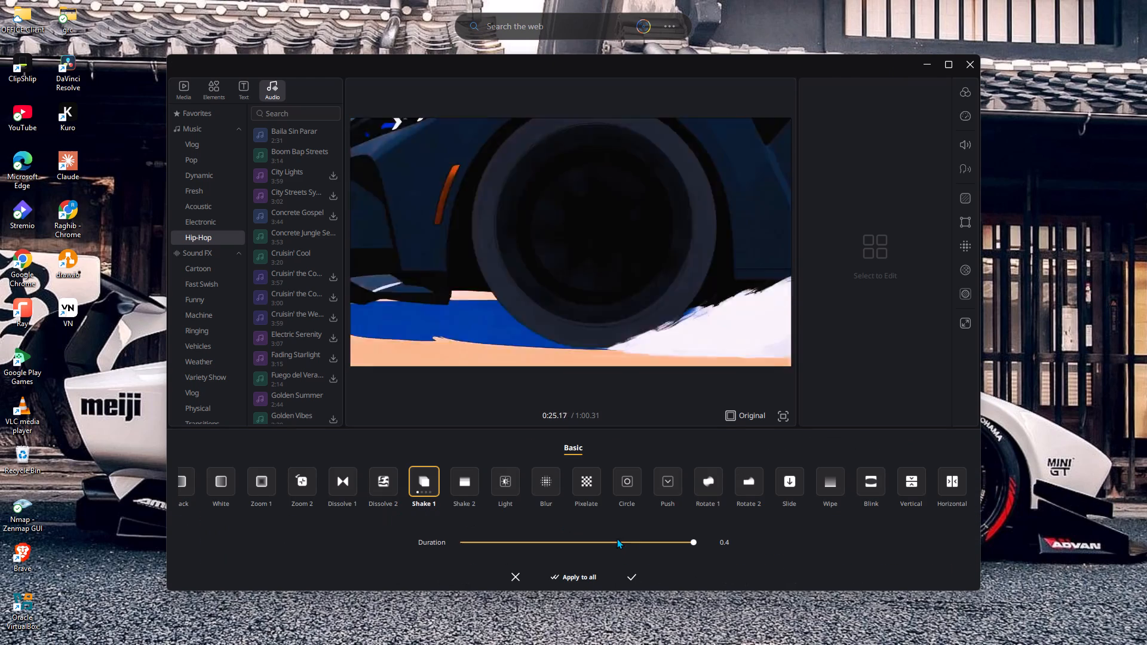
pyautogui.click(634, 544)
pyautogui.click(625, 578)
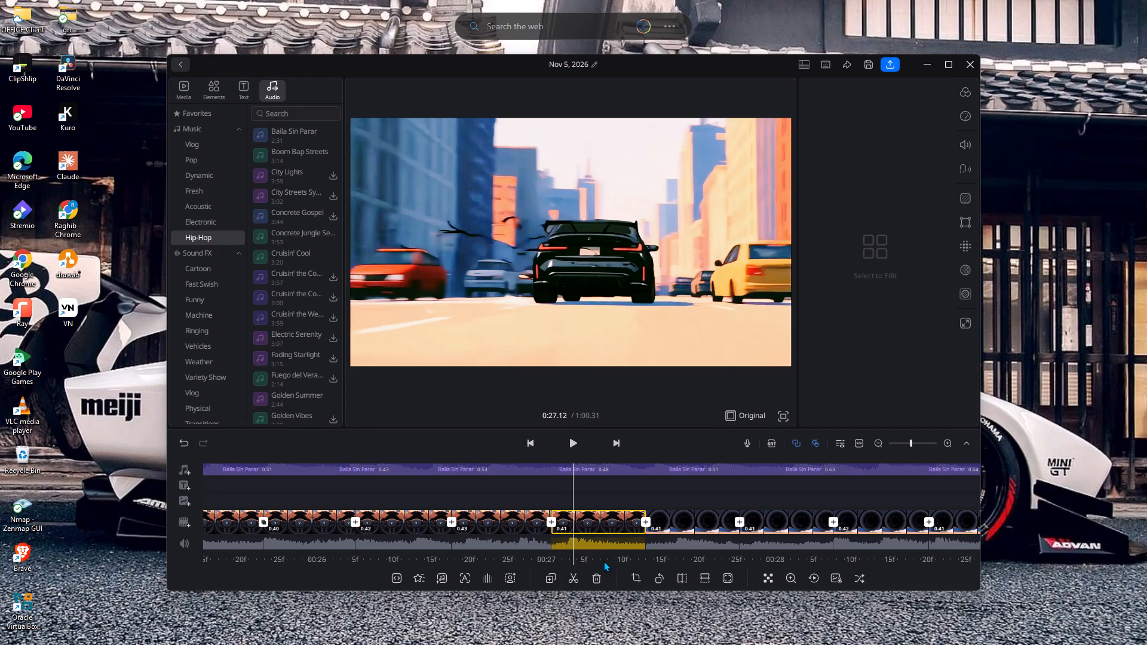
# Add a Dissolve 2 transition at the video cut near 26.2 s and adjust its duration.
pyautogui.click(354, 521)
pyautogui.click(388, 478)
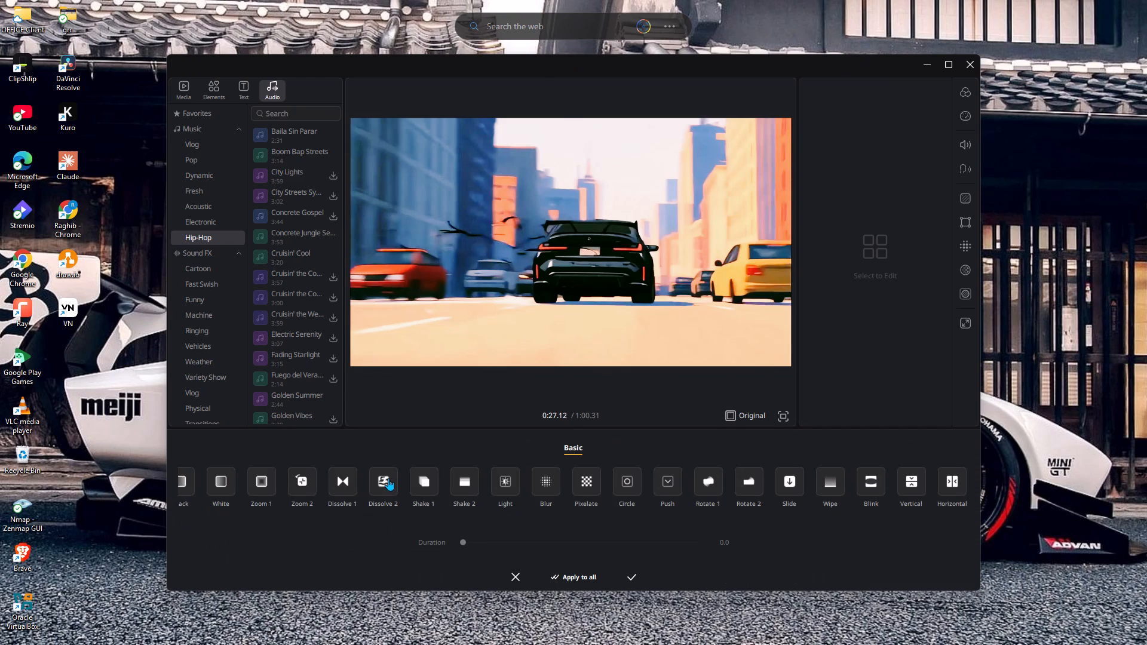
pyautogui.click(643, 547)
pyautogui.click(630, 577)
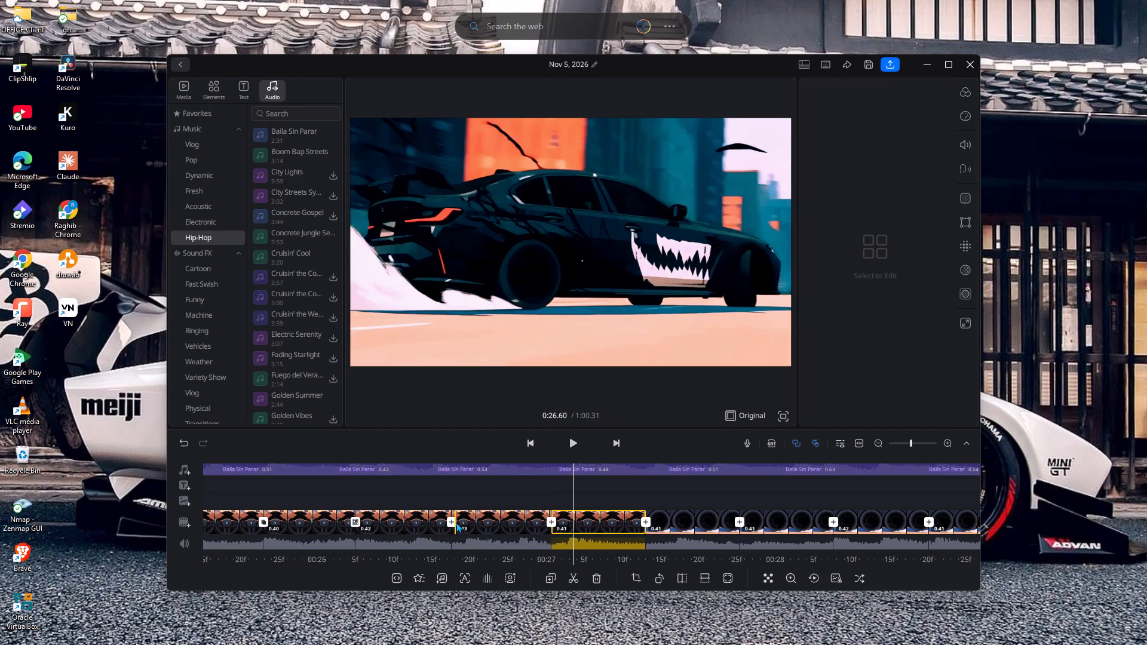
# Add a Circle transition with a duration of 0.2 at the video cut near 26.6 s.
pyautogui.click(453, 521)
pyautogui.click(606, 492)
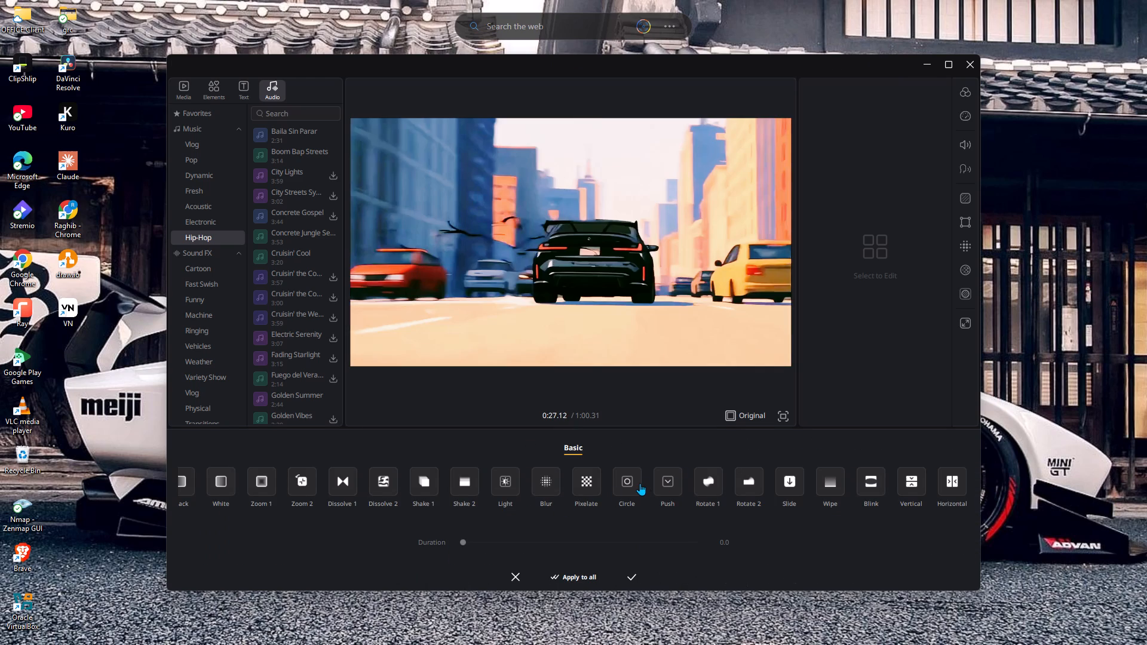
pyautogui.doubleClick(639, 483)
pyautogui.click(628, 542)
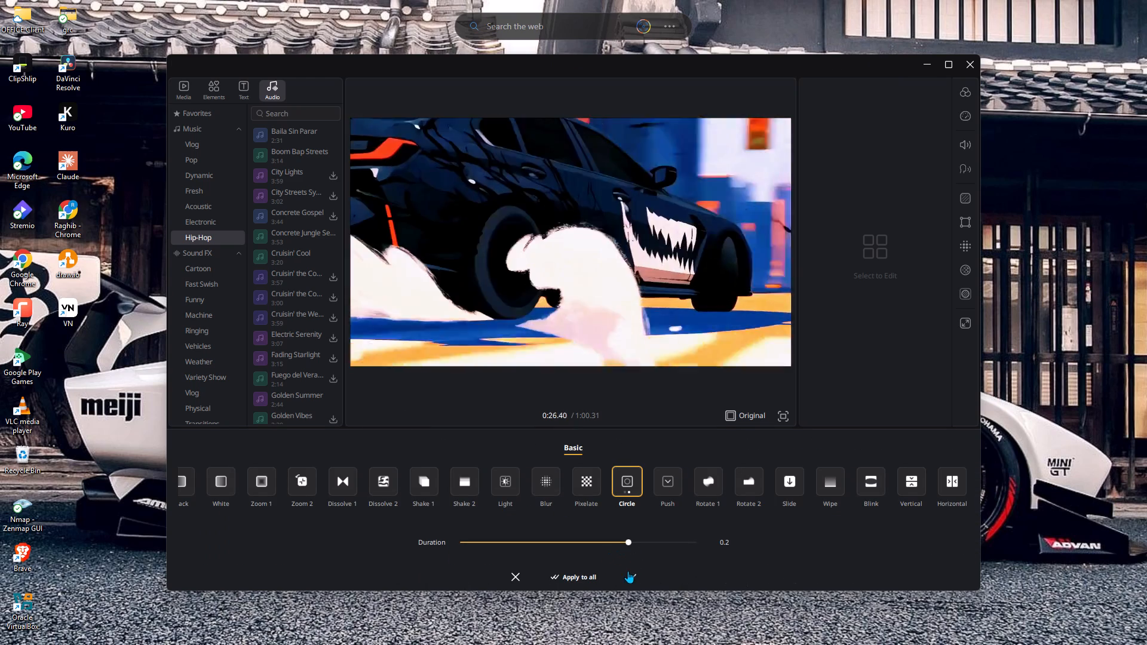
pyautogui.click(628, 575)
# Add a Slide transition with a duration of 0.2 at the video cut near 27.0 s.
pyautogui.click(551, 520)
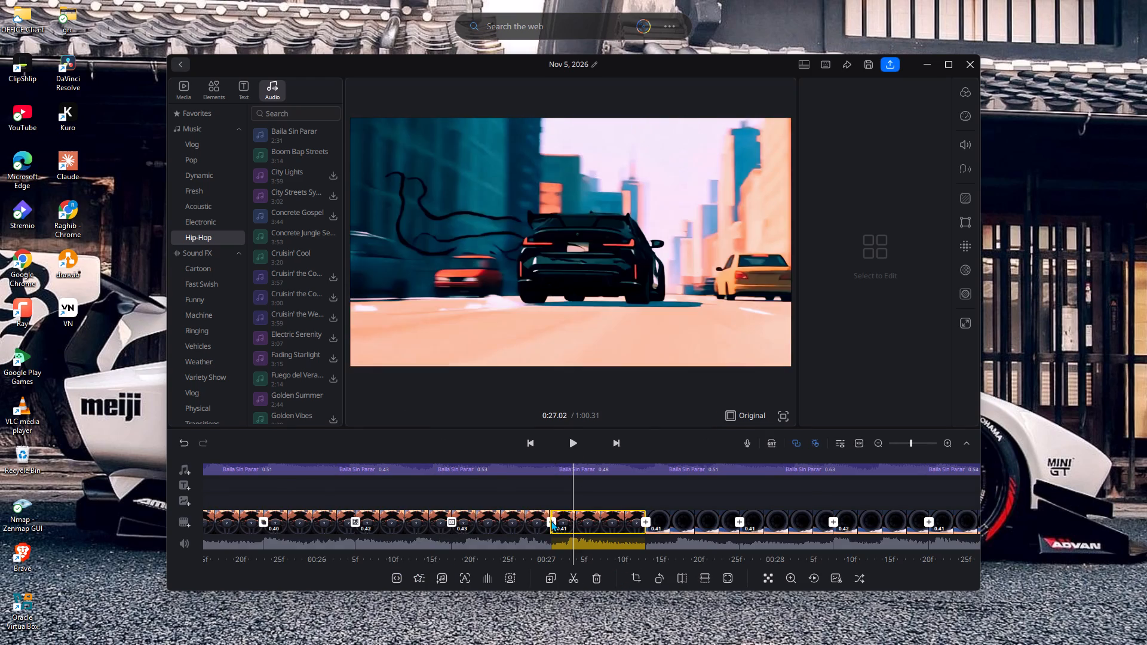
pyautogui.click(790, 487)
pyautogui.click(616, 542)
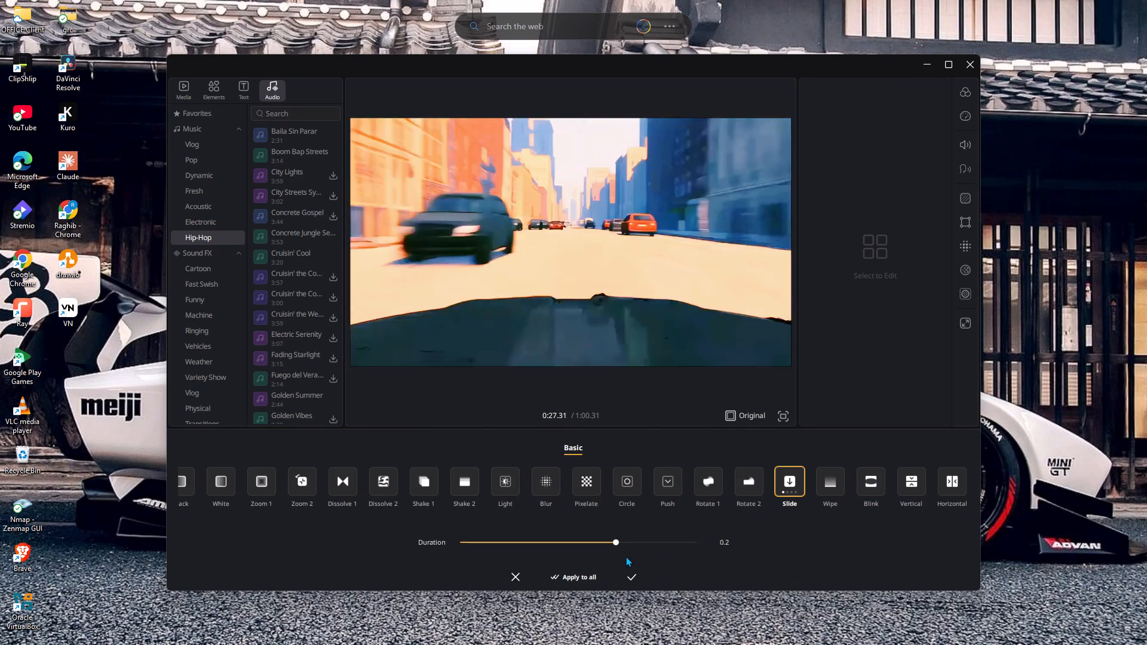
pyautogui.click(634, 574)
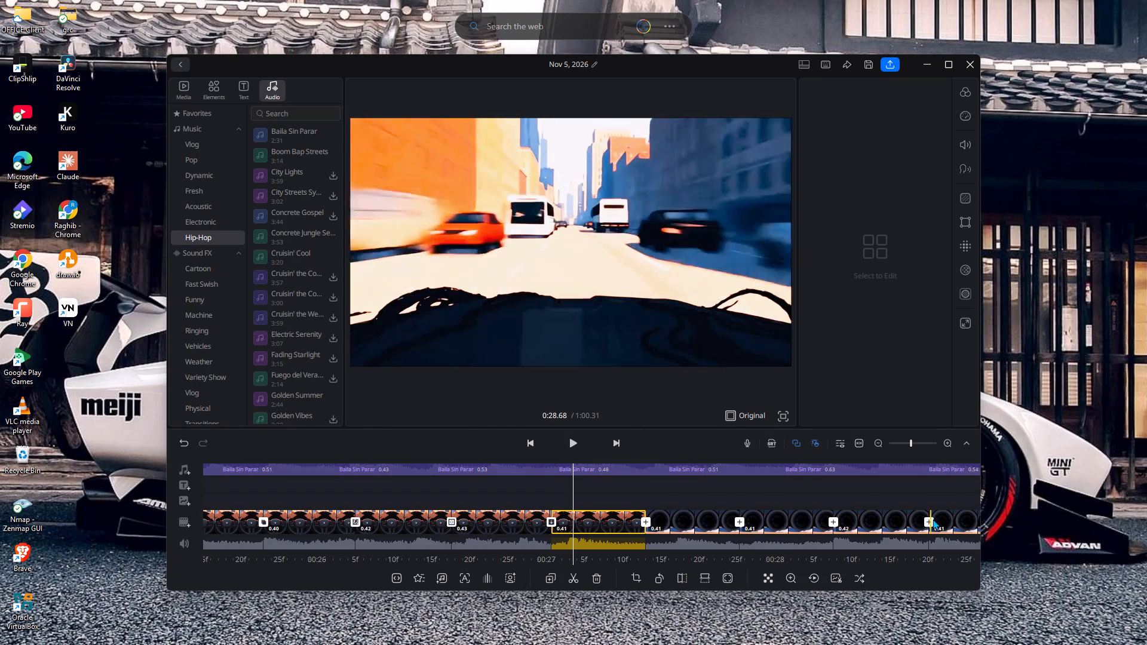
# Add a Horizontal transition at the video cut near 28.7 s and shorten its duration.
pyautogui.click(929, 523)
pyautogui.click(941, 483)
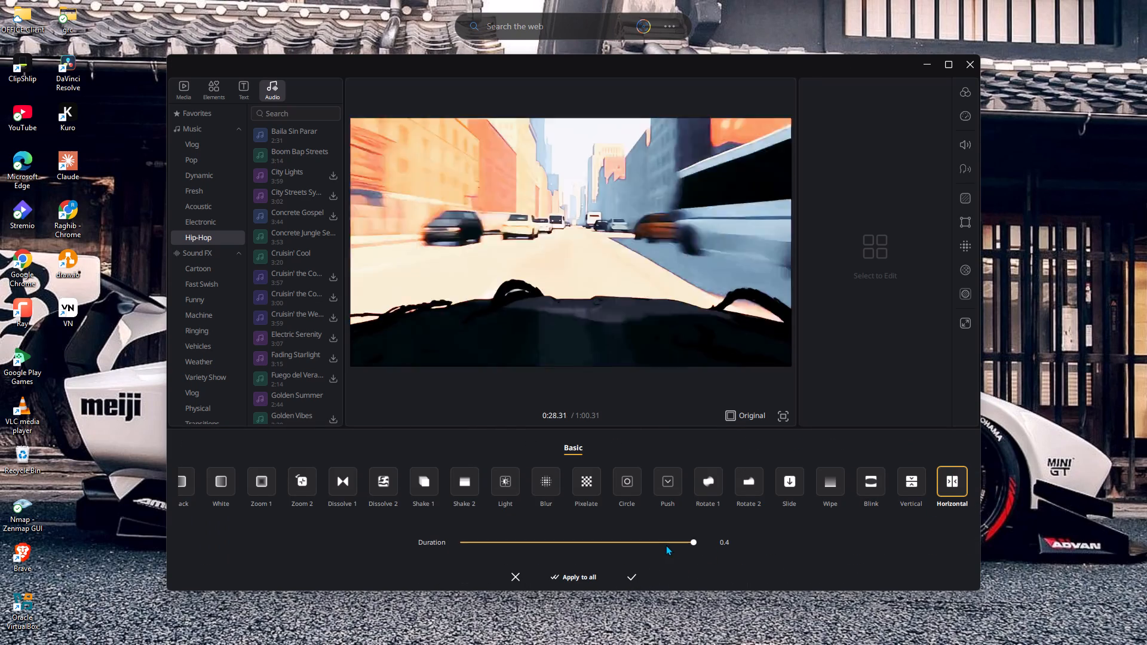
pyautogui.click(654, 542)
pyautogui.click(637, 575)
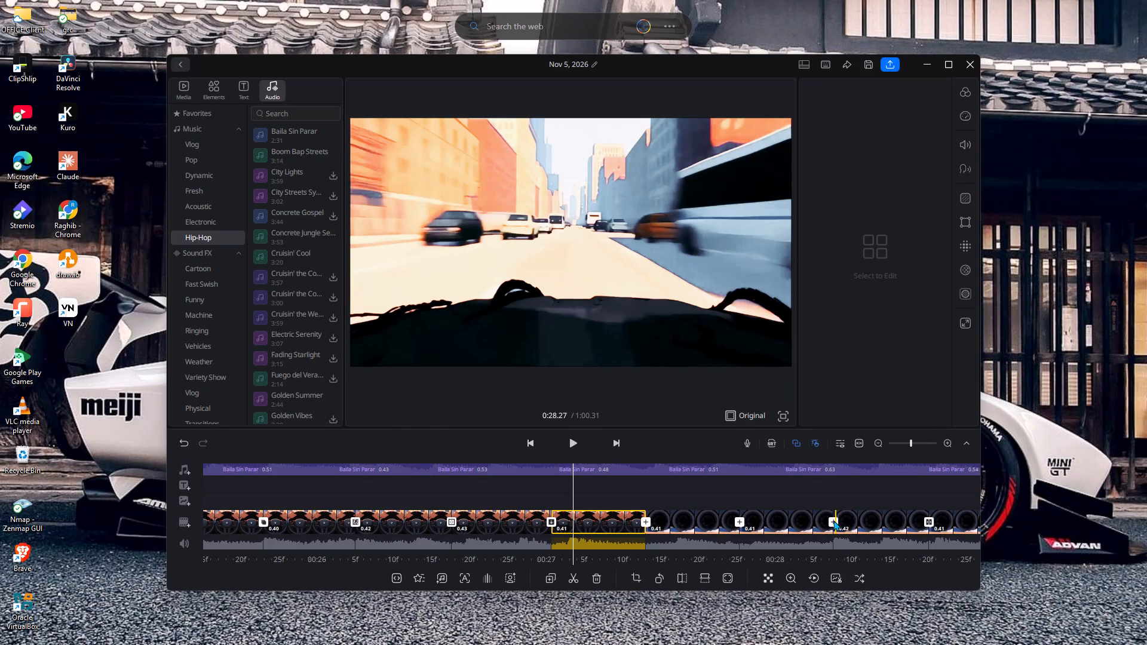
# Add a Blink transition with a duration of 0.3 at the video cut near 28.3 s.
pyautogui.click(833, 520)
pyautogui.click(873, 491)
pyautogui.click(634, 540)
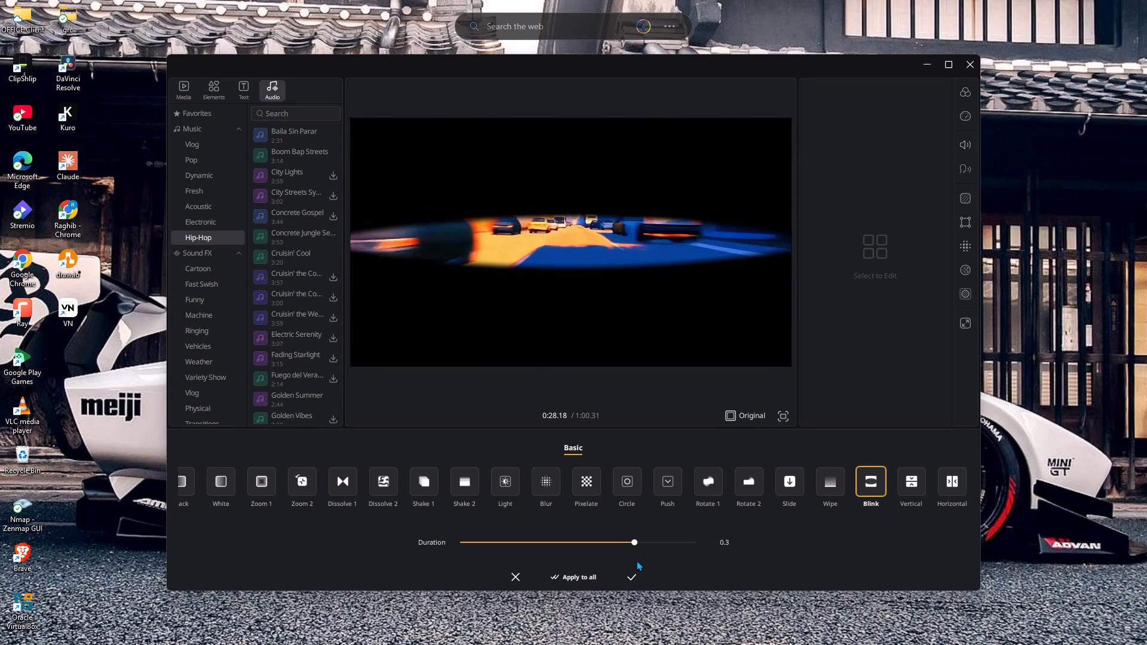
pyautogui.click(630, 572)
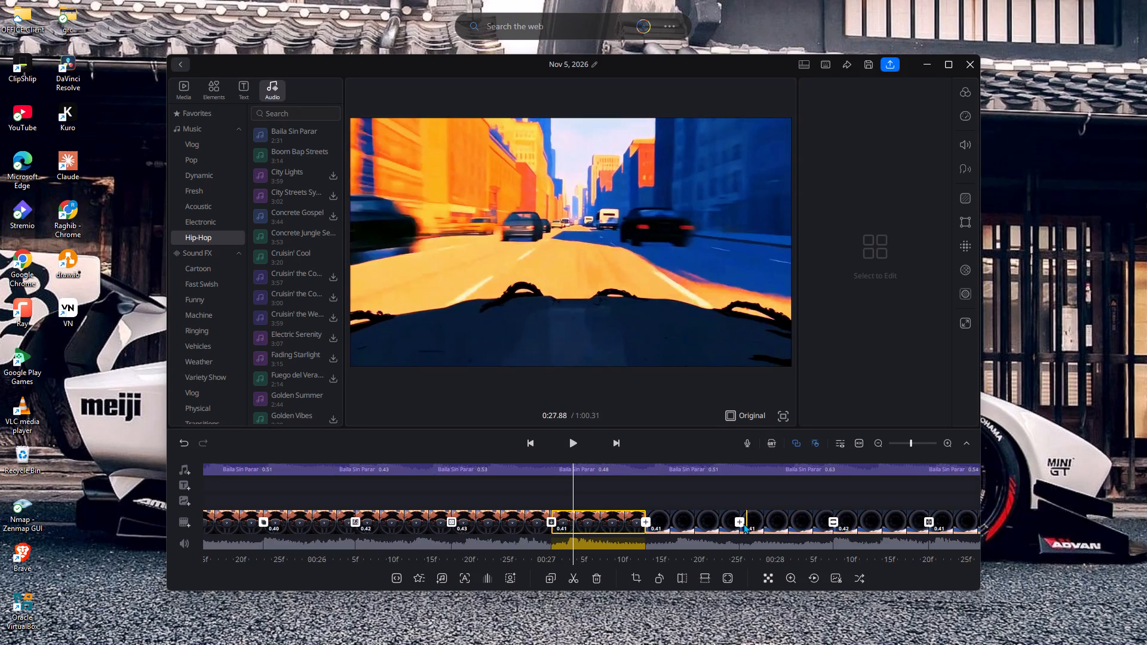
# Add a Dissolve 1 transition at the video cut near 27.8 s and lengthen its duration to about mid-range.
pyautogui.click(737, 517)
pyautogui.click(358, 479)
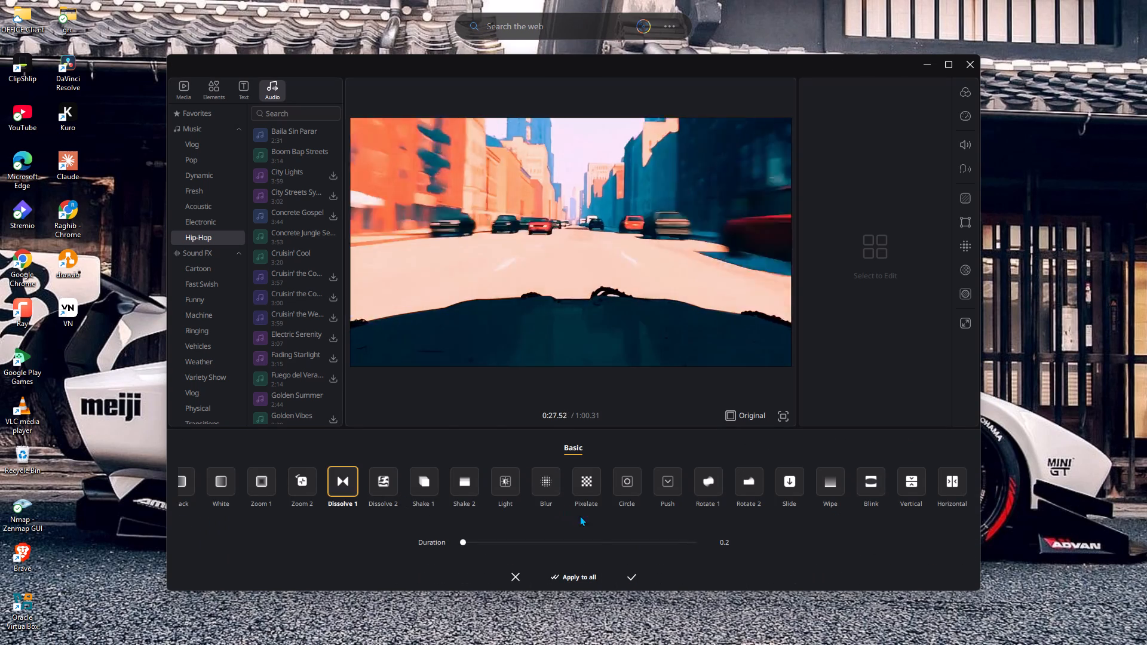
pyautogui.click(596, 540)
pyautogui.click(628, 575)
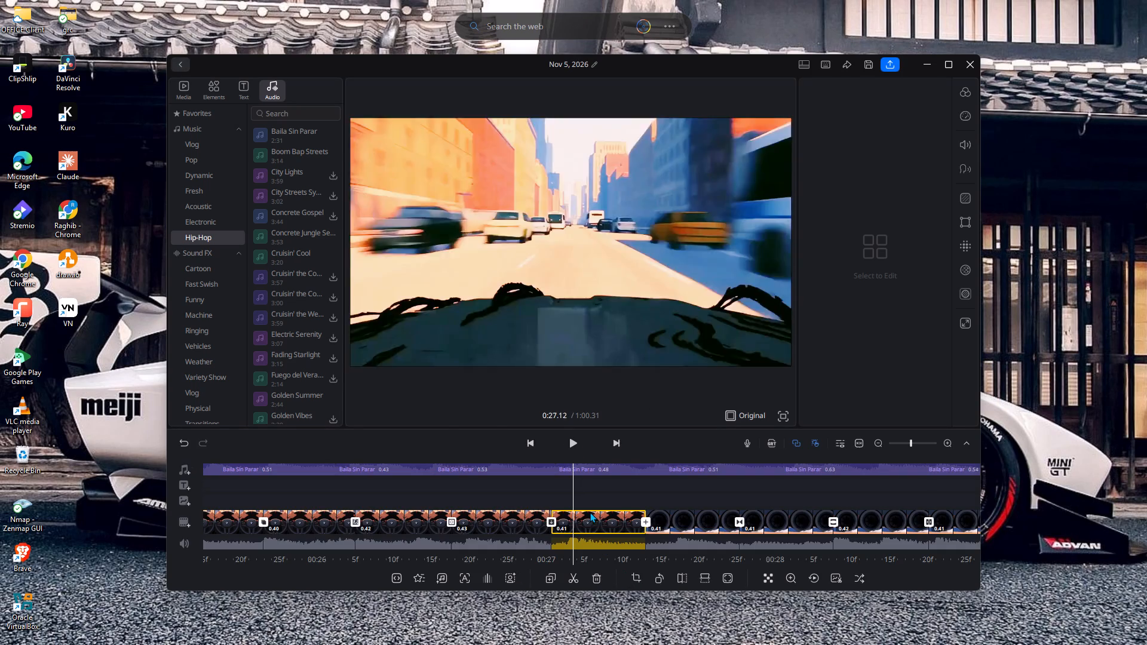
# Add a Rotate 1 transition at the video cut near 27.4 s with a roughly mid-range duration.
pyautogui.click(642, 523)
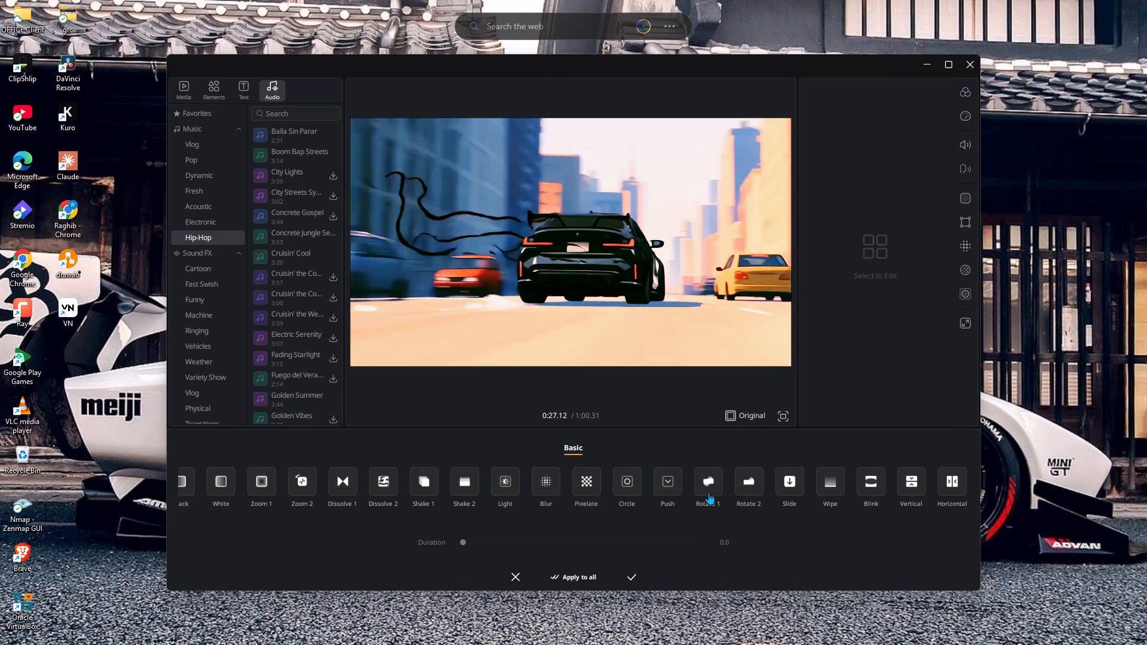
pyautogui.click(709, 492)
pyautogui.click(599, 539)
pyautogui.click(633, 578)
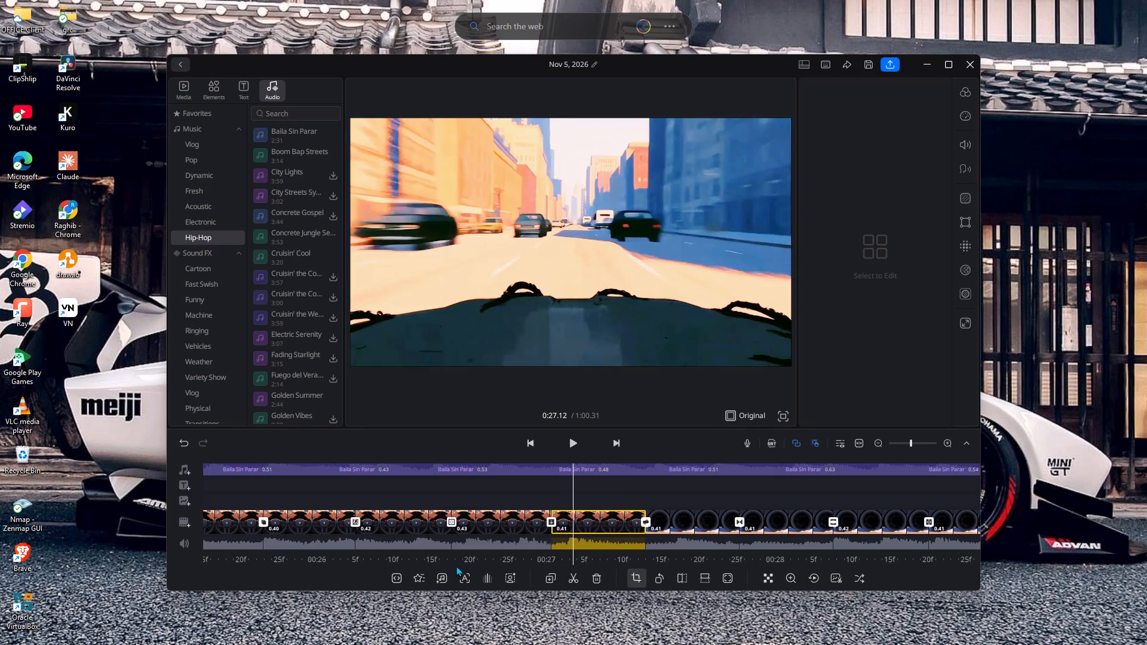
# Add a Dissolve 2 transition with a duration of 0.2 at the video cut near 29.1 s.
pyautogui.moveTo(711, 500); pyautogui.dragTo(413, 508)
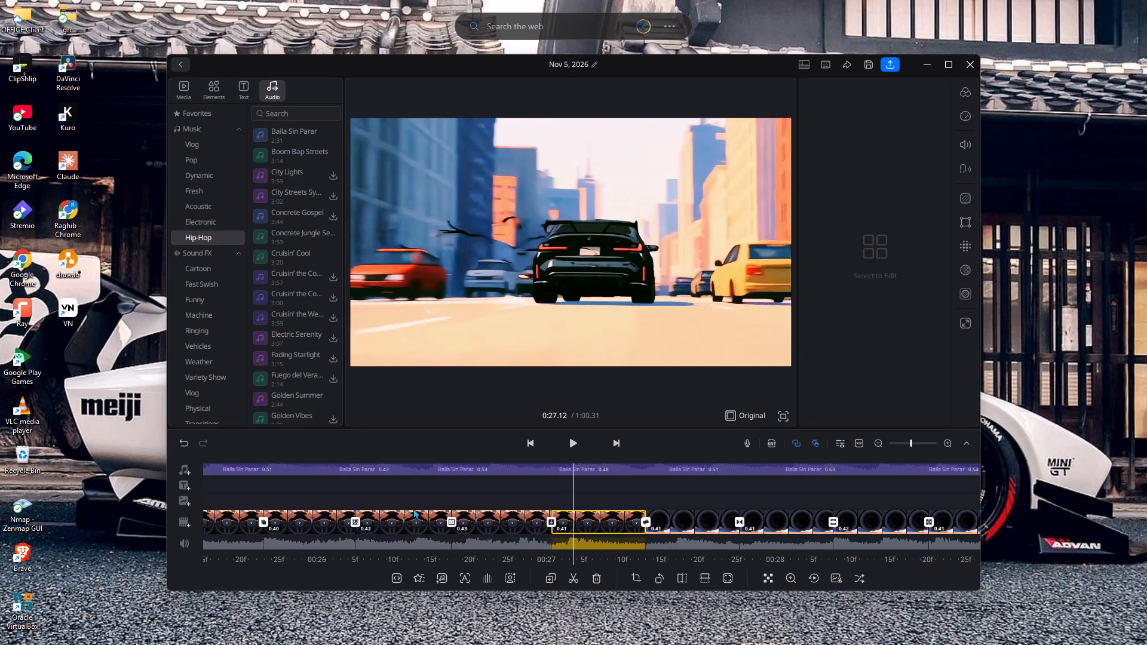
pyautogui.moveTo(413, 508); pyautogui.dragTo(357, 502)
pyautogui.moveTo(622, 488); pyautogui.dragTo(314, 478)
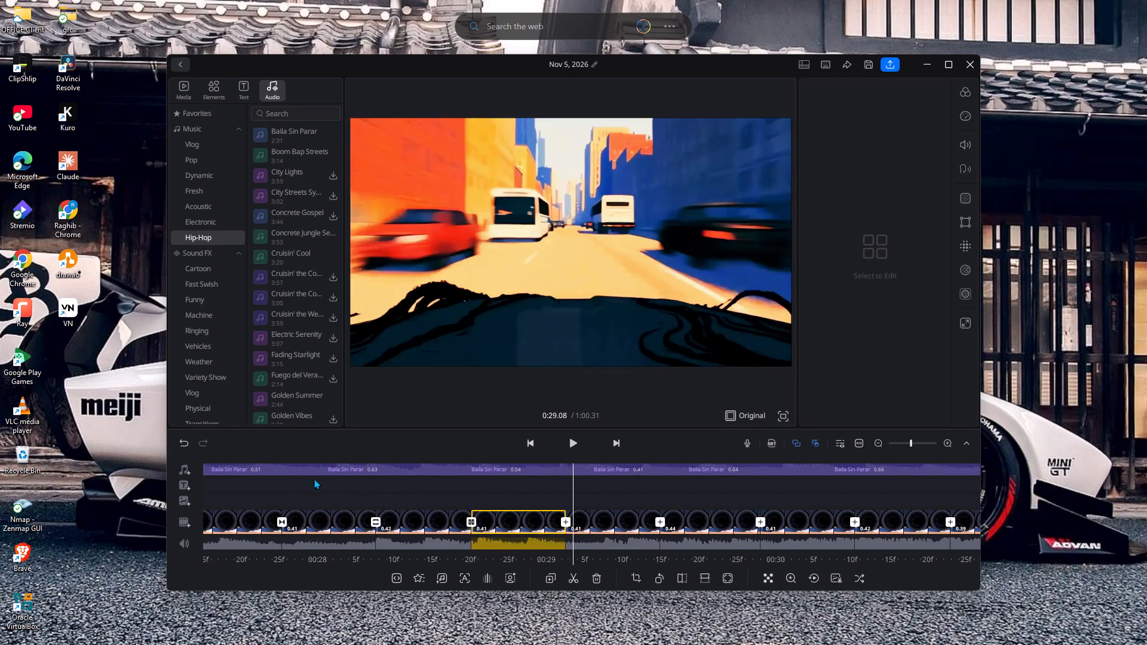
pyautogui.moveTo(314, 478); pyautogui.dragTo(204, 482)
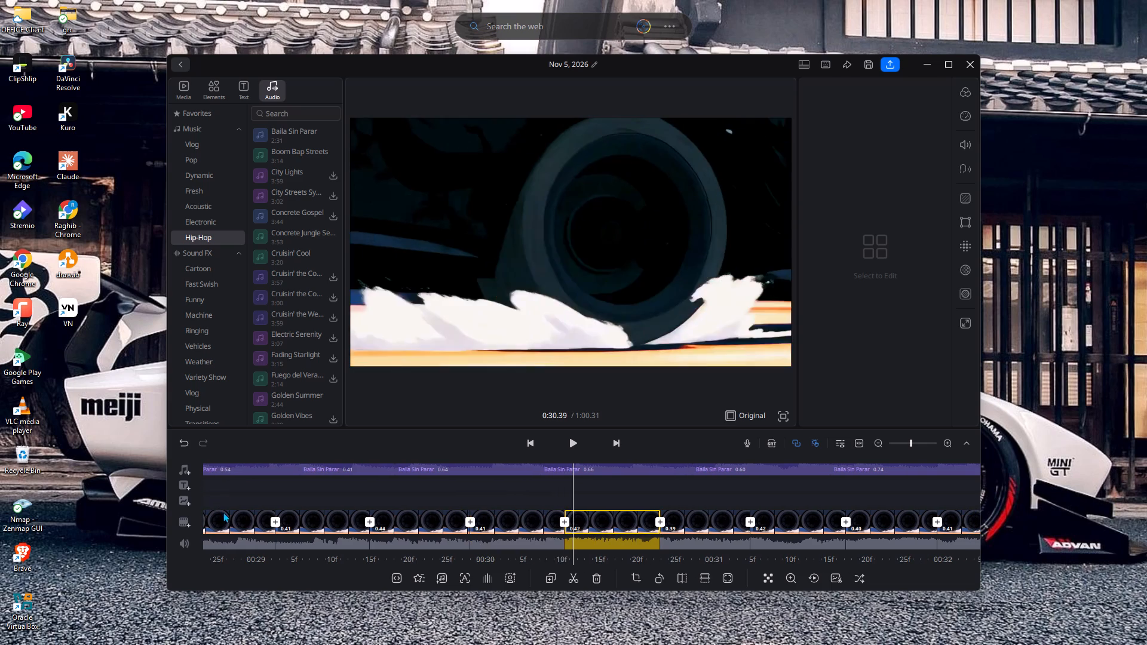
pyautogui.click(273, 522)
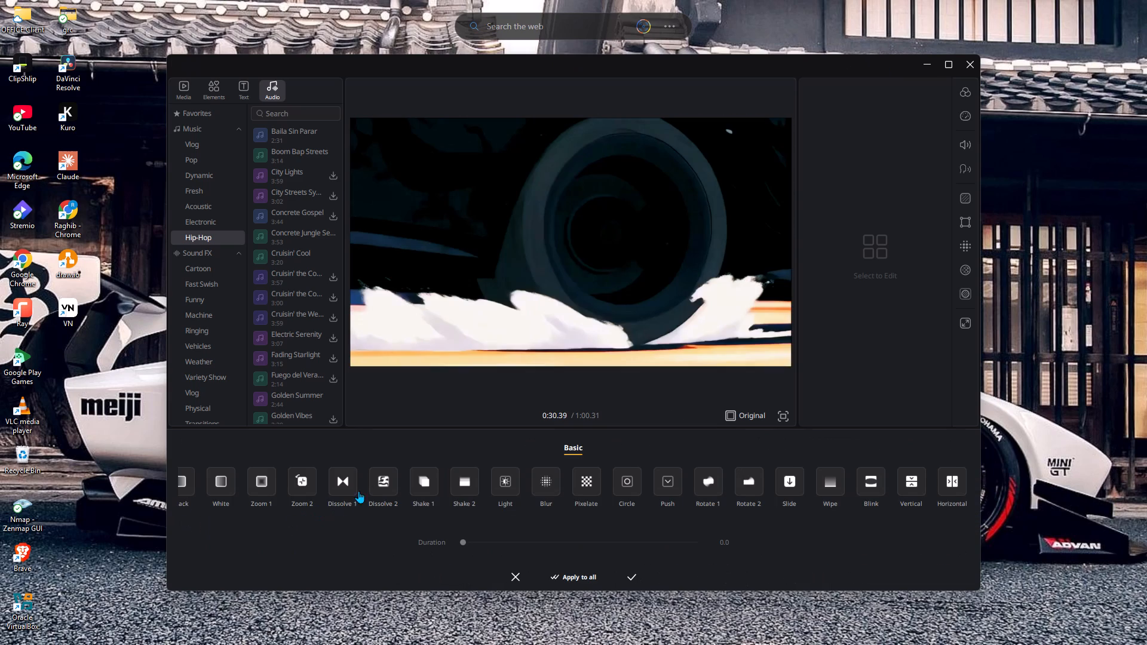
pyautogui.click(367, 480)
pyautogui.click(388, 484)
pyautogui.click(581, 540)
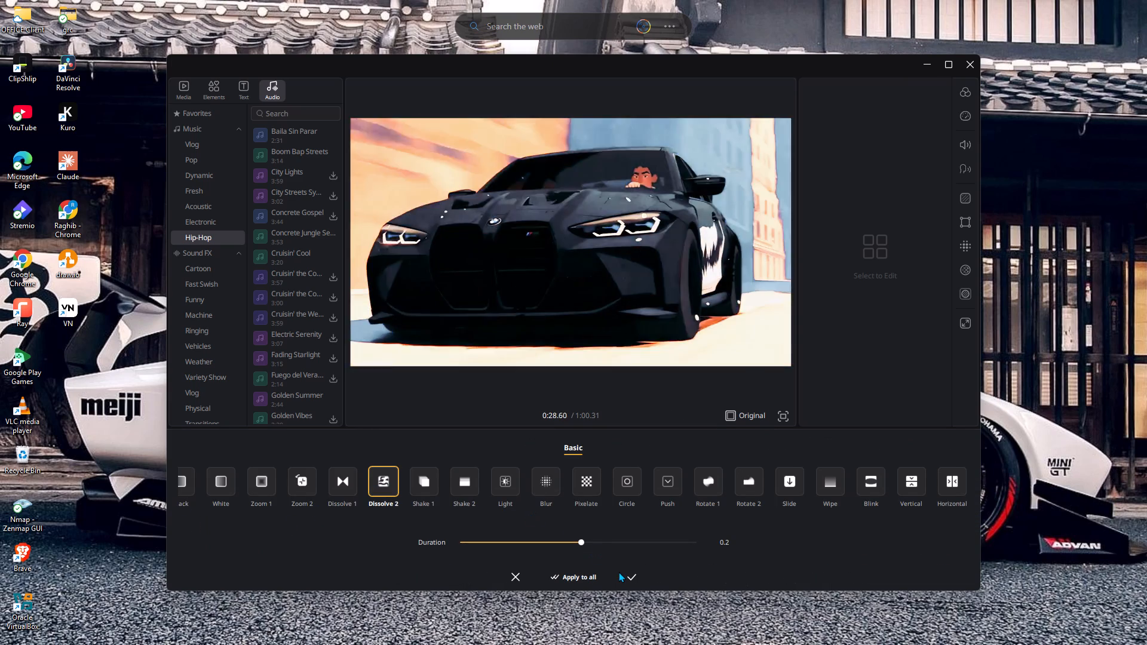
pyautogui.click(625, 575)
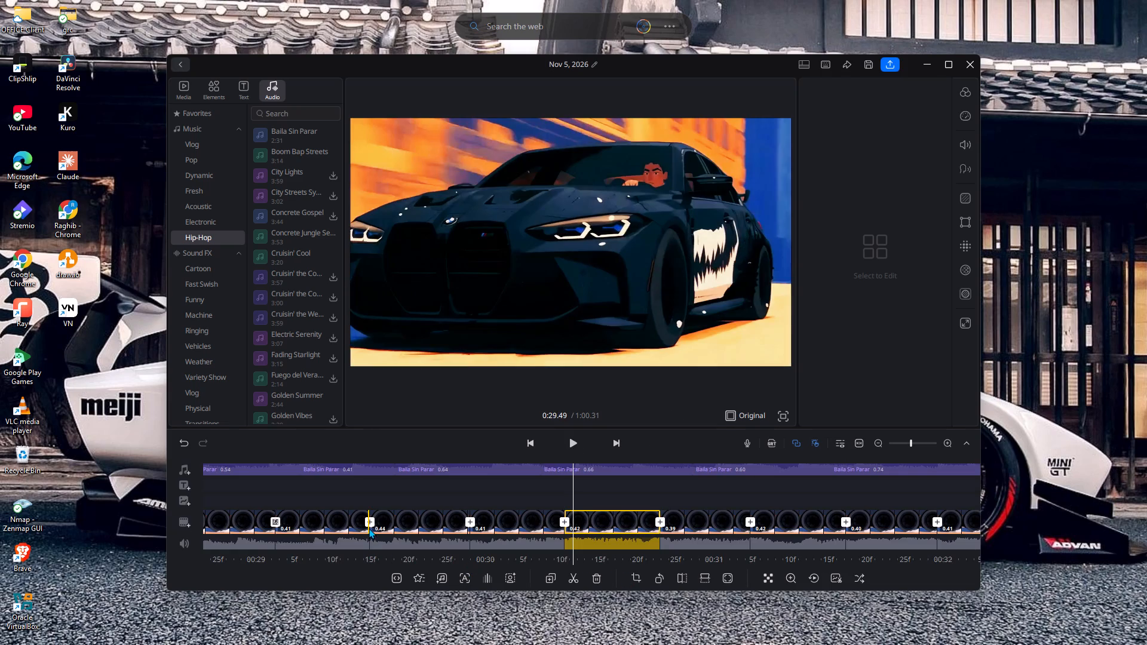
# Add a Pixelate transition at the video cut near 29.5 s and lengthen its duration to slightly above mid-range.
pyautogui.click(366, 522)
pyautogui.click(592, 483)
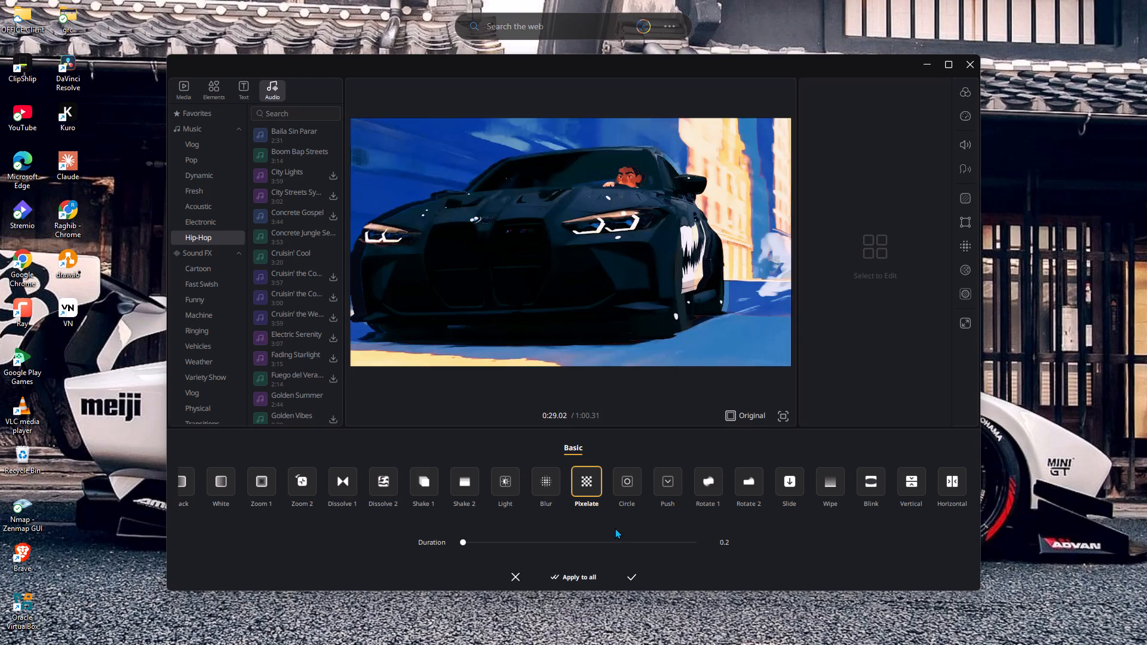
pyautogui.click(622, 542)
pyautogui.click(634, 574)
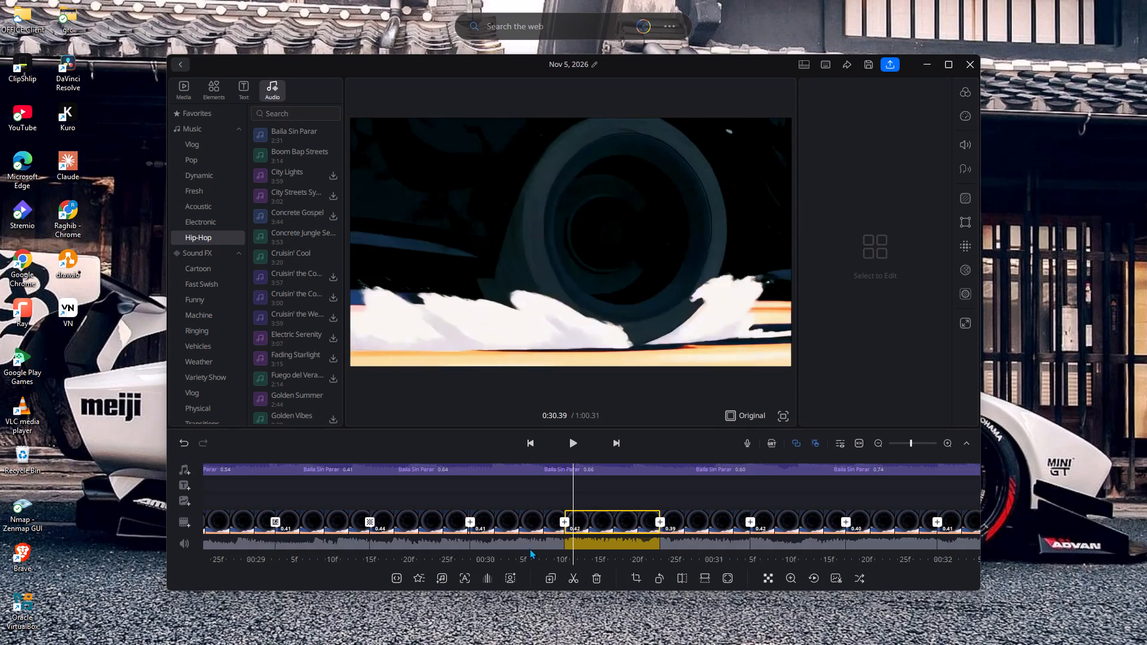
# Add a Circle transition at the video cut near 29.9 s with a duration slightly above mid-range.
pyautogui.click(469, 520)
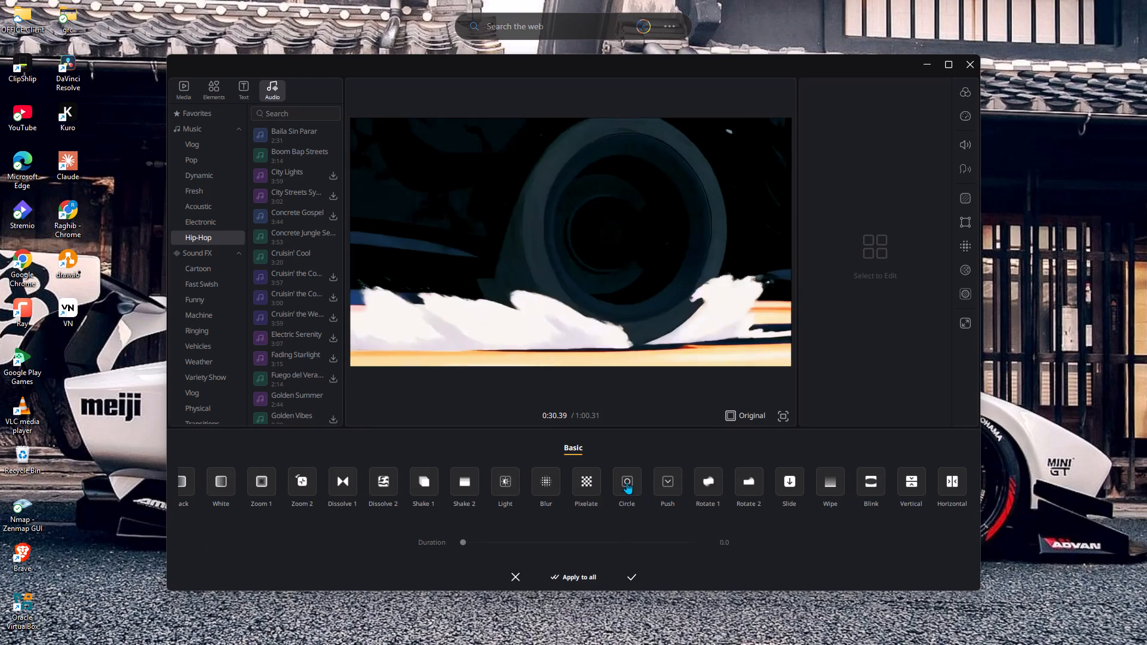
pyautogui.click(627, 482)
pyautogui.click(615, 542)
pyautogui.click(632, 579)
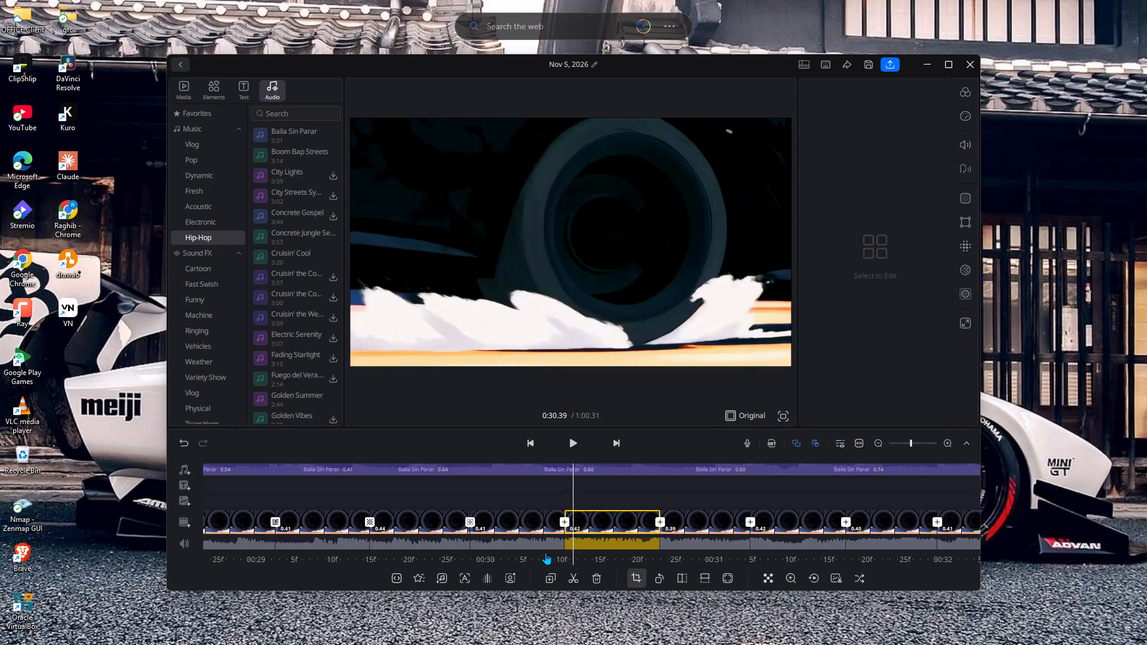
# Add a Slide transition at the video cut near 30.3 s and lengthen its duration to about mid-range.
pyautogui.click(565, 522)
pyautogui.click(790, 489)
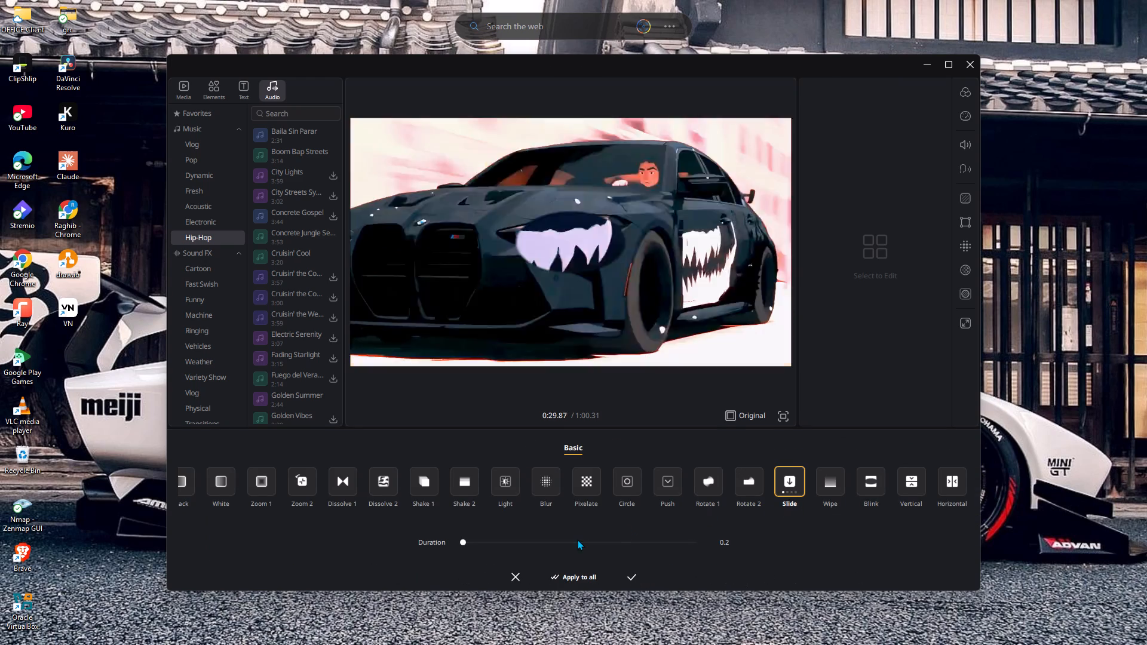
pyautogui.click(573, 543)
pyautogui.click(636, 573)
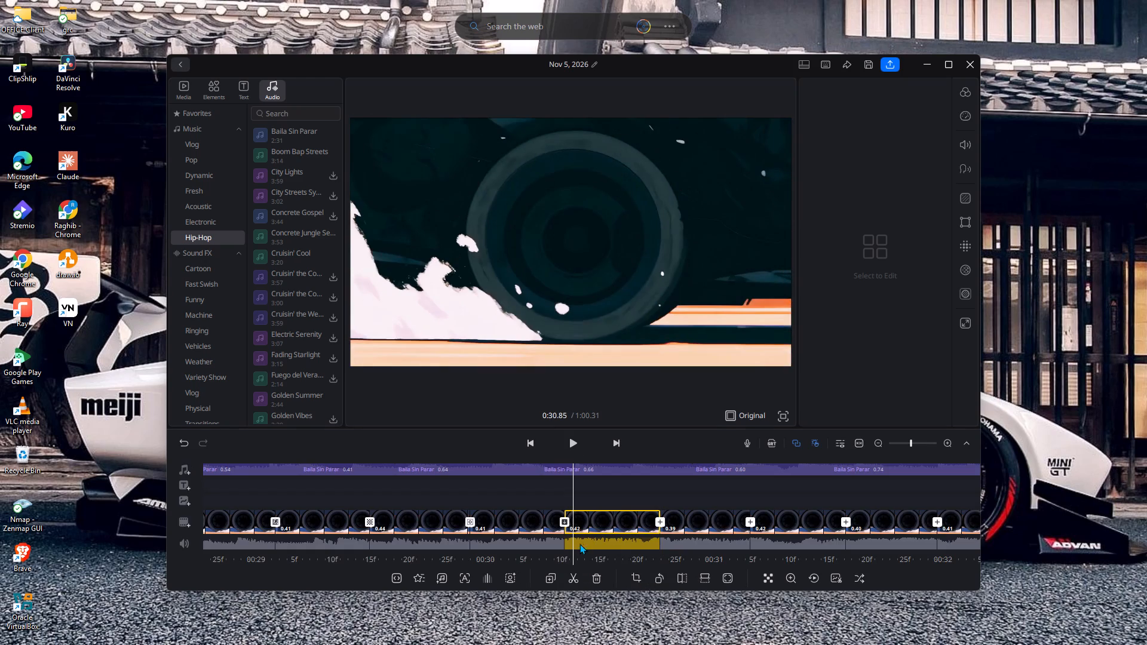
# Add a Vertical transition with a duration of 0.3 at the video cut near 30.8 s.
pyautogui.click(660, 520)
pyautogui.click(910, 483)
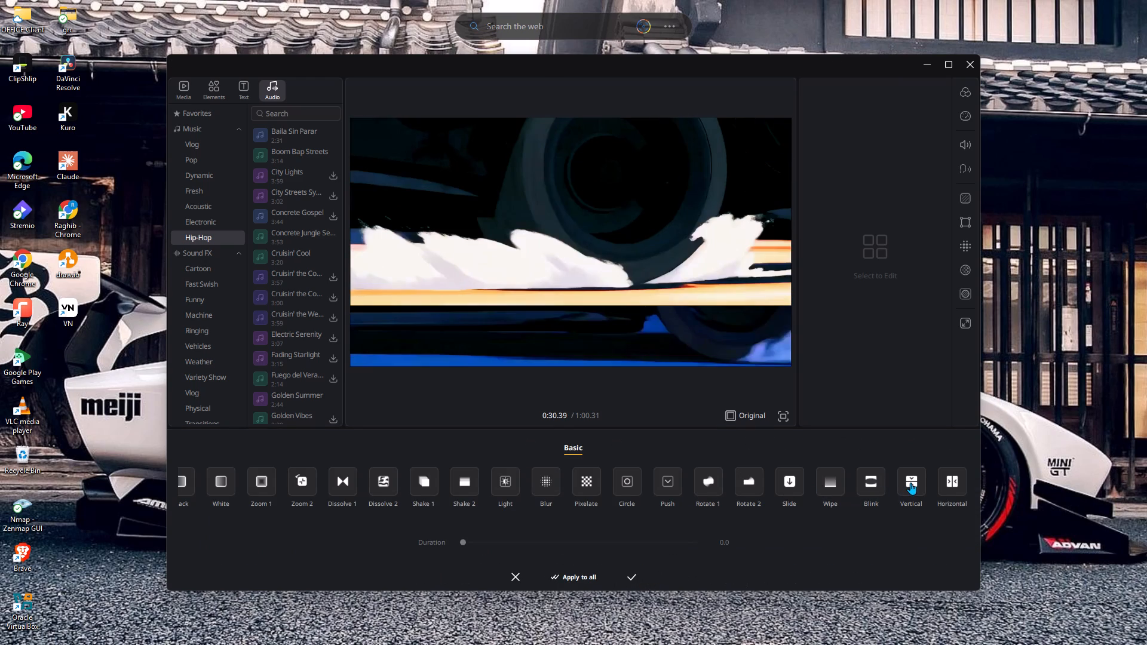
pyautogui.click(648, 542)
pyautogui.click(639, 572)
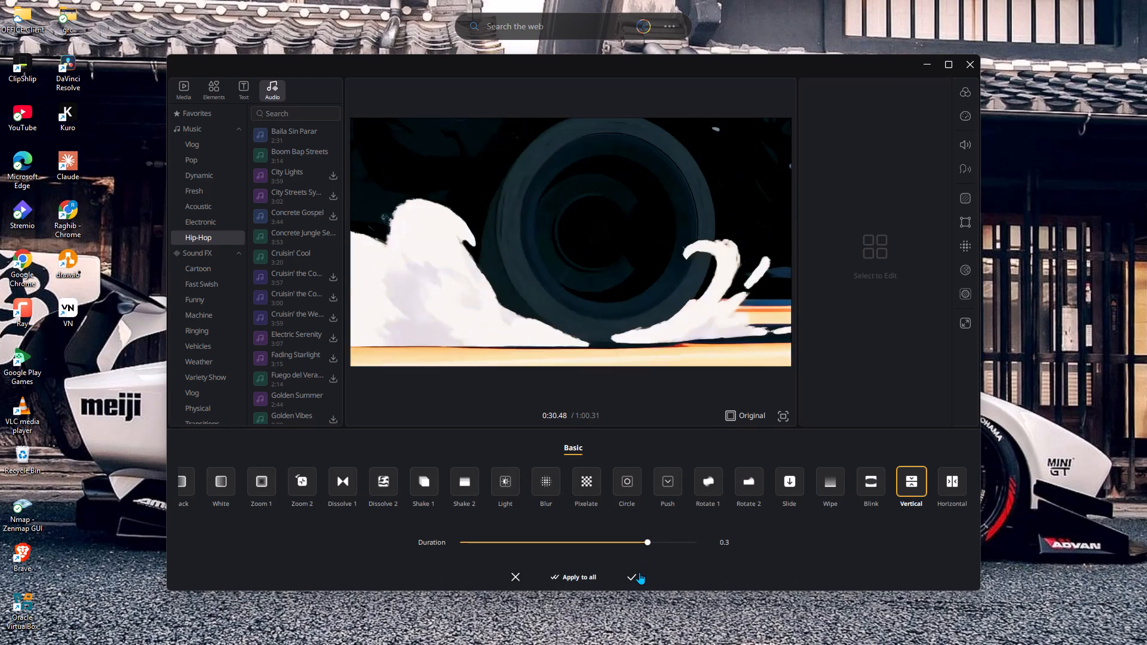
# Add a Zoom 2 transition at the video cut near 32.0 s with a duration slightly above mid-range.
pyautogui.click(939, 521)
pyautogui.click(367, 490)
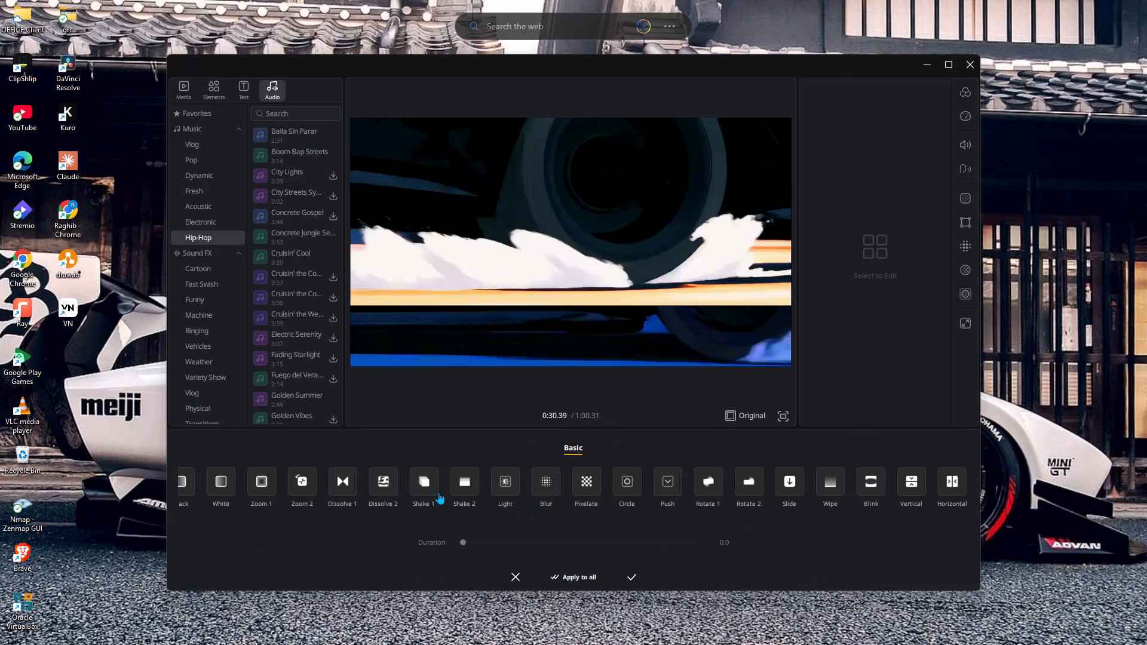
pyautogui.click(646, 542)
pyautogui.click(296, 486)
pyautogui.click(608, 542)
pyautogui.click(630, 575)
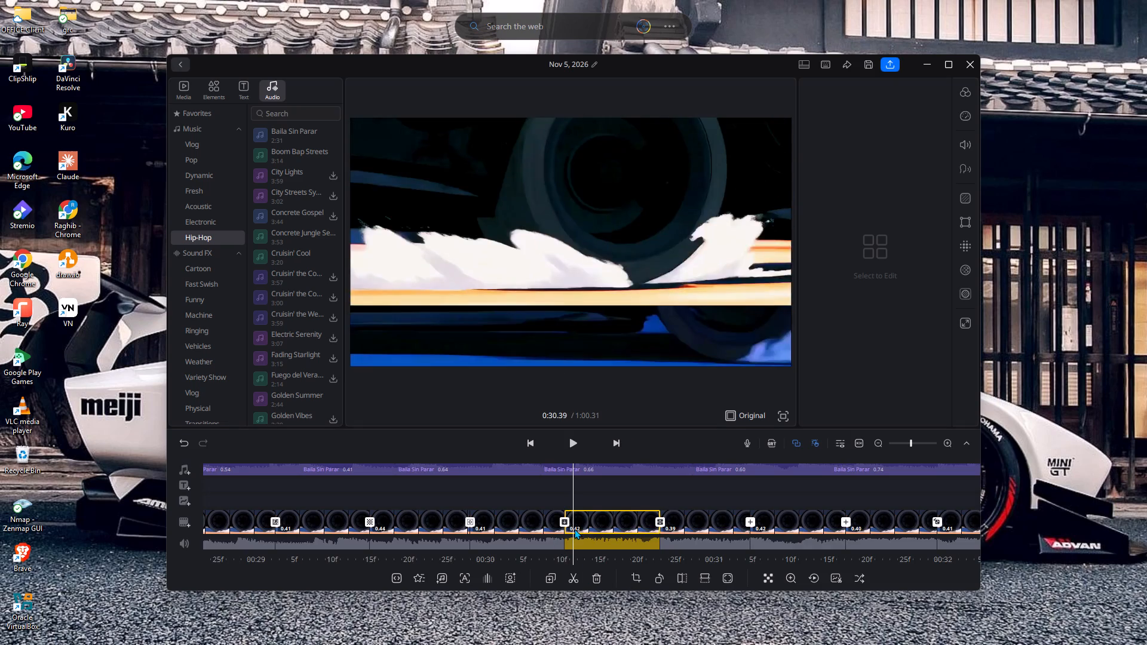
# Add a Push transition with a duration of 0.2 at the video cut near 31.2 s, cycling through its direction variants.
pyautogui.click(749, 522)
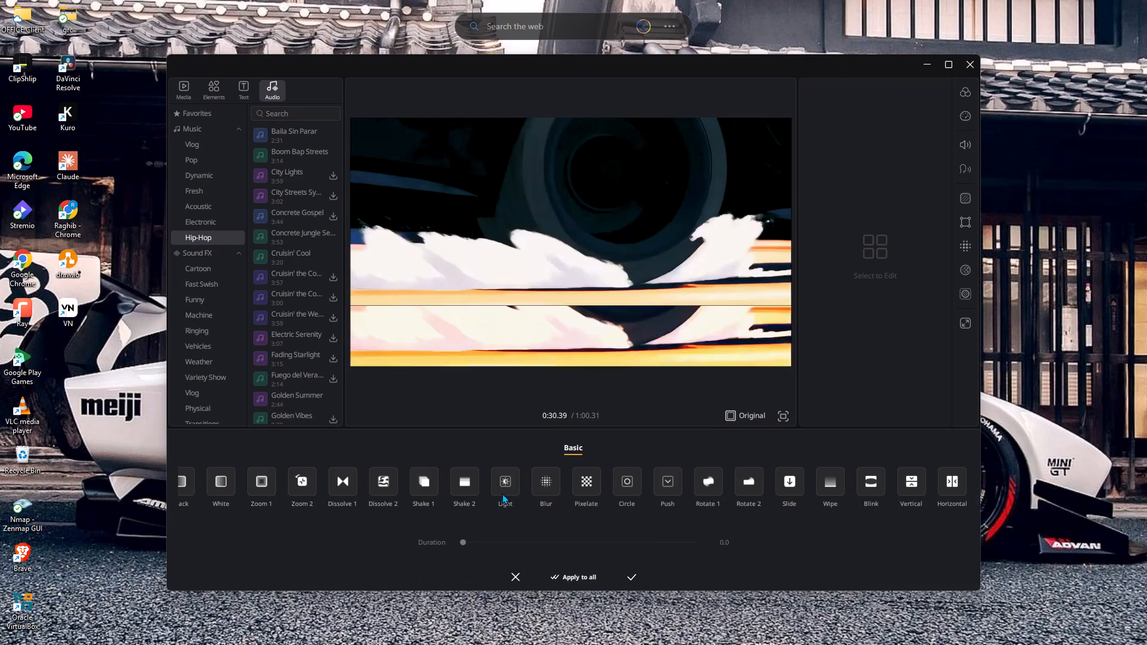
pyautogui.click(361, 489)
pyautogui.click(671, 484)
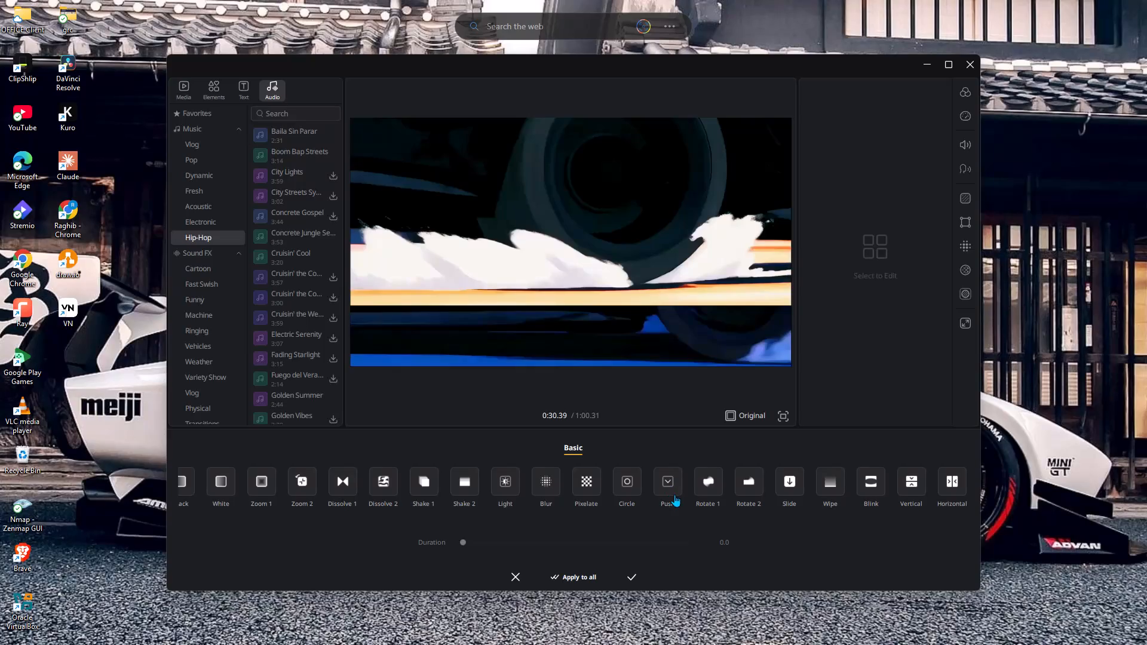
pyautogui.click(637, 540)
pyautogui.doubleClick(667, 484)
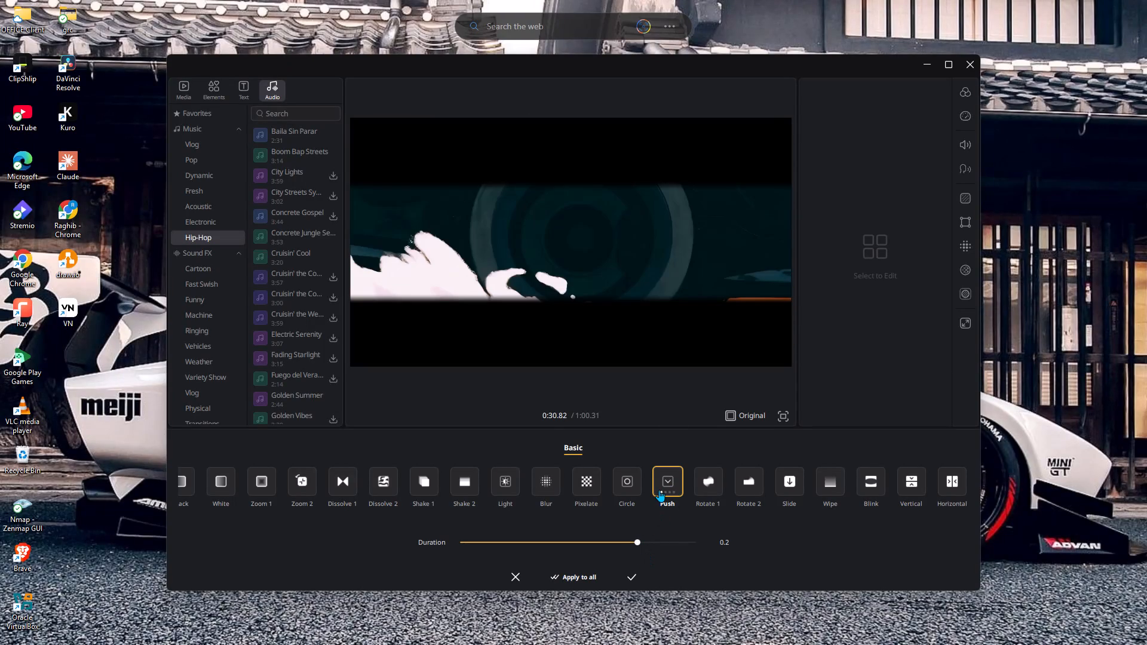
pyautogui.click(630, 570)
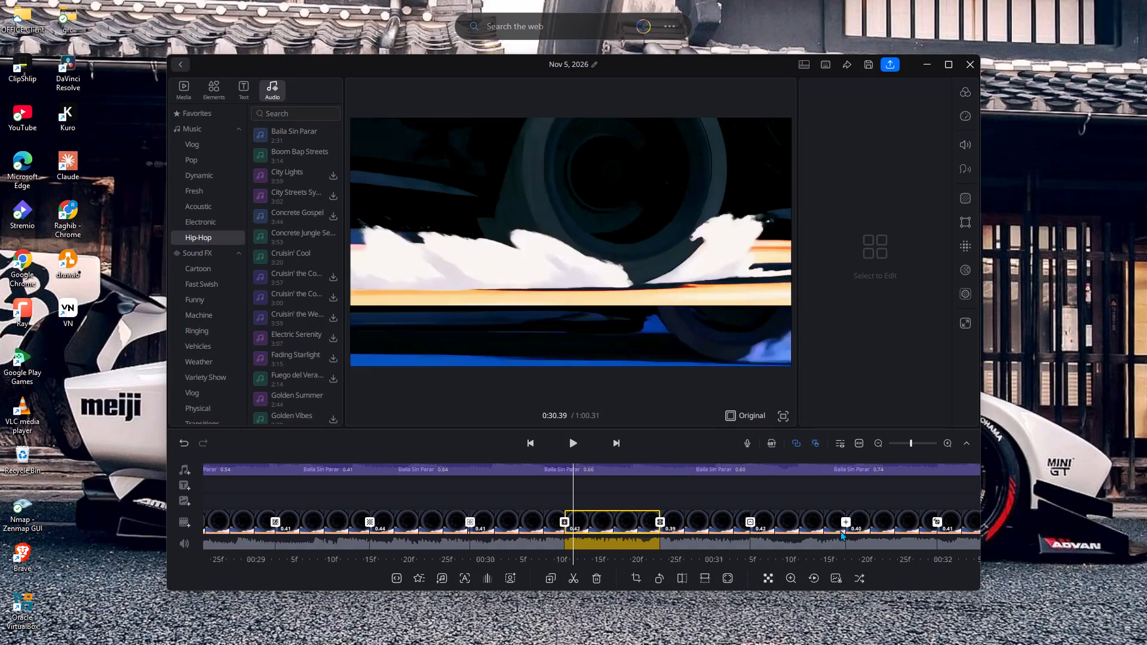
# Add a Zoom 2 transition with a duration of 0.3 at the video cut near 31.6 s.
pyautogui.click(849, 521)
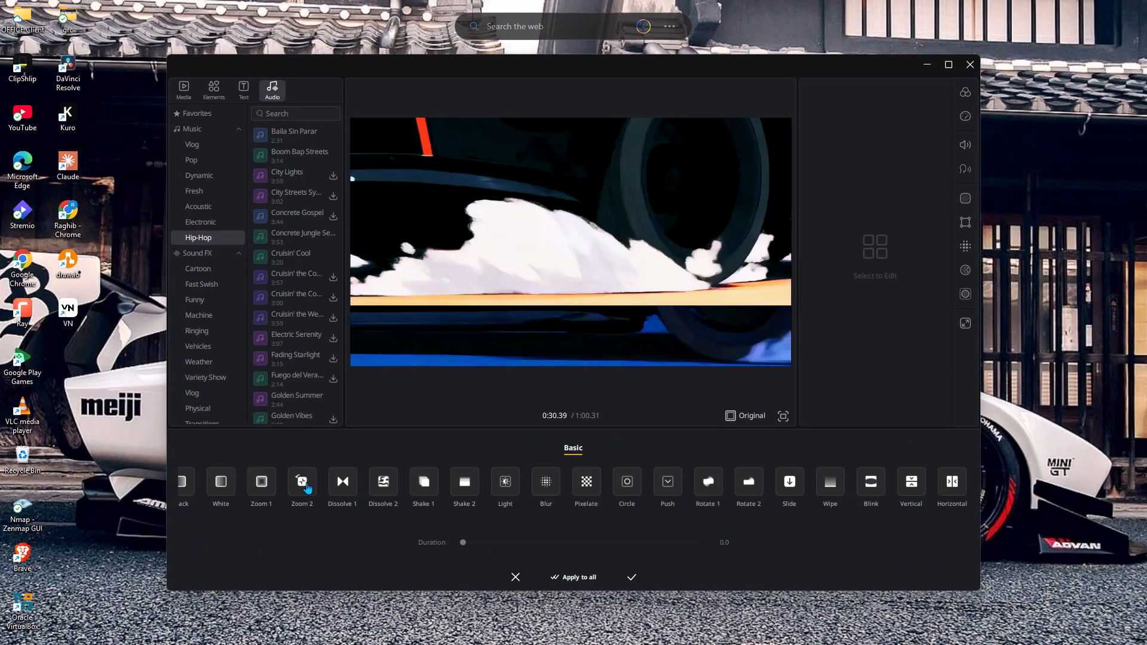
pyautogui.click(301, 482)
pyautogui.click(632, 542)
pyautogui.click(636, 579)
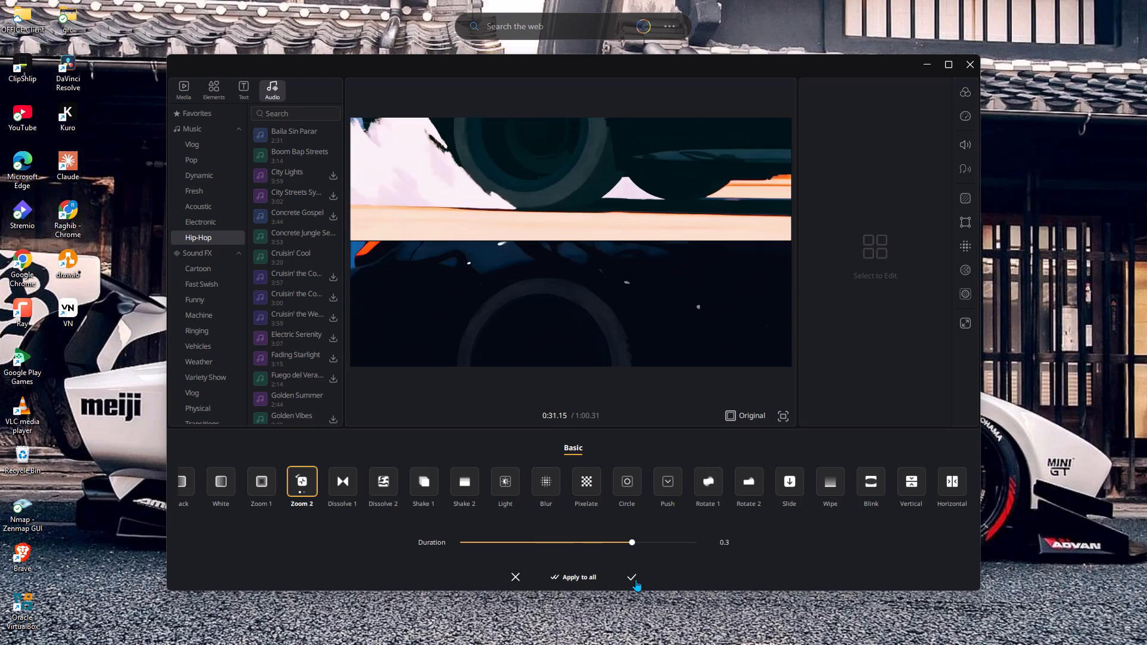
# Add a Shake 2 transition in its third variant at the video cut near 32.4 s and shorten its duration.
pyautogui.moveTo(867, 495); pyautogui.dragTo(466, 486)
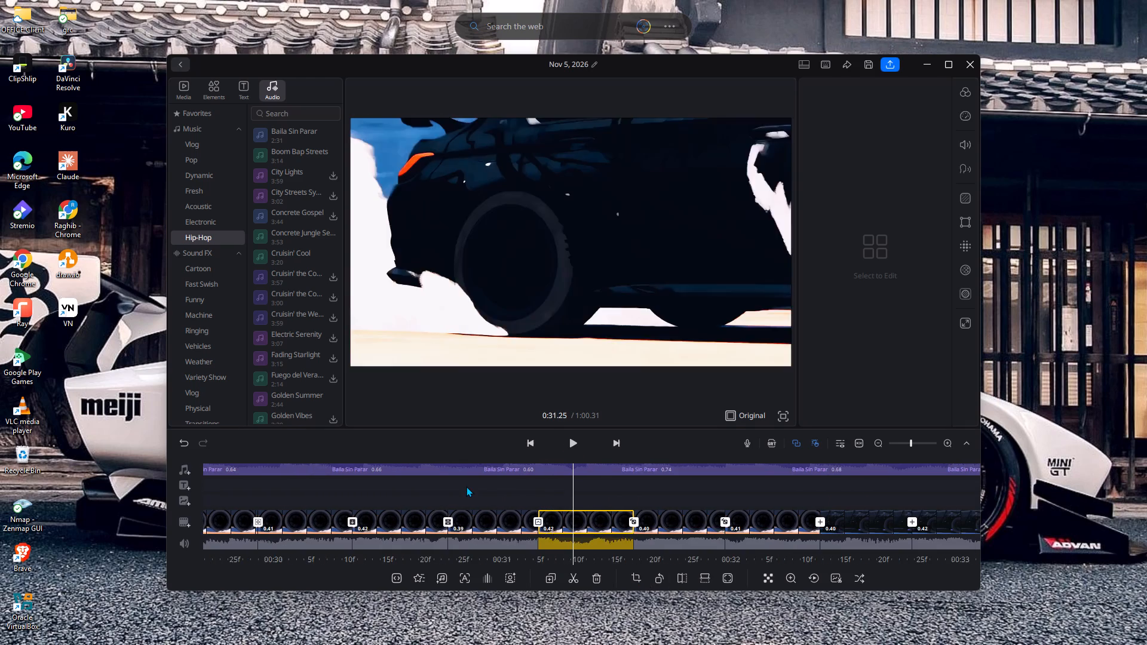
pyautogui.moveTo(466, 486); pyautogui.dragTo(401, 483)
pyautogui.moveTo(631, 488); pyautogui.dragTo(381, 481)
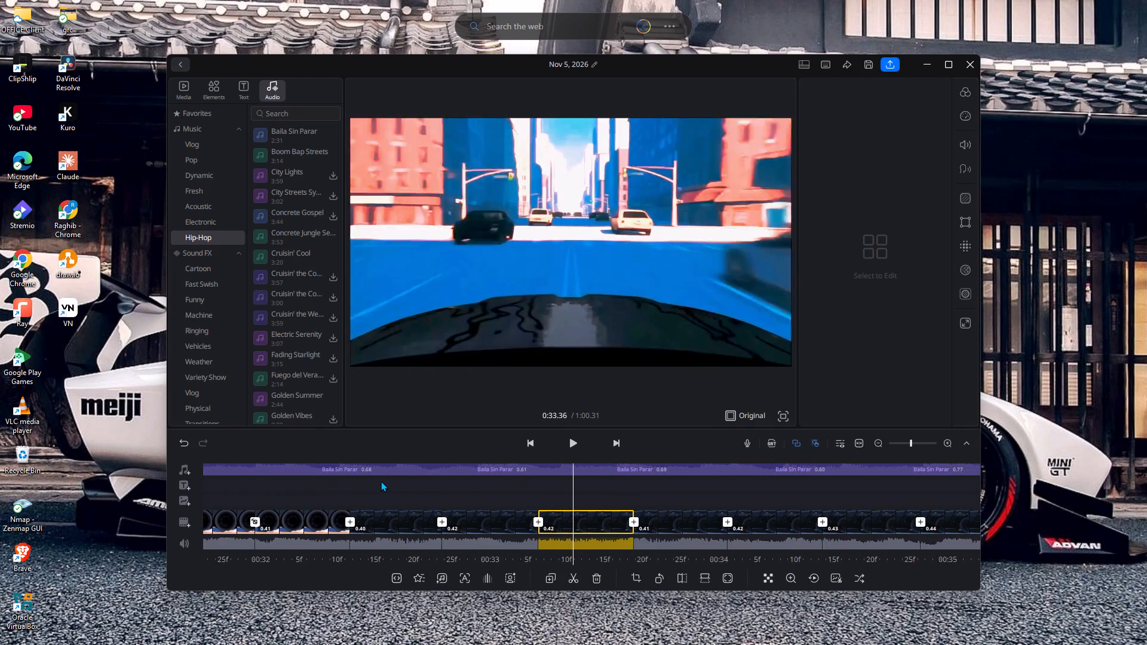
pyautogui.moveTo(381, 481); pyautogui.dragTo(287, 493)
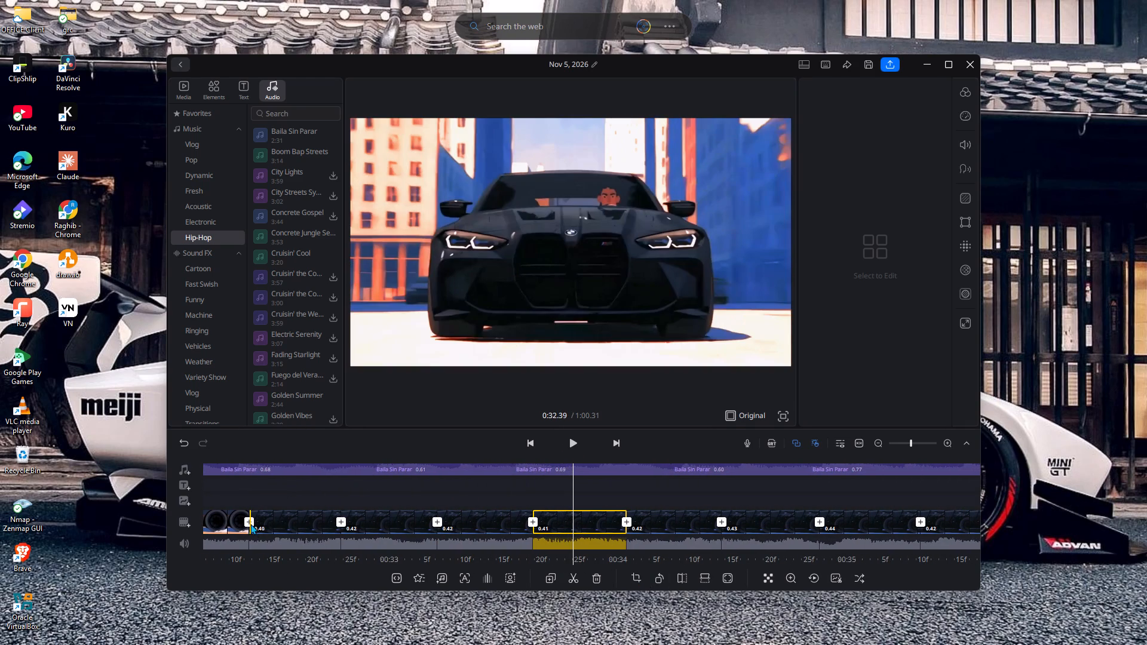
pyautogui.click(250, 522)
pyautogui.click(450, 480)
pyautogui.click(458, 482)
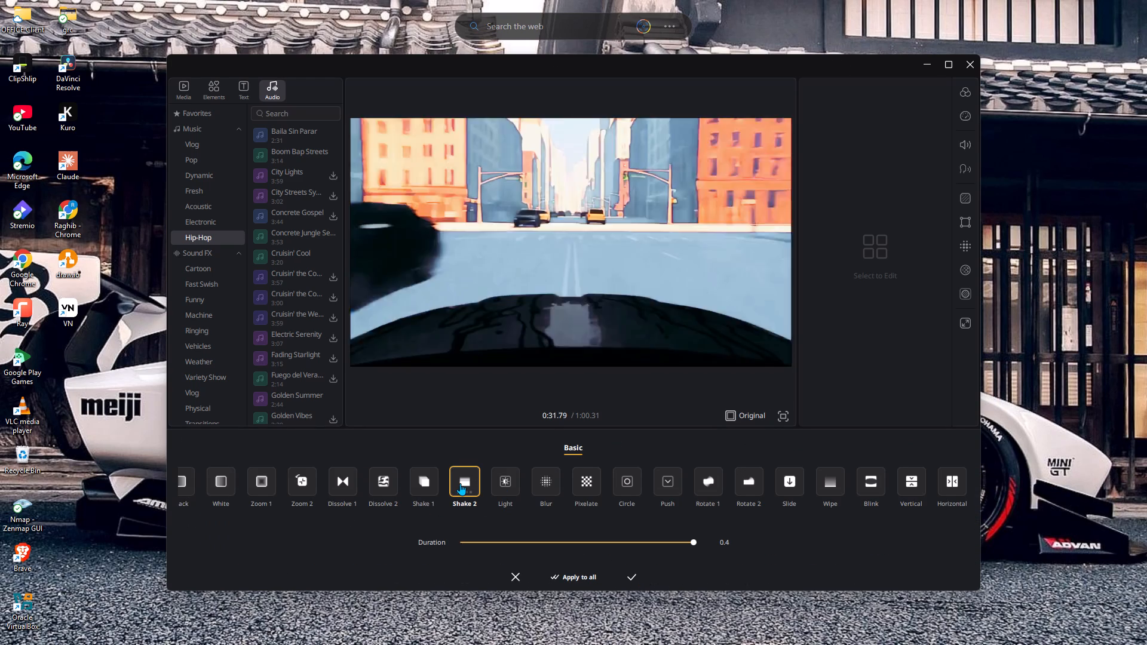
pyautogui.click(467, 486)
pyautogui.doubleClick(629, 536)
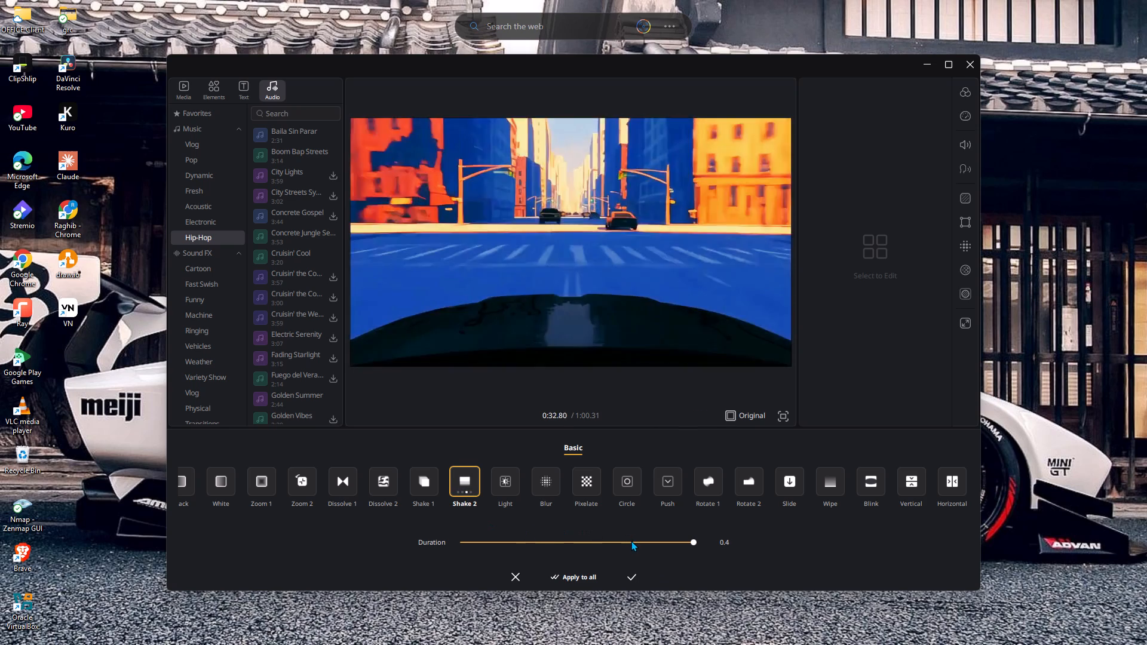
pyautogui.click(631, 574)
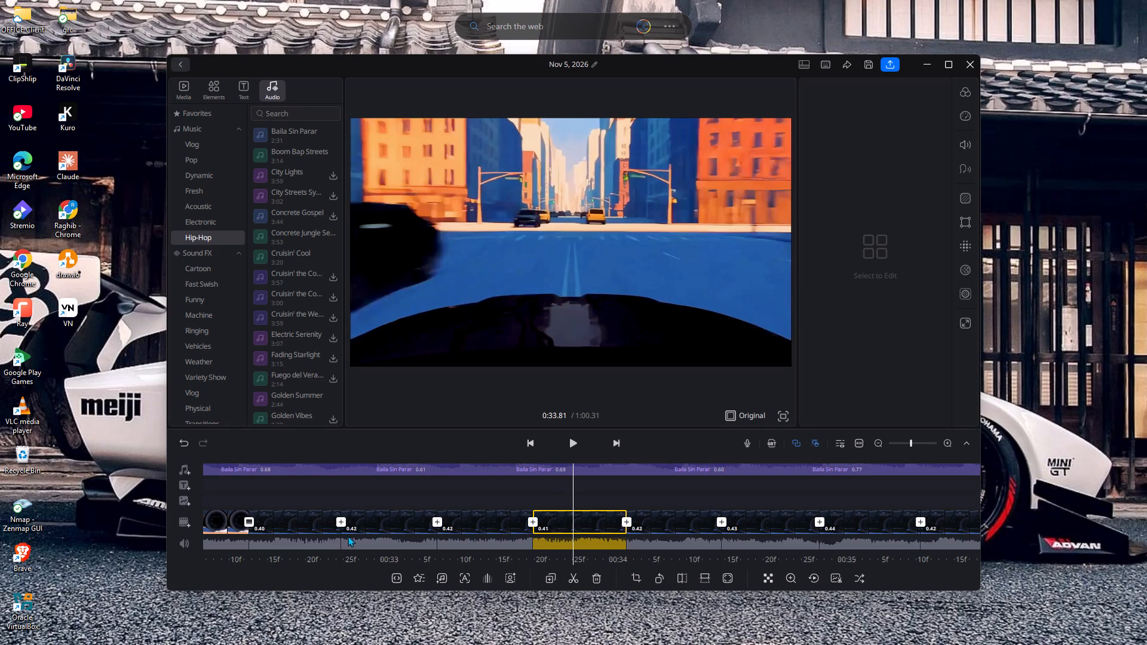
# Add a Shake 1 transition at the video cut near 32.8 s and shorten its duration.
pyautogui.click(342, 523)
pyautogui.click(420, 490)
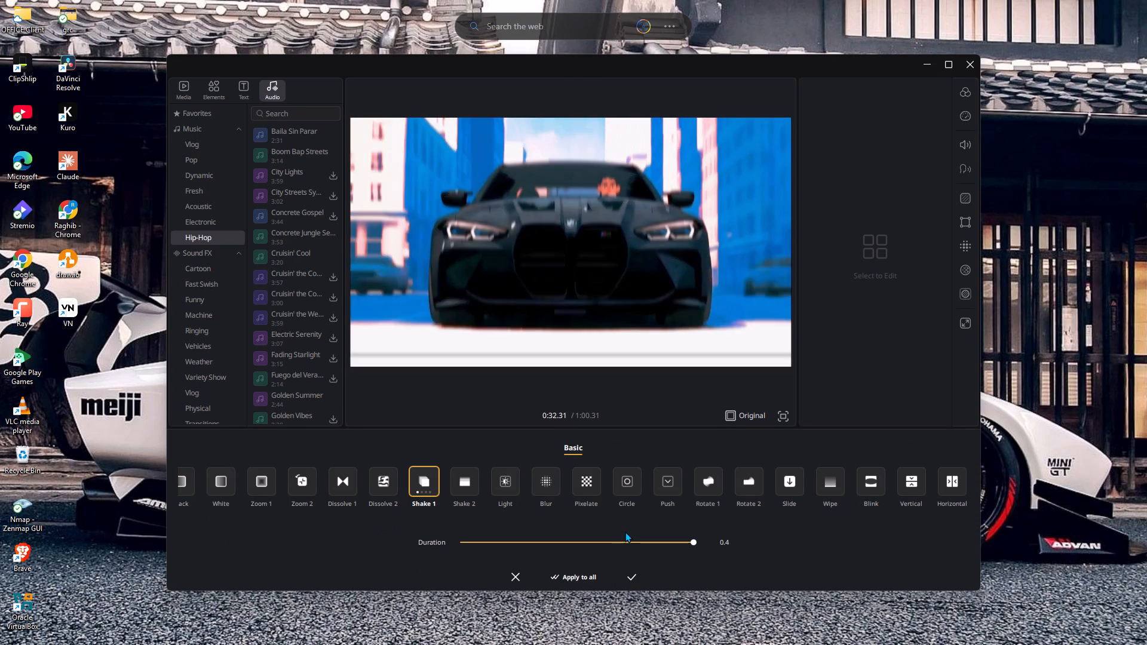
pyautogui.click(624, 539)
pyautogui.click(637, 576)
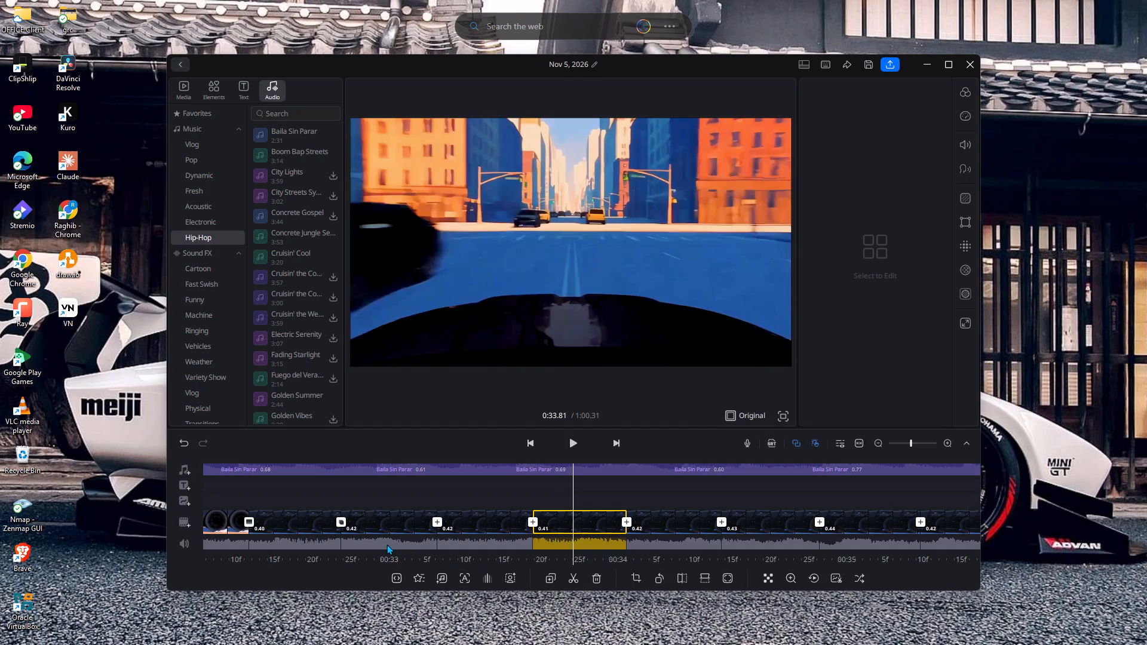
# Add a Wipe transition at the video cut near 33.2 s and lengthen its duration past mid-range.
pyautogui.click(437, 521)
pyautogui.click(823, 485)
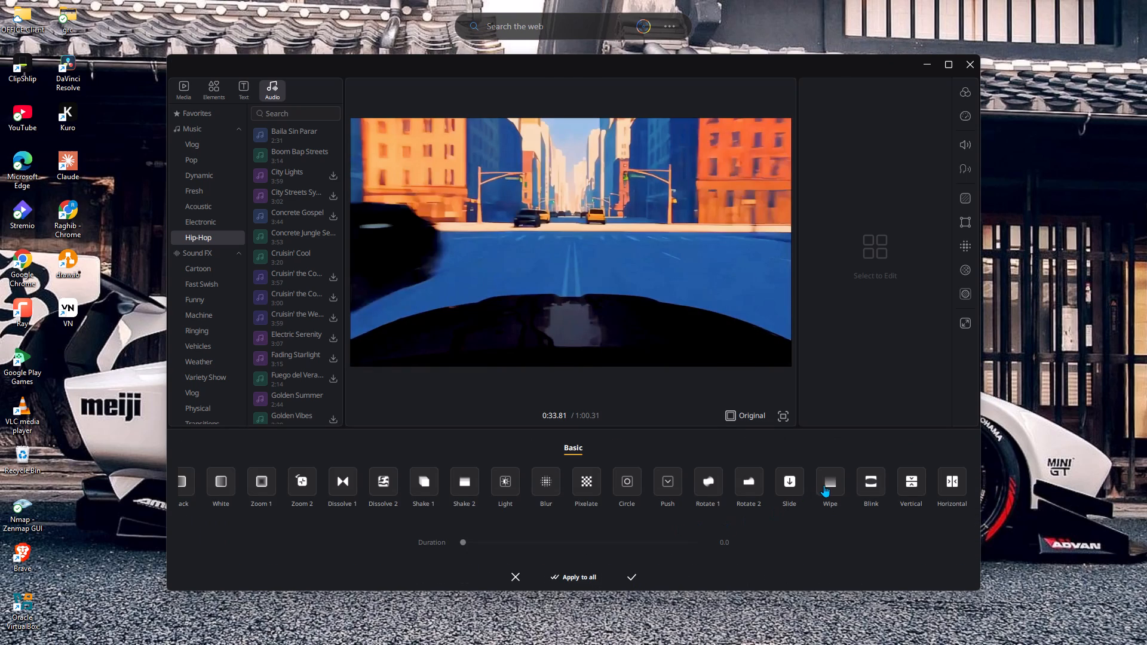
pyautogui.click(631, 543)
pyautogui.click(631, 574)
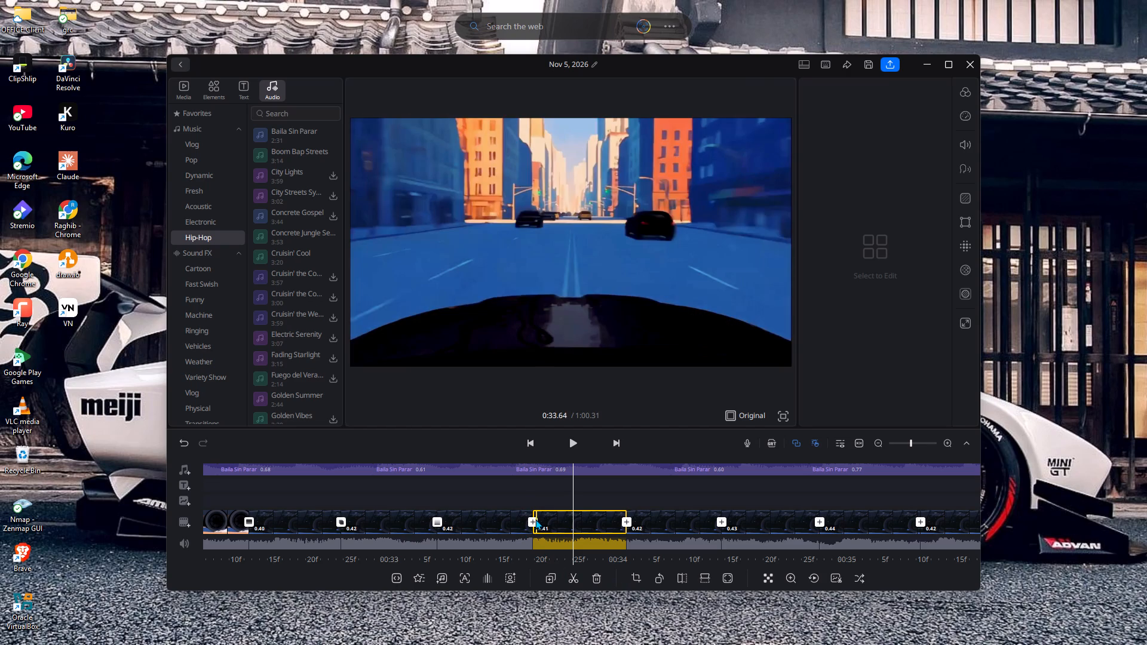
# Add a Rotate 1 transition at the video cut near 33.6 s and shorten its duration slightly.
pyautogui.click(533, 520)
pyautogui.click(709, 494)
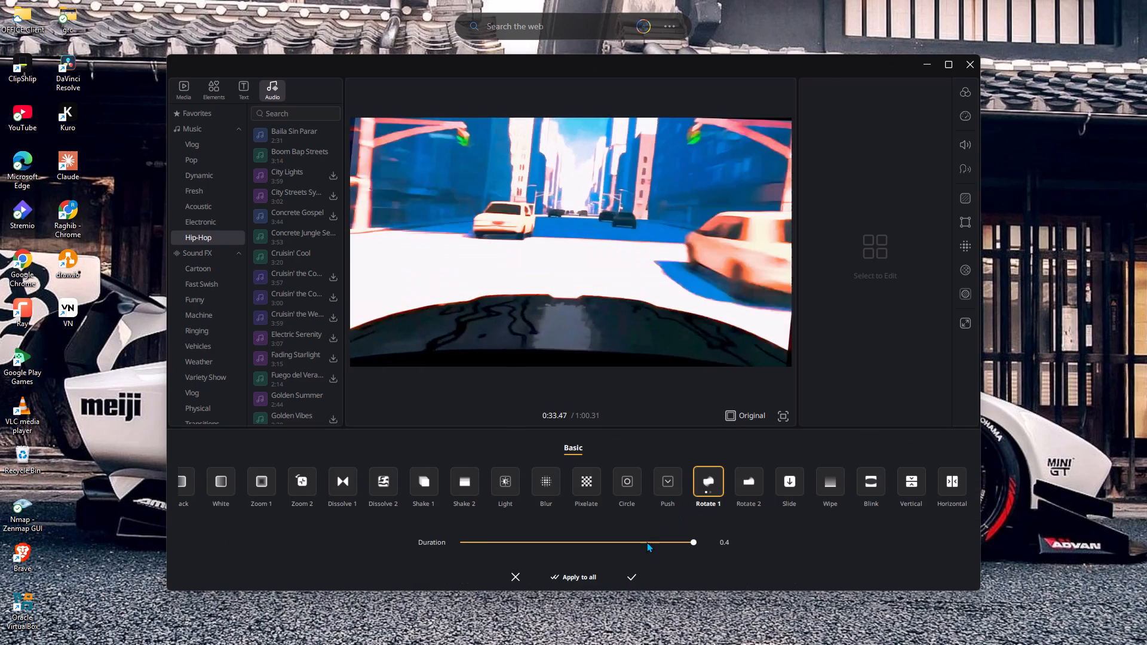
pyautogui.click(646, 542)
pyautogui.click(630, 580)
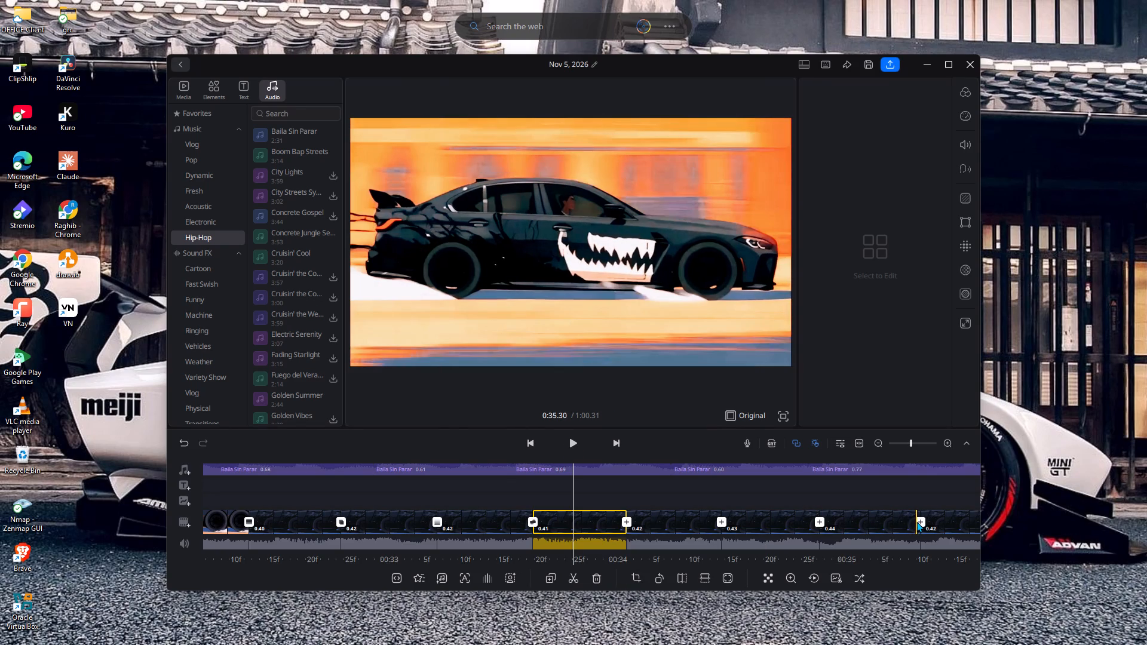
# Add a Blur transition at the video cut near 35.3 s with its duration raised to slightly above mid-range.
pyautogui.click(918, 521)
pyautogui.click(562, 512)
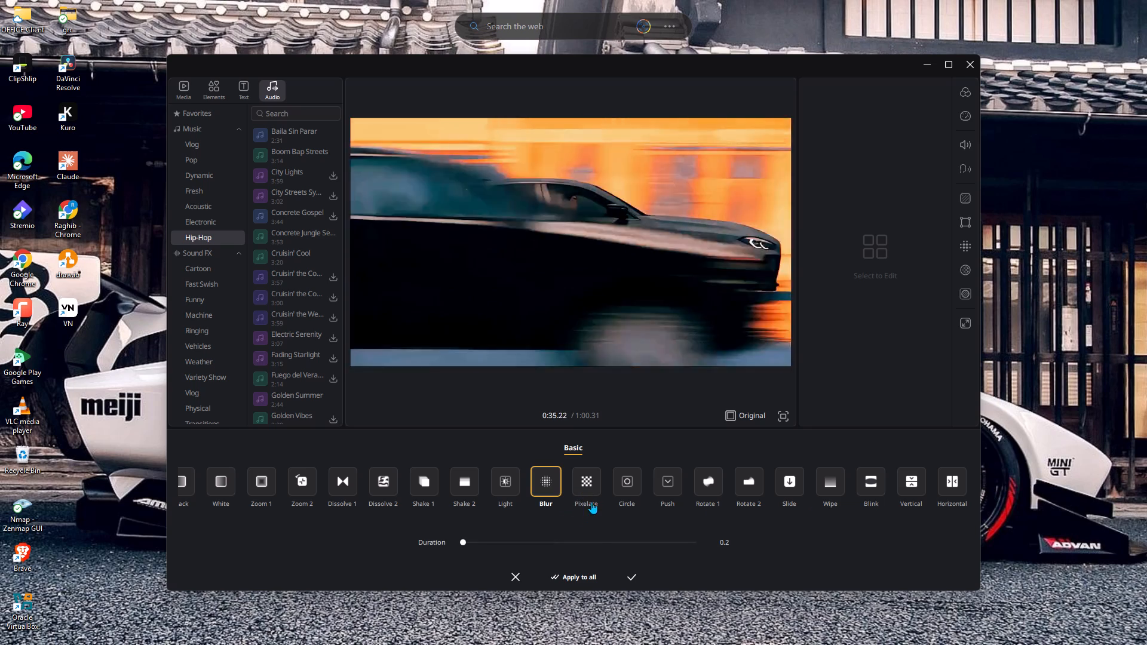
pyautogui.click(595, 541)
pyautogui.click(636, 572)
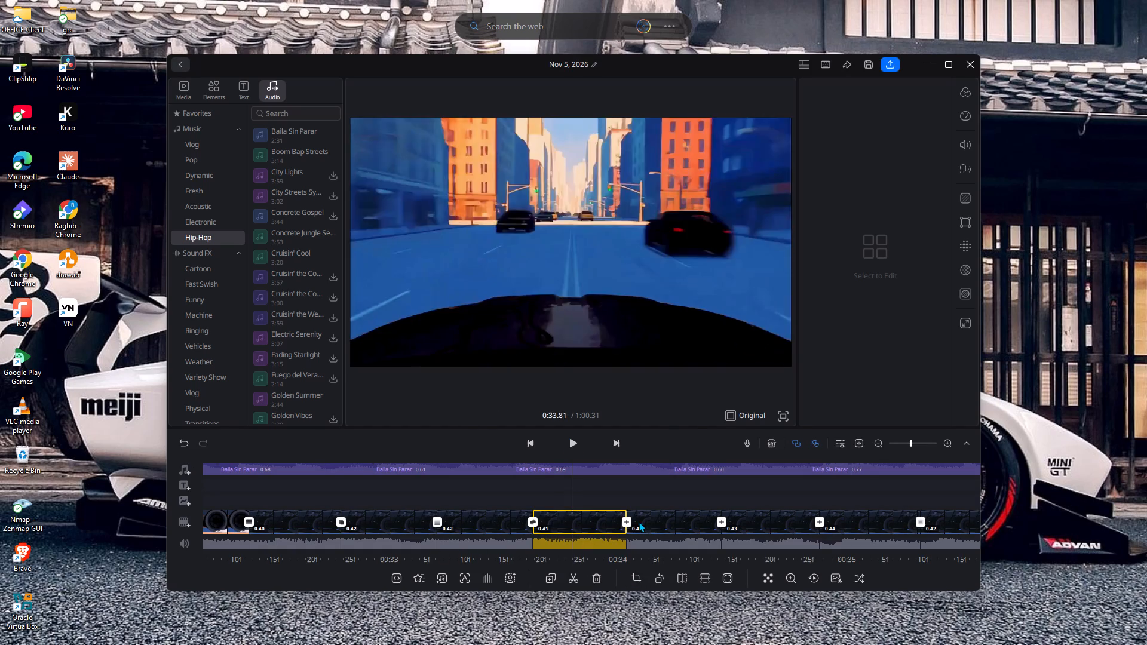
# Add a Shake 1 transition at the video cut near 34.0 s and shorten its duration to slightly above mid-range.
pyautogui.click(627, 525)
pyautogui.click(447, 477)
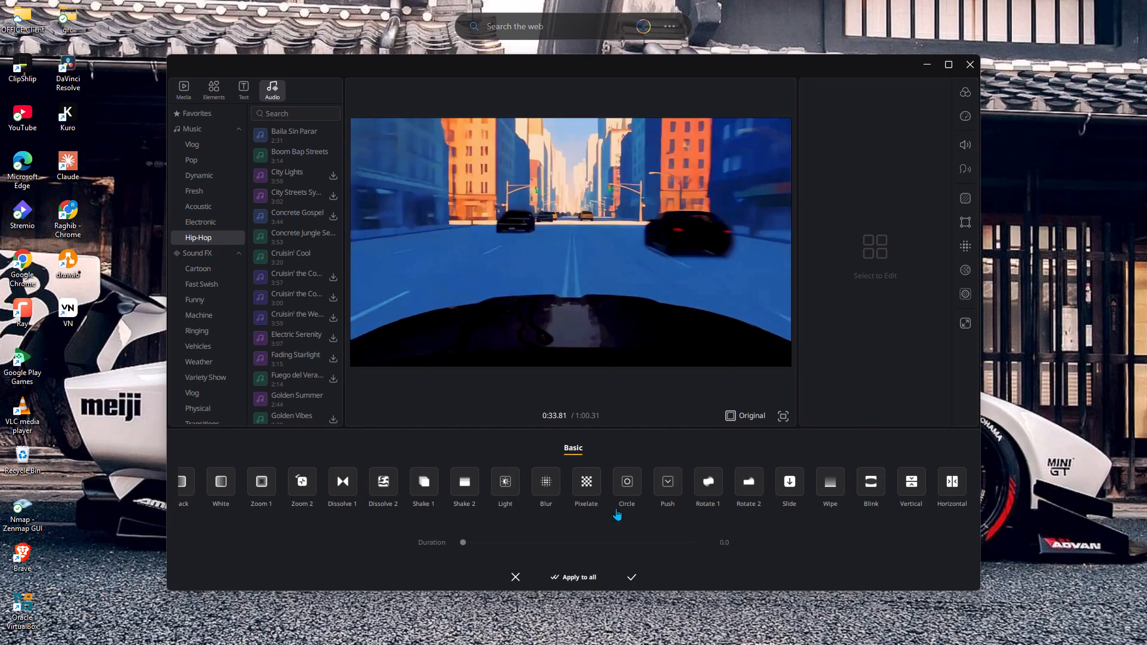
pyautogui.doubleClick(418, 492)
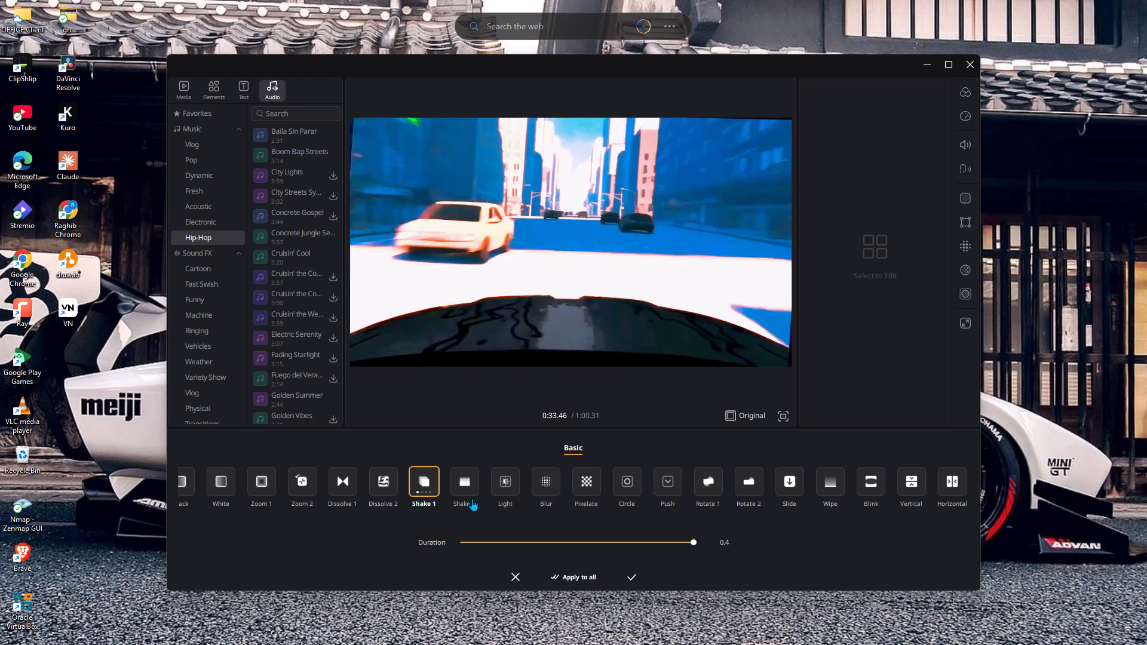
pyautogui.click(602, 545)
pyautogui.click(632, 575)
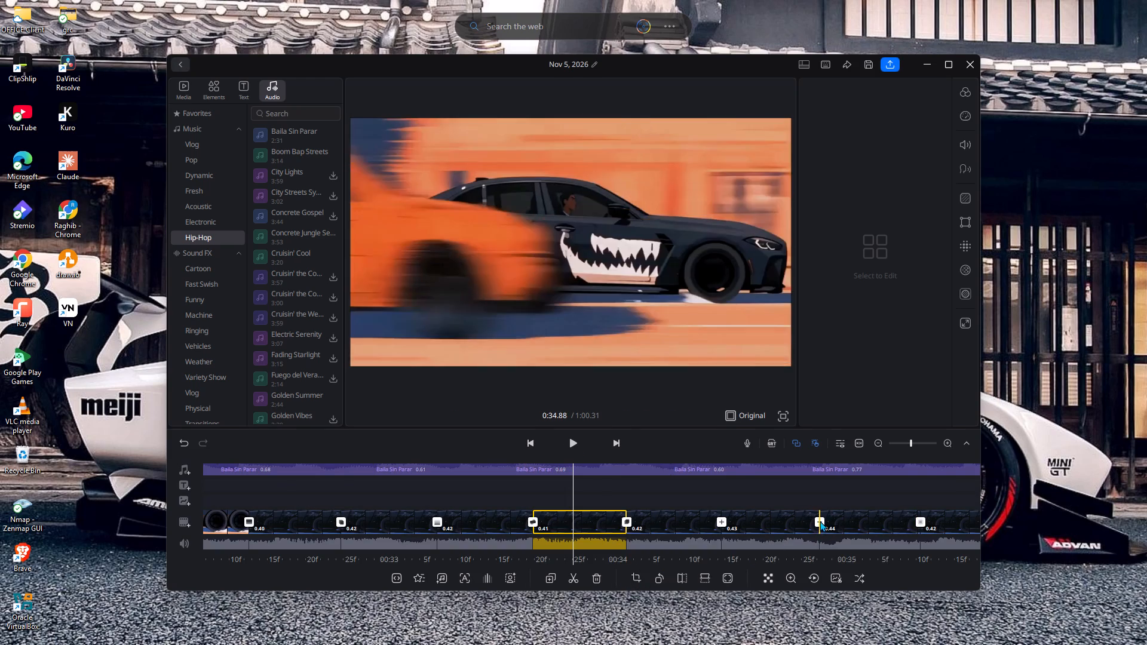
# Add a Circle transition at the video cut near 34.9 s with its 0.2 duration set at about three quarters of the range.
pyautogui.click(820, 521)
pyautogui.click(611, 491)
pyautogui.doubleClick(629, 486)
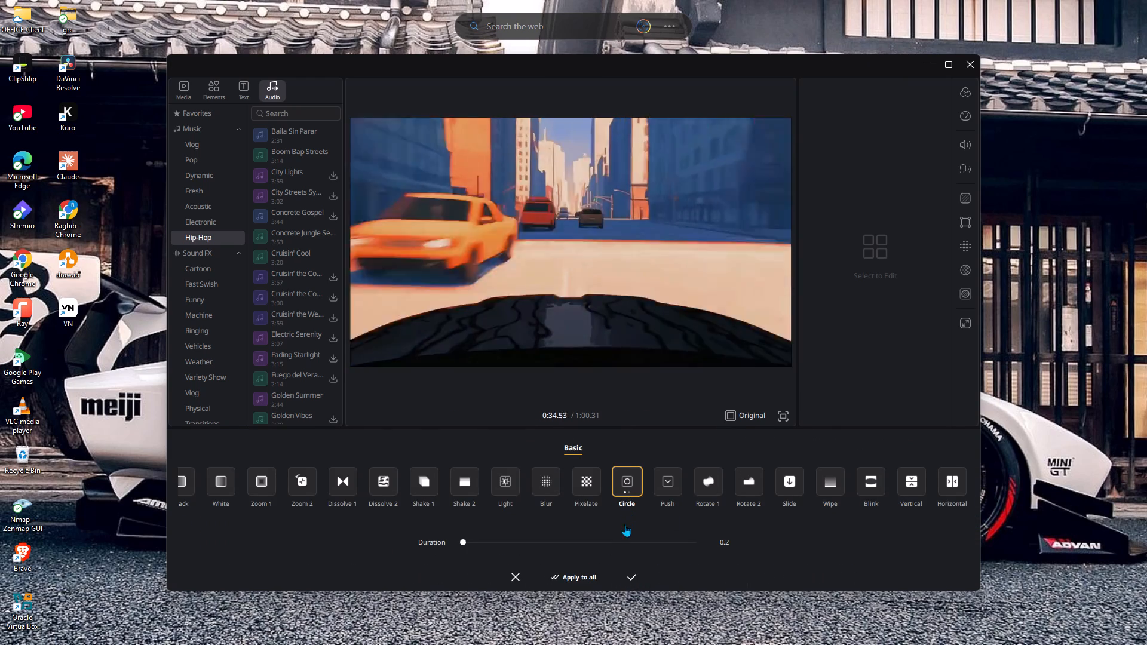
pyautogui.click(636, 540)
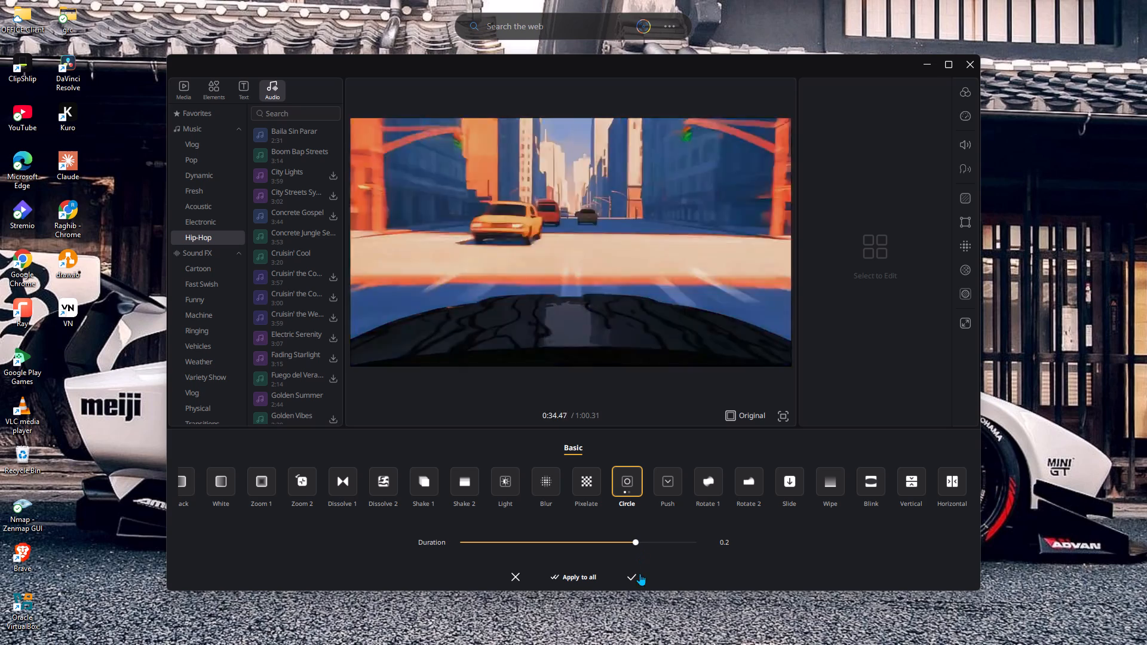
pyautogui.click(631, 577)
# Add a Shake 1 transition at the video cut near 34.4 s and shorten its duration to slightly above mid-range.
pyautogui.click(719, 519)
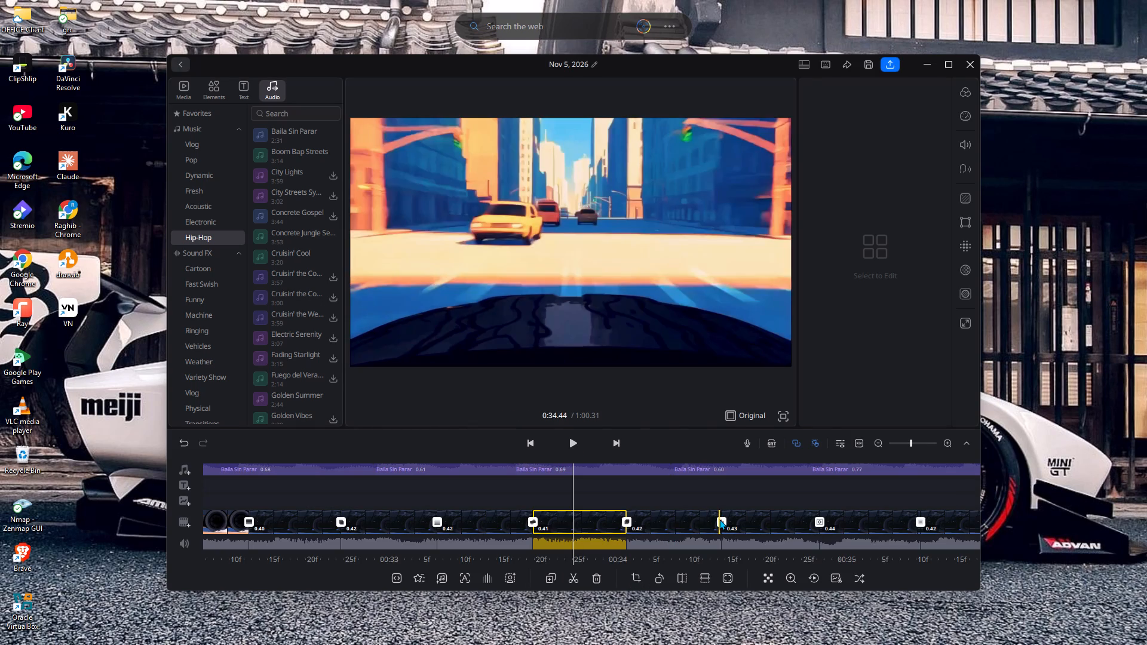
pyautogui.click(434, 491)
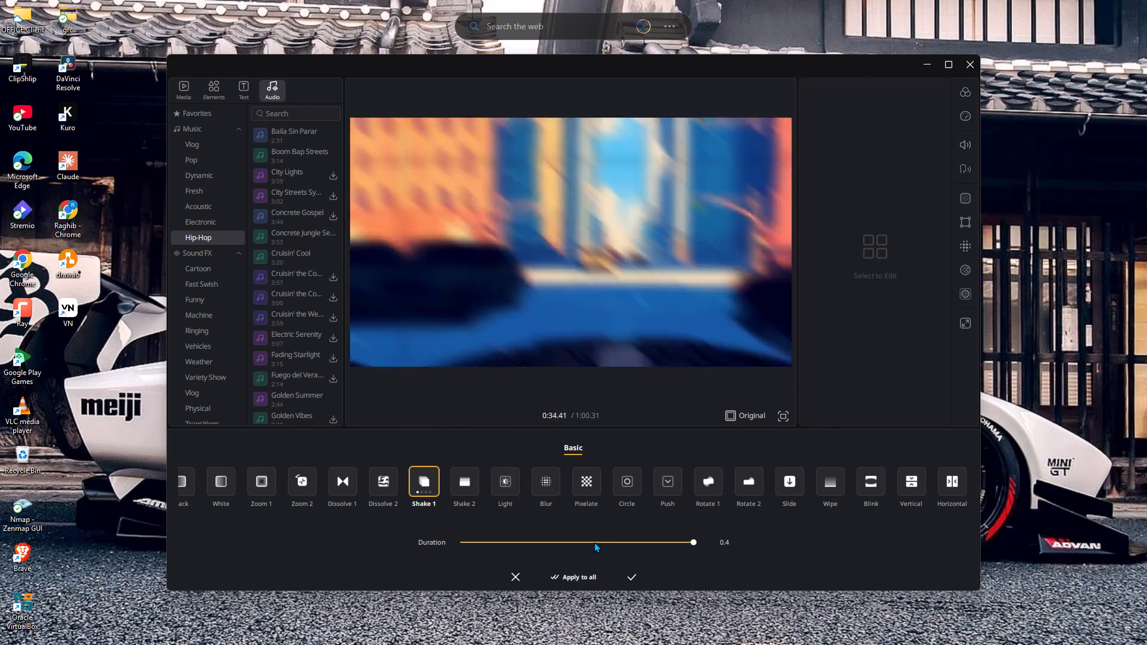
pyautogui.click(594, 542)
pyautogui.click(627, 576)
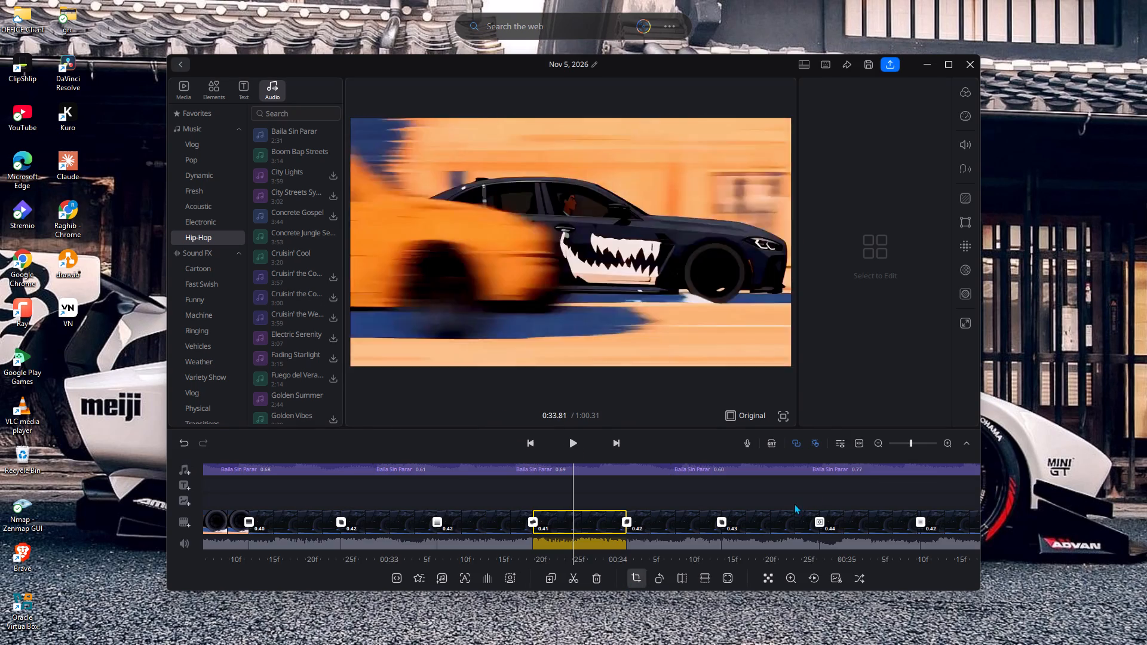
# Add a Dissolve 1 transition with a duration of 0.2 at the video cut near 35.7 s.
pyautogui.moveTo(887, 493); pyautogui.dragTo(316, 516)
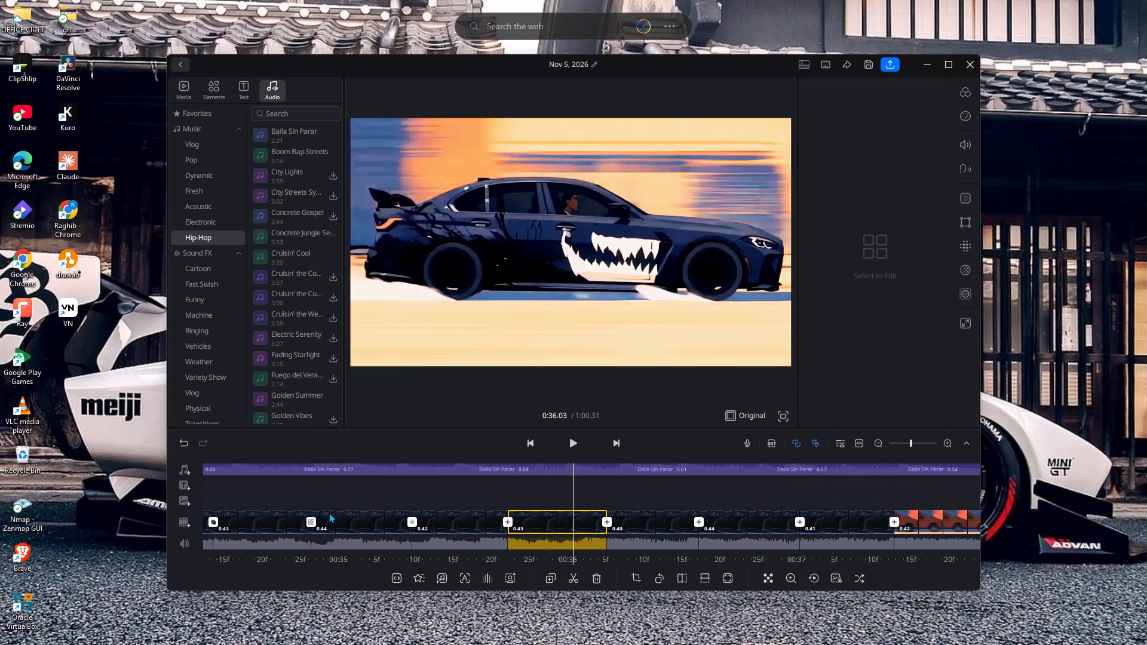
pyautogui.moveTo(536, 484); pyautogui.dragTo(292, 494)
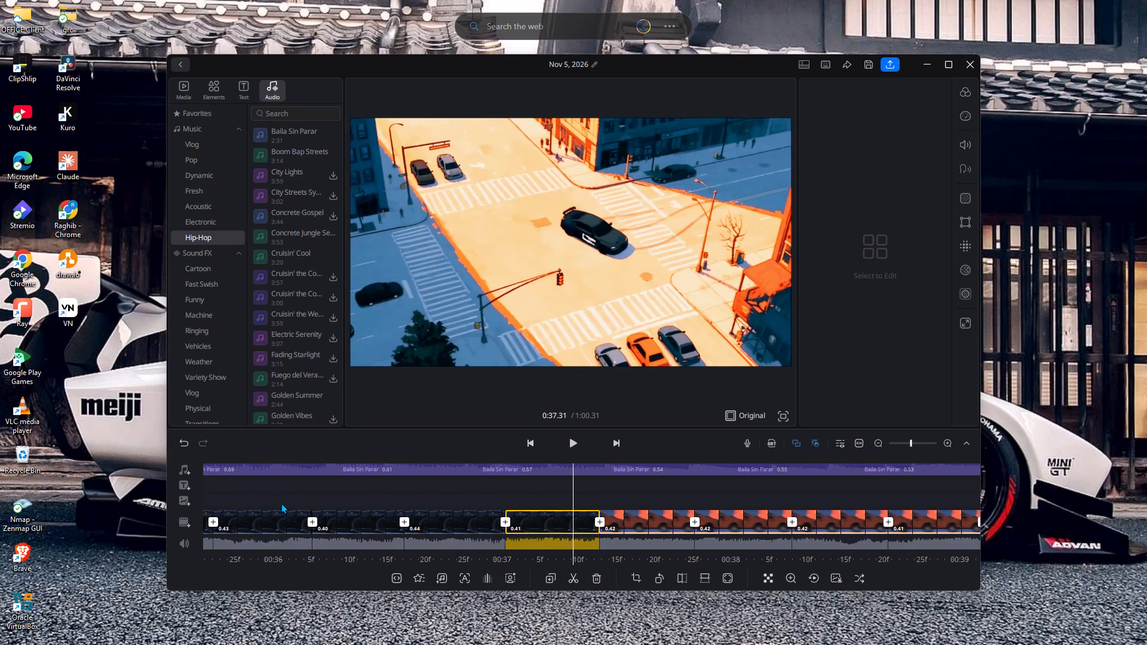
pyautogui.click(215, 520)
pyautogui.click(341, 481)
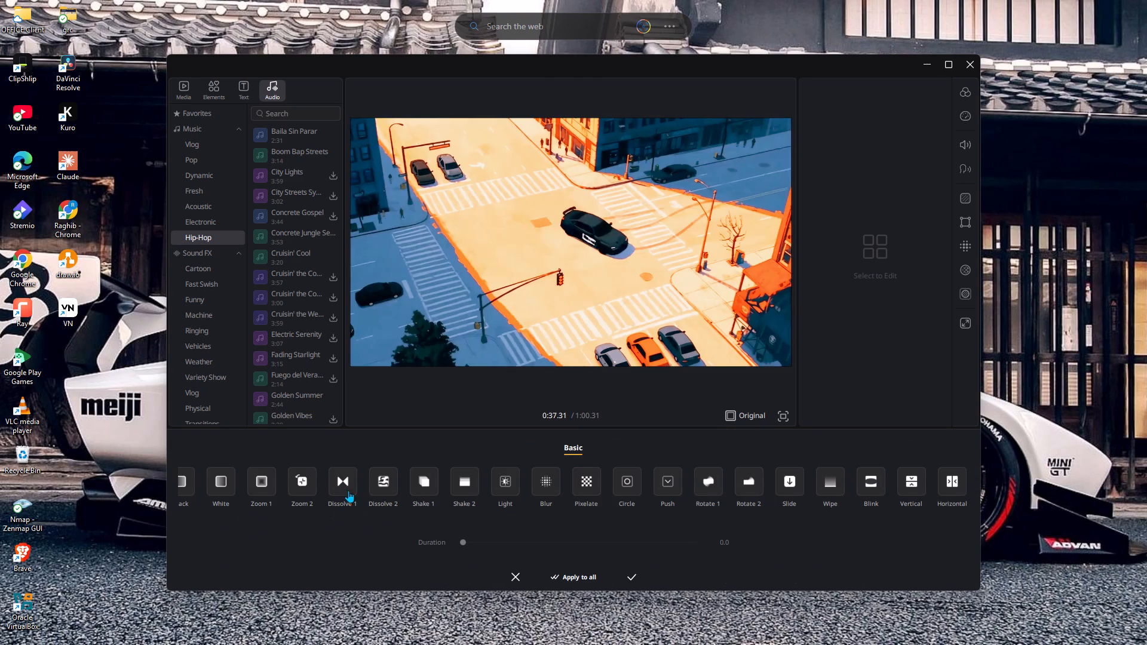
pyautogui.click(606, 536)
pyautogui.click(627, 537)
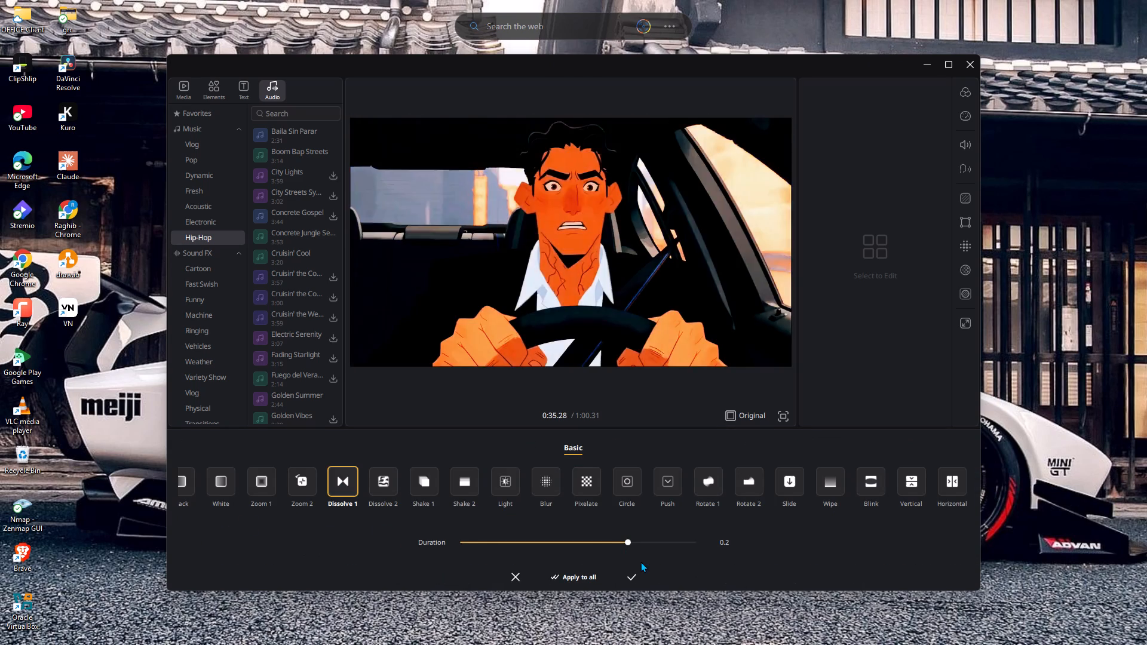
pyautogui.click(634, 578)
# Add a Rotate 1 transition at the video cut near 36.2 s and adjust its duration.
pyautogui.click(312, 518)
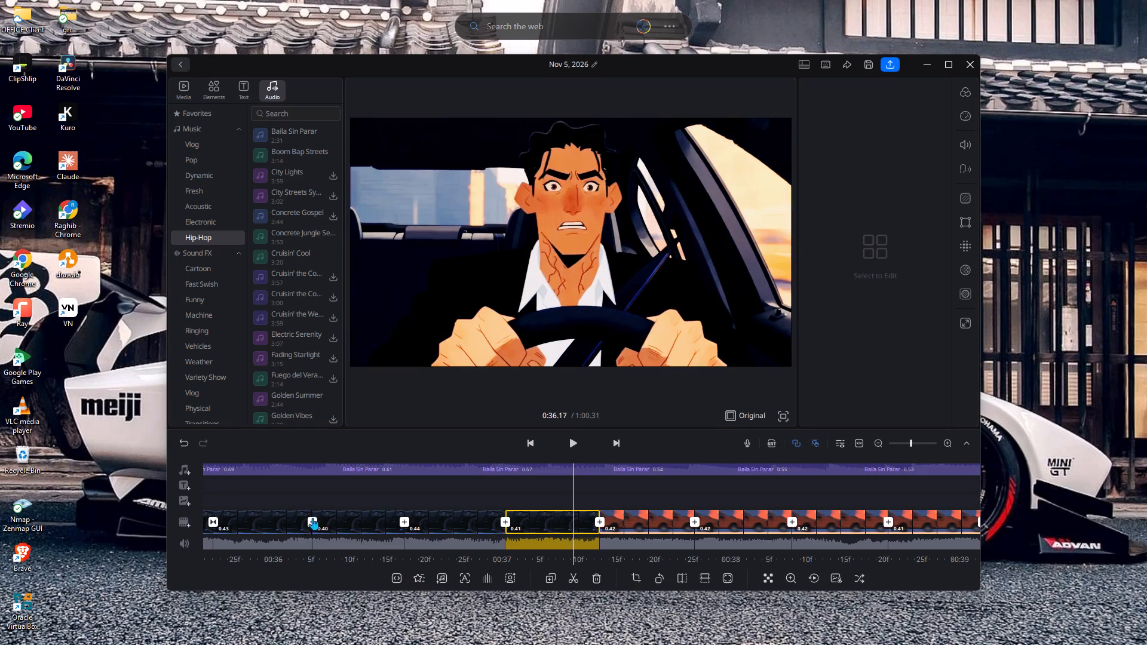
pyautogui.click(717, 476)
pyautogui.click(646, 539)
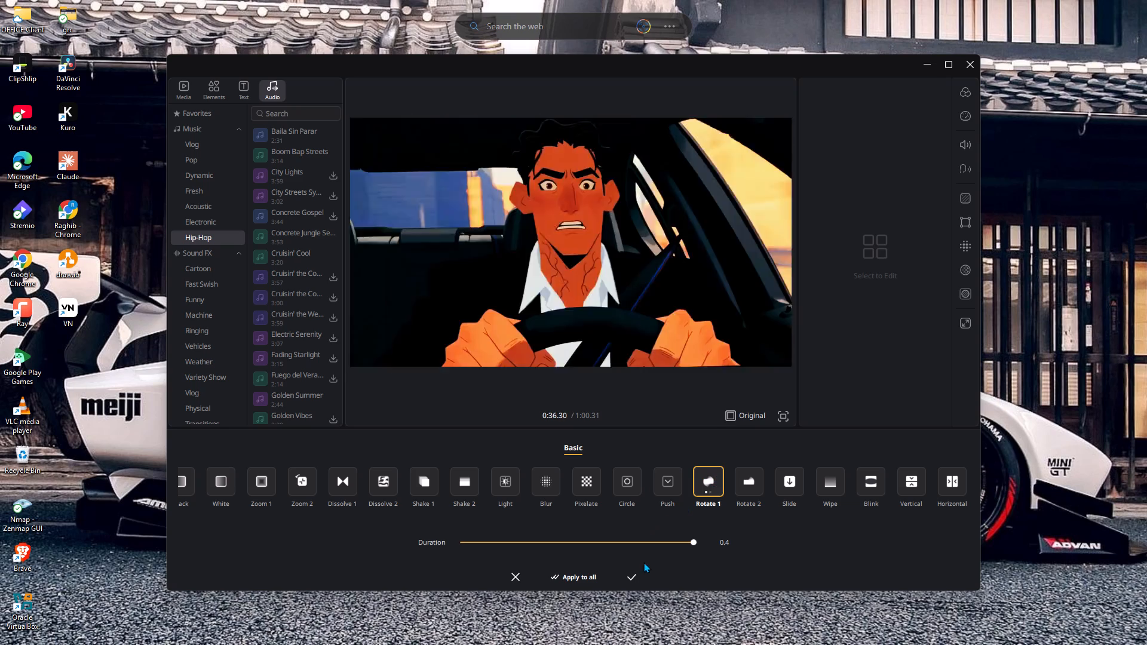
pyautogui.click(634, 574)
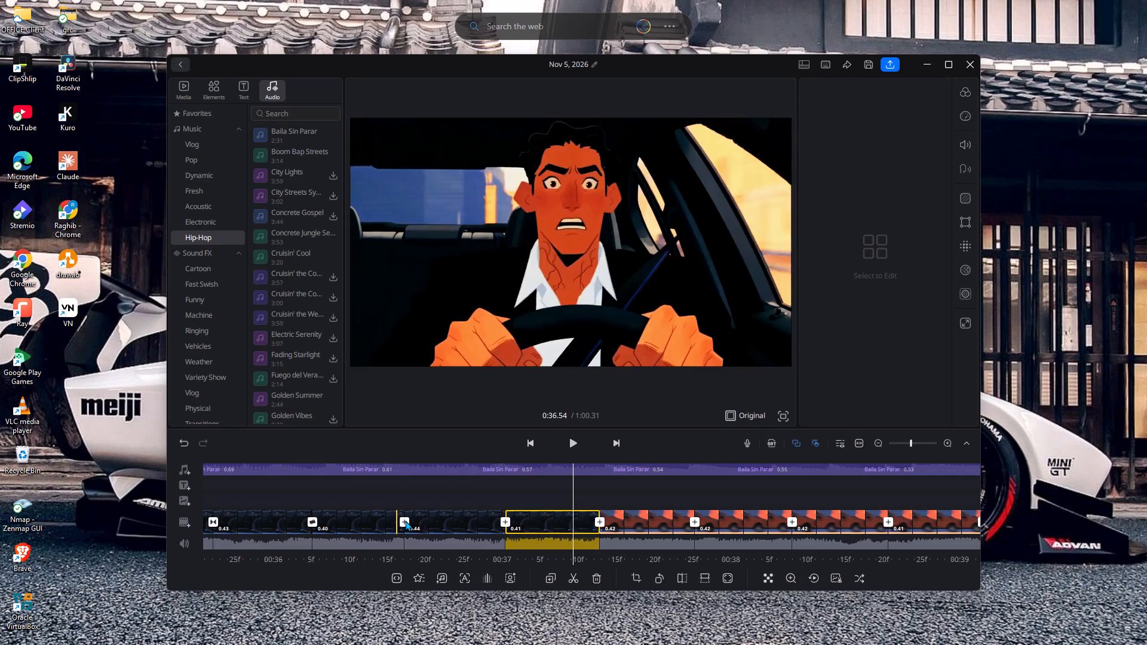
# Add a Wipe transition at the video cut near 36.6 s and lengthen its duration past mid-range.
pyautogui.click(406, 520)
pyautogui.click(835, 476)
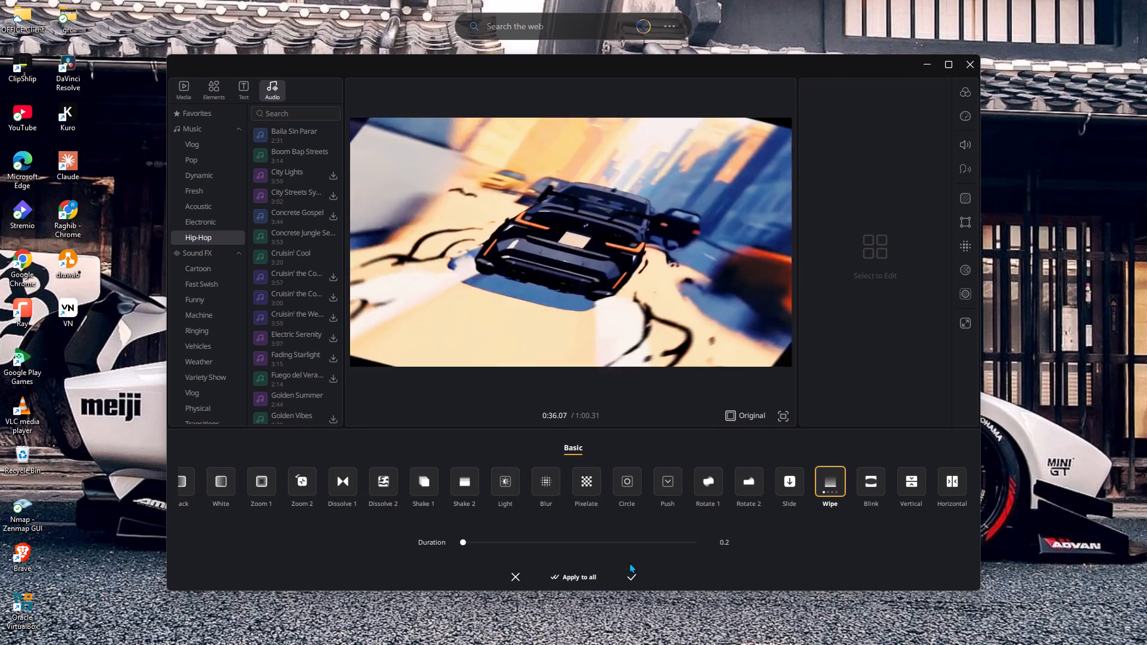
pyautogui.click(631, 546)
pyautogui.click(631, 575)
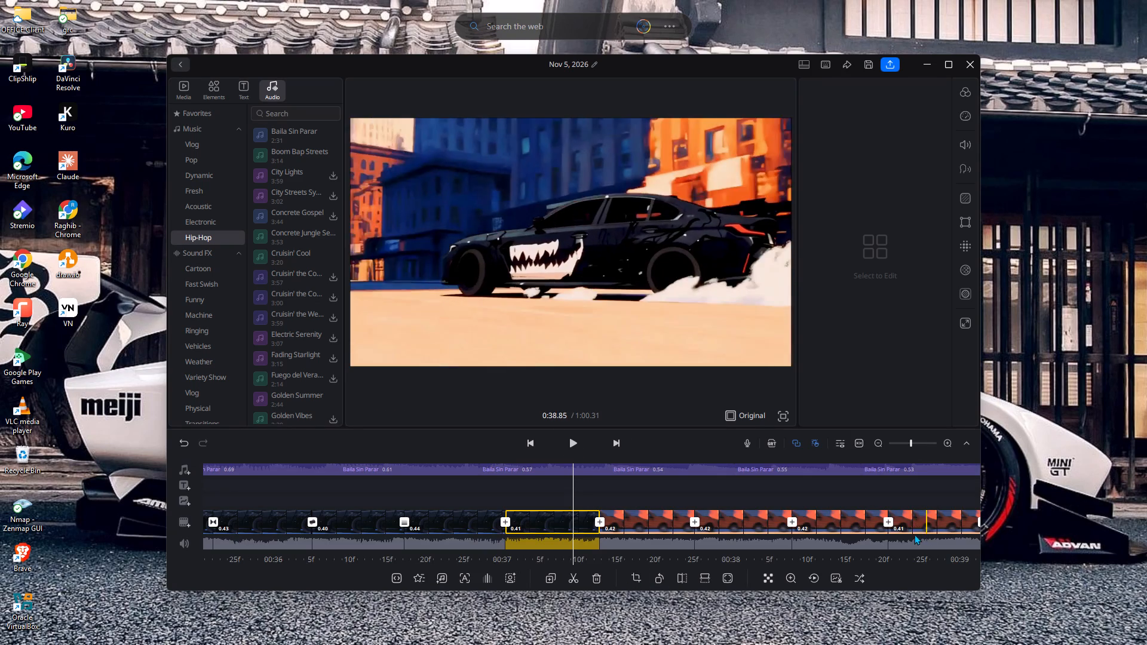
# Add a Vertical transition with a duration of 0.4 at the video cut near 38.7 s.
pyautogui.click(891, 523)
pyautogui.click(903, 492)
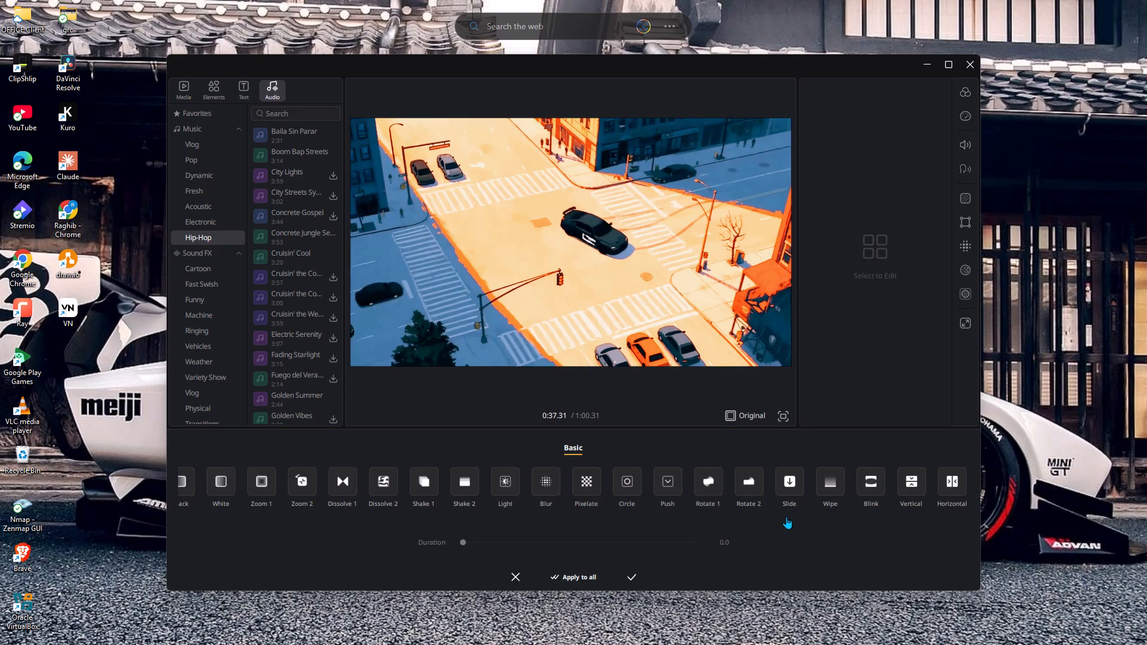
pyautogui.click(652, 545)
pyautogui.click(638, 571)
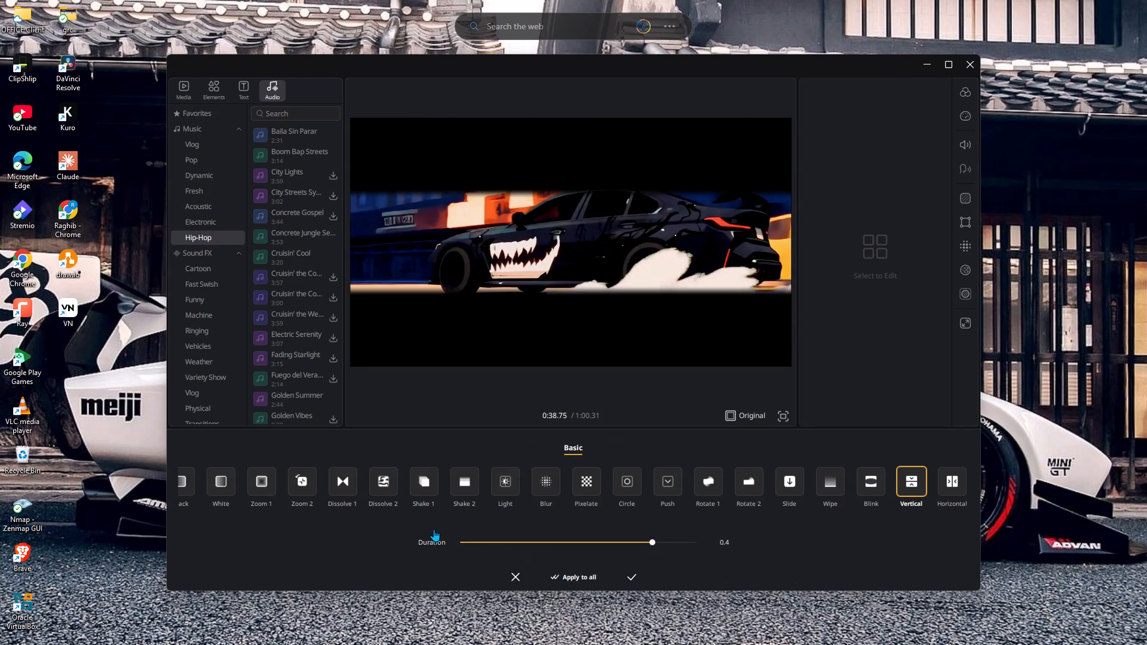
pyautogui.click(634, 576)
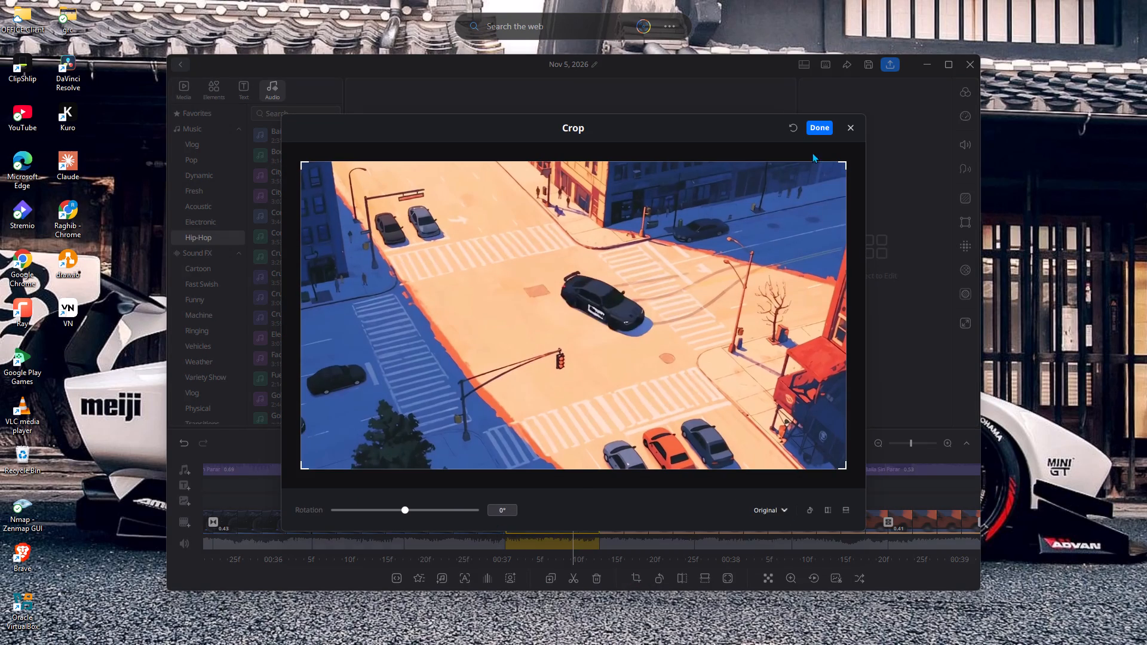
pyautogui.click(847, 121)
pyautogui.click(850, 125)
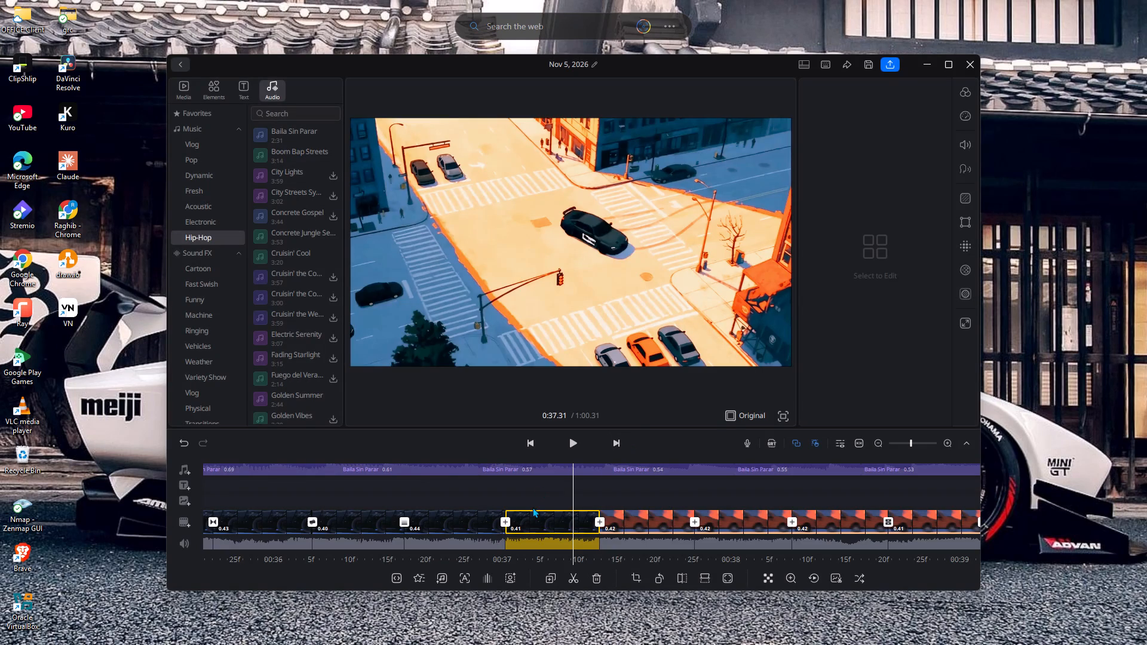
# Add a Rotate 1 transition with a duration of 0.3 at the video cut near 37.0 s.
pyautogui.click(508, 518)
pyautogui.click(704, 483)
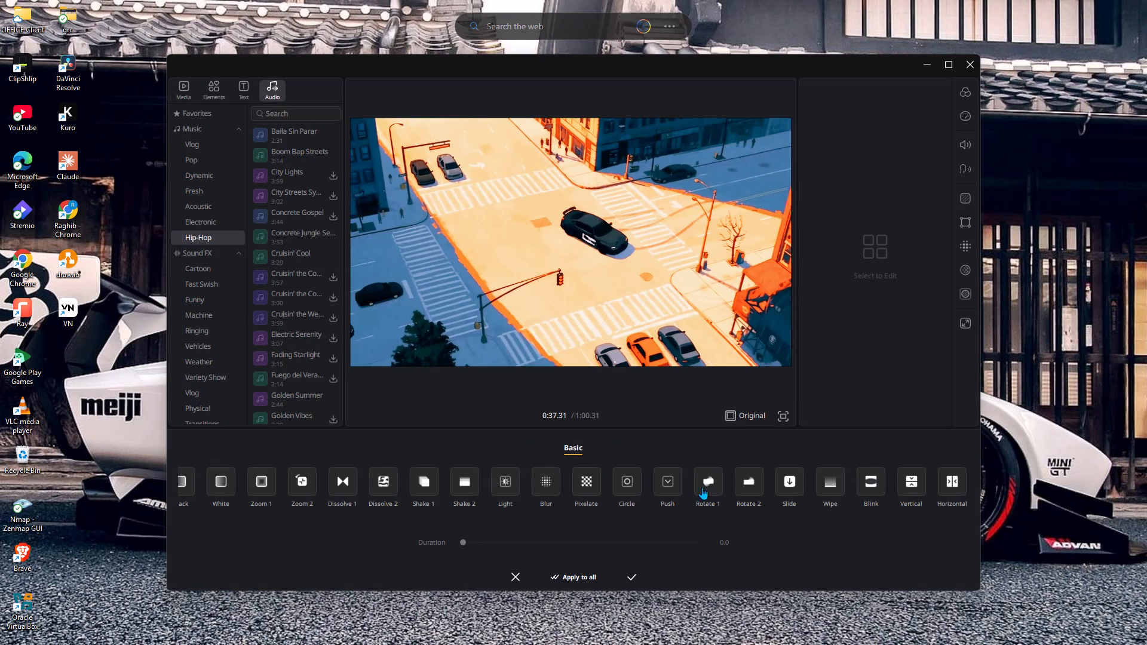
pyautogui.click(605, 540)
pyautogui.click(629, 574)
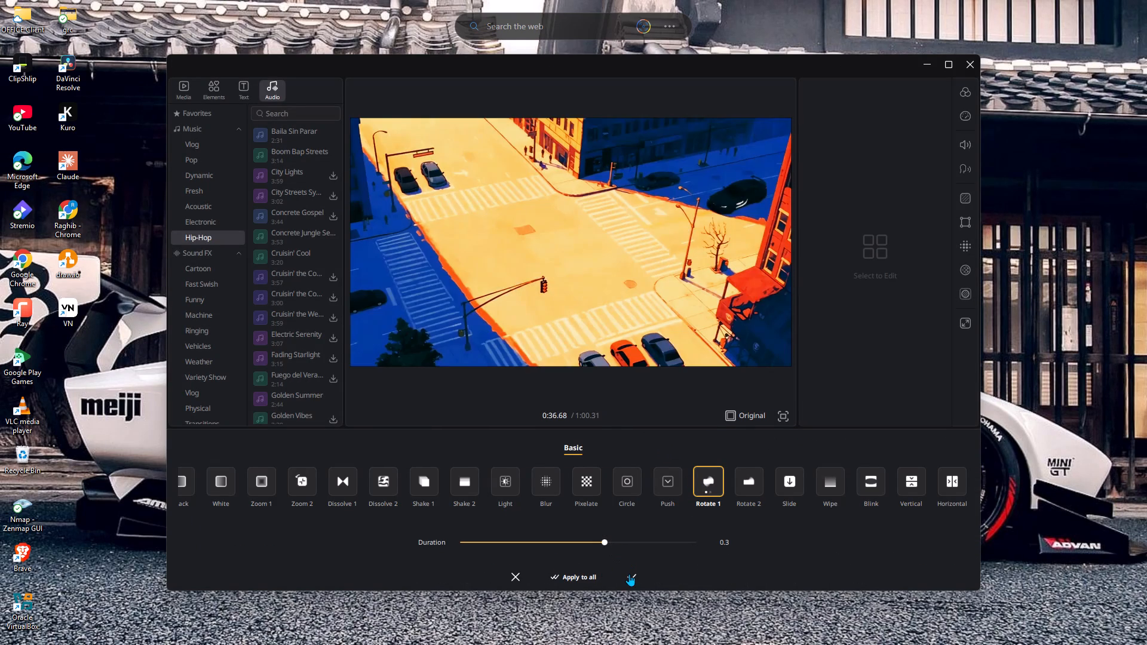
# Add a Blink transition at the video cut near 37.4 s and adjust its duration.
pyautogui.click(599, 517)
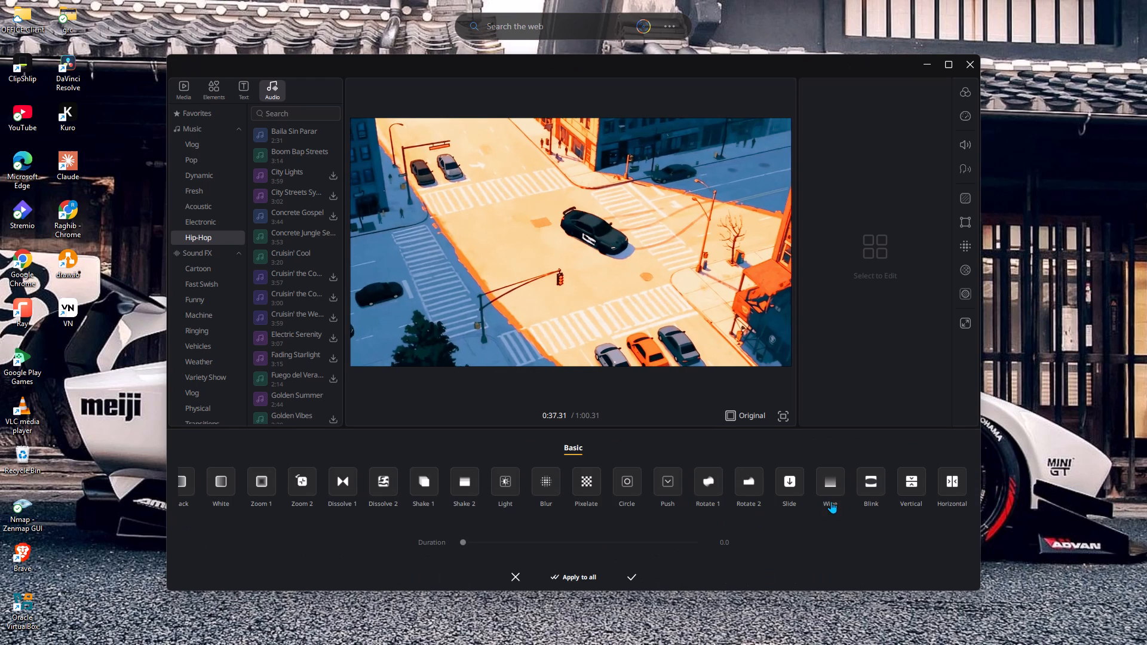
pyautogui.click(872, 489)
pyautogui.click(606, 540)
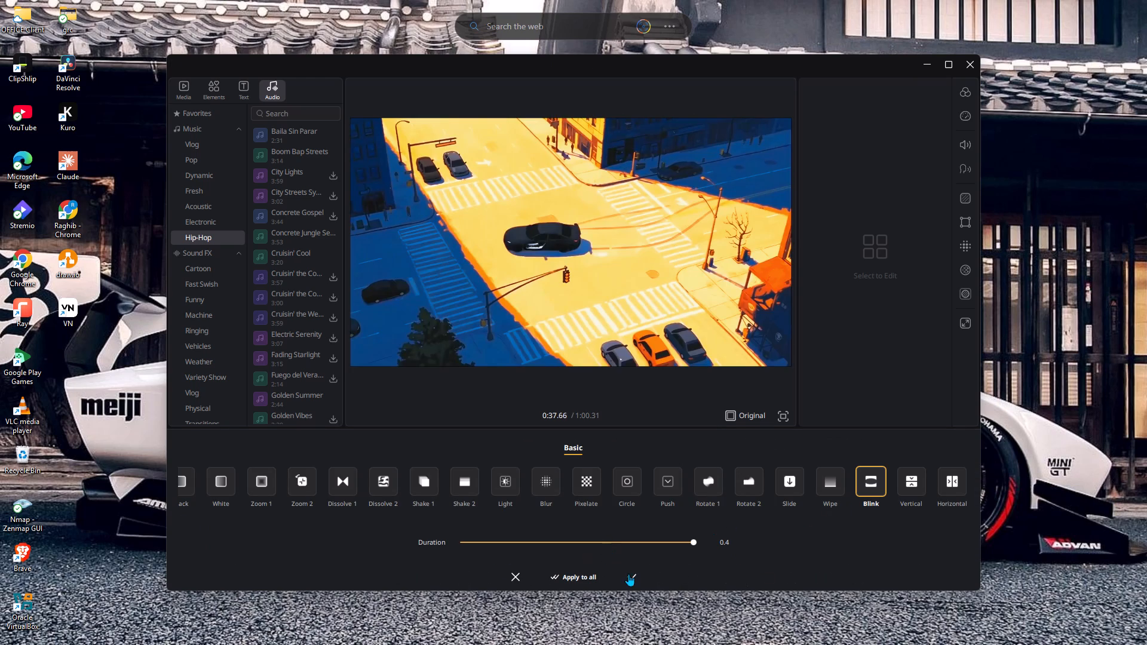
pyautogui.click(630, 576)
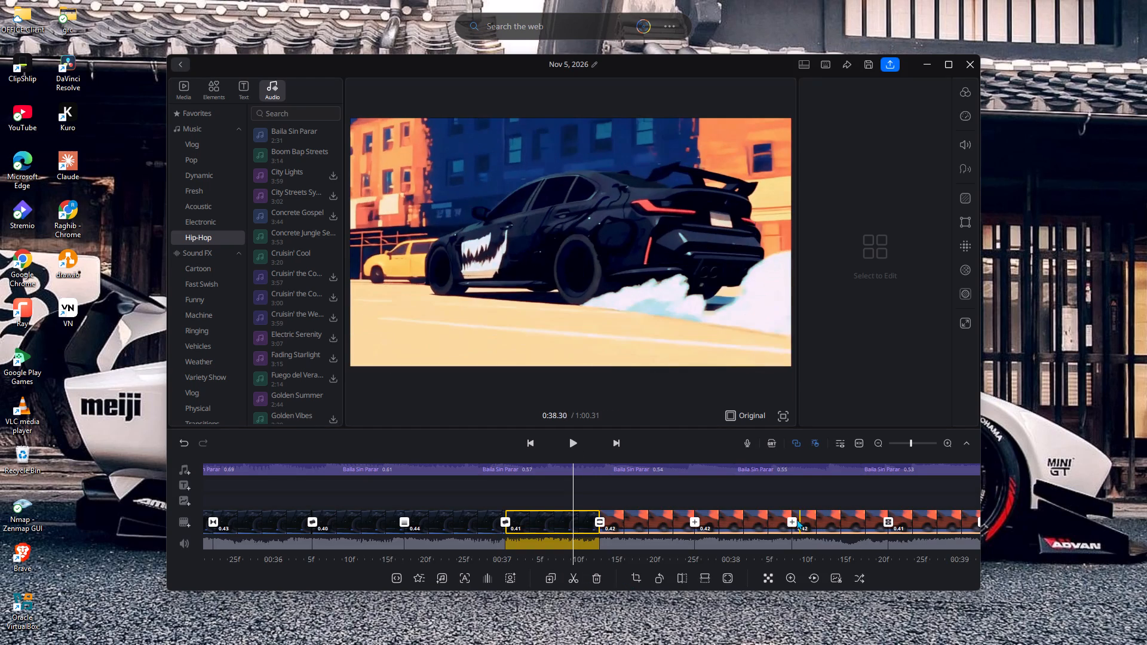
# Add a Vertical transition at the video cut near 38.3 s and set its duration slightly below the maximum.
pyautogui.click(794, 521)
pyautogui.click(918, 480)
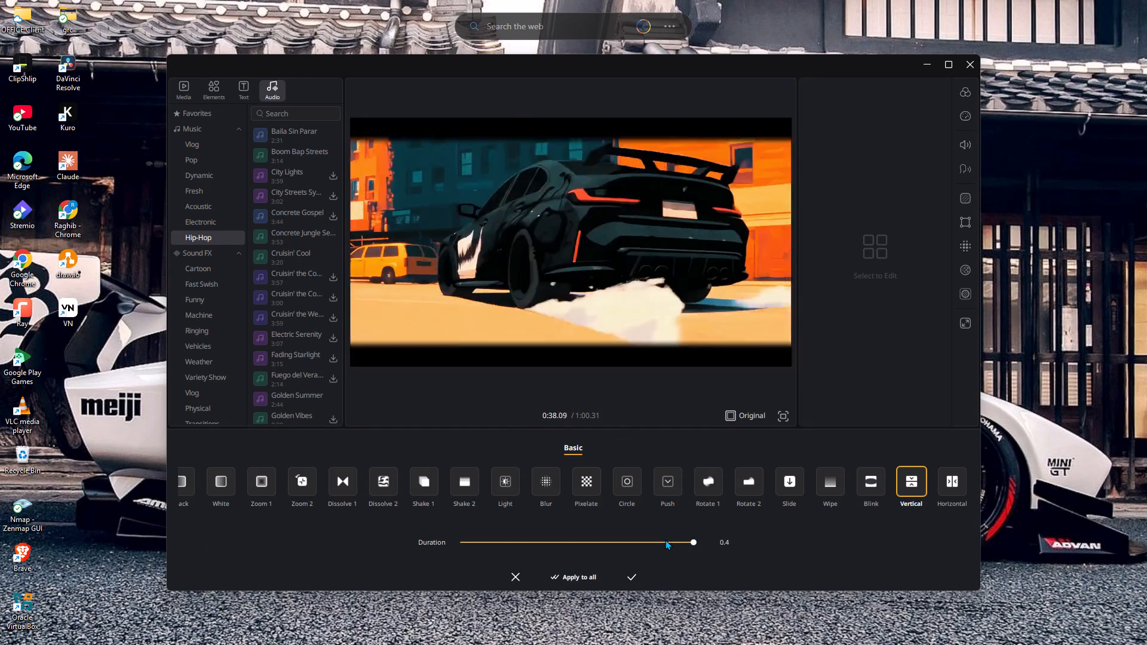
pyautogui.click(664, 539)
pyautogui.click(635, 575)
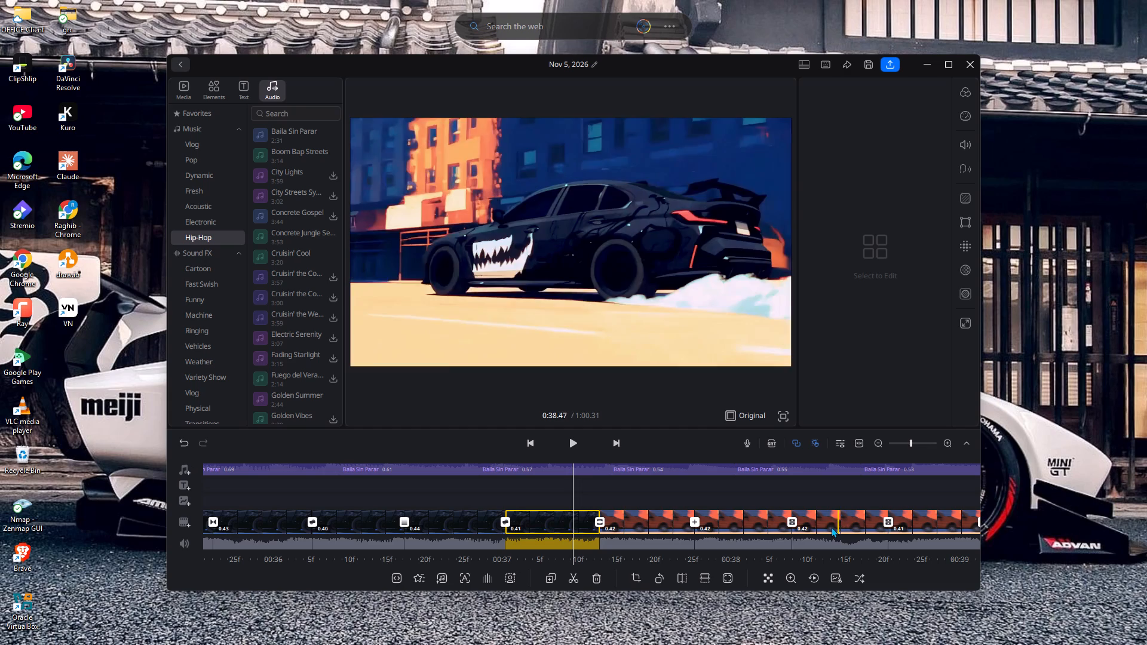
# Add a Zoom 2 transition at the video cut near 37.8 s and set its duration somewhat below the maximum.
pyautogui.click(694, 523)
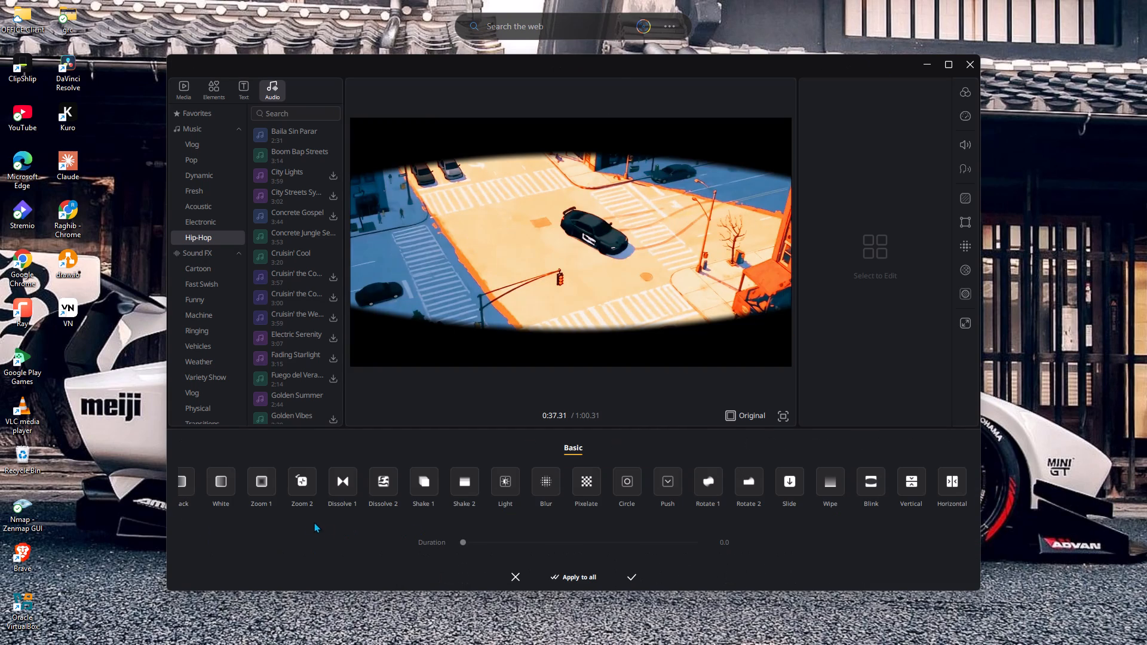
pyautogui.click(293, 503)
pyautogui.click(643, 545)
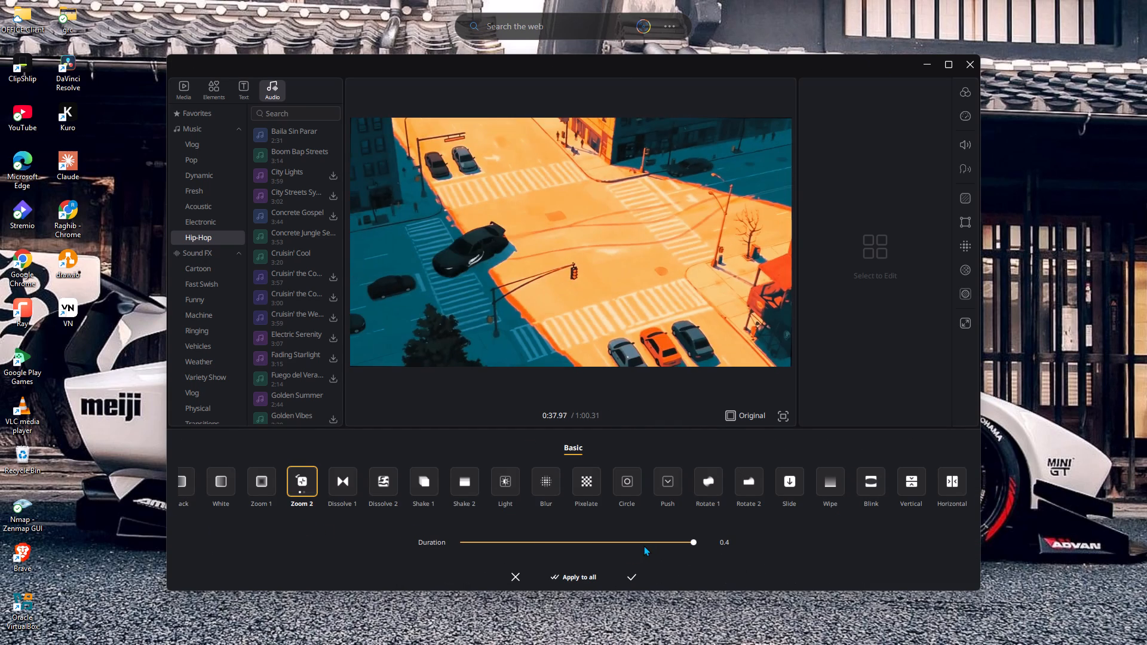
pyautogui.click(634, 572)
# Add a Dissolve 1 transition with a duration of 0.2 at the video cut near 39.1 s.
pyautogui.moveTo(771, 493); pyautogui.dragTo(610, 486)
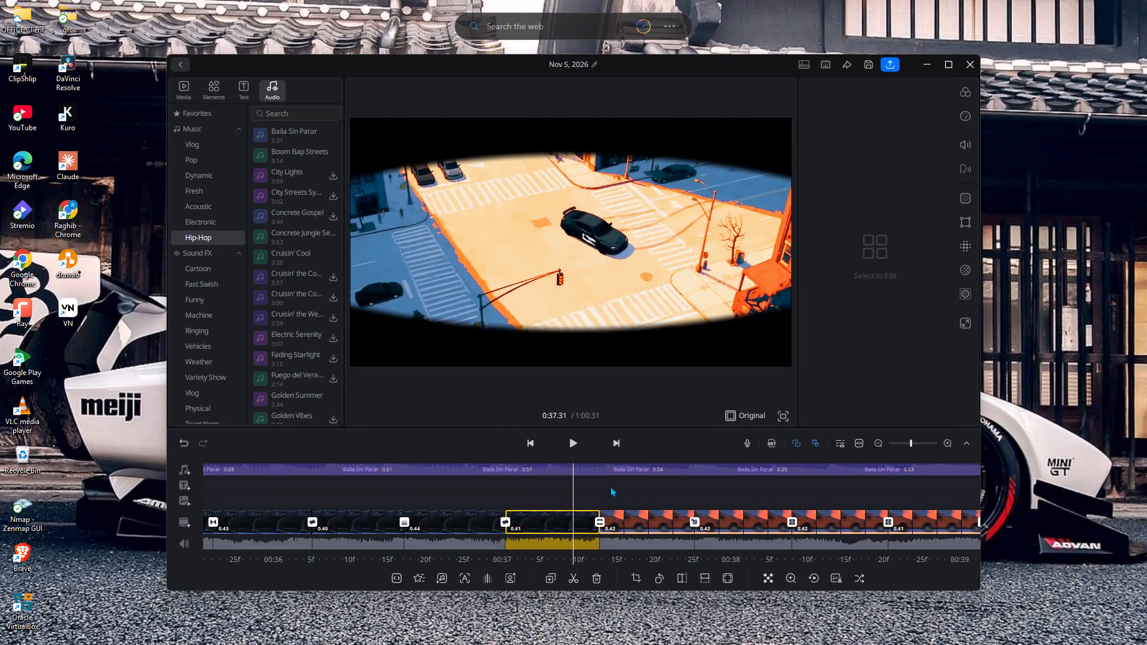
pyautogui.moveTo(610, 486); pyautogui.dragTo(411, 495)
pyautogui.moveTo(605, 500); pyautogui.dragTo(390, 503)
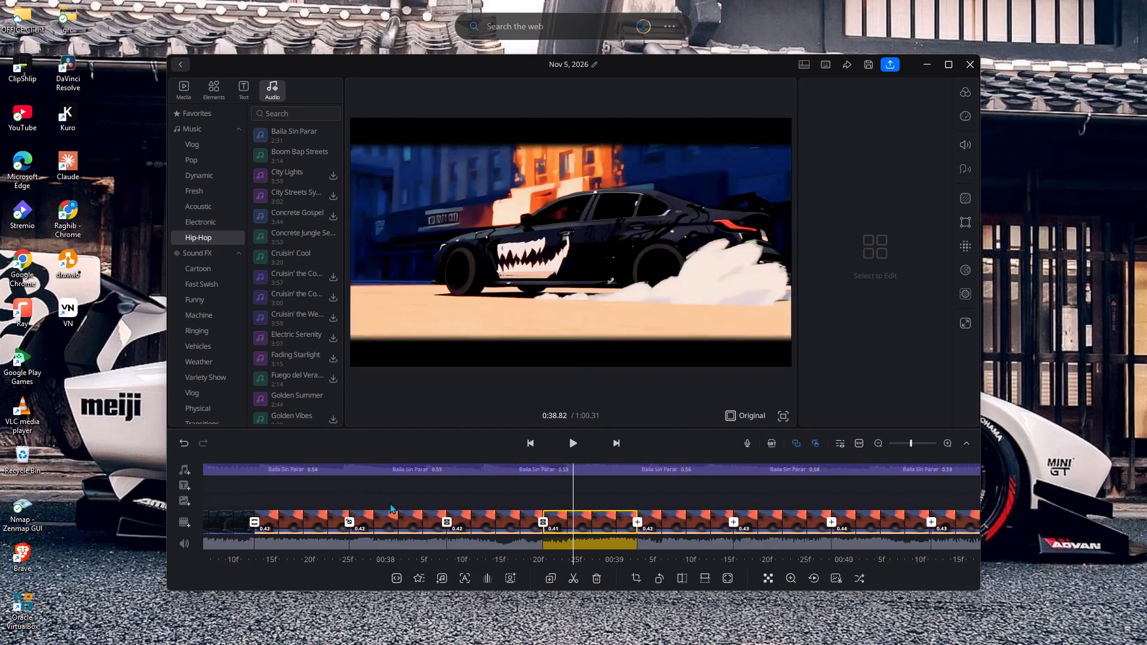
pyautogui.moveTo(390, 503); pyautogui.dragTo(175, 506)
pyautogui.click(247, 518)
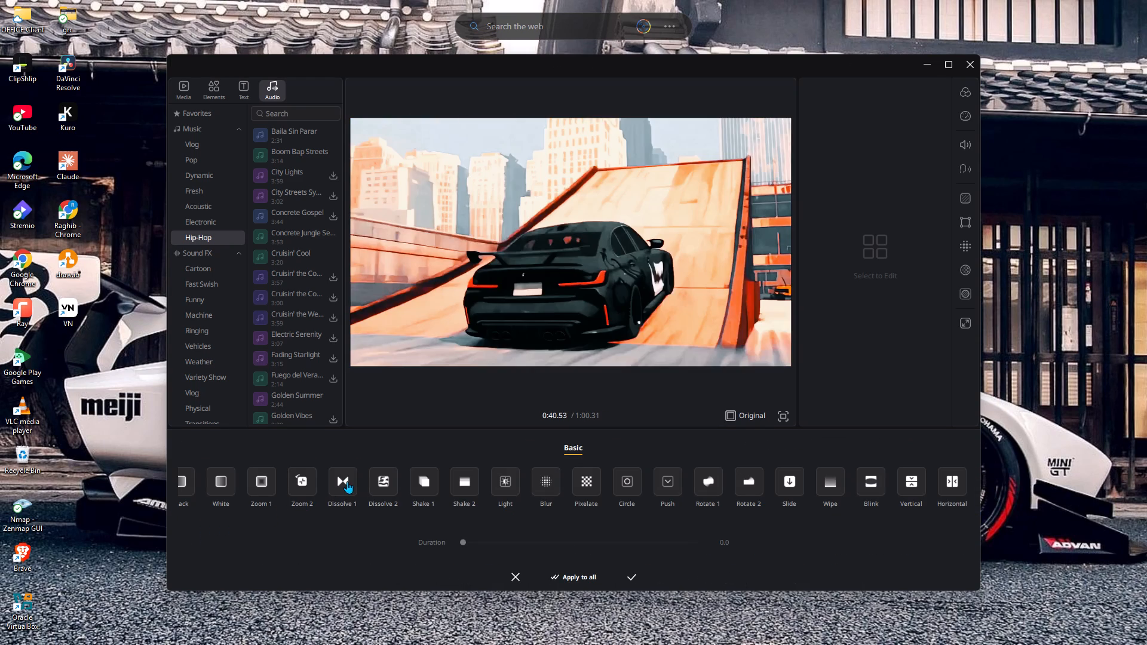
pyautogui.click(347, 481)
pyautogui.click(574, 543)
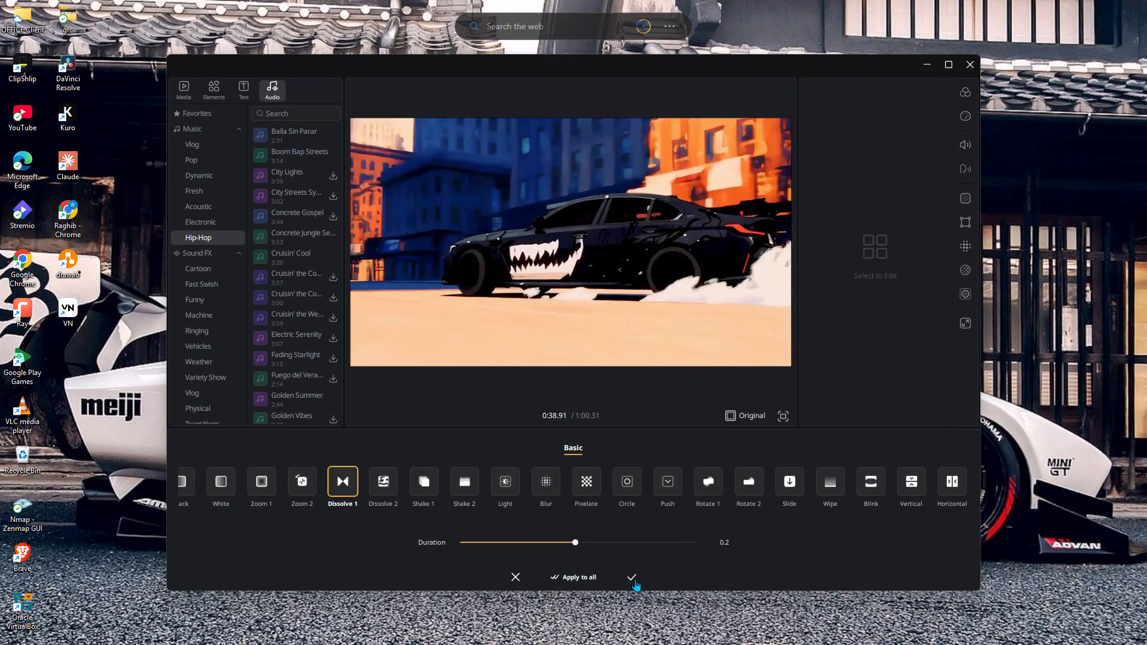
pyautogui.click(635, 575)
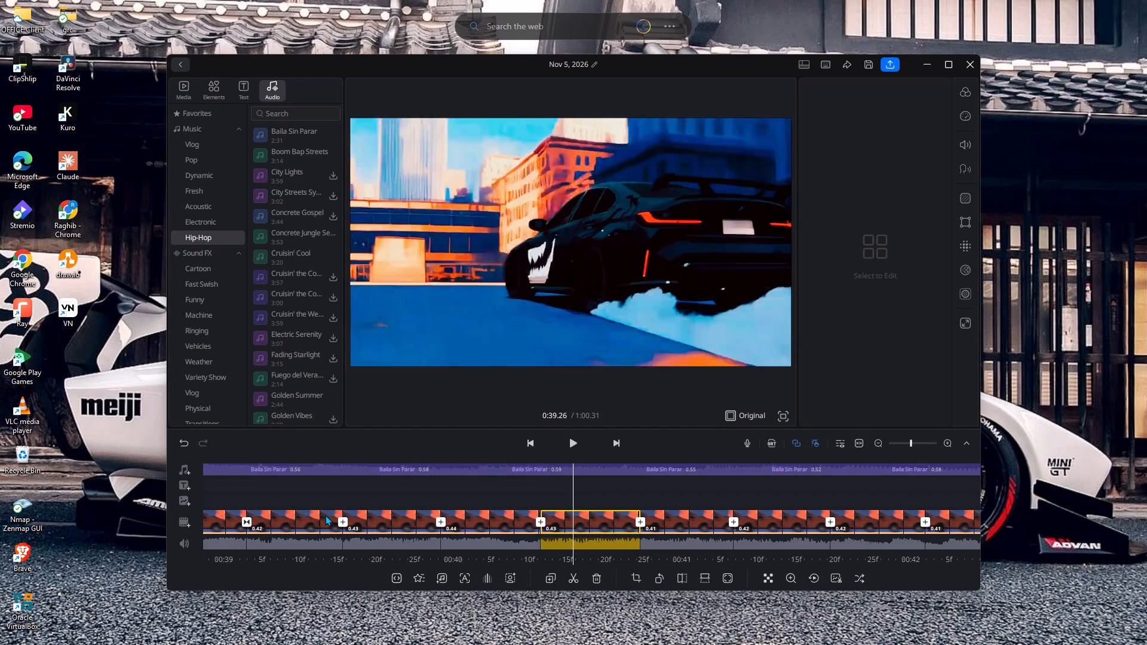
# Add a Pixelate transition at the video cut near 39.5 s and lengthen its duration past mid-range.
pyautogui.click(346, 523)
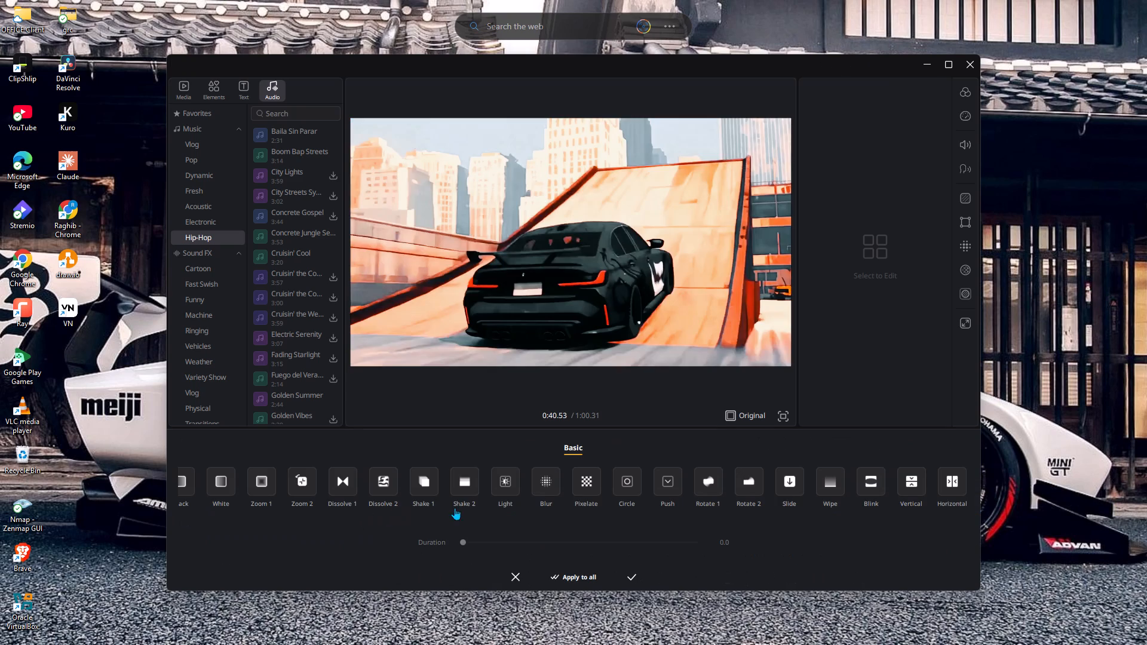
pyautogui.click(582, 493)
pyautogui.click(596, 532)
pyautogui.click(607, 542)
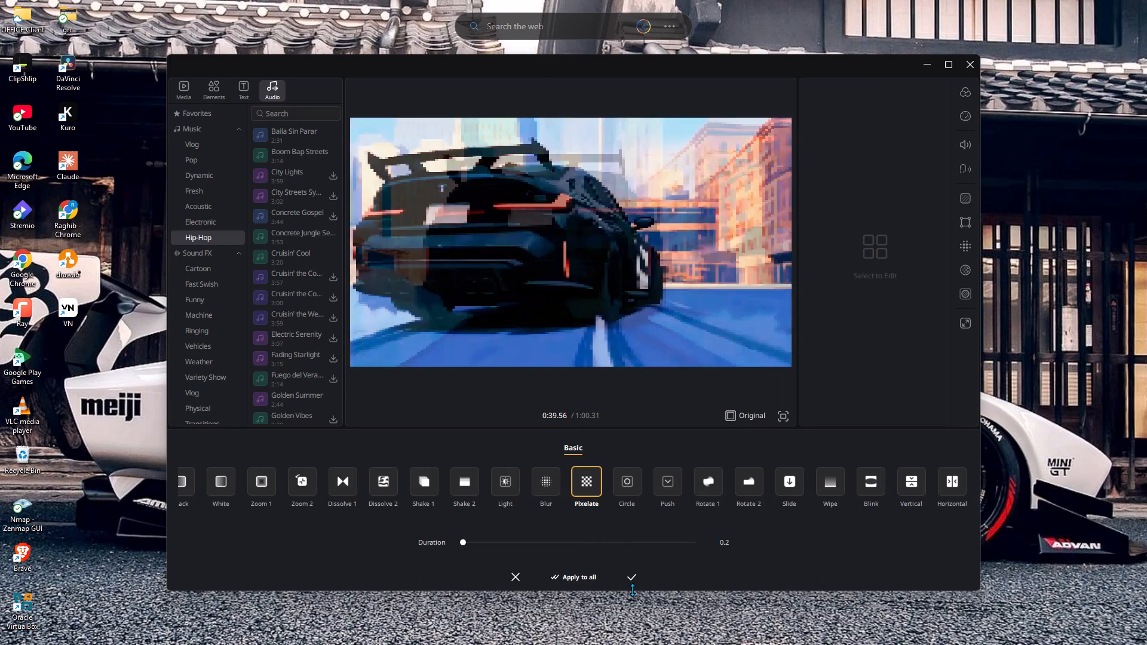
pyautogui.click(634, 583)
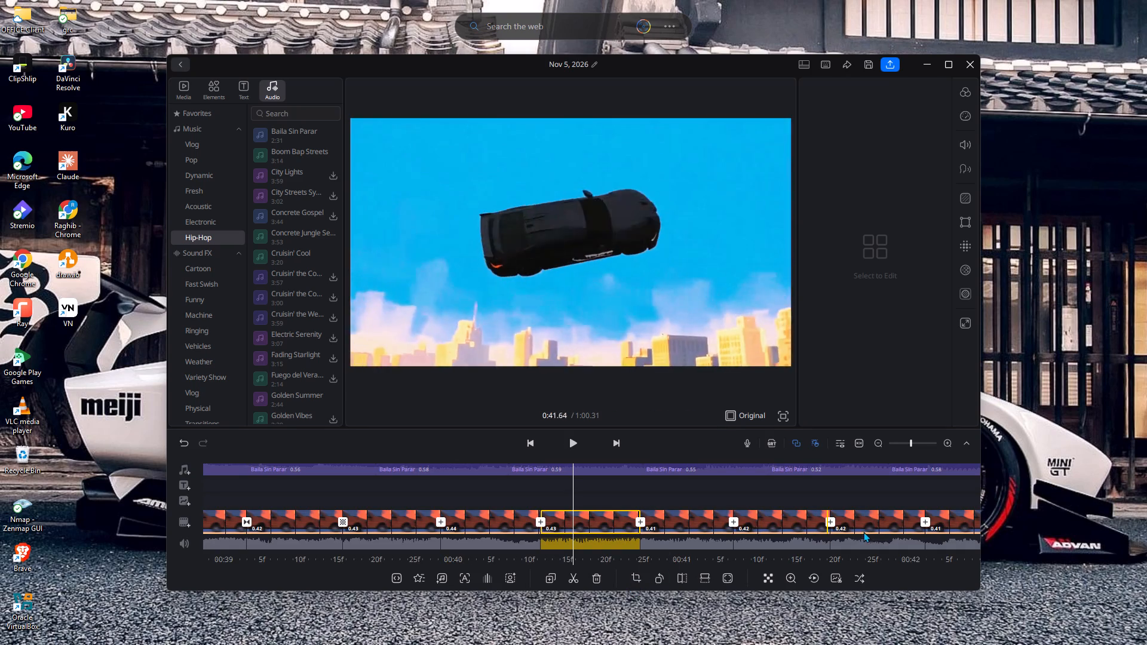
# Add a Vertical transition with a duration of 0.4 at the video cut near 42.1 s.
pyautogui.click(927, 520)
pyautogui.click(919, 483)
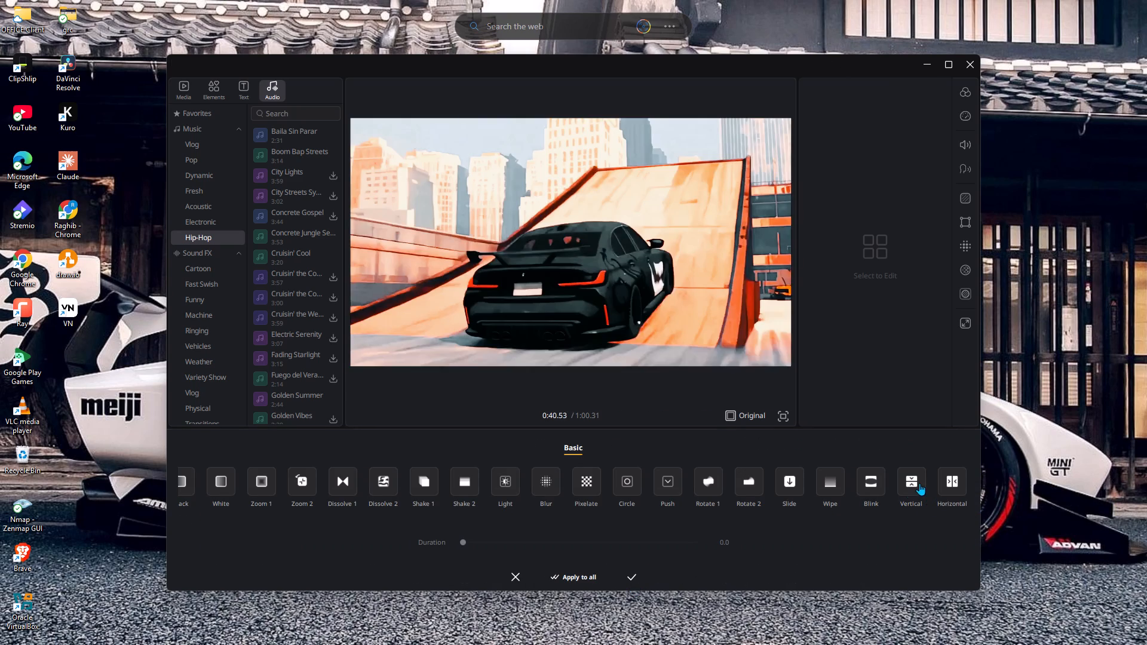
pyautogui.click(649, 545)
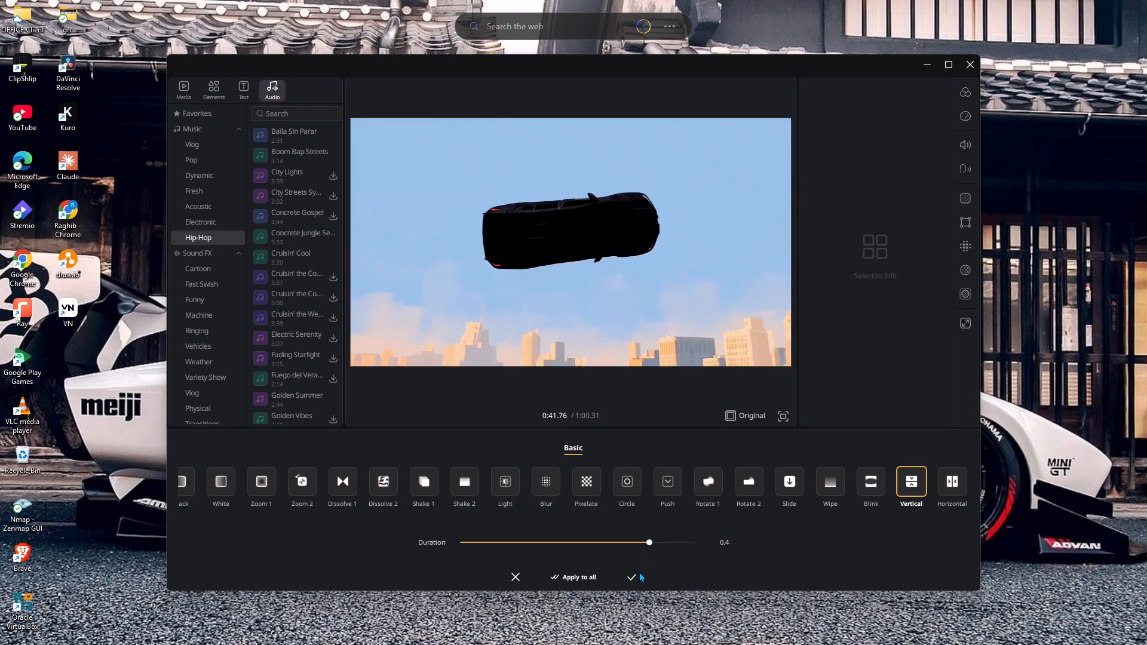
pyautogui.click(636, 575)
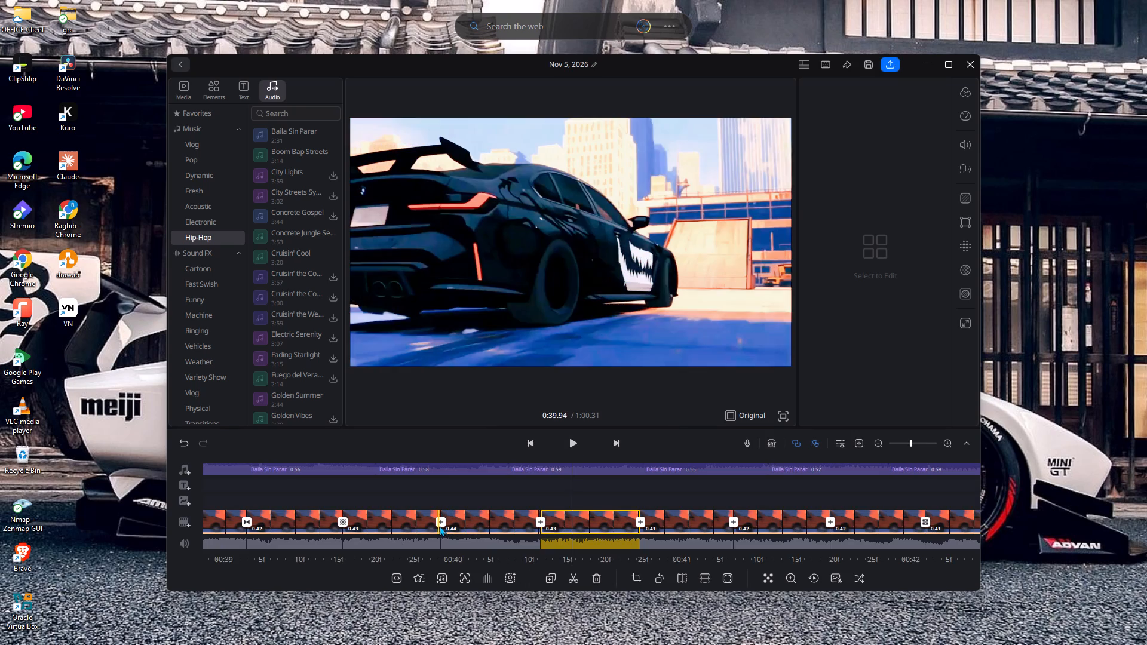
# Add a Circle transition with a duration of 0.2 at the video cut near 40.0 s.
pyautogui.click(441, 520)
pyautogui.click(618, 494)
pyautogui.click(600, 539)
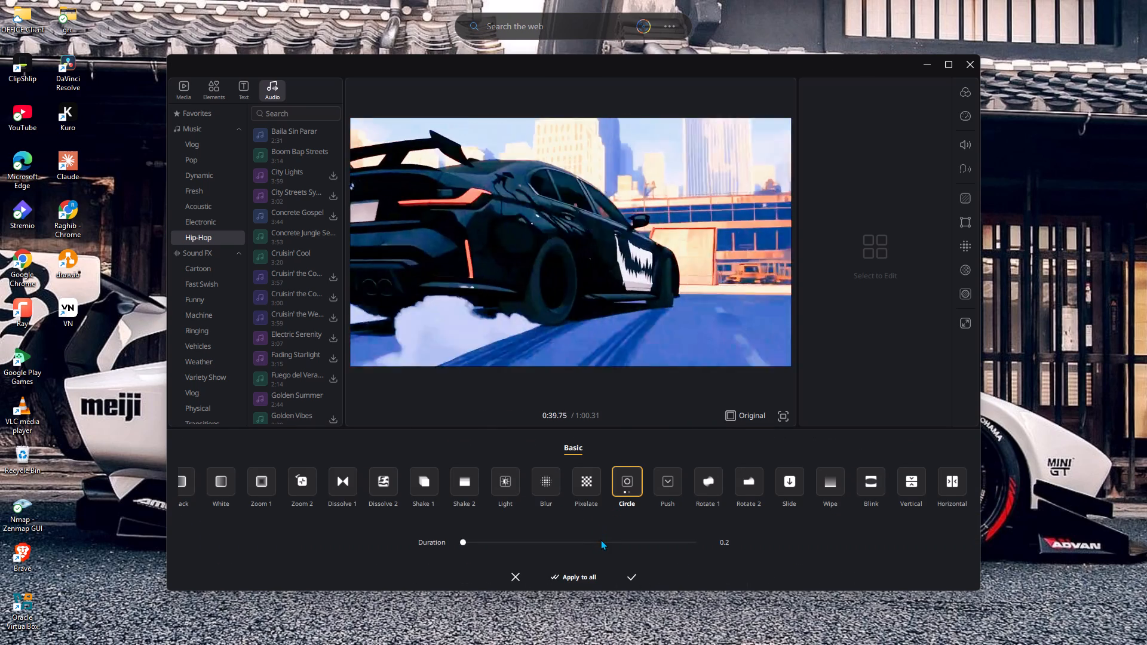
pyautogui.click(634, 574)
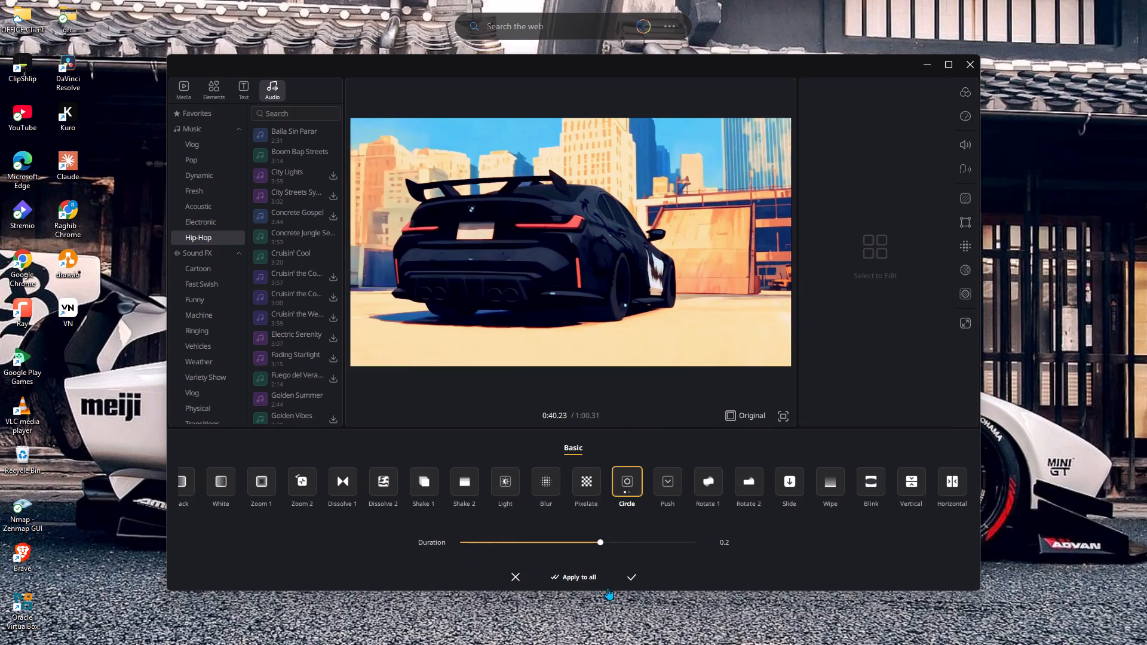
pyautogui.click(628, 575)
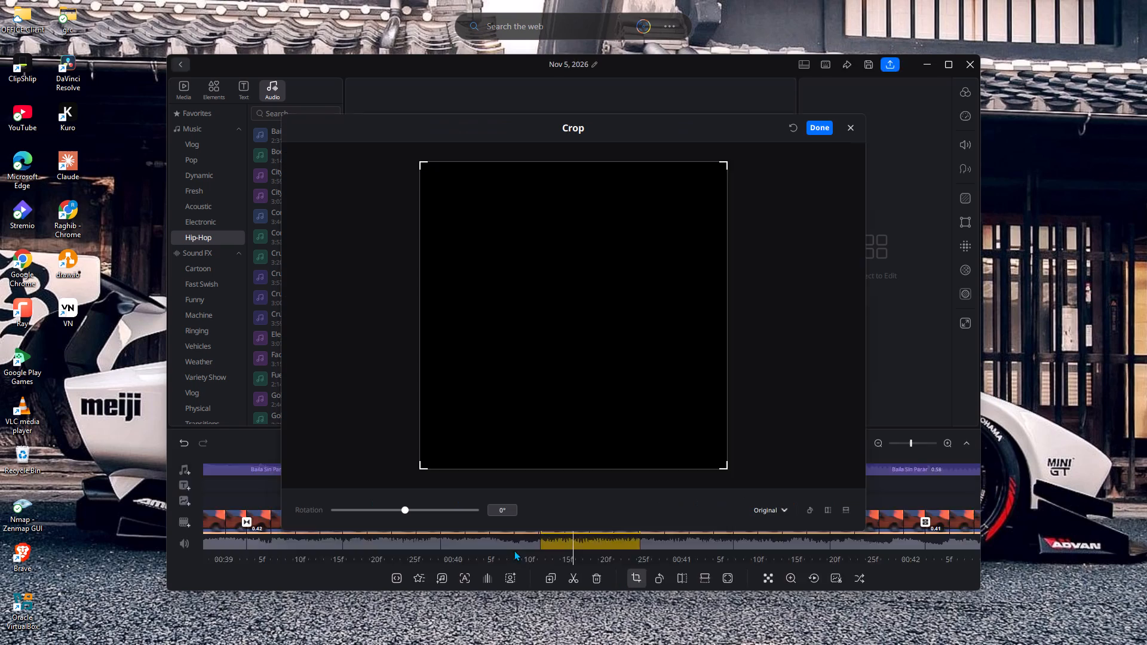
pyautogui.click(854, 128)
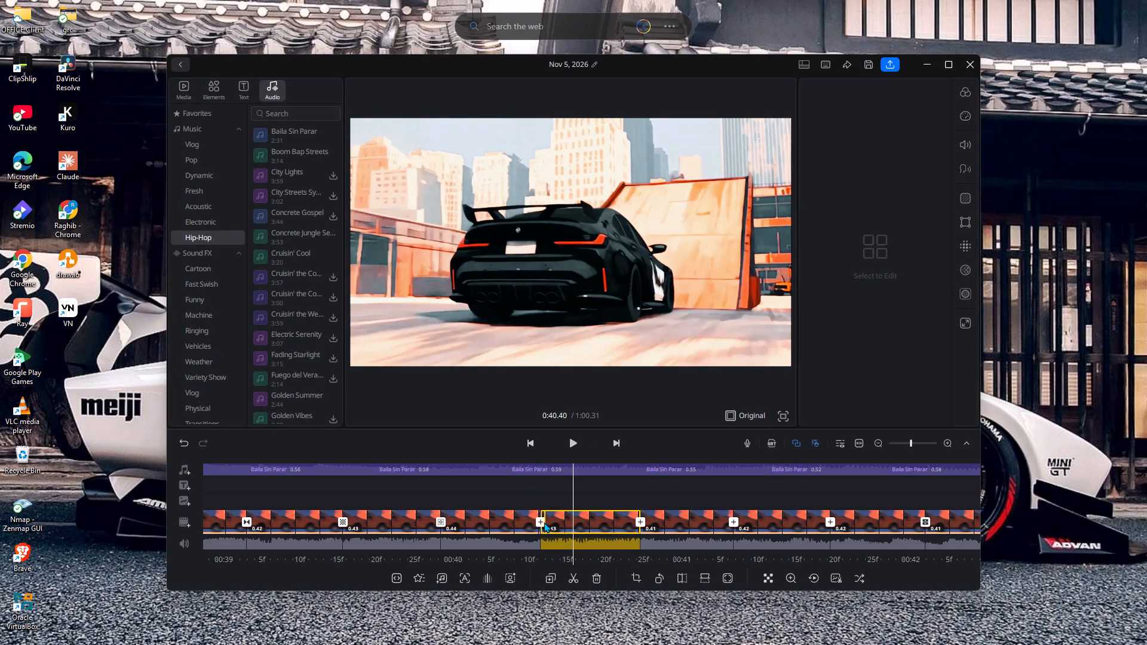
# Add a Rotate 1 transition at the video cut near 40.4 s and shorten its duration to just past mid-range.
pyautogui.click(542, 522)
pyautogui.click(700, 486)
pyautogui.click(613, 535)
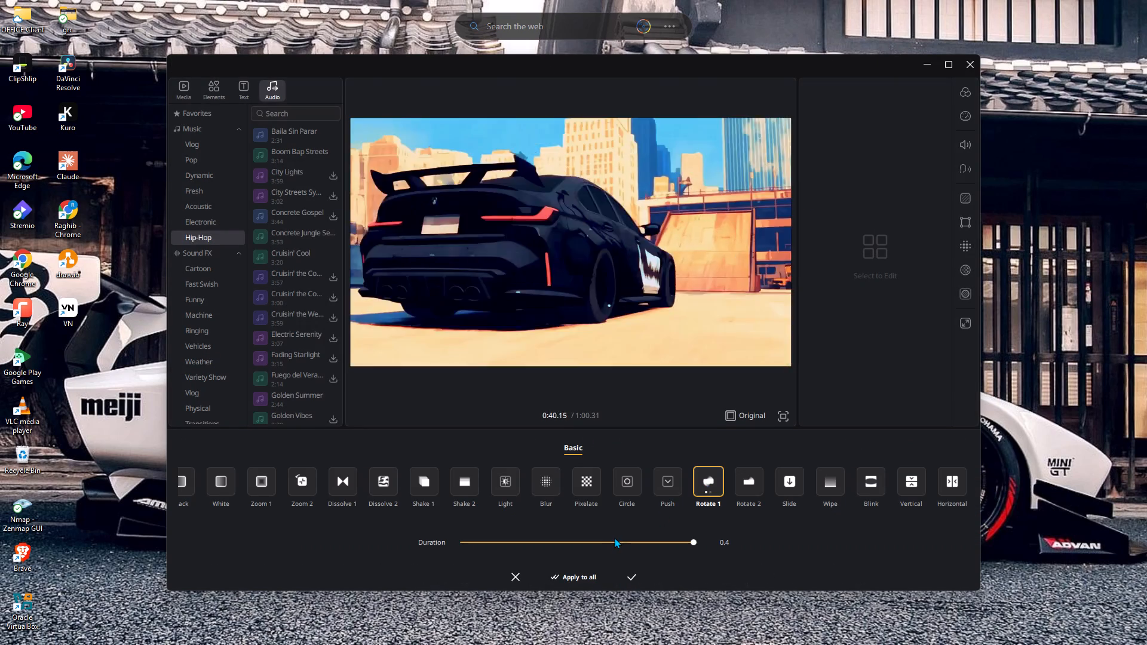
pyautogui.click(614, 540)
pyautogui.click(638, 576)
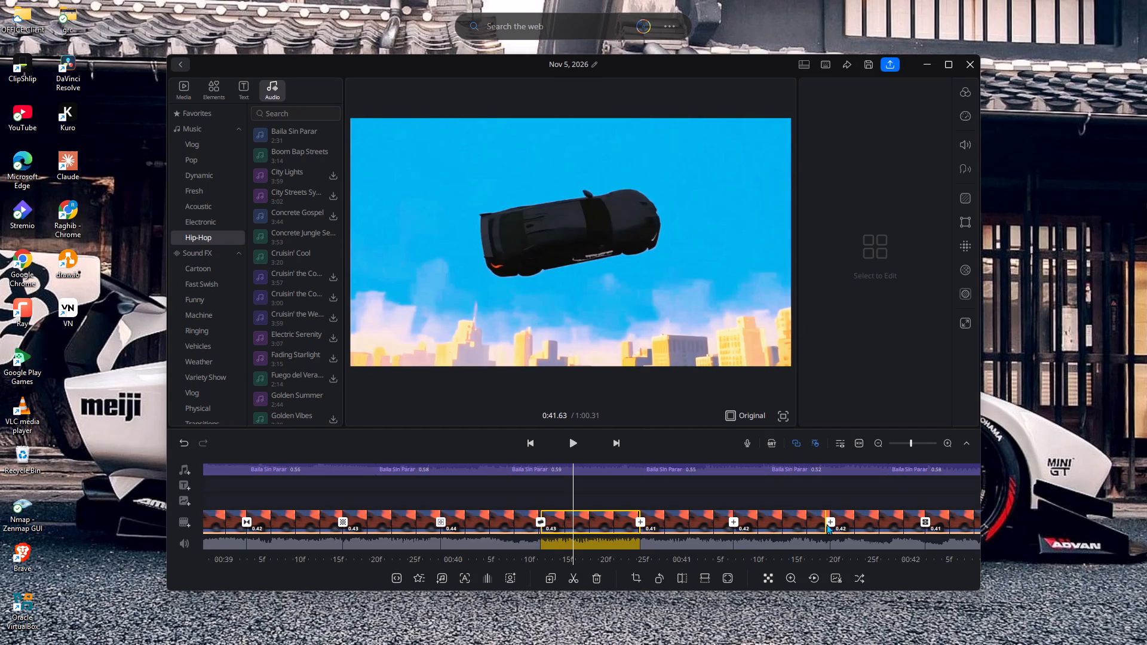
# Add a Shake 2 transition with a duration of 0.4 at the video cut near 41.6 s.
pyautogui.click(830, 520)
pyautogui.click(476, 490)
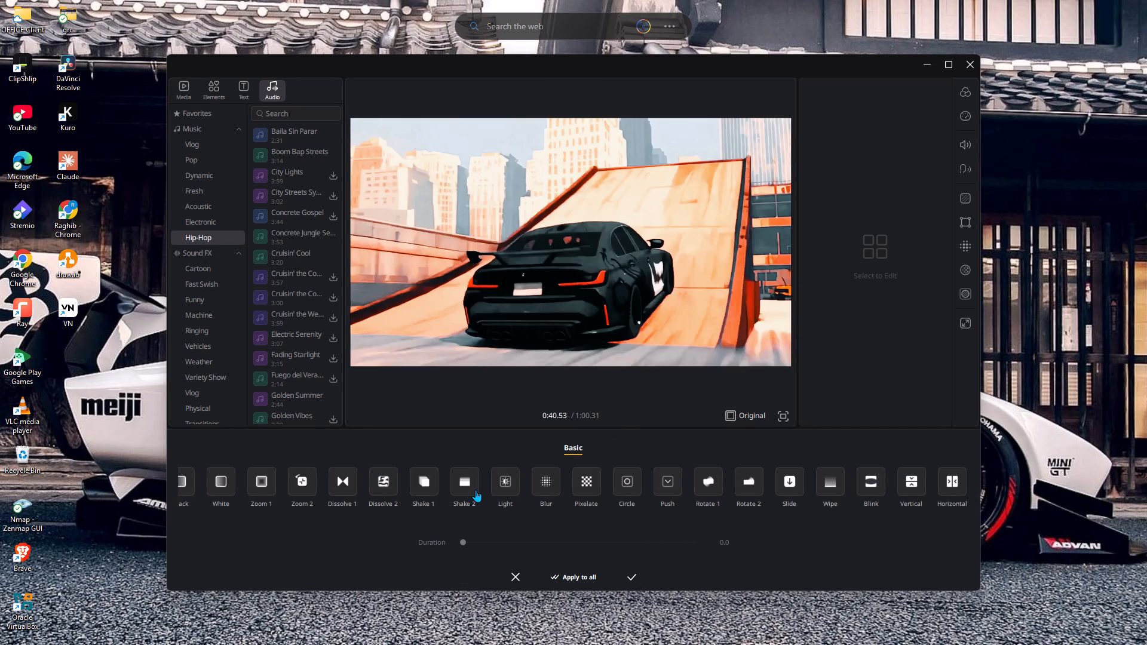
pyautogui.click(636, 538)
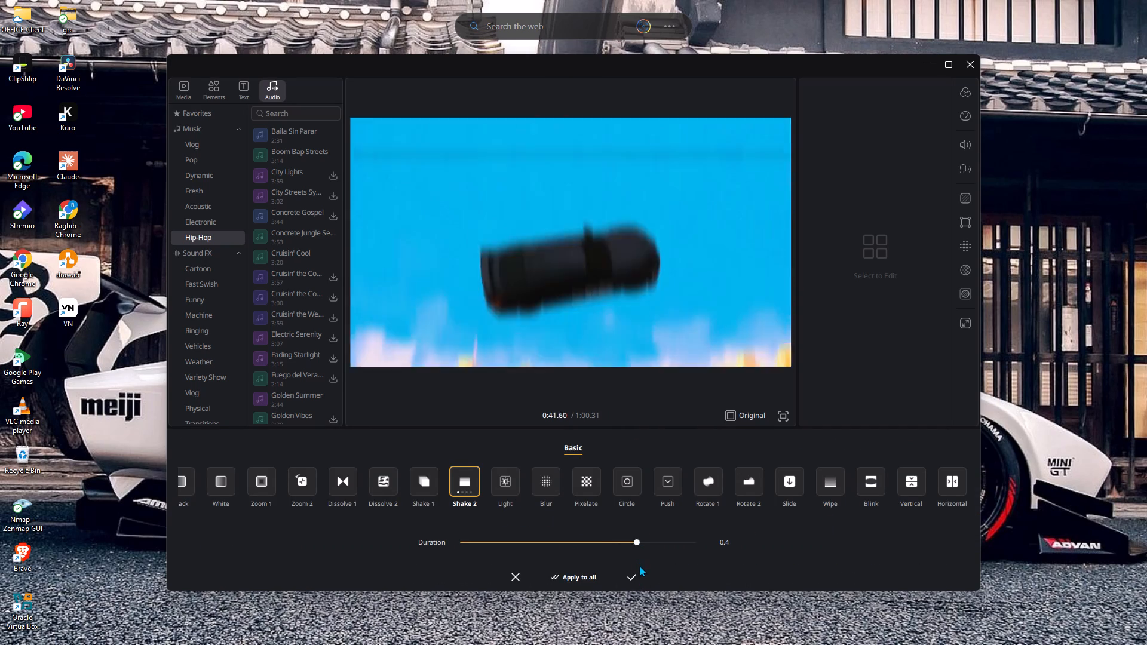
pyautogui.click(633, 572)
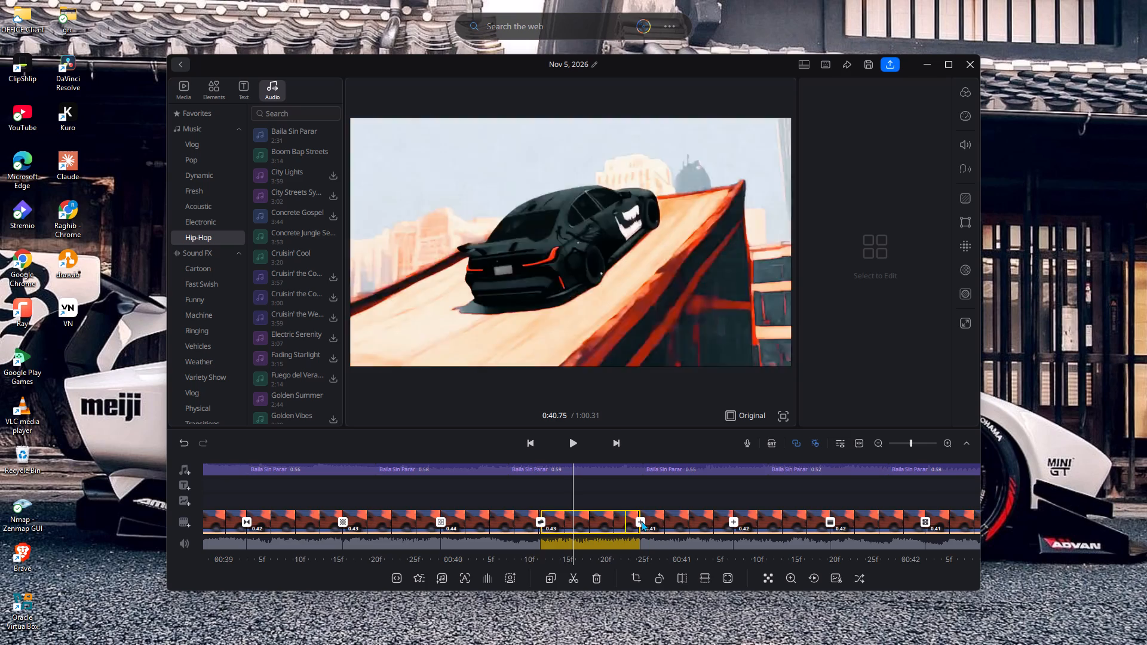
# Add a Dissolve 2 transition with a duration of 0.2 at the video cut near 40.8 s.
pyautogui.click(641, 521)
pyautogui.click(380, 471)
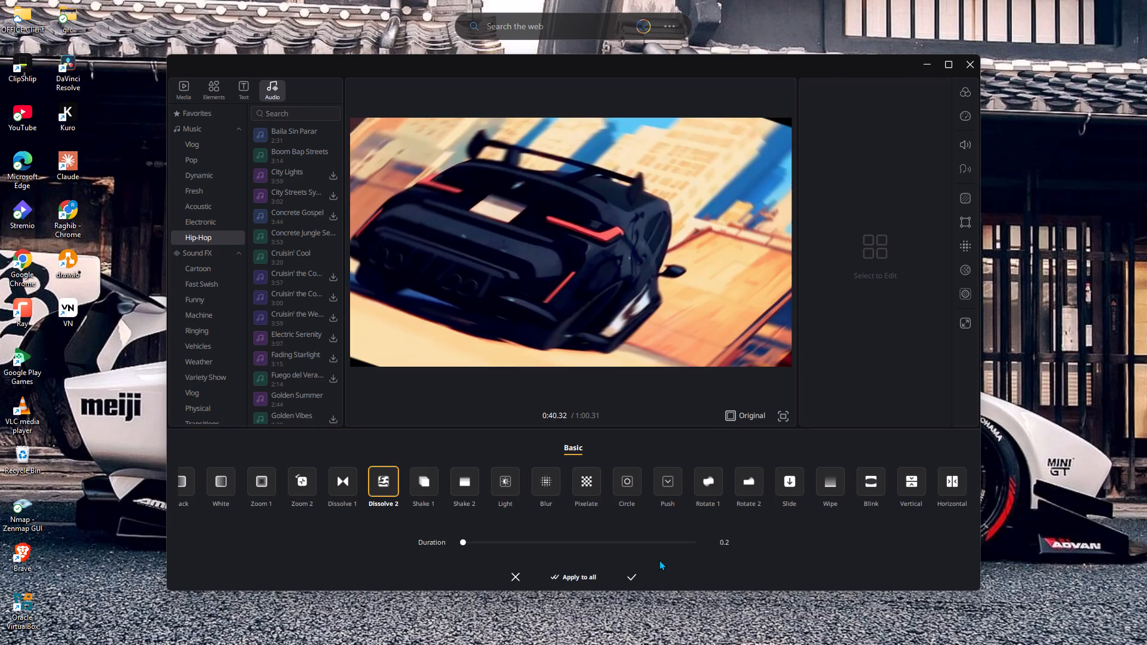
pyautogui.click(641, 538)
pyautogui.click(631, 580)
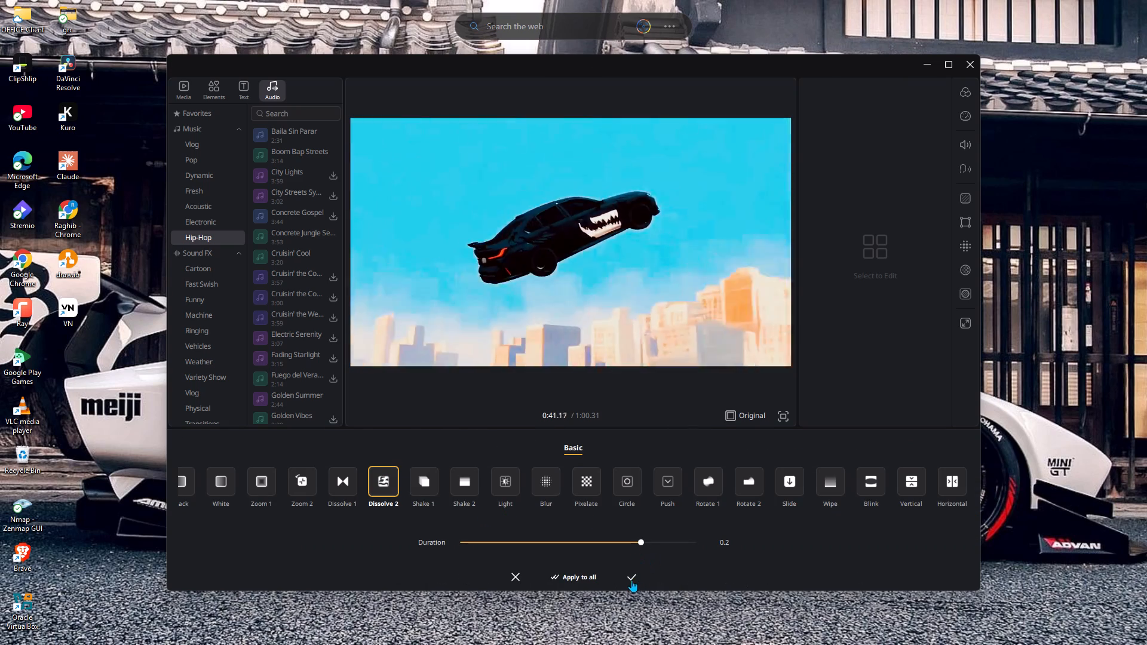
# Add a Horizontal transition at the video cut near 41.2 s and adjust its duration.
pyautogui.click(733, 523)
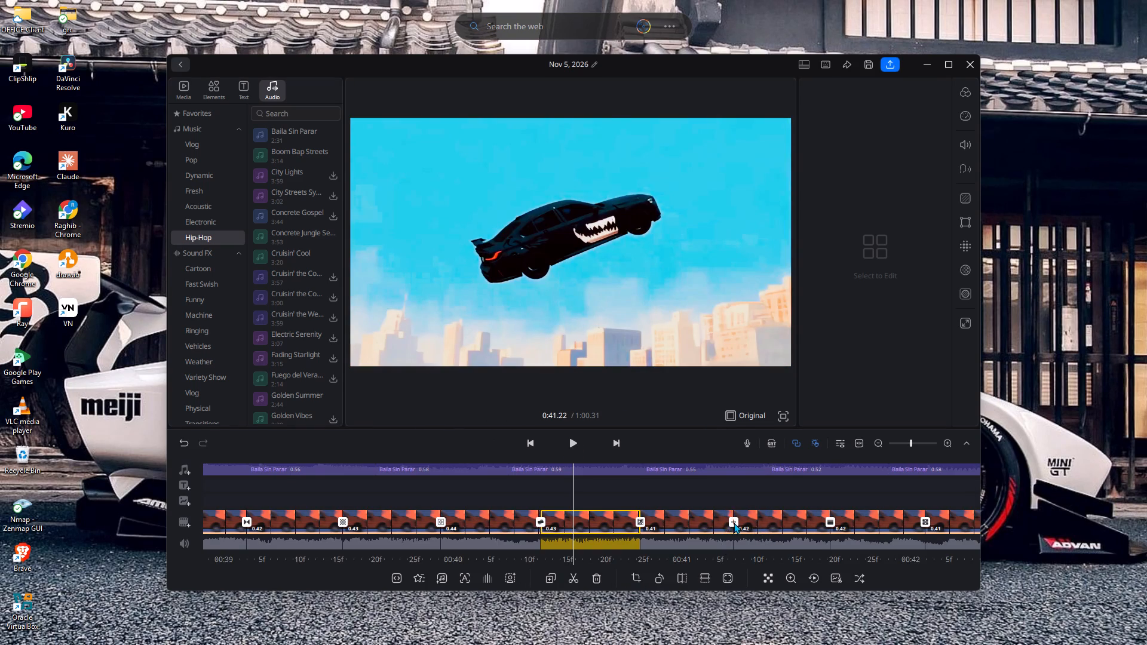
pyautogui.click(958, 481)
pyautogui.click(550, 547)
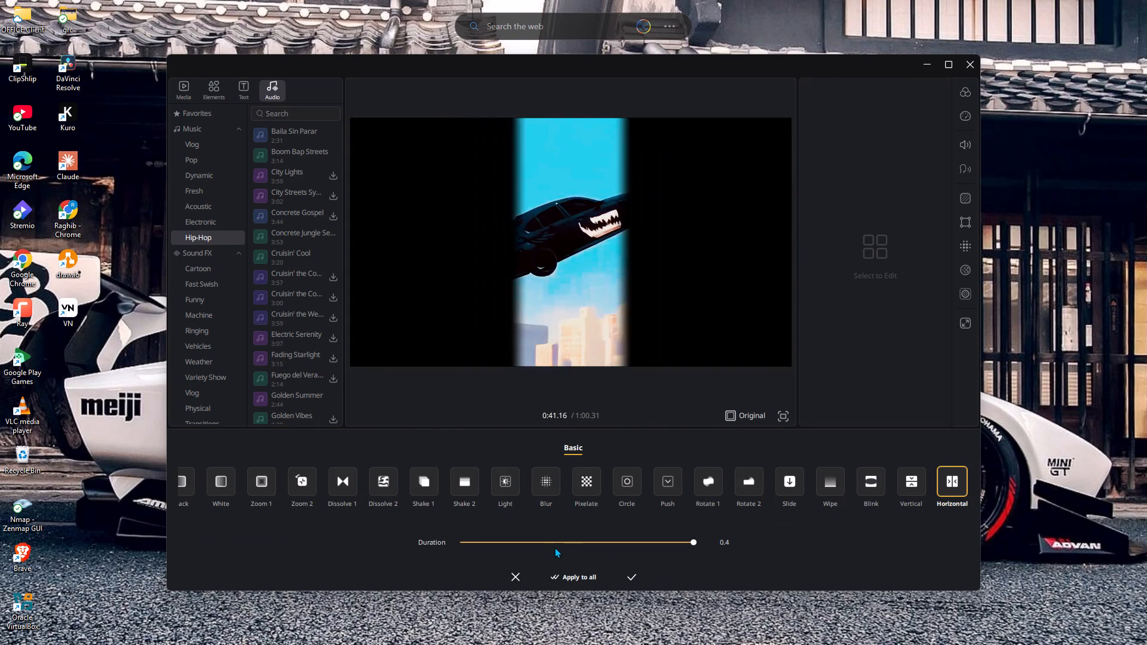
pyautogui.click(627, 575)
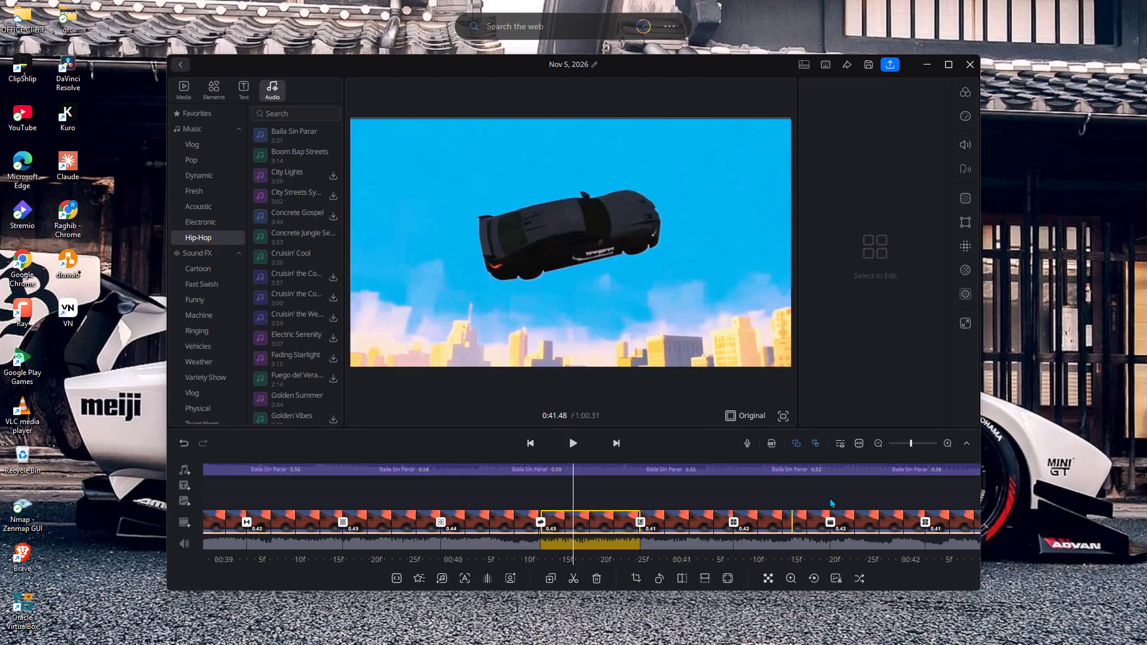
# Add a Dissolve 2 transition at the video cut near 42.5 s and adjust its duration.
pyautogui.moveTo(829, 497); pyautogui.dragTo(360, 509)
pyautogui.moveTo(456, 499); pyautogui.dragTo(453, 499)
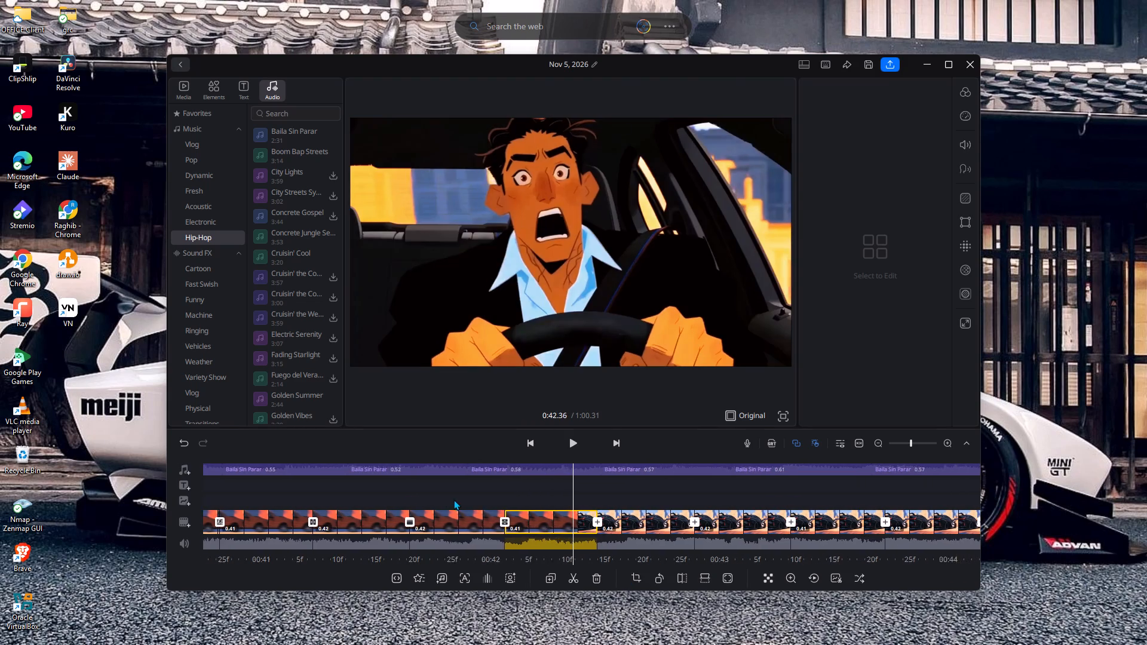
pyautogui.moveTo(453, 499); pyautogui.dragTo(280, 500)
pyautogui.moveTo(412, 492); pyautogui.dragTo(281, 503)
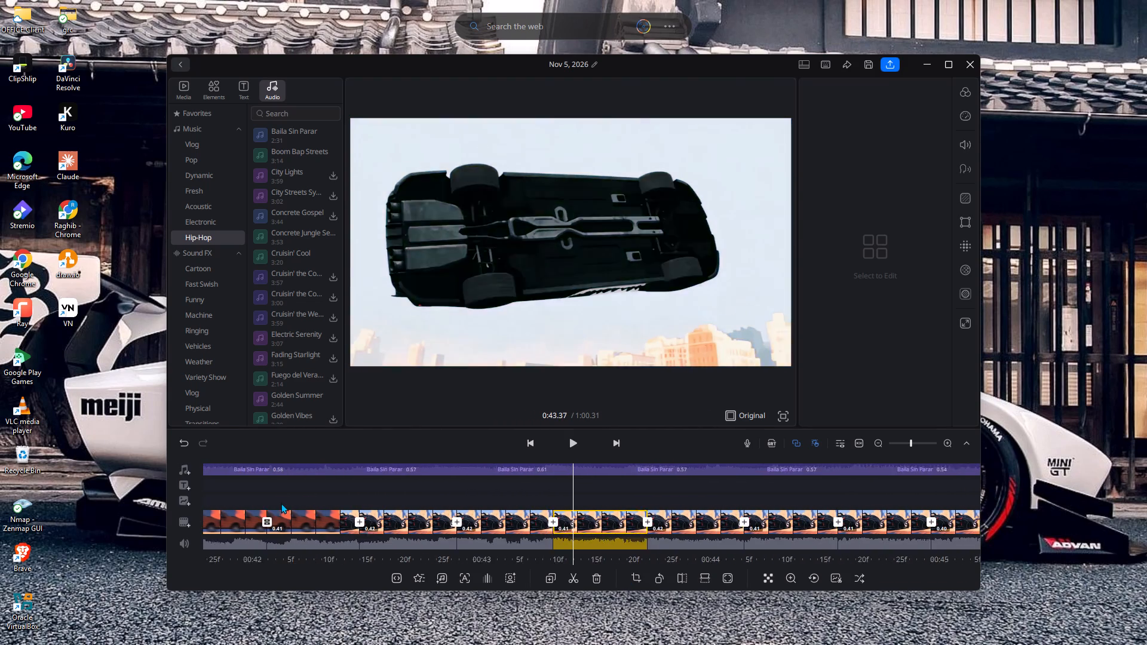
pyautogui.moveTo(281, 503); pyautogui.dragTo(206, 505)
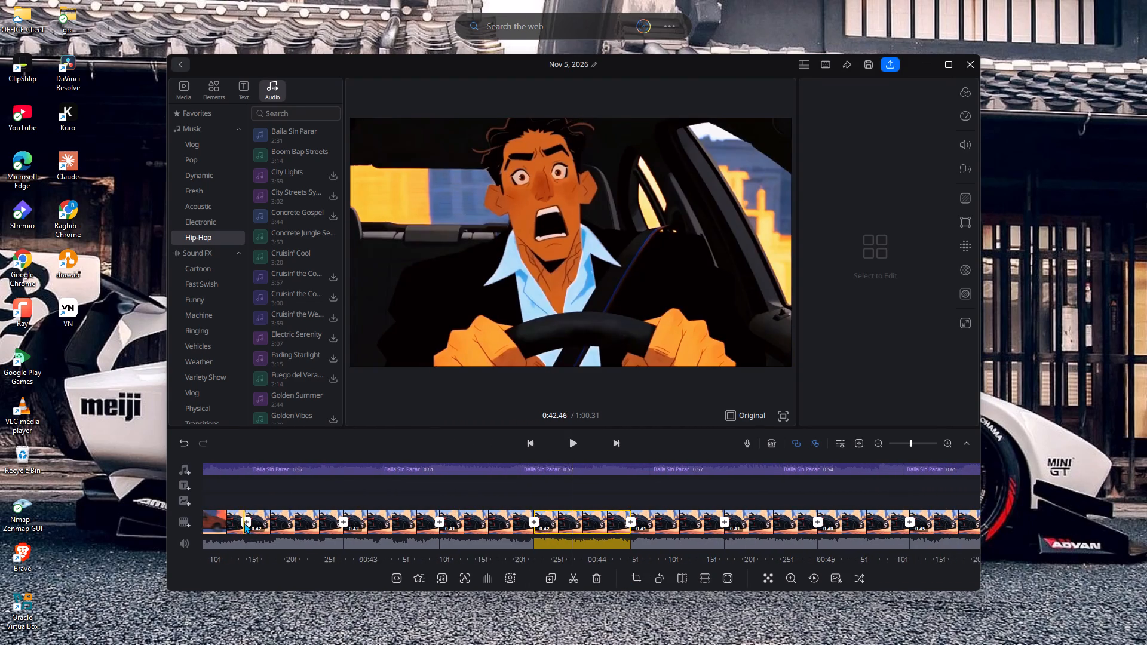
pyautogui.click(244, 523)
pyautogui.click(373, 486)
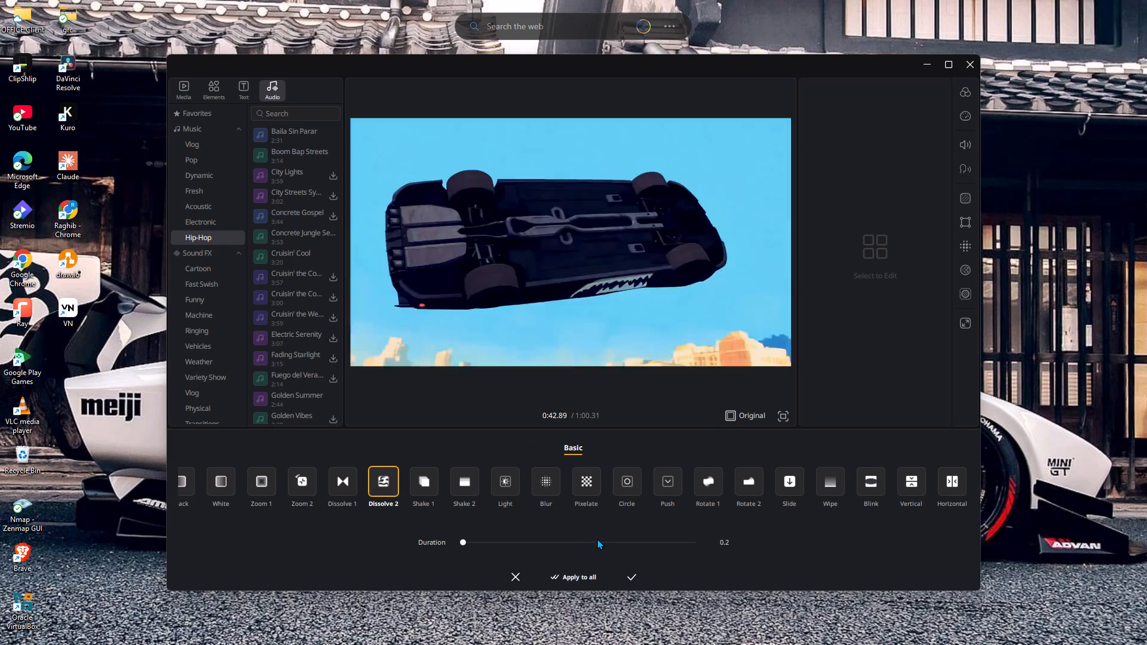
pyautogui.click(596, 539)
pyautogui.click(631, 572)
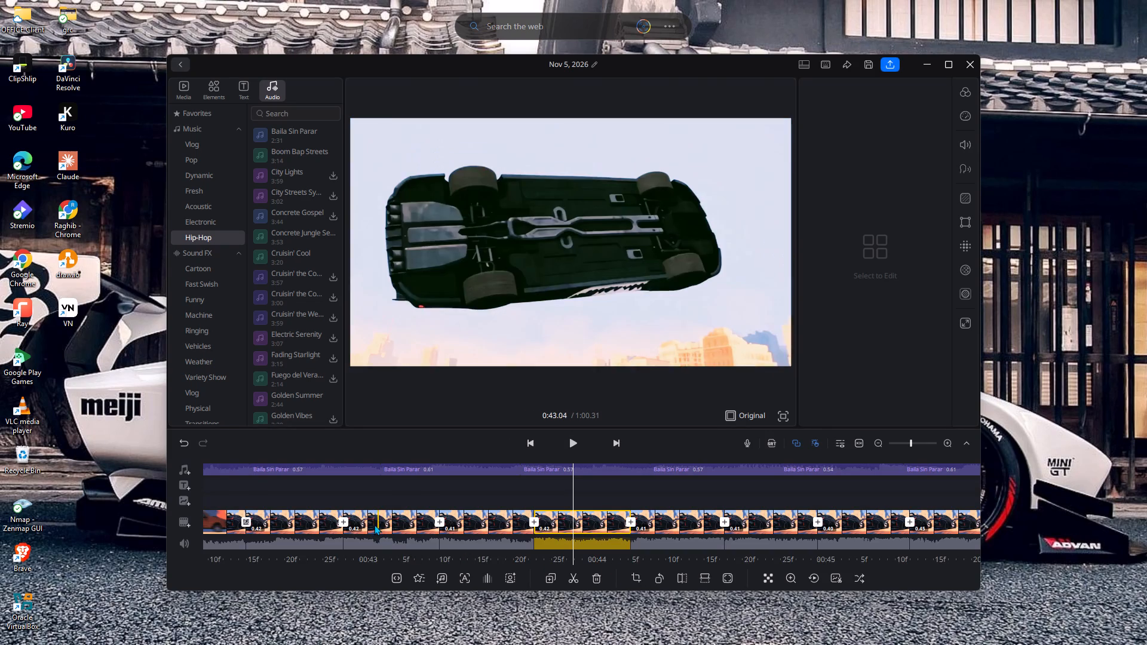
# Add a Circle transition at the video cut near 42.9 s and set its duration just past mid-range.
pyautogui.click(345, 520)
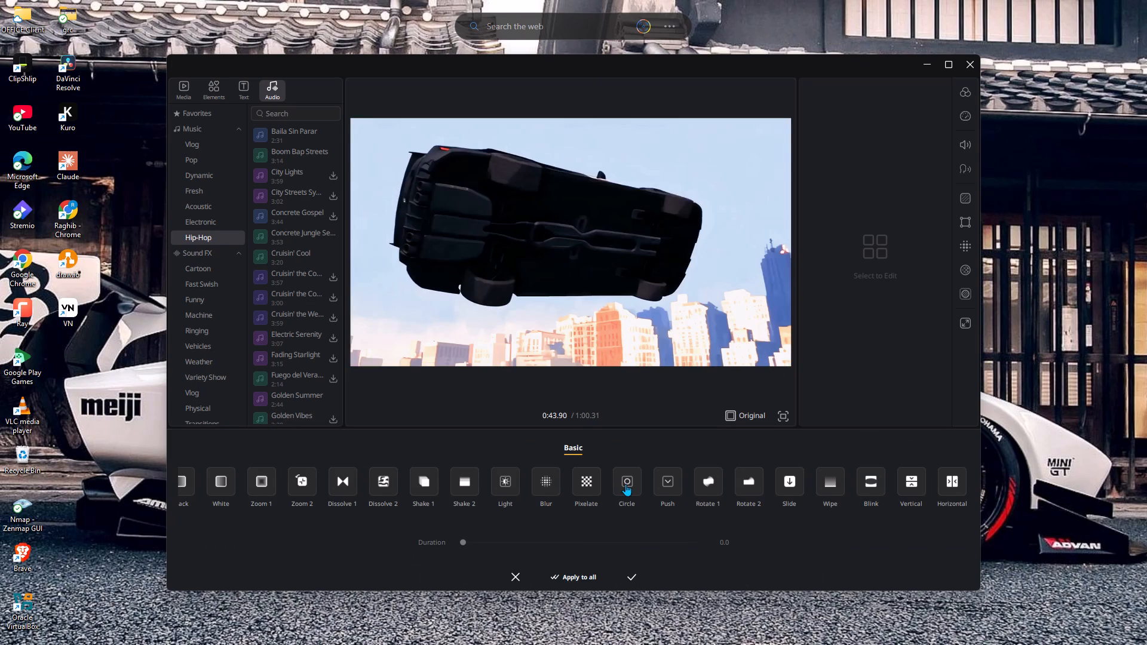
pyautogui.click(625, 484)
pyautogui.click(604, 539)
pyautogui.click(630, 573)
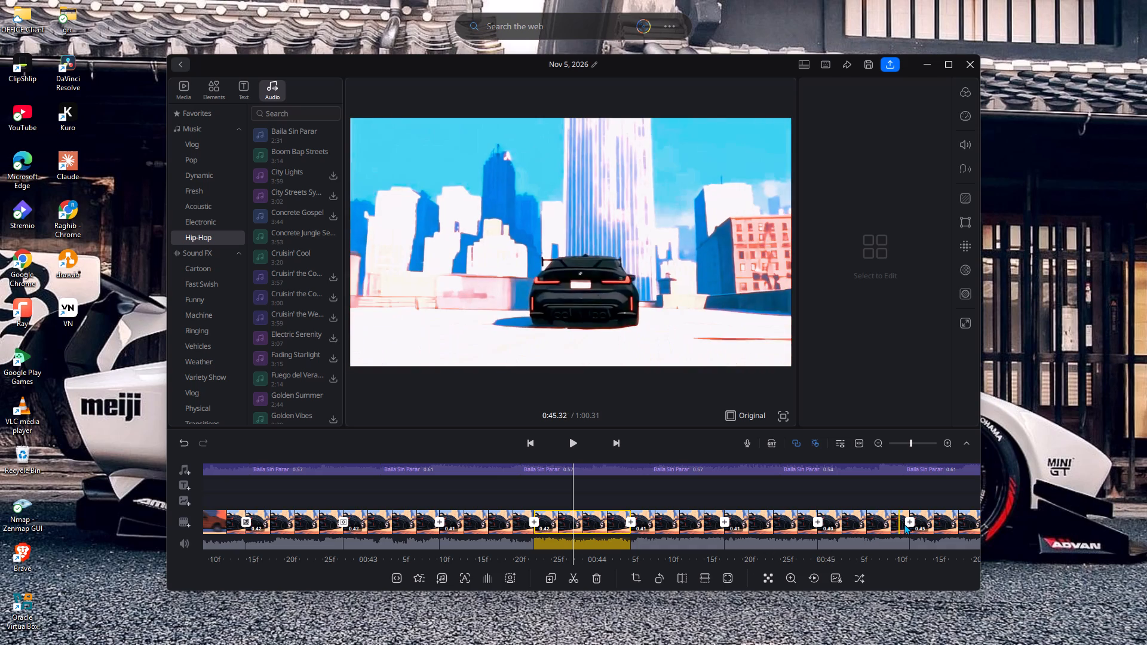
# Add a Zoom 1 transition at the video cut near 45.4 s and shorten its duration to just past mid-range.
pyautogui.click(911, 518)
pyautogui.click(271, 477)
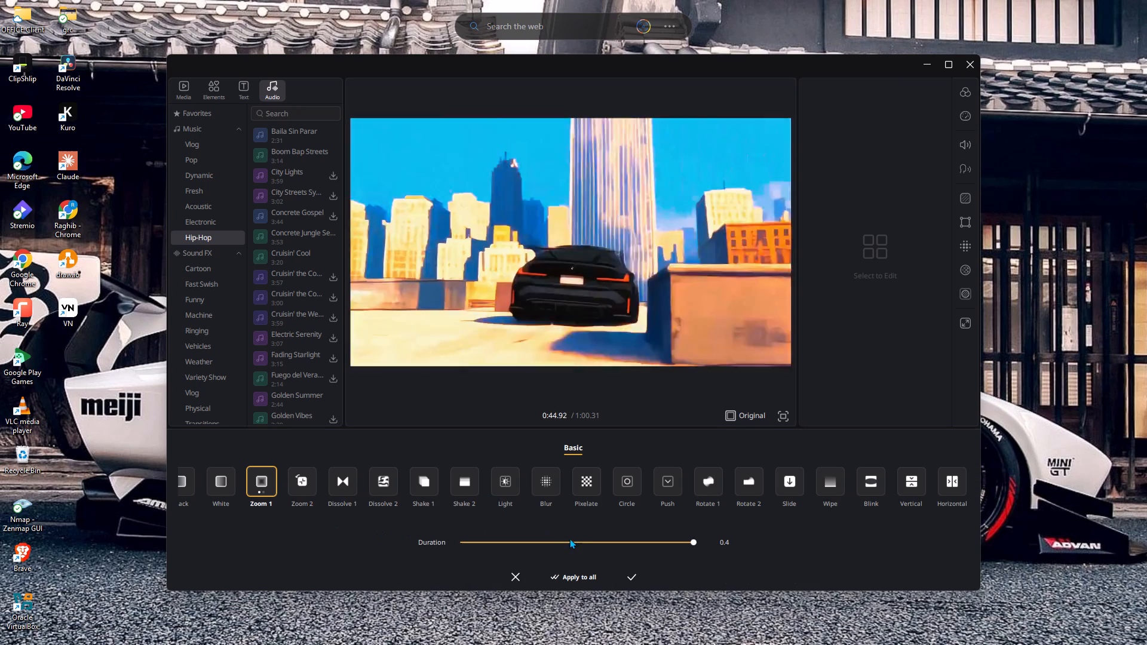
pyautogui.click(590, 539)
pyautogui.click(629, 575)
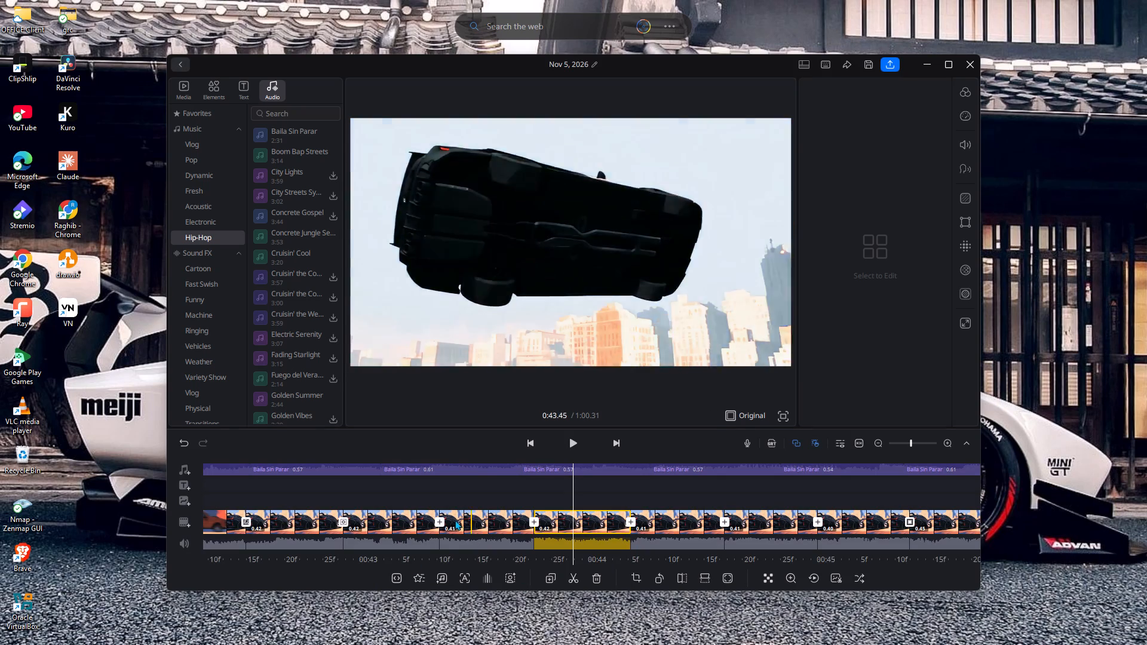
# Add a Rotate 1 transition with a duration of 0.3 at the video cut near 43.3 s.
pyautogui.click(438, 523)
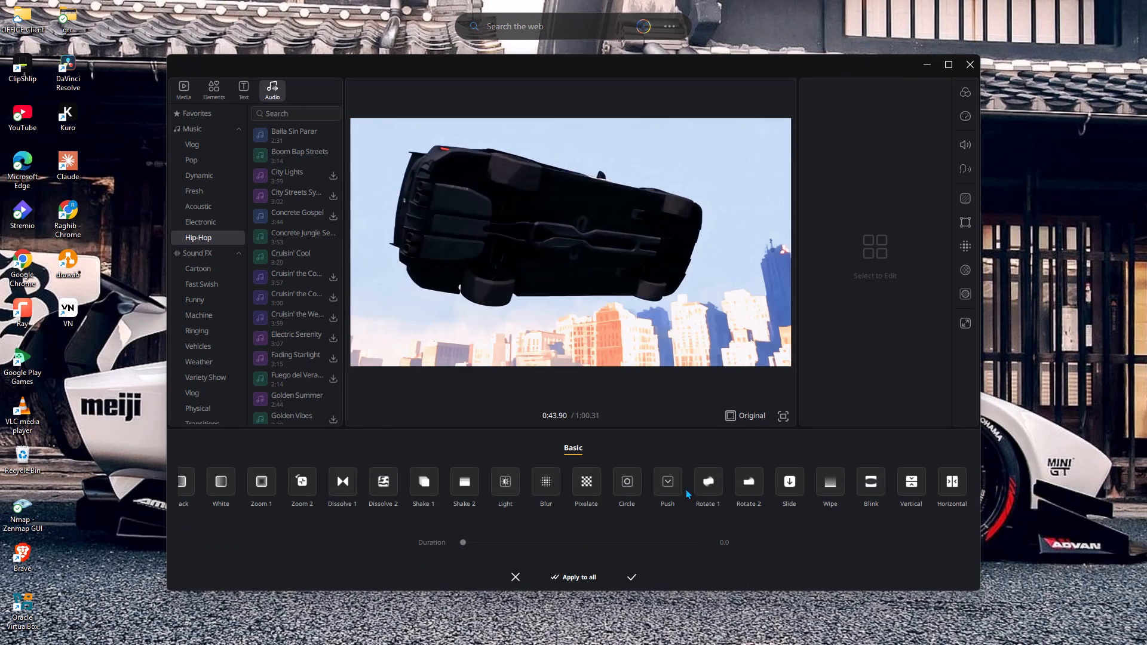
pyautogui.click(721, 483)
pyautogui.click(621, 542)
pyautogui.click(632, 575)
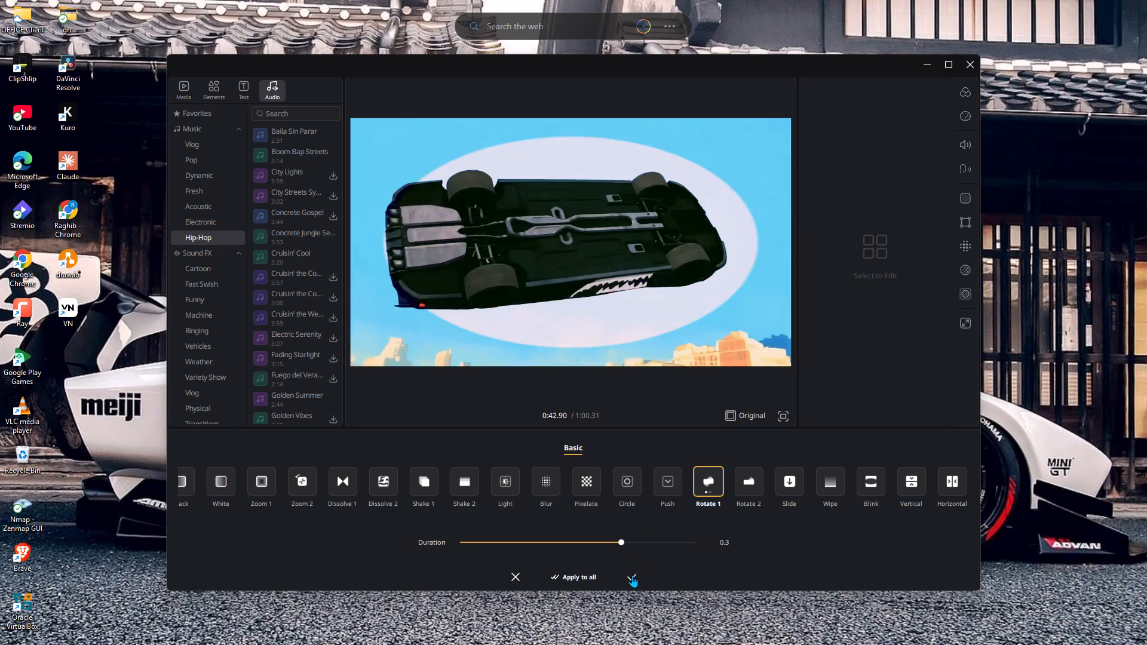
# Add a Blink transition with a duration of 0.3 at the video cut near 43.7 s.
pyautogui.click(533, 520)
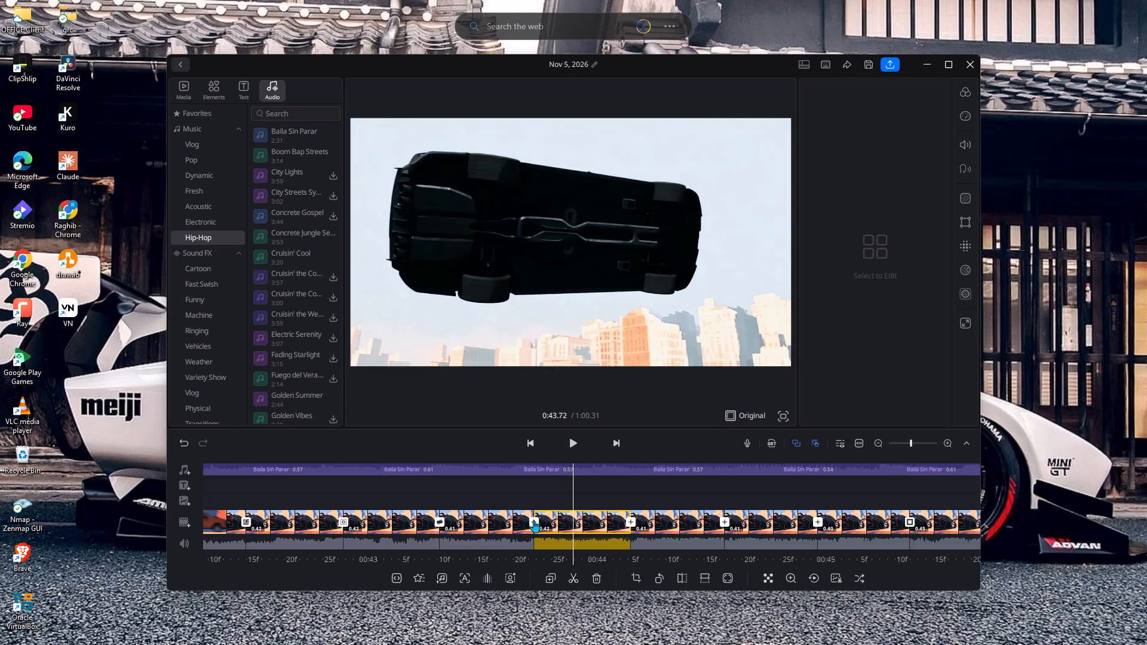
pyautogui.click(880, 480)
pyautogui.click(614, 541)
pyautogui.click(629, 581)
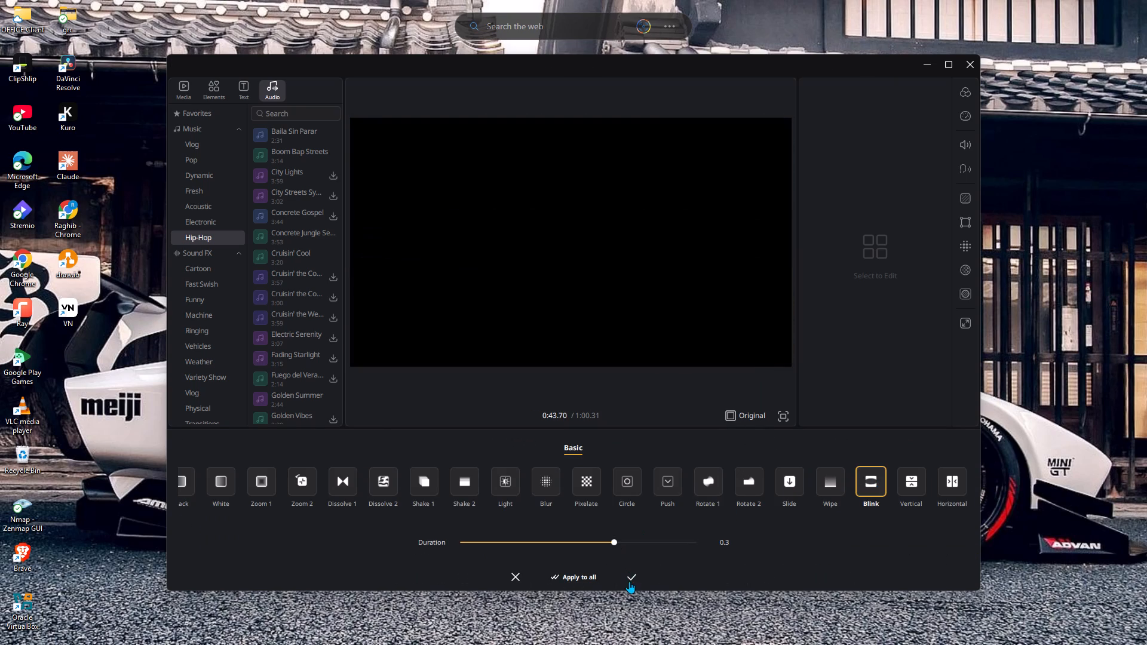
# Add a Vertical transition at the video cut near 44.2 s and shorten its duration to about three quarters of the range.
pyautogui.click(633, 520)
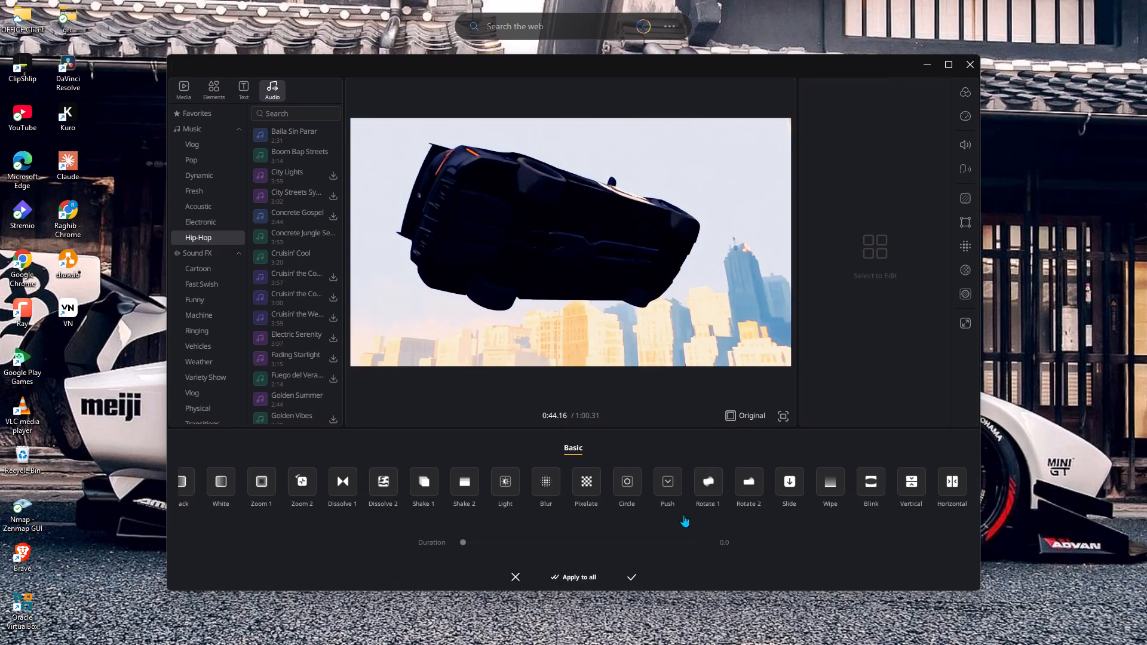
pyautogui.click(911, 490)
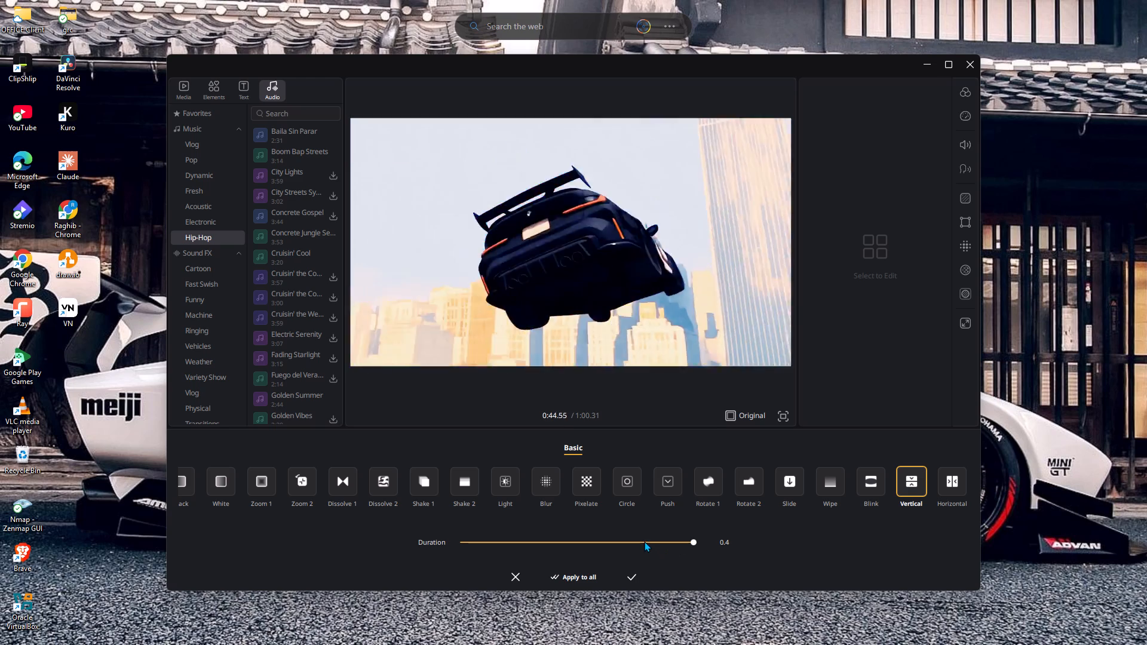
pyautogui.click(644, 541)
pyautogui.click(633, 575)
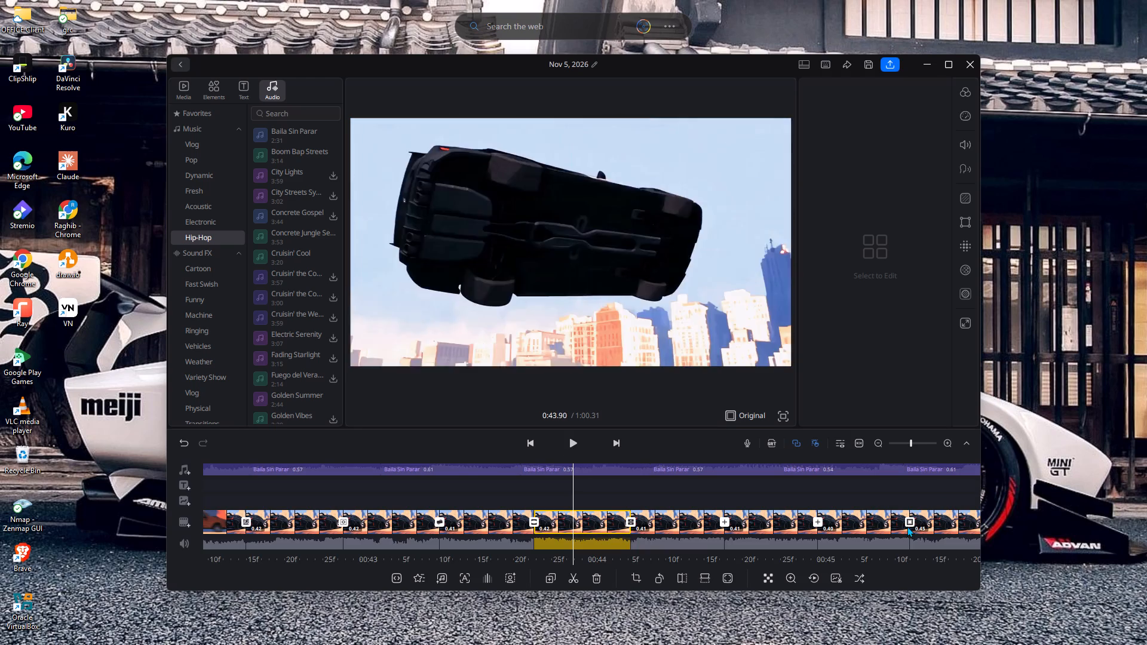
# Add a Zoom 2 transition with a duration of 0.3 at the video cut near 45.0 s.
pyautogui.click(819, 523)
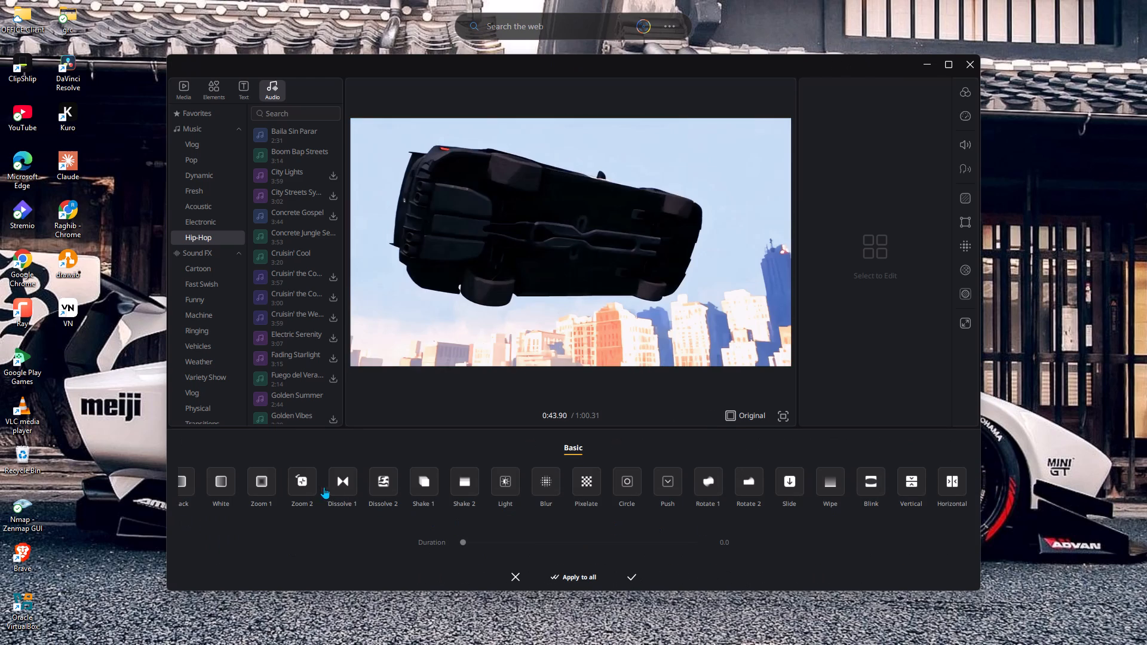
pyautogui.click(312, 484)
pyautogui.click(596, 539)
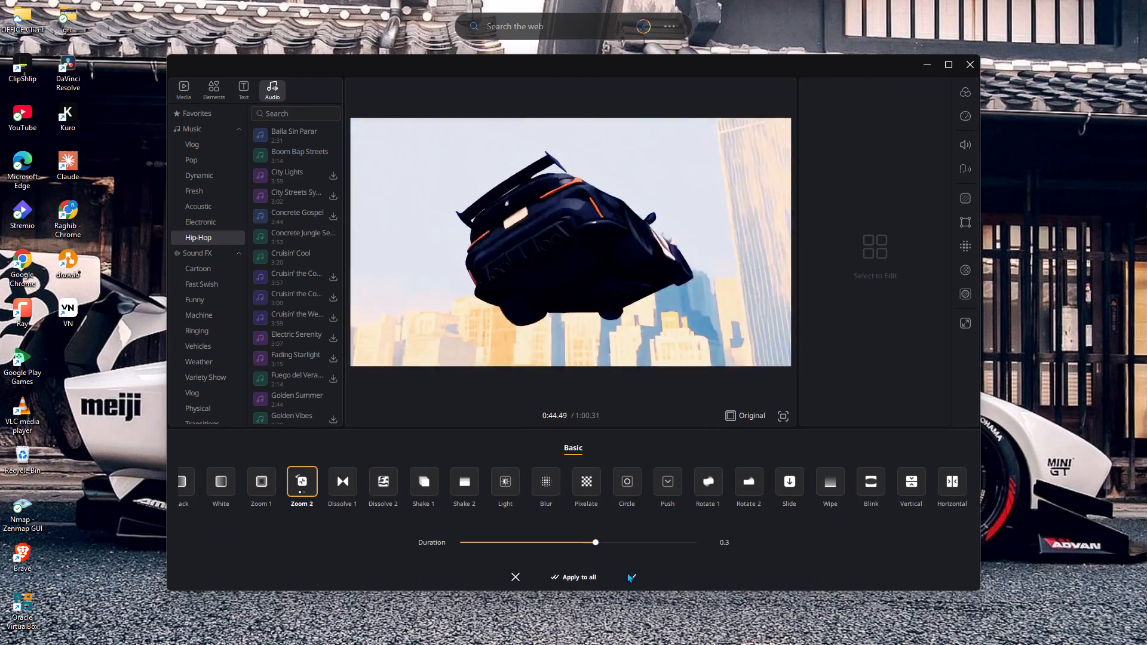
pyautogui.click(630, 573)
# Add a White transition at the video cut near 44.6 s and adjust its duration.
pyautogui.click(726, 524)
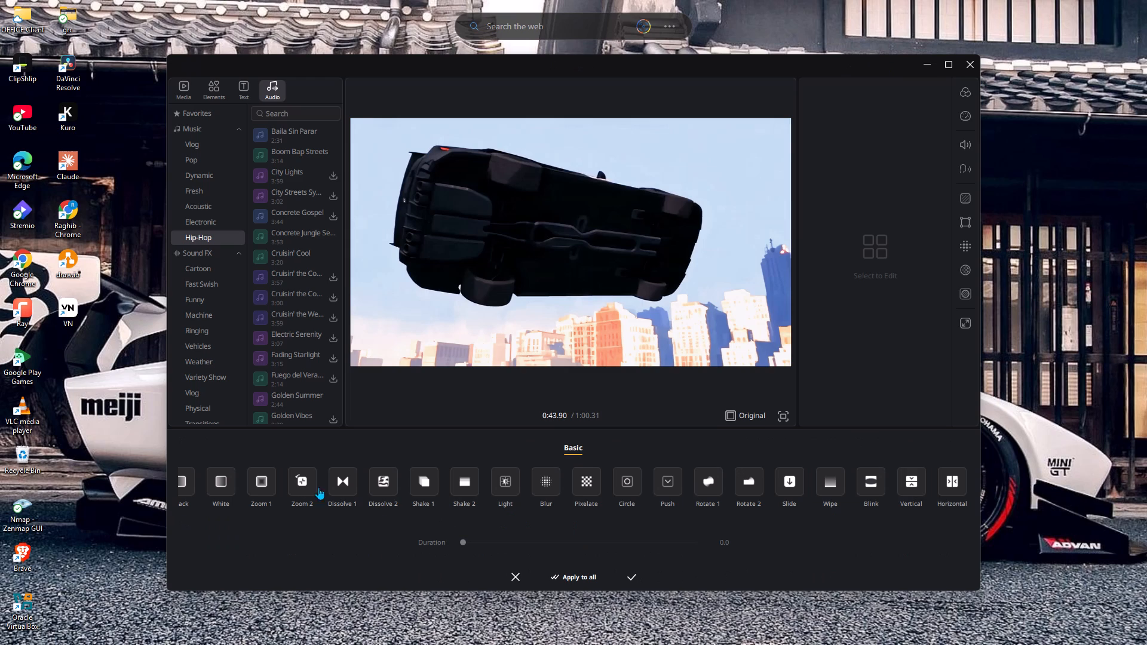
pyautogui.click(223, 482)
pyautogui.click(632, 541)
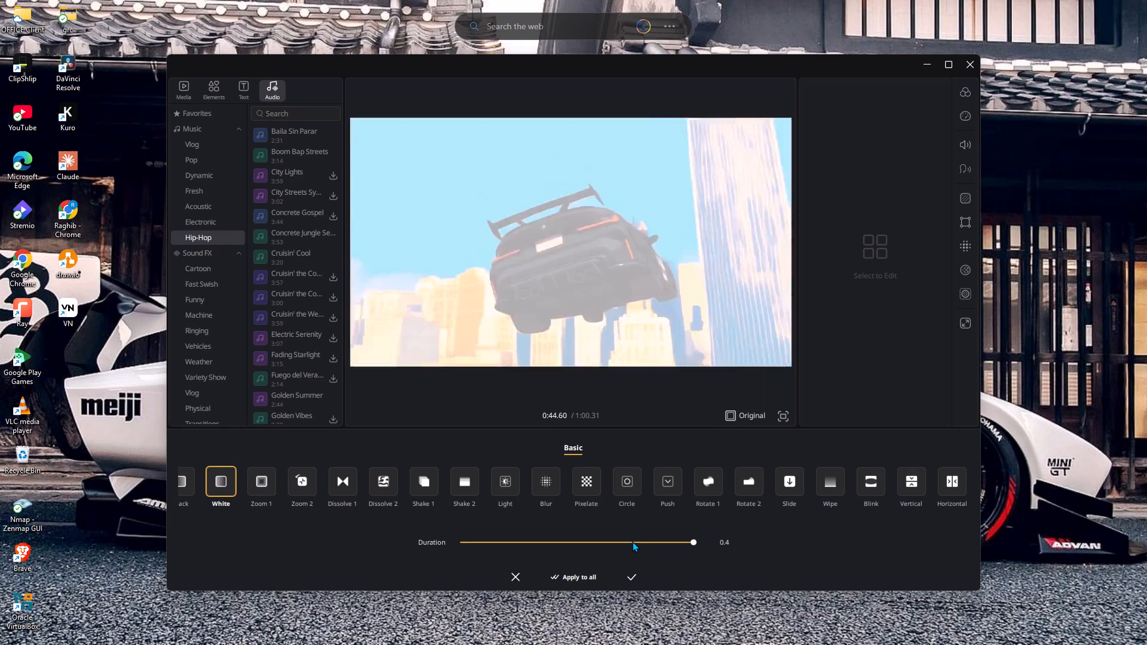
pyautogui.click(630, 578)
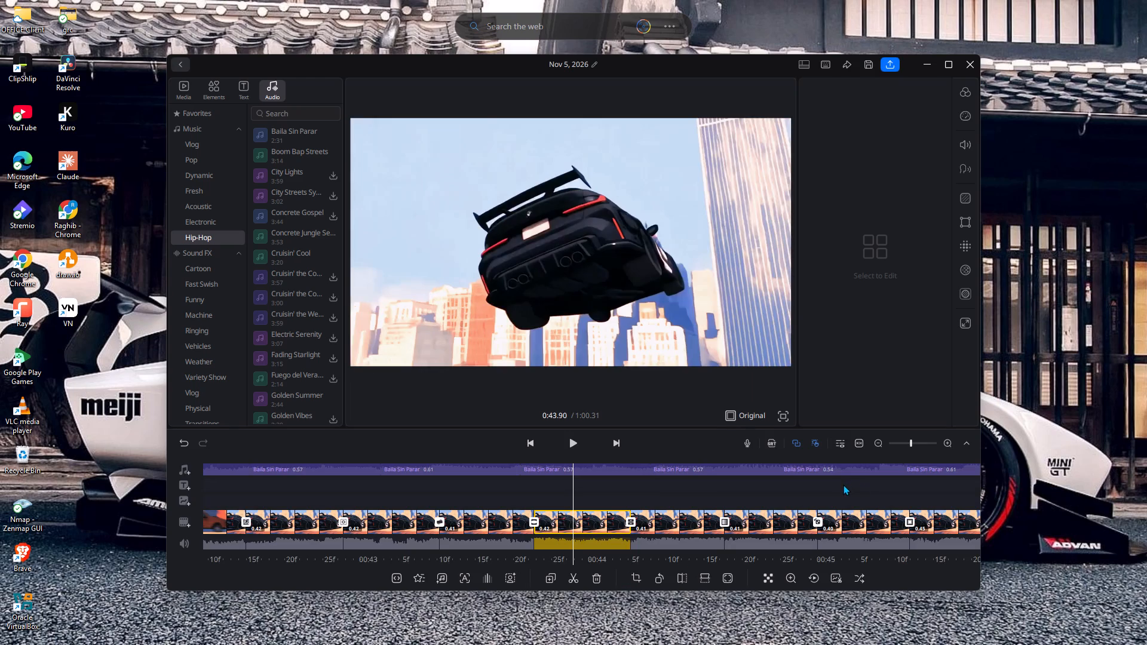
# Add a Push transition with a duration of 0.2 at the video cut near 45.8 s.
pyautogui.moveTo(824, 498); pyautogui.dragTo(251, 487)
pyautogui.moveTo(830, 495); pyautogui.dragTo(392, 491)
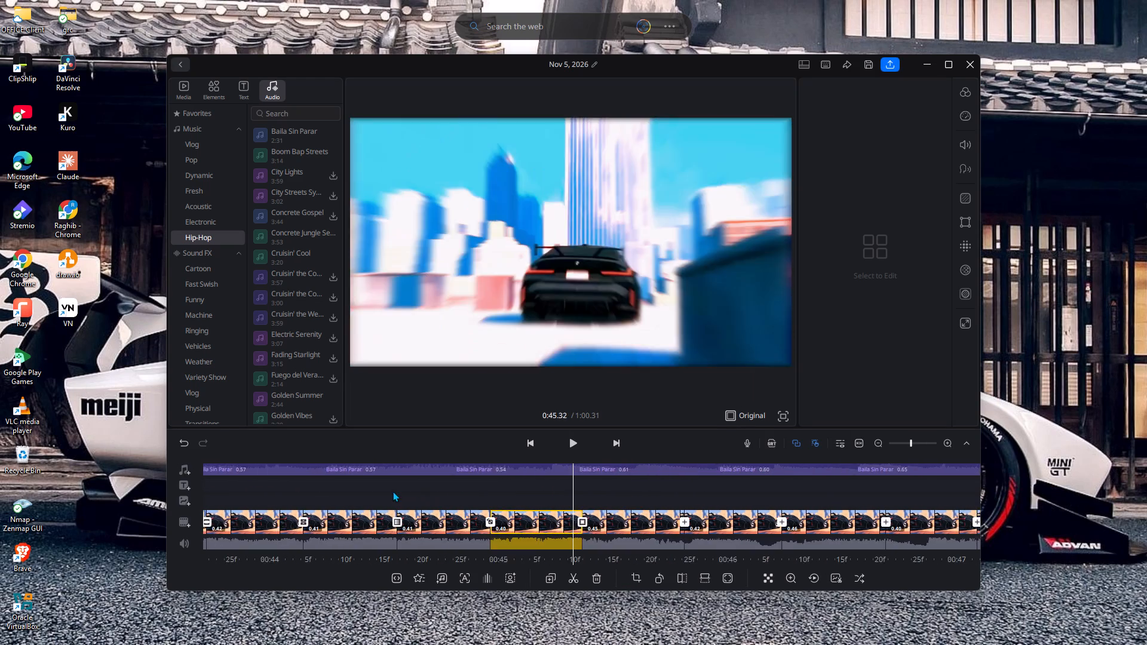
pyautogui.moveTo(392, 491); pyautogui.dragTo(194, 490)
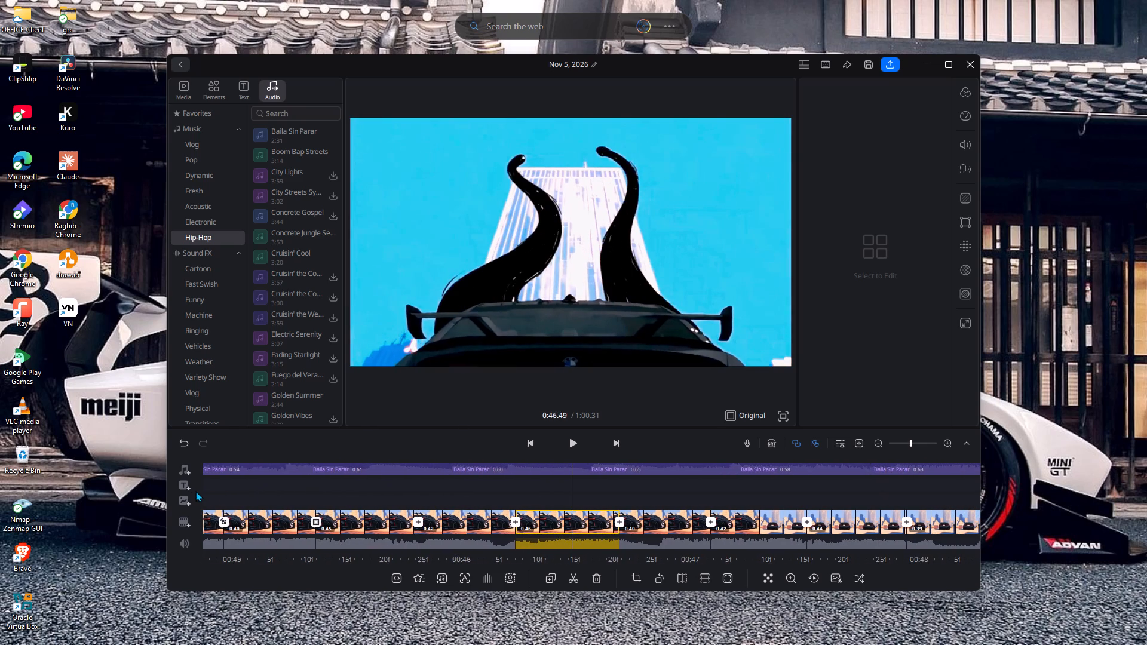
pyautogui.moveTo(425, 495); pyautogui.dragTo(245, 495)
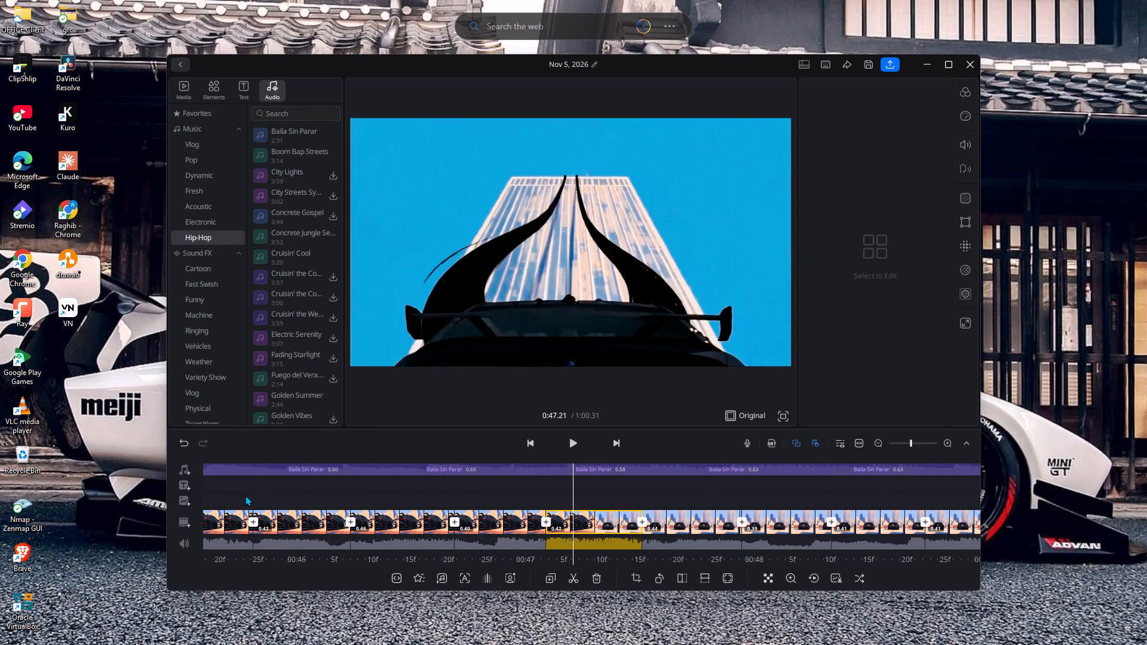
pyautogui.moveTo(245, 495); pyautogui.dragTo(242, 495)
pyautogui.click(246, 520)
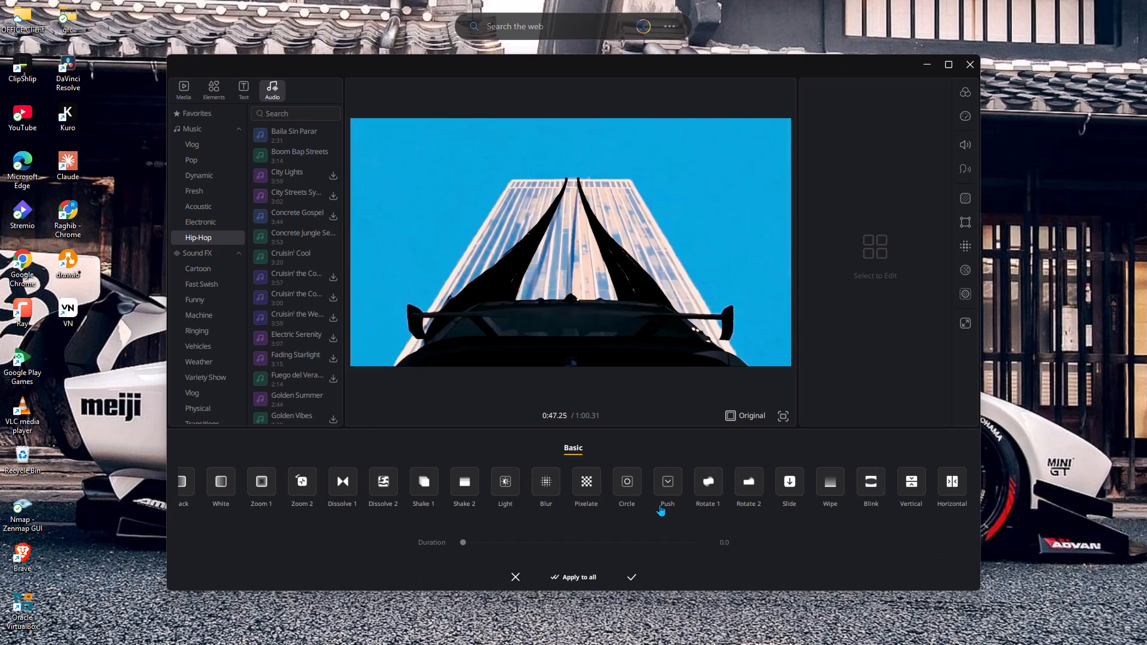
pyautogui.click(667, 492)
pyautogui.click(654, 543)
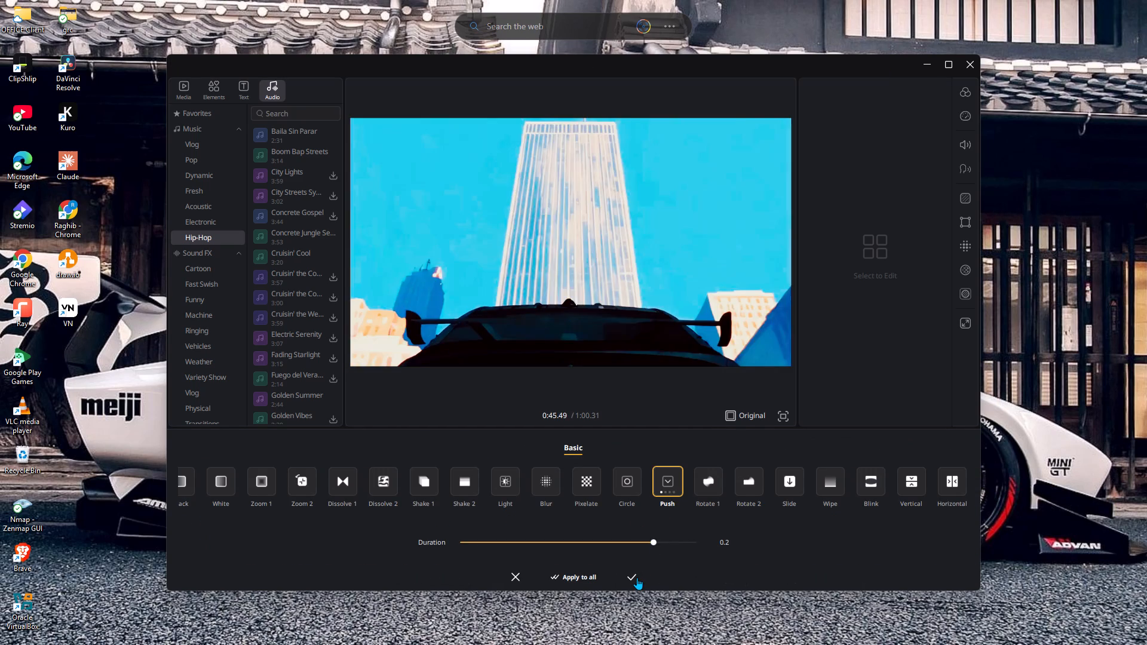
pyautogui.click(637, 578)
# Add a Shake 2 transition at the video cut near 48.7 s and shorten its duration to just past mid-range.
pyautogui.click(916, 522)
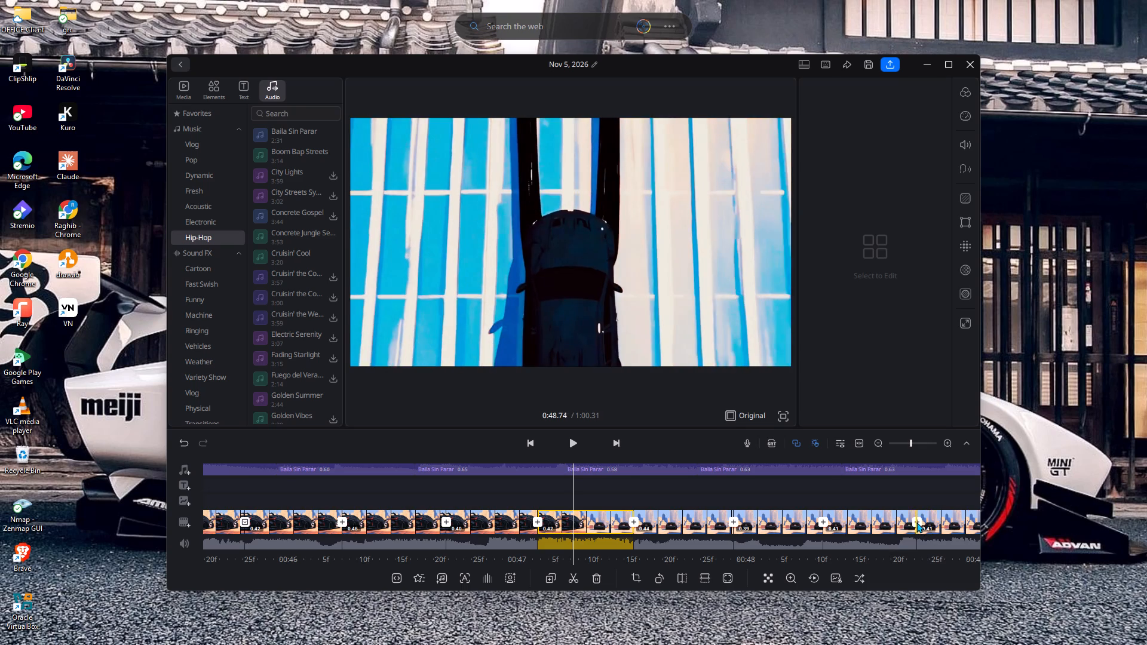
pyautogui.click(449, 484)
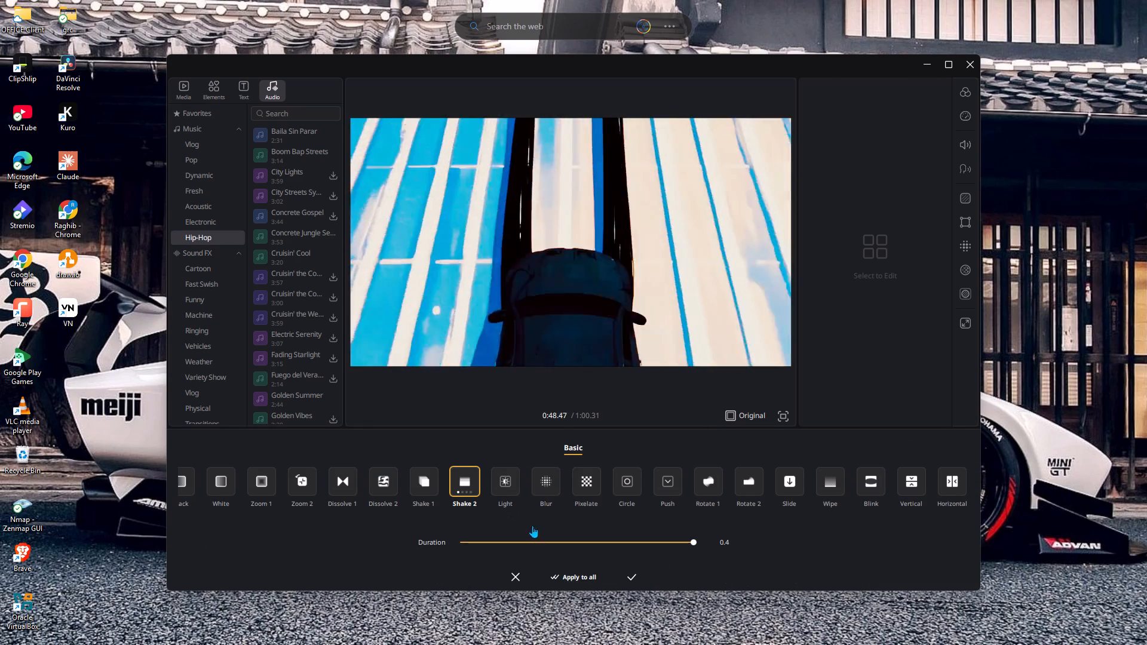
pyautogui.click(596, 544)
pyautogui.click(633, 575)
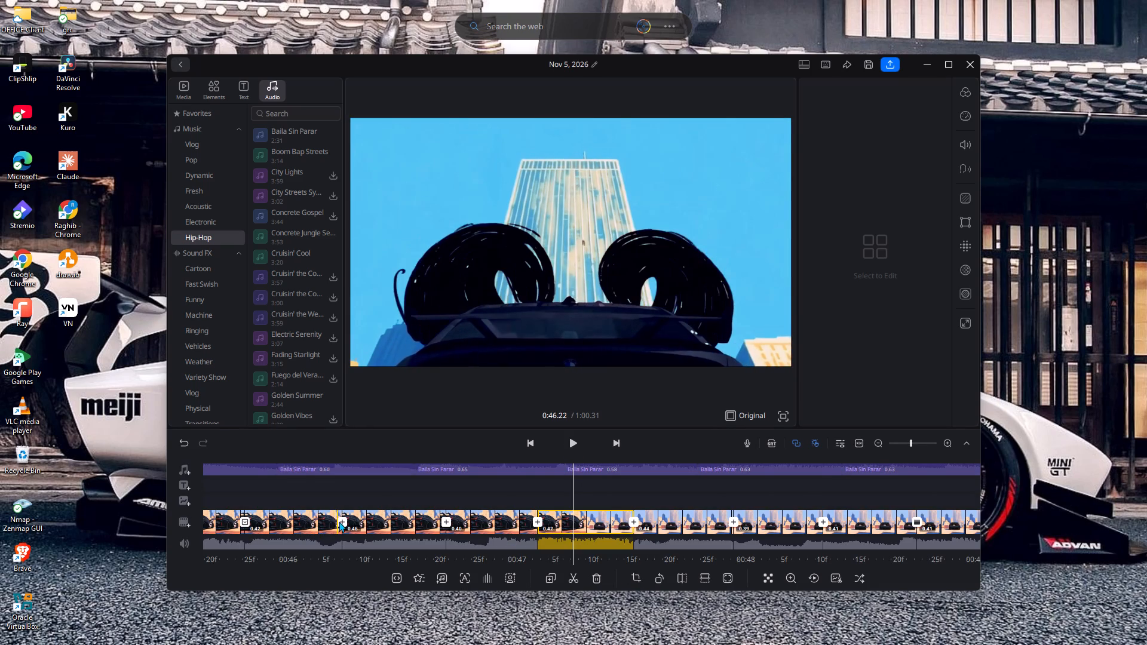
# Add a Shake 2 transition at the video cut near 46.2 s and adjust its duration.
pyautogui.click(342, 521)
pyautogui.click(456, 496)
pyautogui.click(575, 547)
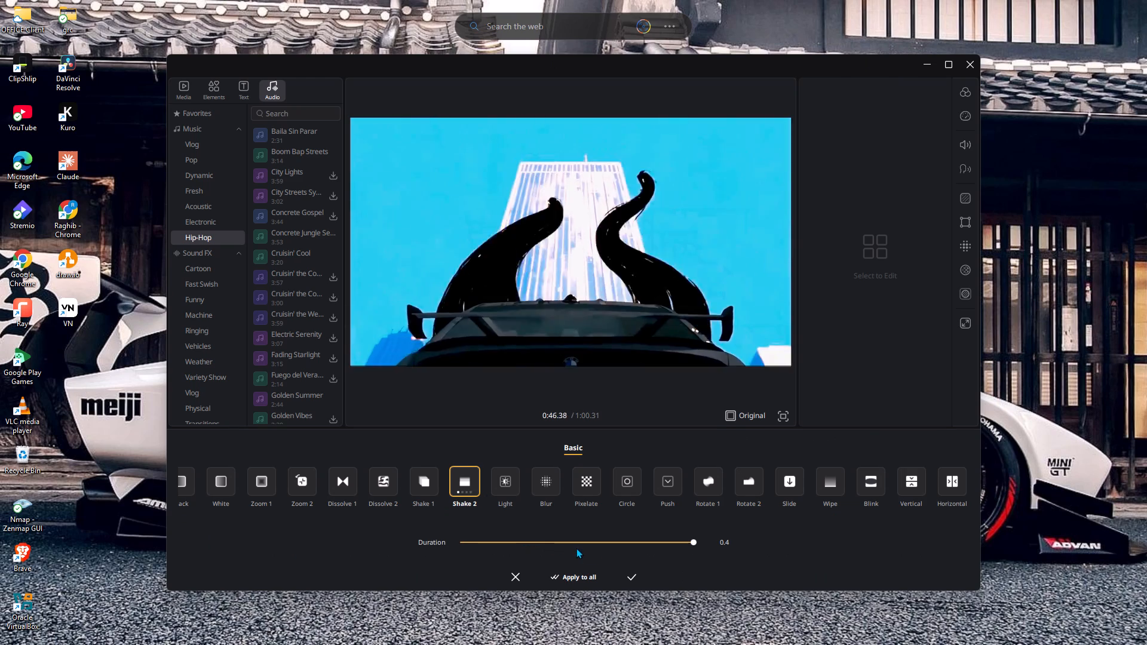
pyautogui.click(631, 577)
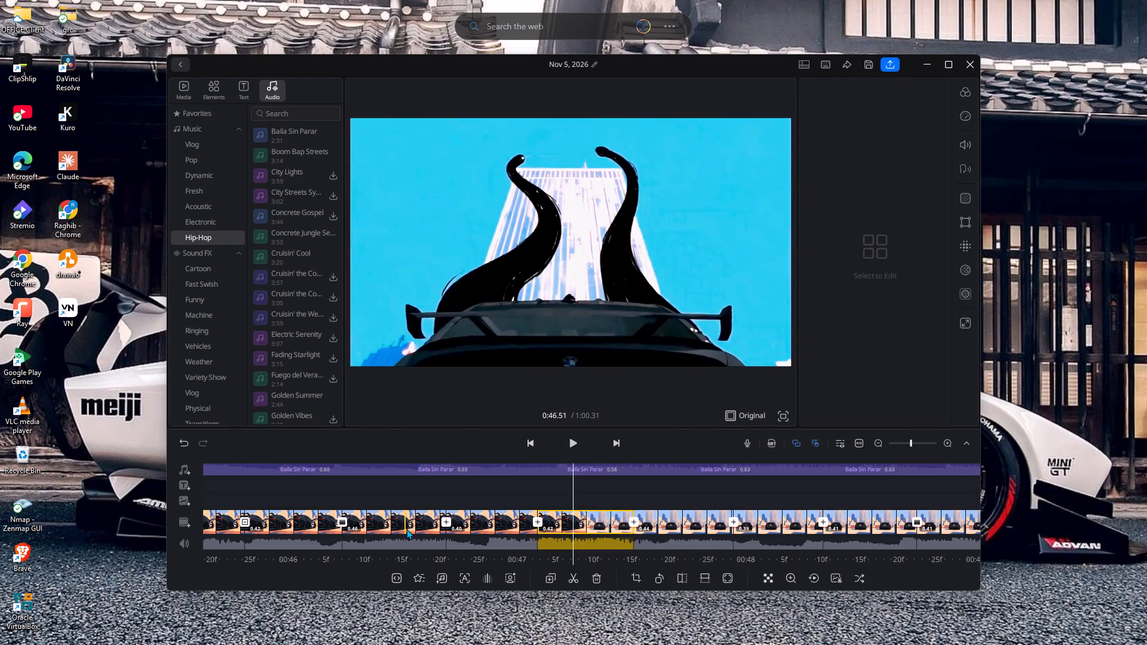
# Add a Push transition at the video cut near 46.7 s and adjust its duration.
pyautogui.click(446, 518)
pyautogui.click(679, 487)
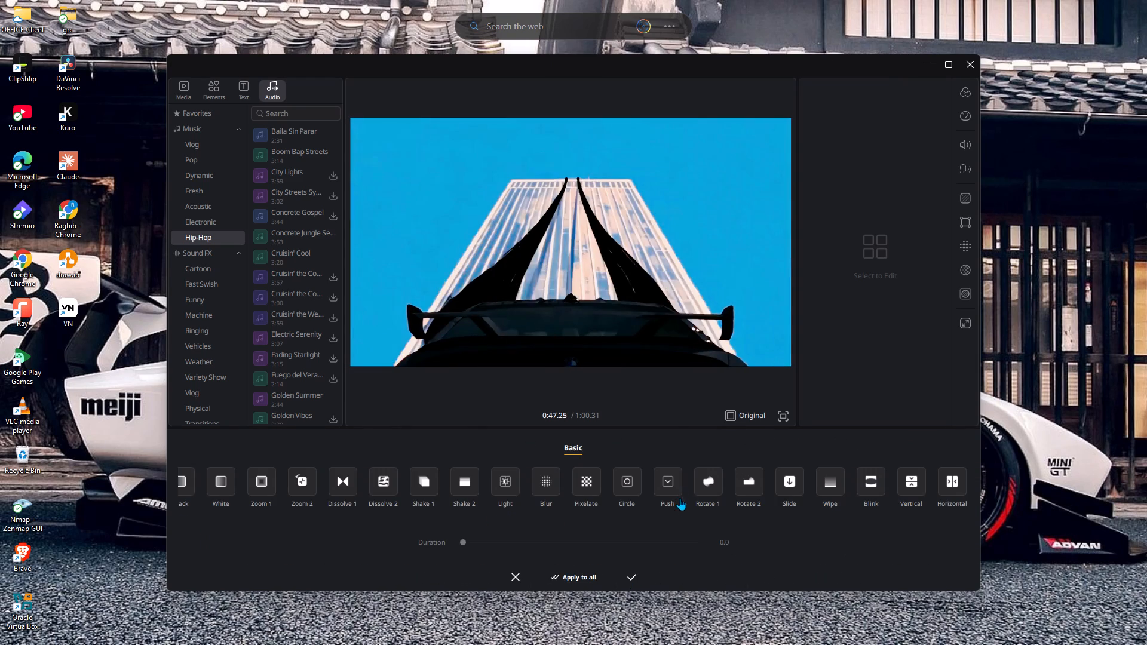
pyautogui.click(651, 539)
pyautogui.click(624, 582)
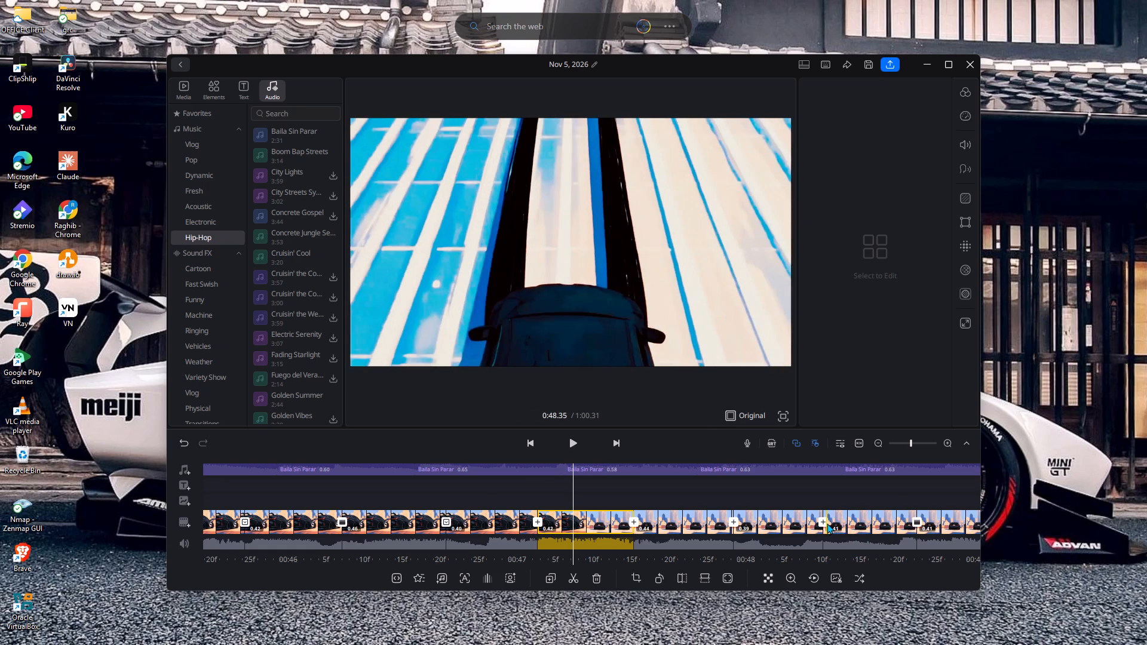
# Add a Blink transition at the video cut near 48.4 s and shorten its duration slightly.
pyautogui.click(827, 523)
pyautogui.click(877, 493)
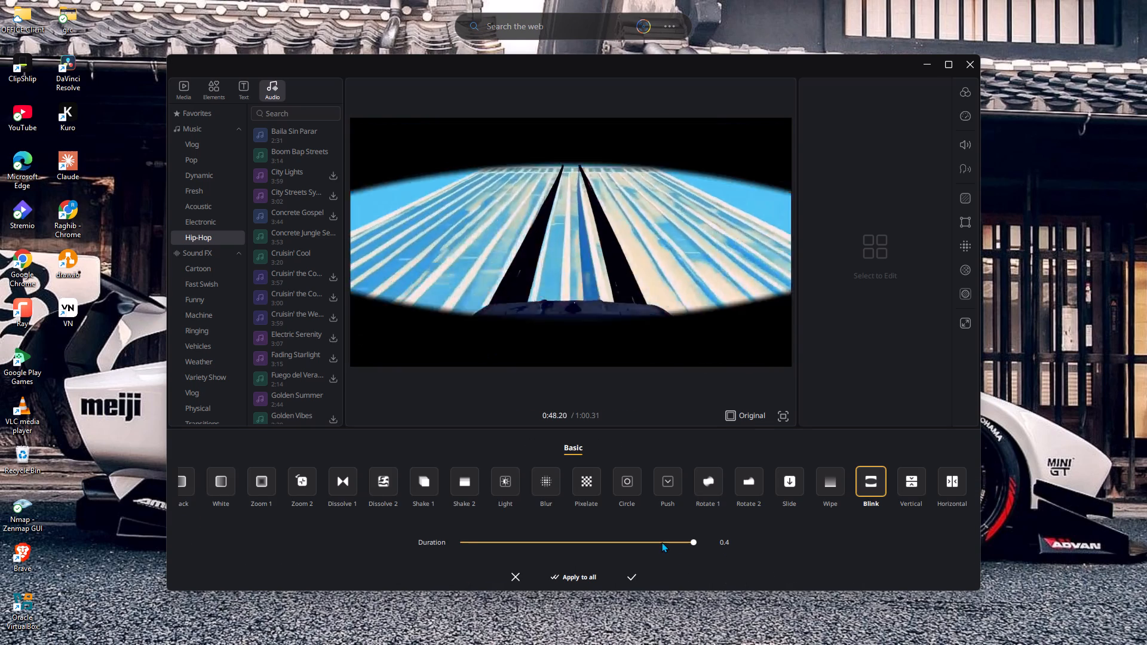
pyautogui.click(661, 542)
pyautogui.click(637, 572)
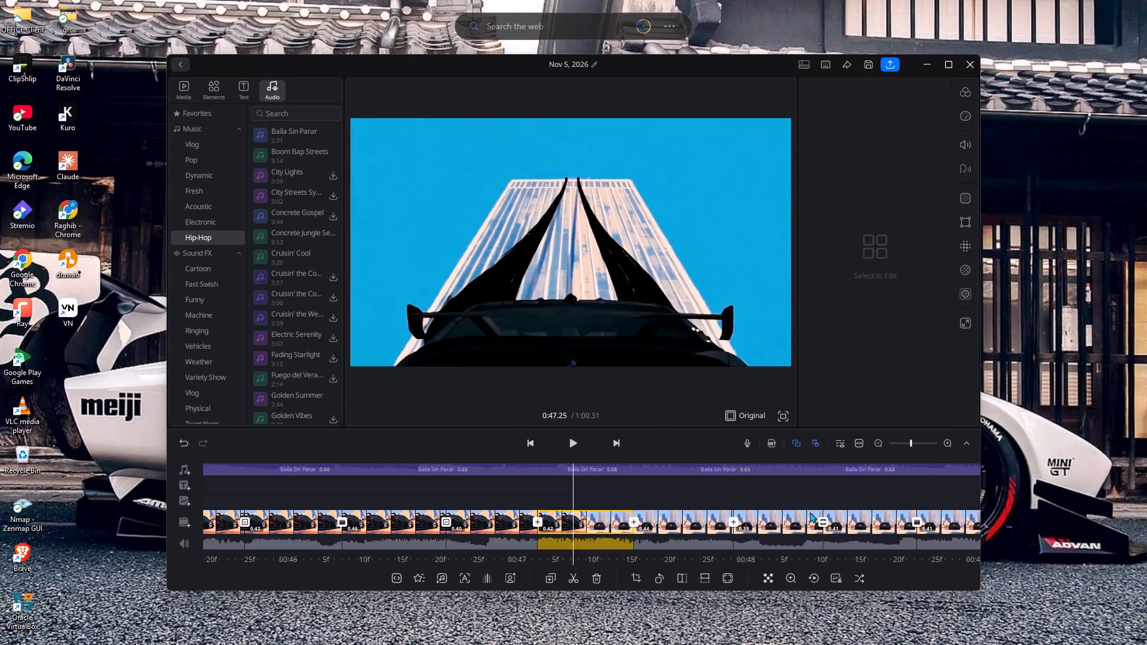
# Add a Shake 2 transition with a duration of 0.3 at the video cut near 48.0 s.
pyautogui.click(735, 524)
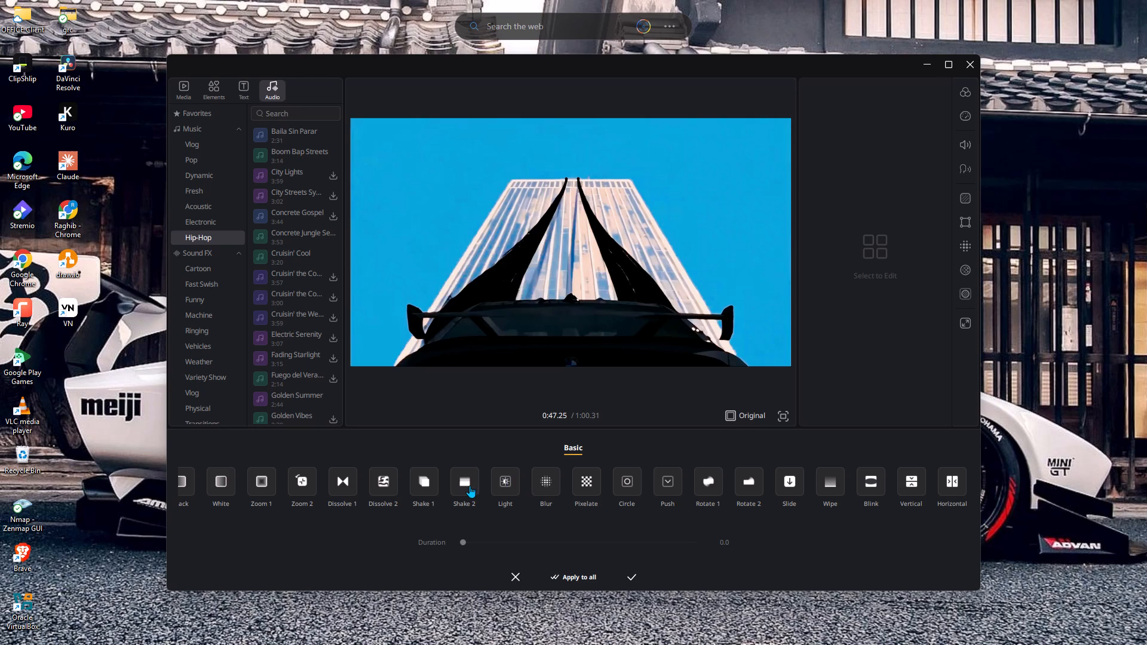
pyautogui.click(470, 486)
pyautogui.click(614, 540)
pyautogui.moveTo(630, 572); pyautogui.dragTo(619, 563)
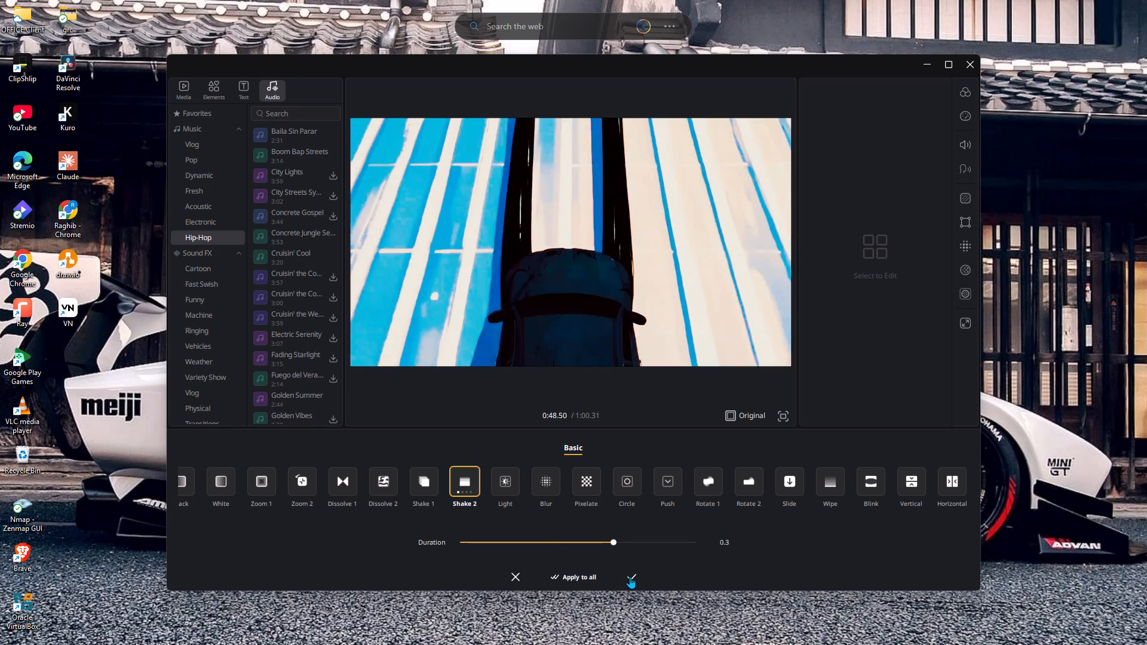
pyautogui.click(629, 576)
# Add a Zoom 1 transition with a duration of 0.3 at the video cut near 47.1 s.
pyautogui.click(539, 519)
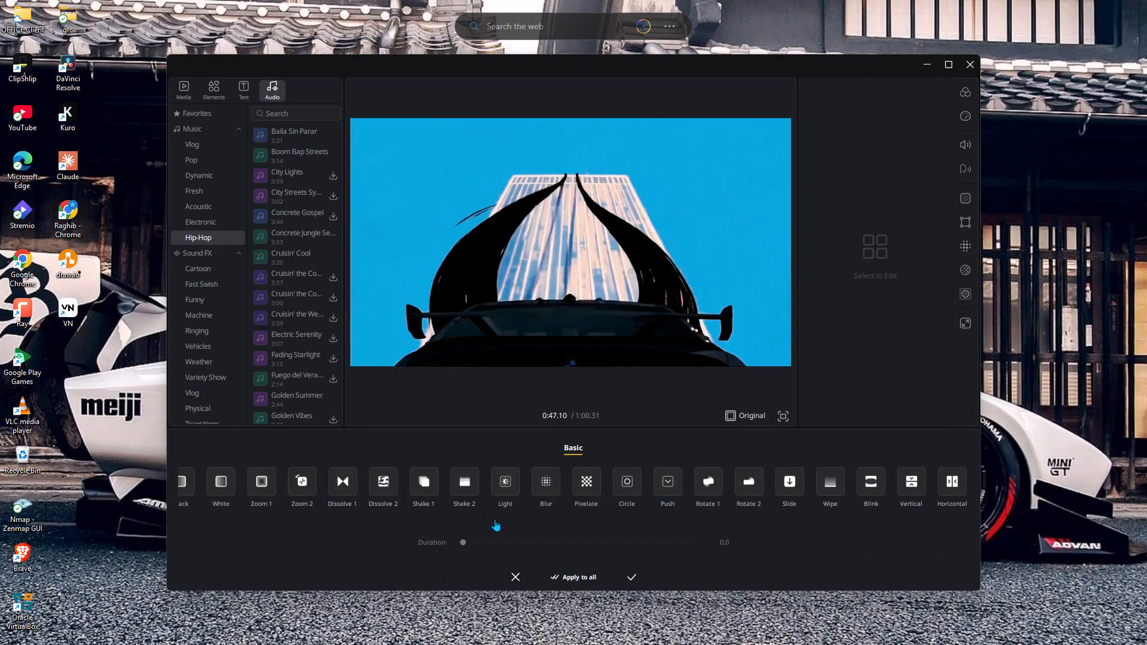
pyautogui.click(275, 475)
pyautogui.click(651, 543)
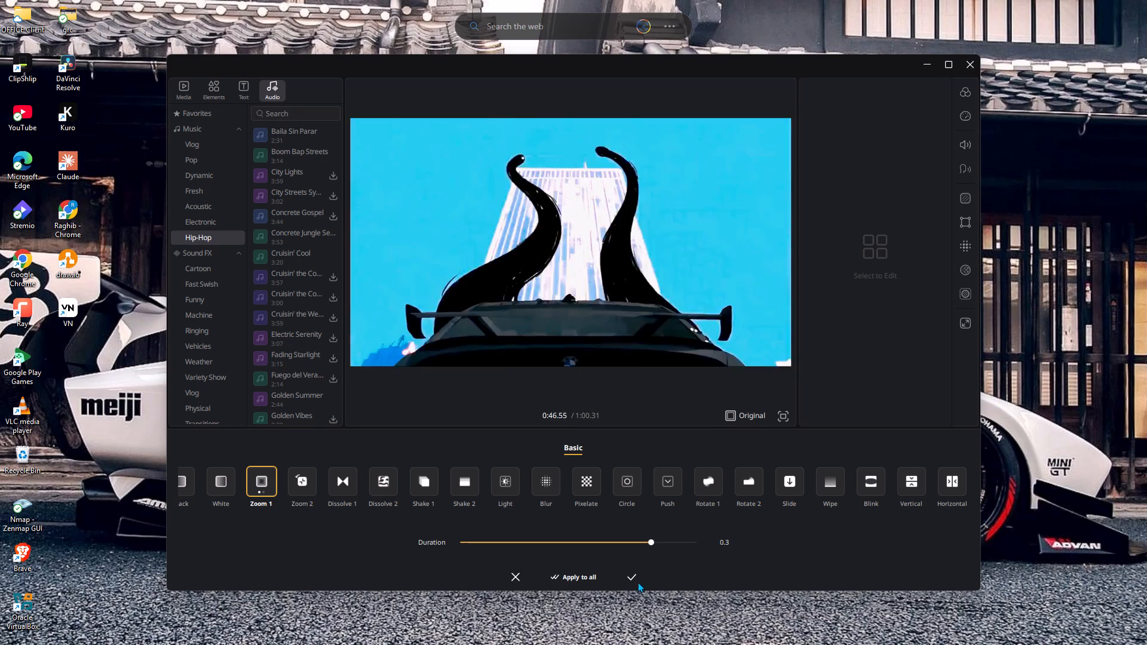
pyautogui.click(631, 576)
# Add a Zoom 1 transition at the video cut near 47.5 s and shorten its duration to just past mid-range.
pyautogui.click(636, 521)
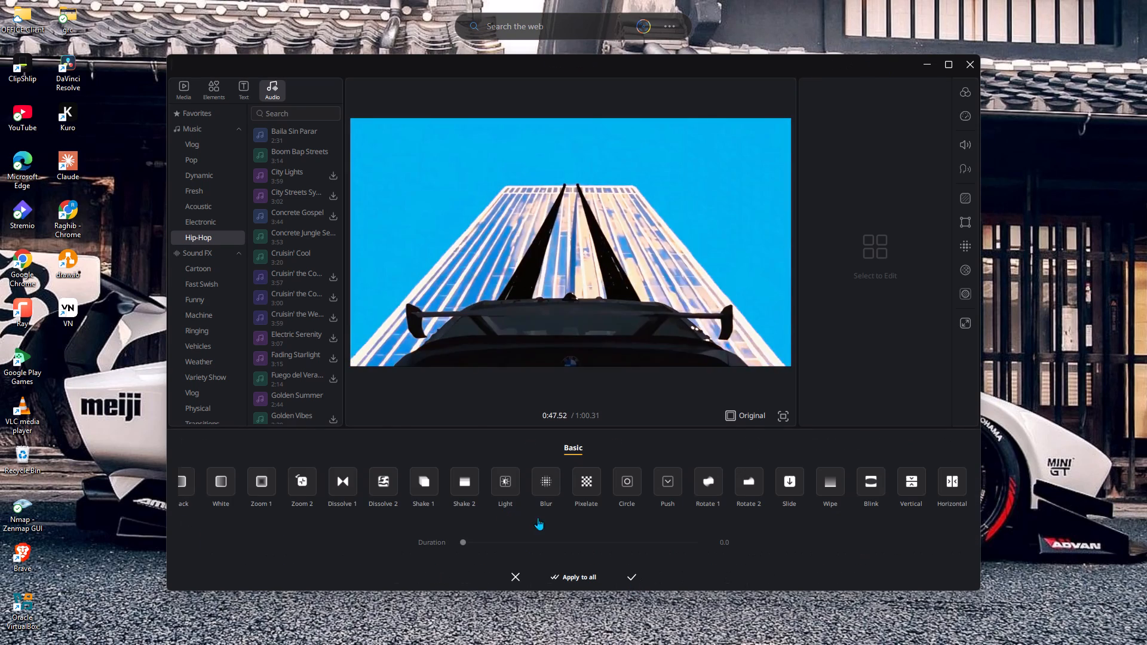
pyautogui.click(254, 489)
pyautogui.click(621, 539)
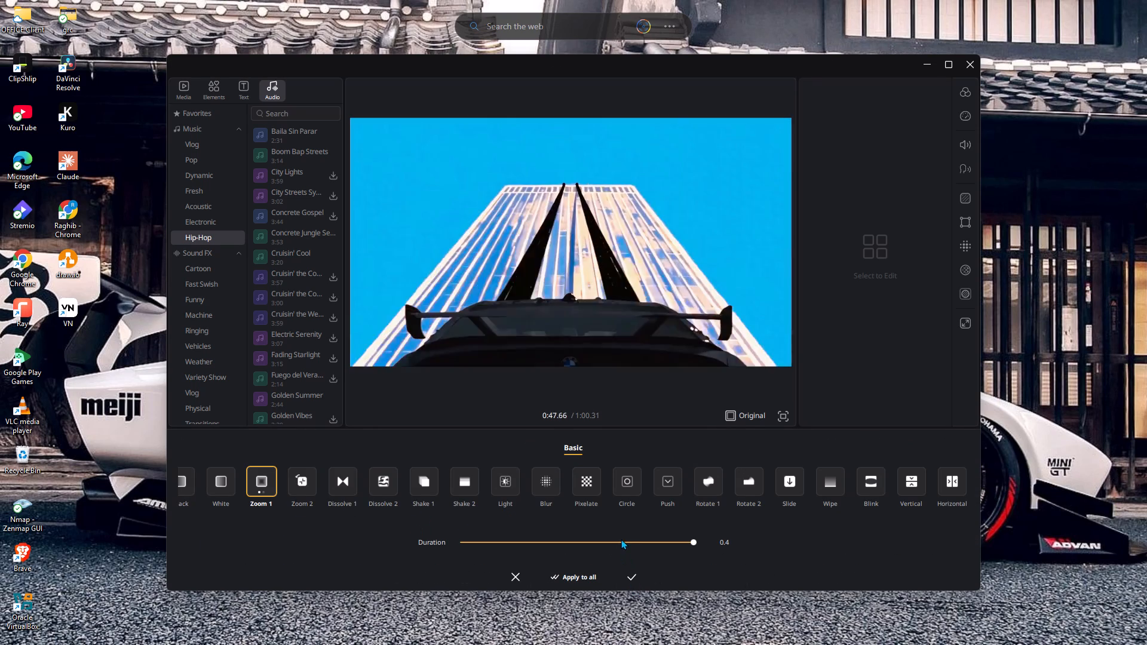
pyautogui.click(631, 575)
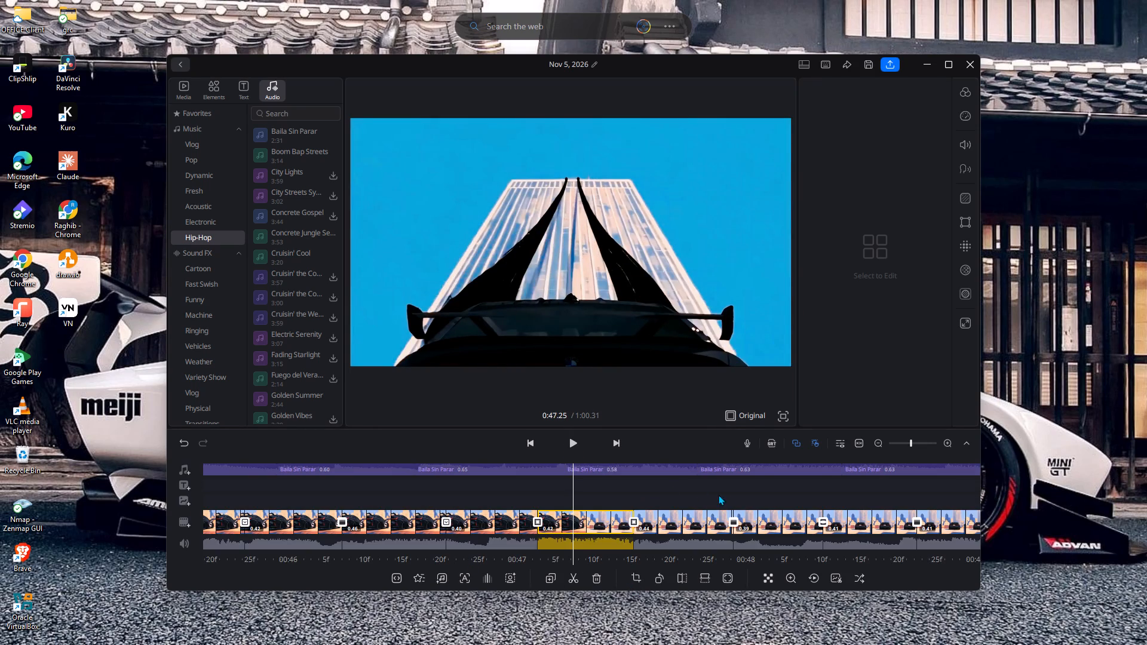
# Add a Dissolve 2 transition with a duration of 0.2 at the video cut near 49.1 s.
pyautogui.moveTo(805, 492); pyautogui.dragTo(467, 500)
pyautogui.moveTo(810, 497); pyautogui.dragTo(536, 493)
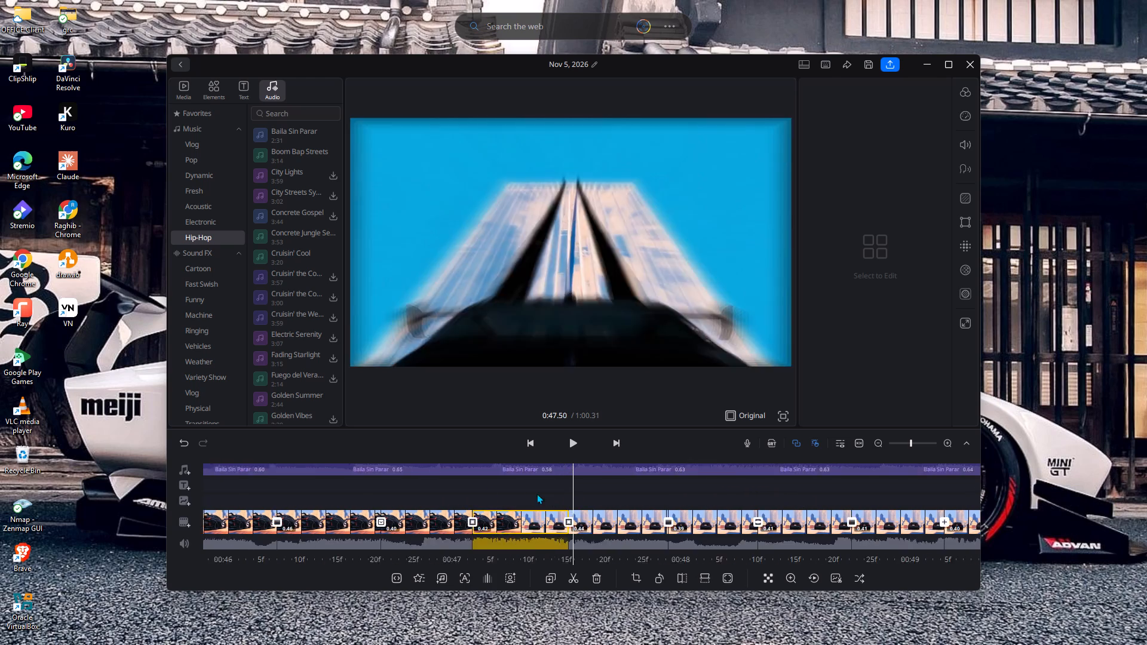
pyautogui.moveTo(536, 493); pyautogui.dragTo(241, 490)
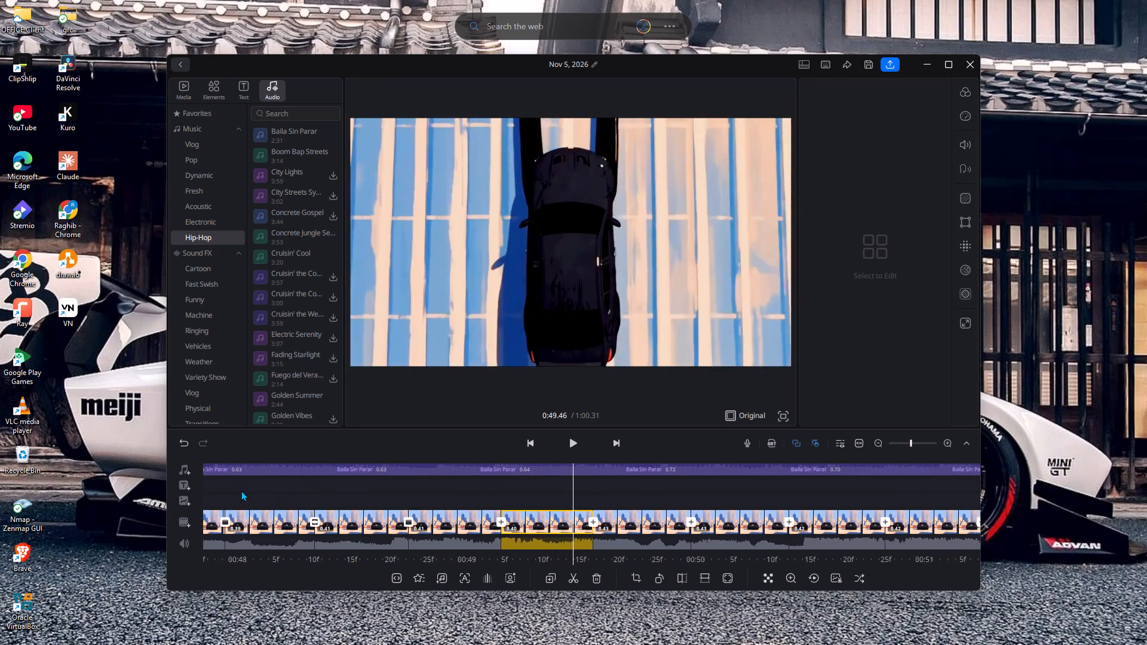
pyautogui.moveTo(241, 490); pyautogui.dragTo(29, 502)
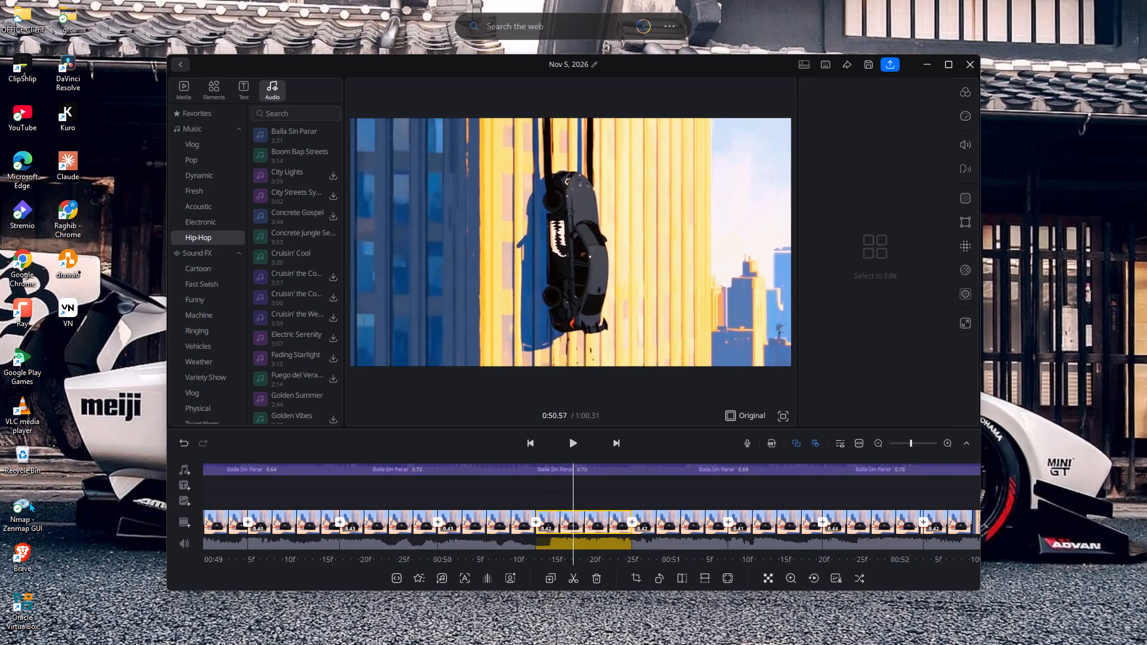
pyautogui.moveTo(29, 502); pyautogui.dragTo(11, 498)
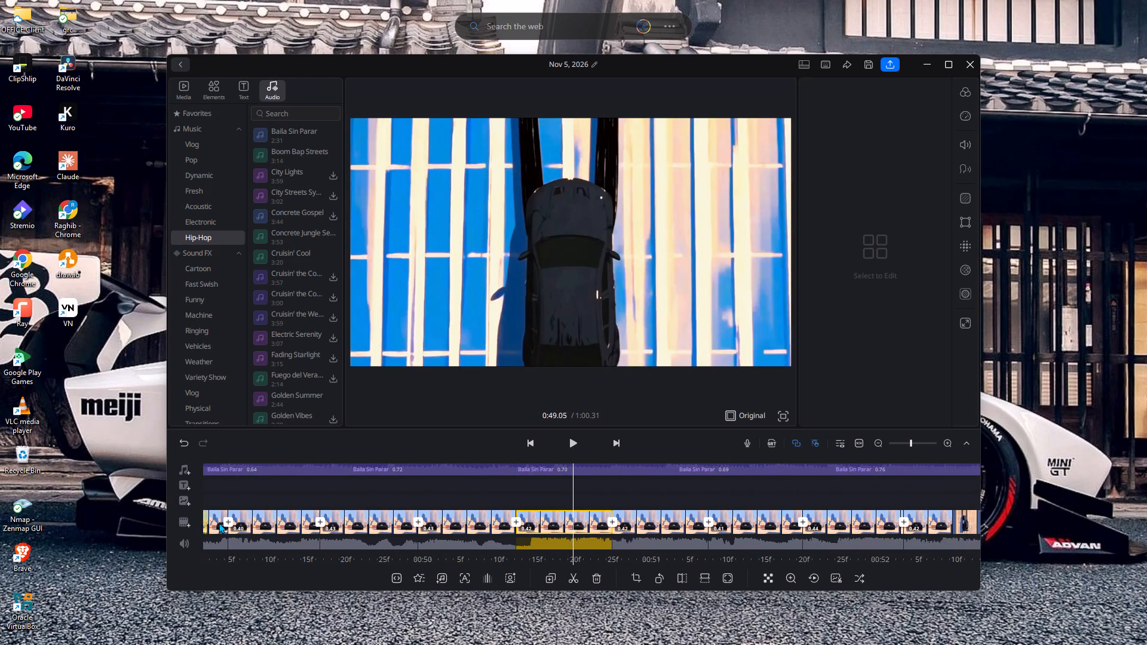
pyautogui.click(230, 520)
pyautogui.click(363, 493)
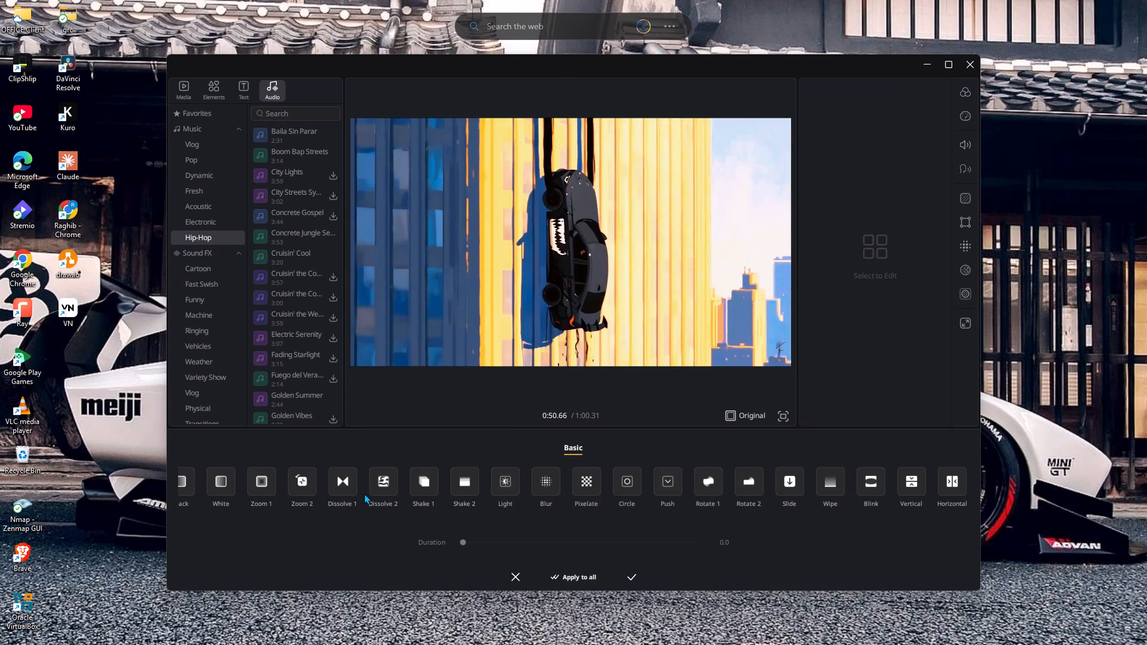
pyautogui.click(392, 496)
pyautogui.click(598, 540)
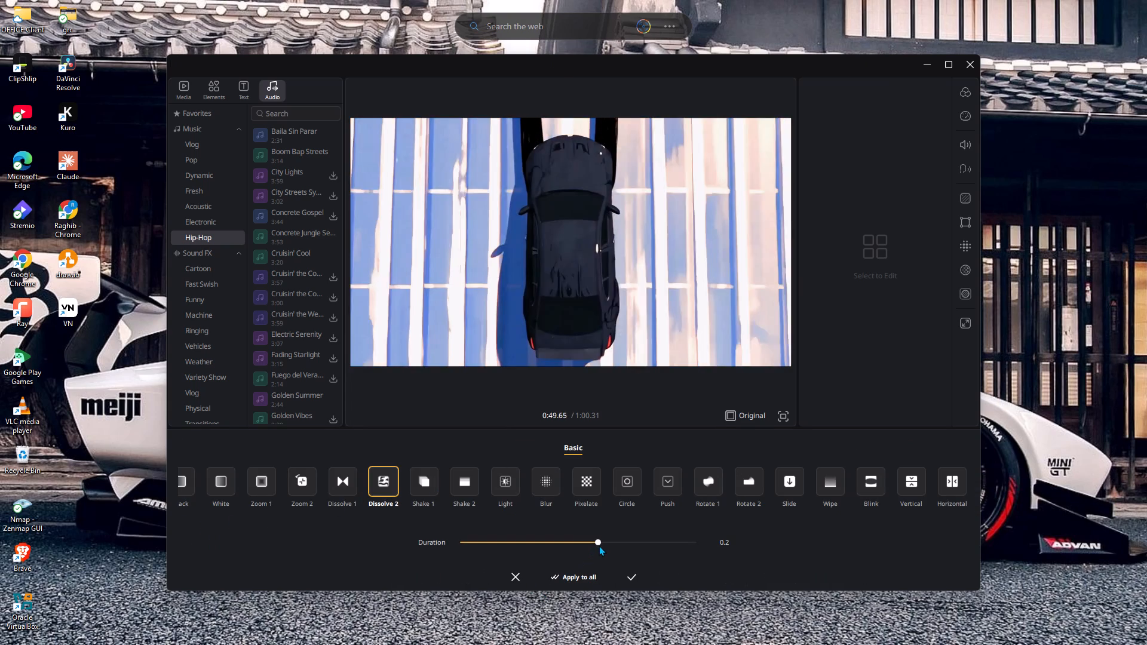
pyautogui.click(634, 573)
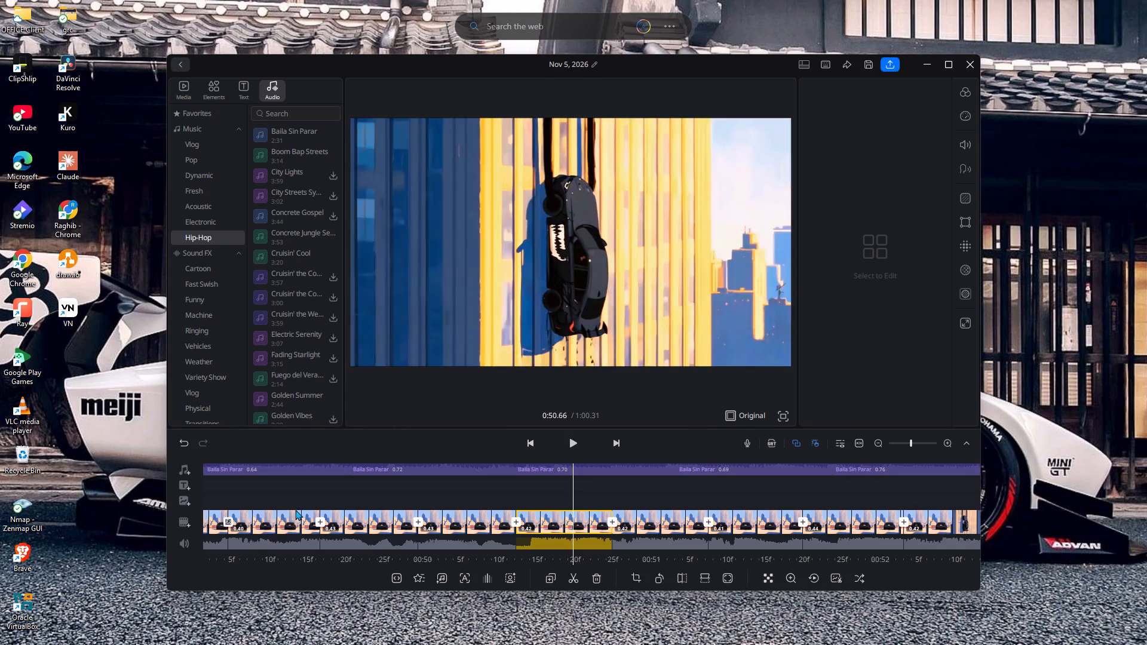
# Add a Wipe transition at the video cut near 49.5 s and extend its duration to just past mid-range.
pyautogui.click(320, 523)
pyautogui.click(830, 490)
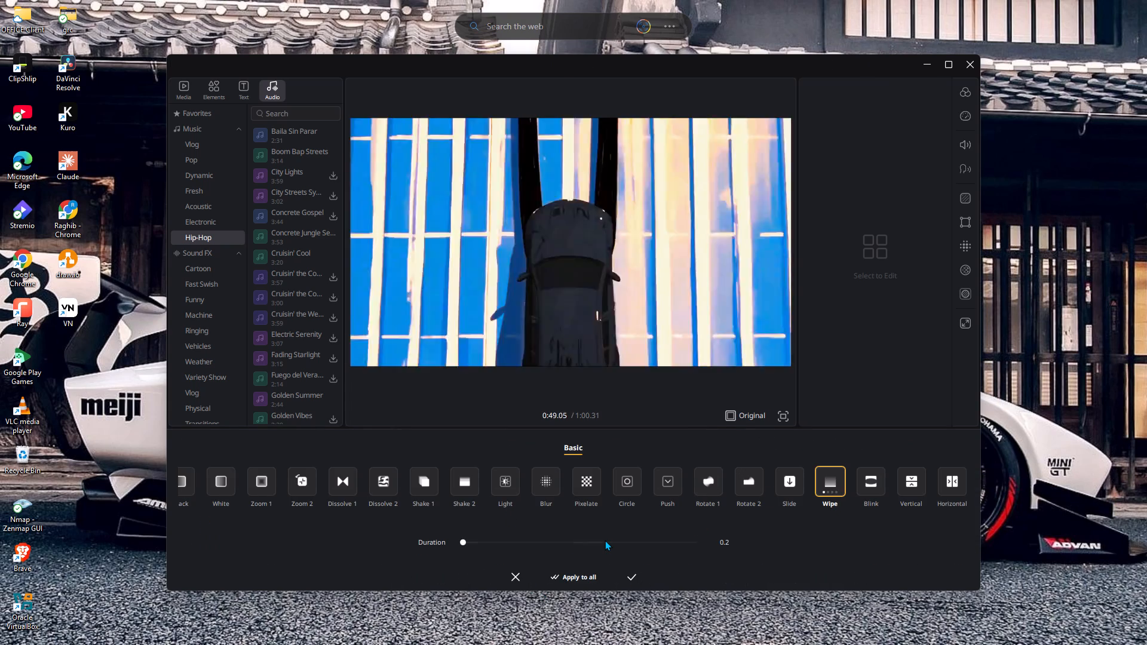
pyautogui.click(605, 540)
pyautogui.click(632, 578)
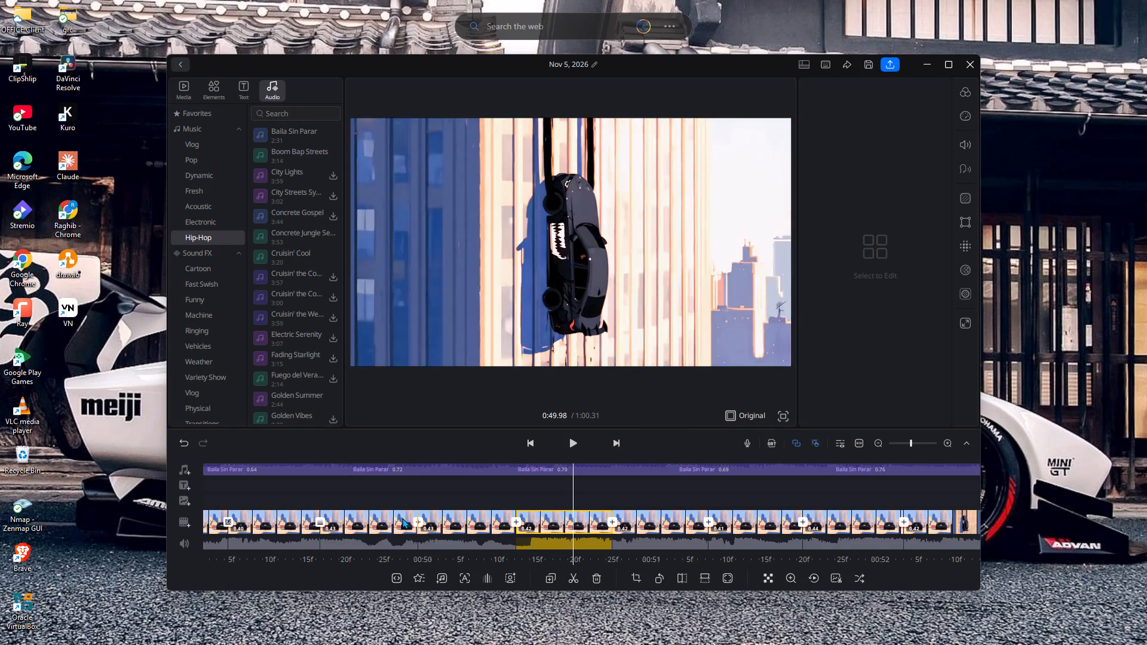
# Add a Circle transition at the video cut near 50.0 s and adjust its duration to about three quarters of the range.
pyautogui.click(418, 519)
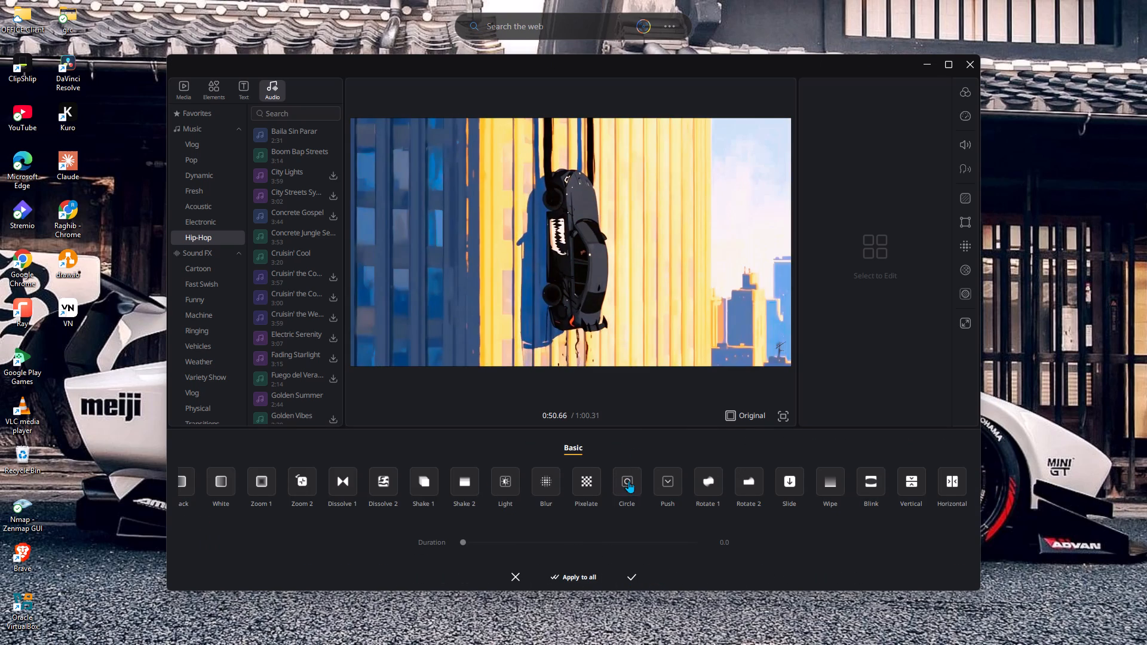
pyautogui.click(630, 481)
pyautogui.click(587, 548)
pyautogui.click(633, 542)
pyautogui.click(632, 569)
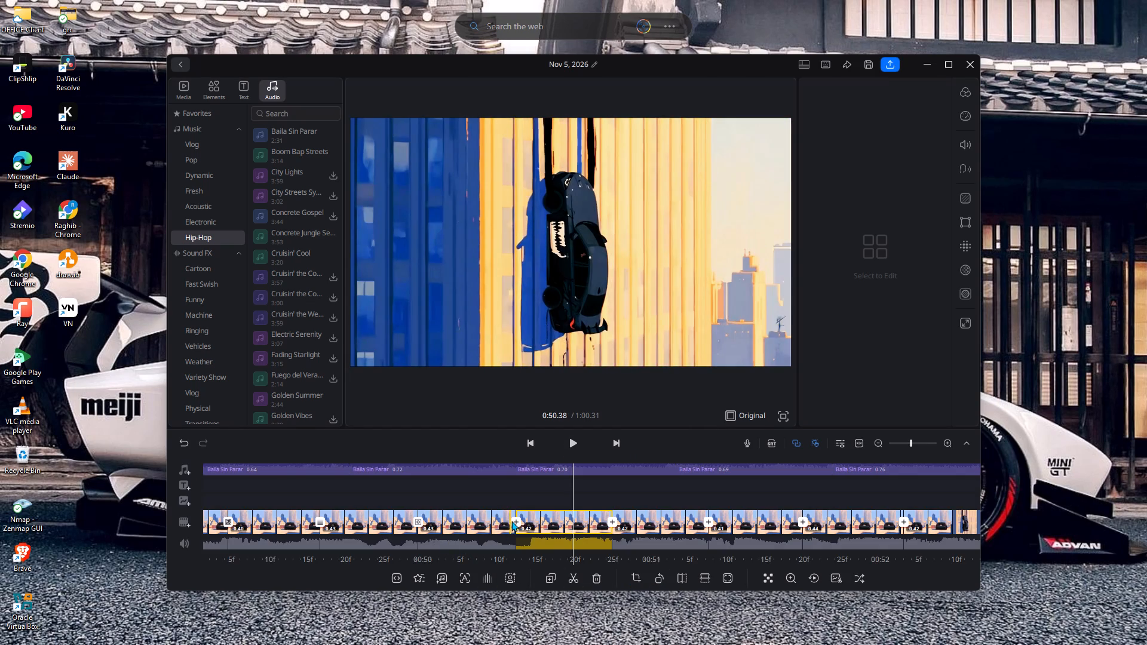
# Add a Slide transition with a duration of 0.2 at the video cut near 50.4 s.
pyautogui.click(514, 521)
pyautogui.click(783, 489)
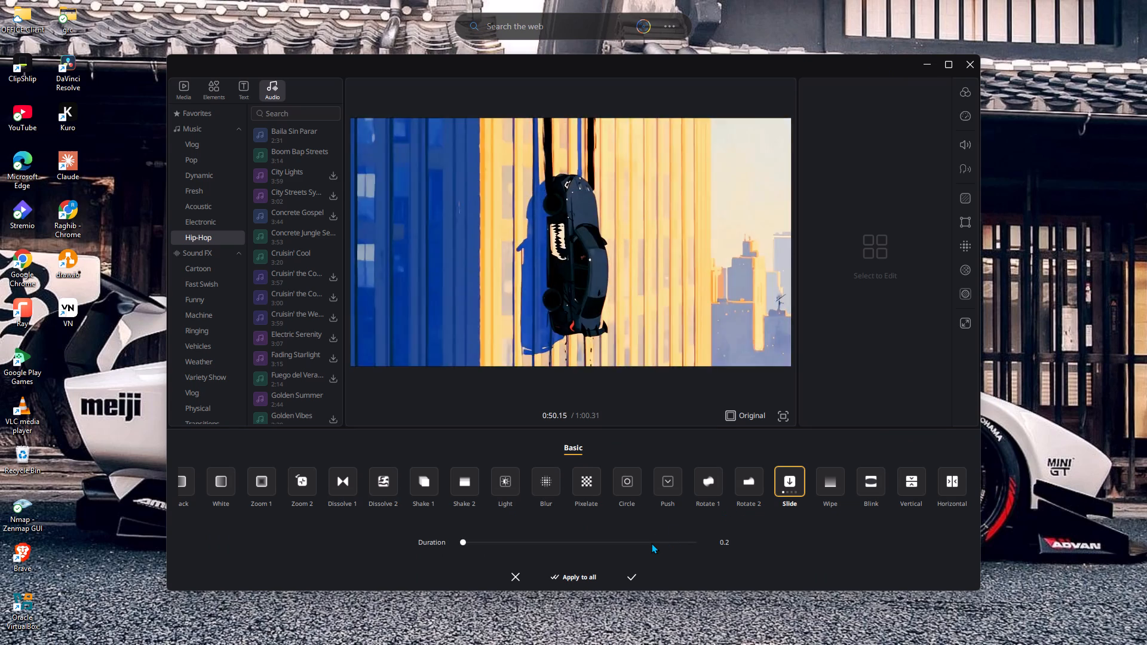
pyautogui.click(650, 544)
pyautogui.click(631, 573)
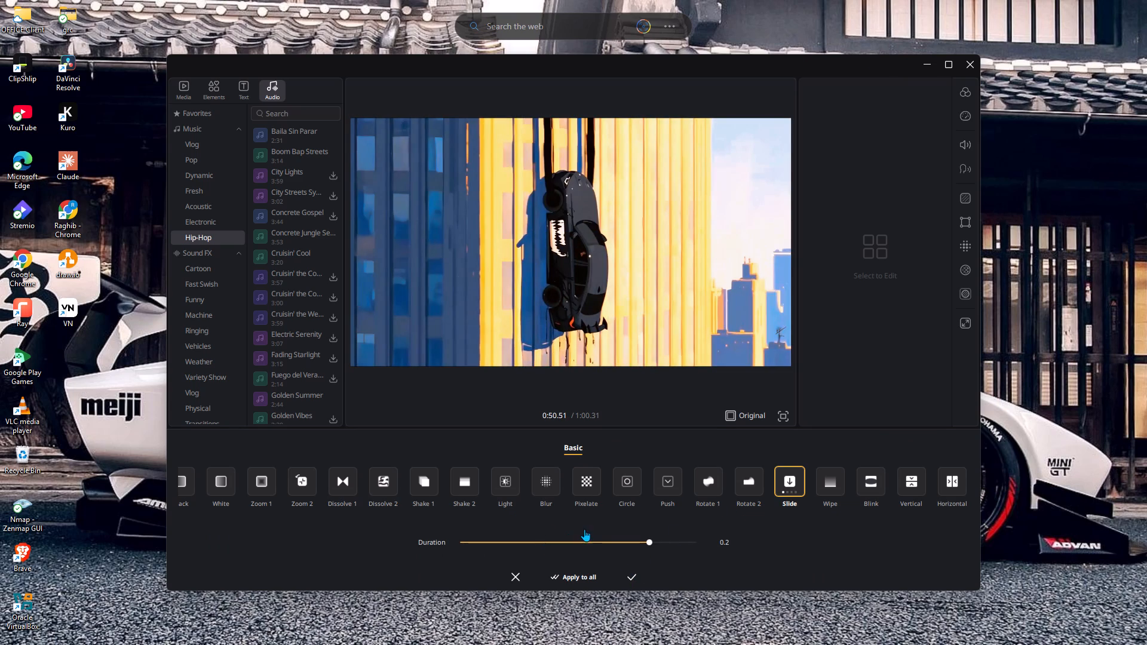
pyautogui.click(632, 576)
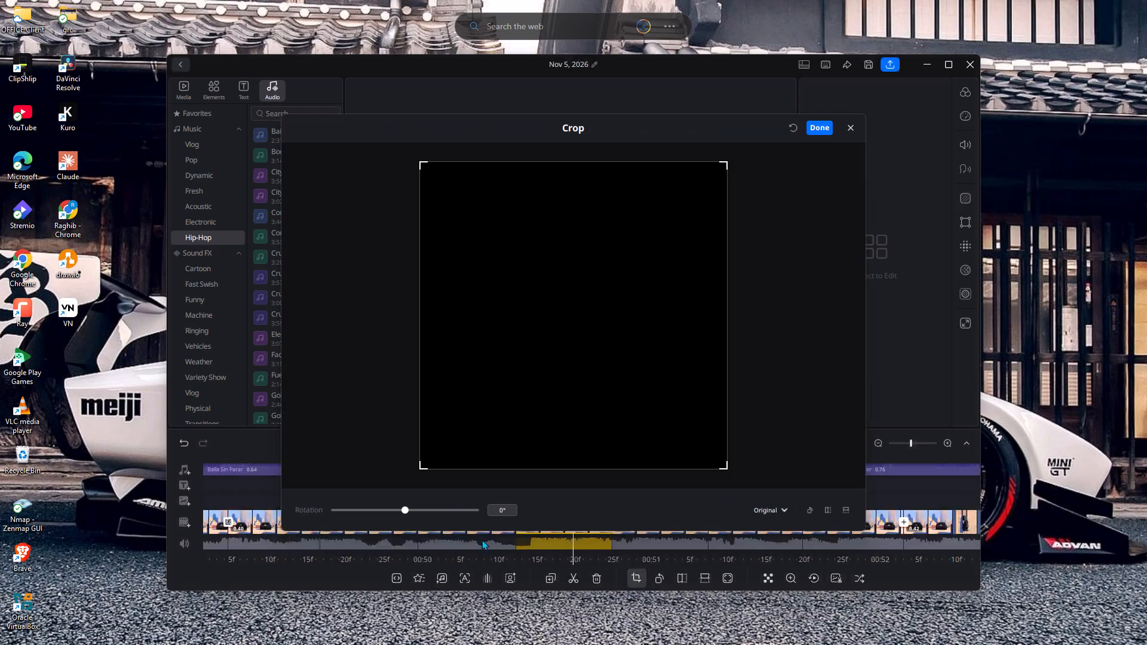
pyautogui.click(849, 125)
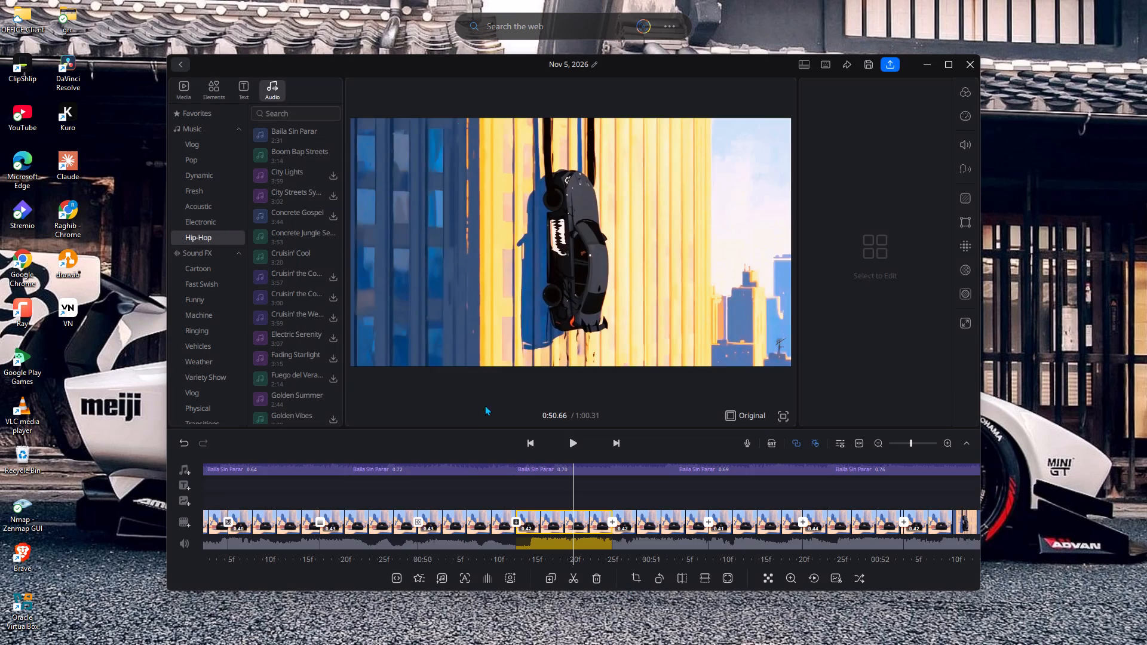
# Add a Wipe transition at the video cut near 50.8 s and extend its duration to about two thirds of the range.
pyautogui.click(609, 521)
pyautogui.click(837, 490)
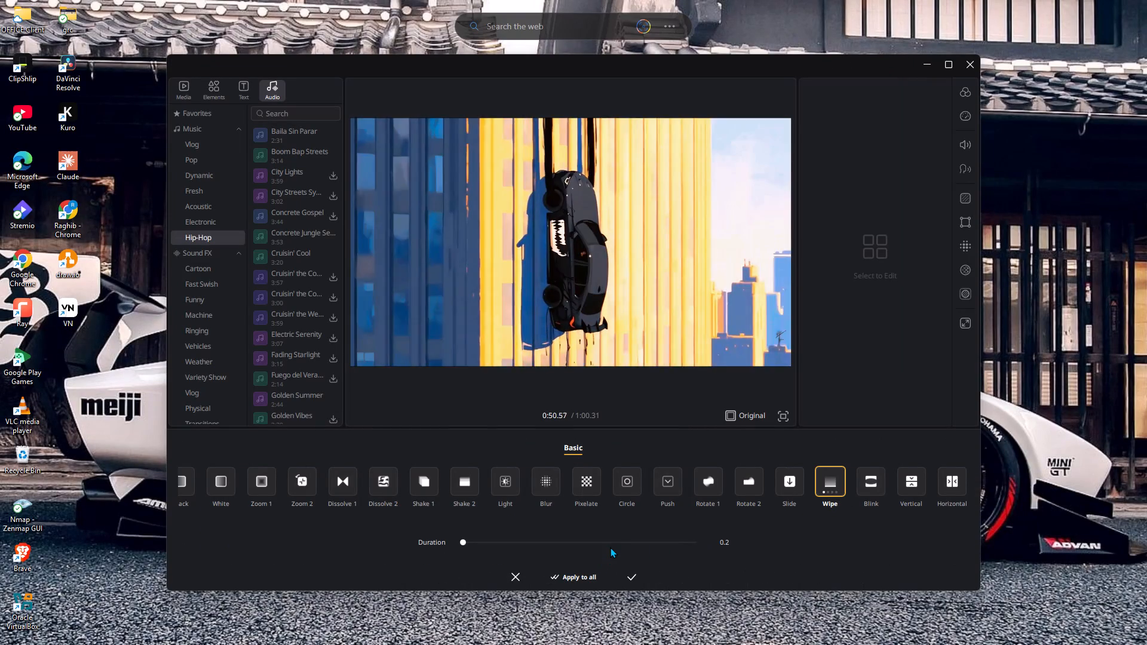
pyautogui.click(615, 539)
pyautogui.click(632, 573)
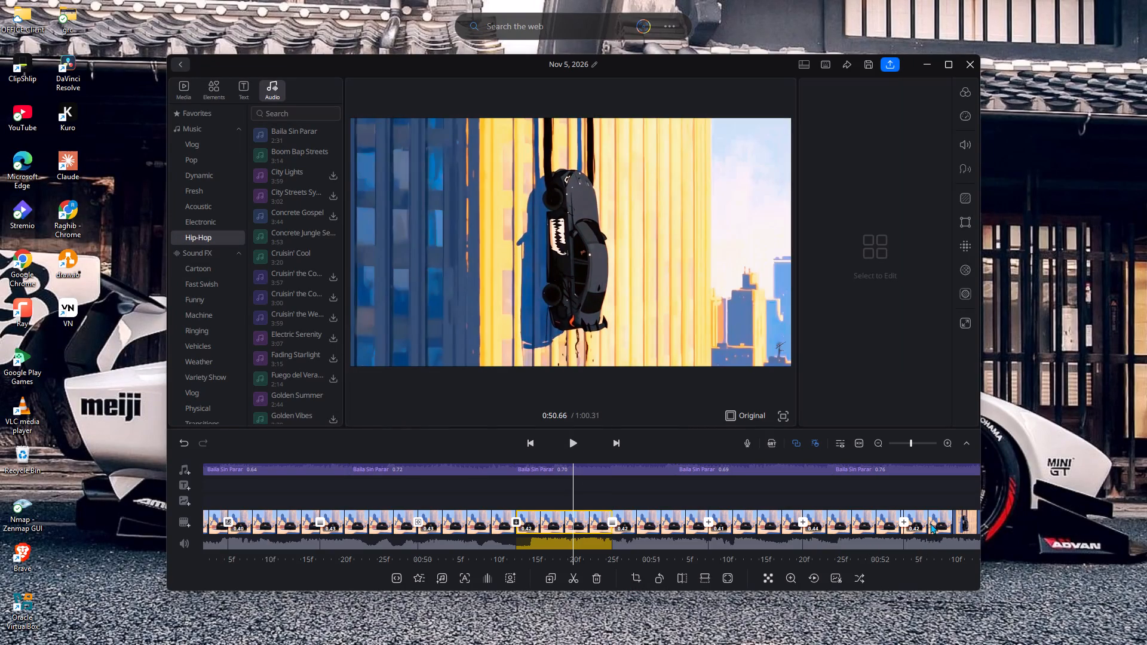
# Add a Slide transition with a duration of 0.2 at the video cut near 52.1 s.
pyautogui.click(904, 521)
pyautogui.click(788, 492)
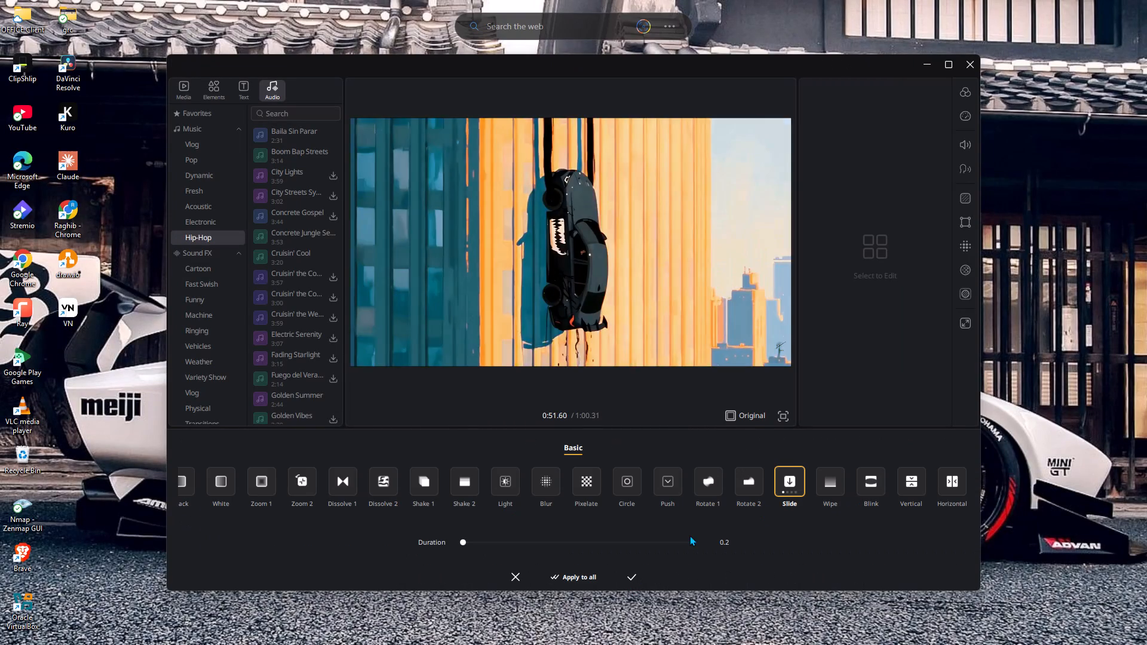
pyautogui.click(664, 539)
pyautogui.click(633, 582)
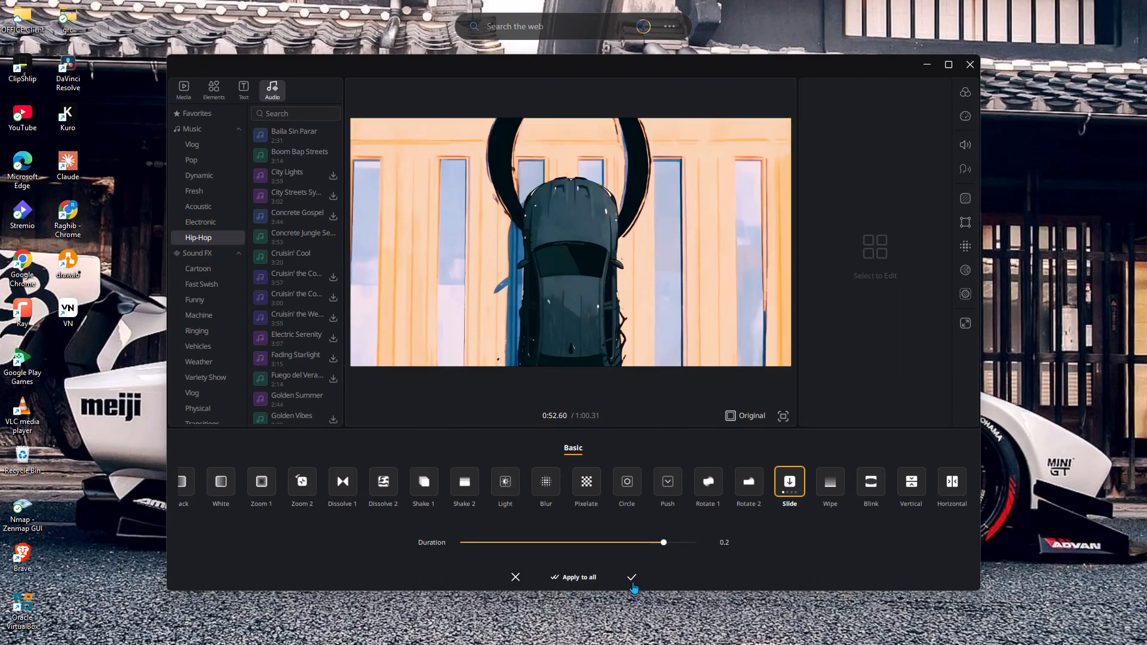
# Add a Horizontal transition with a duration of 0.4 at the video cut near 51.7 s.
pyautogui.click(802, 521)
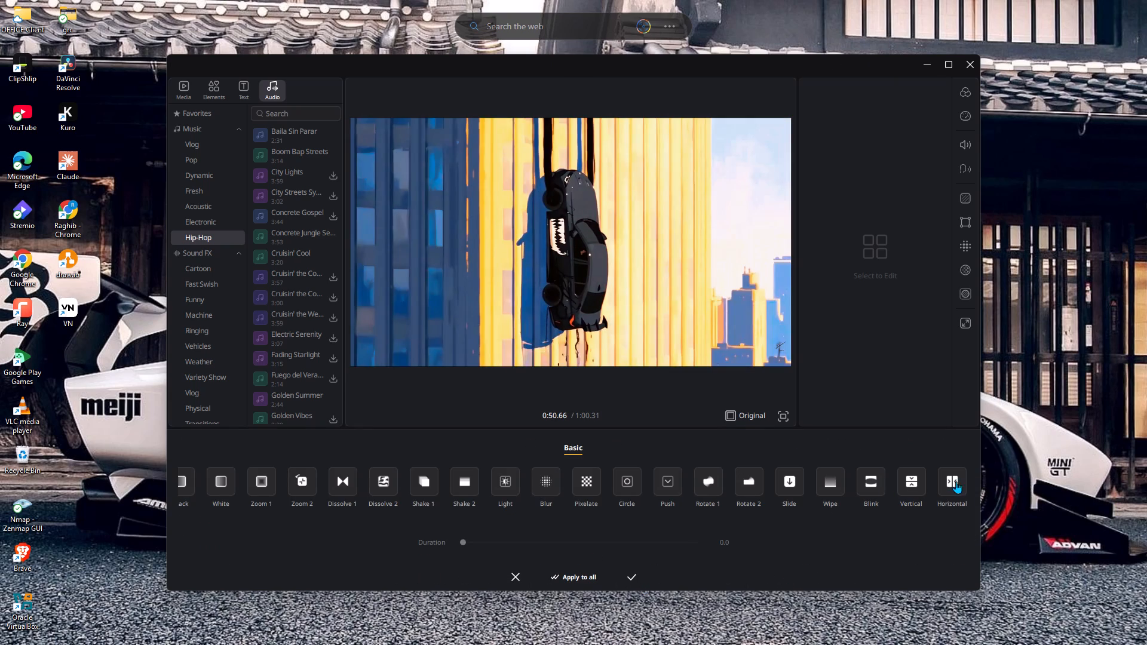
pyautogui.click(956, 481)
pyautogui.click(645, 543)
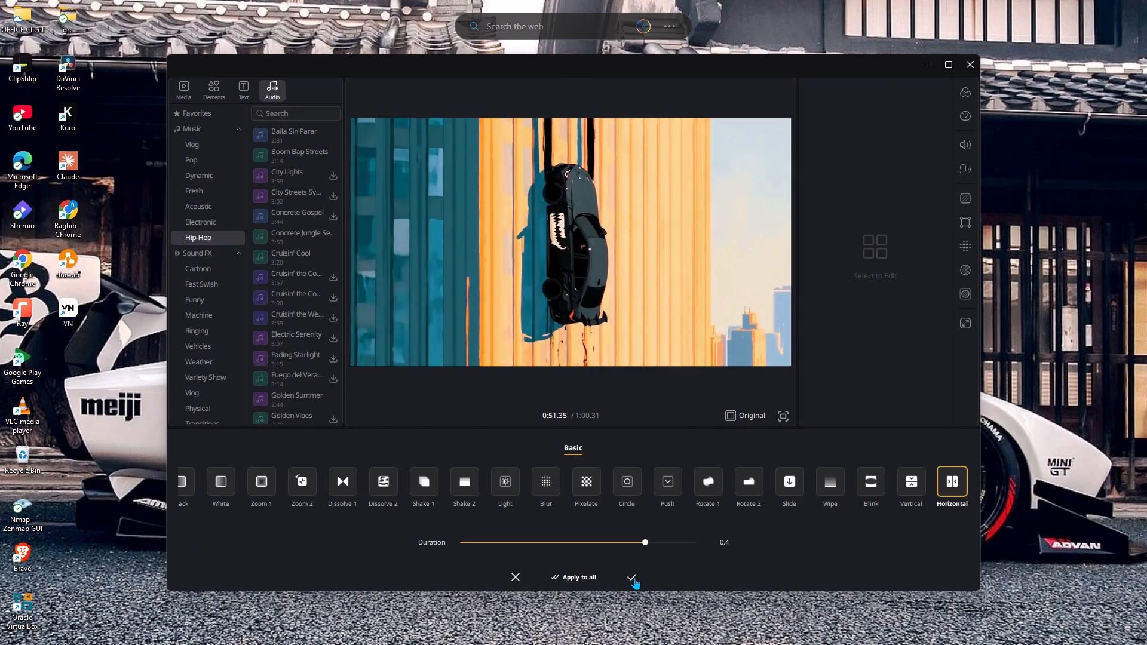
pyautogui.click(634, 578)
# Add a Dissolve 1 transition at the video cut near 51.2 s and extend its duration to about three quarters of the range.
pyautogui.click(707, 521)
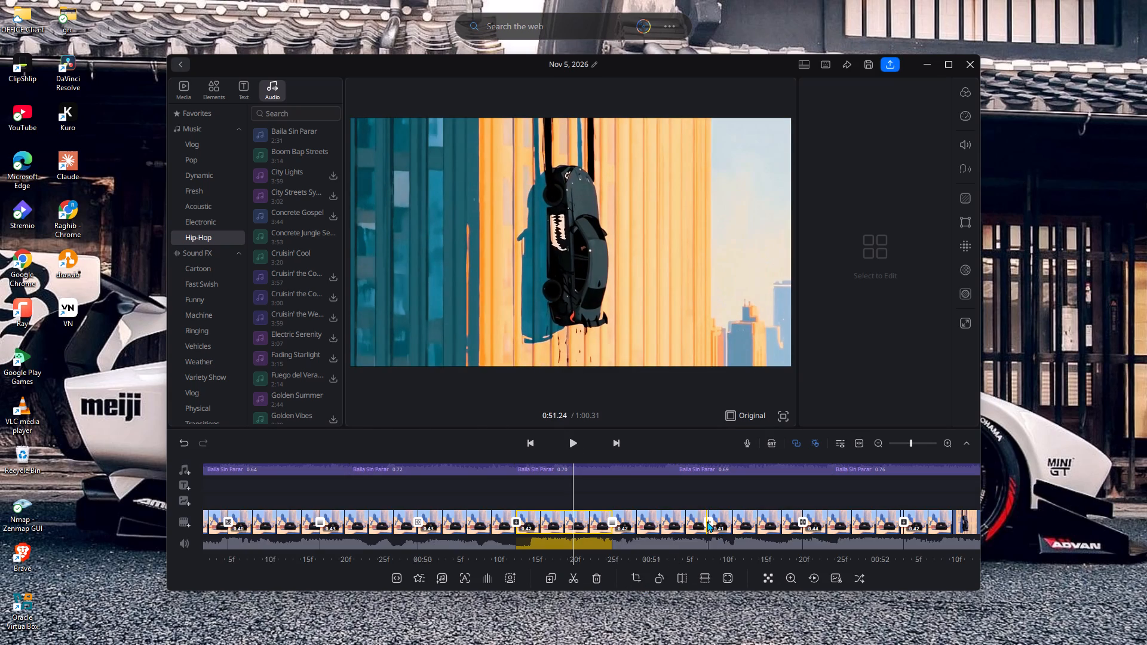
pyautogui.click(341, 477)
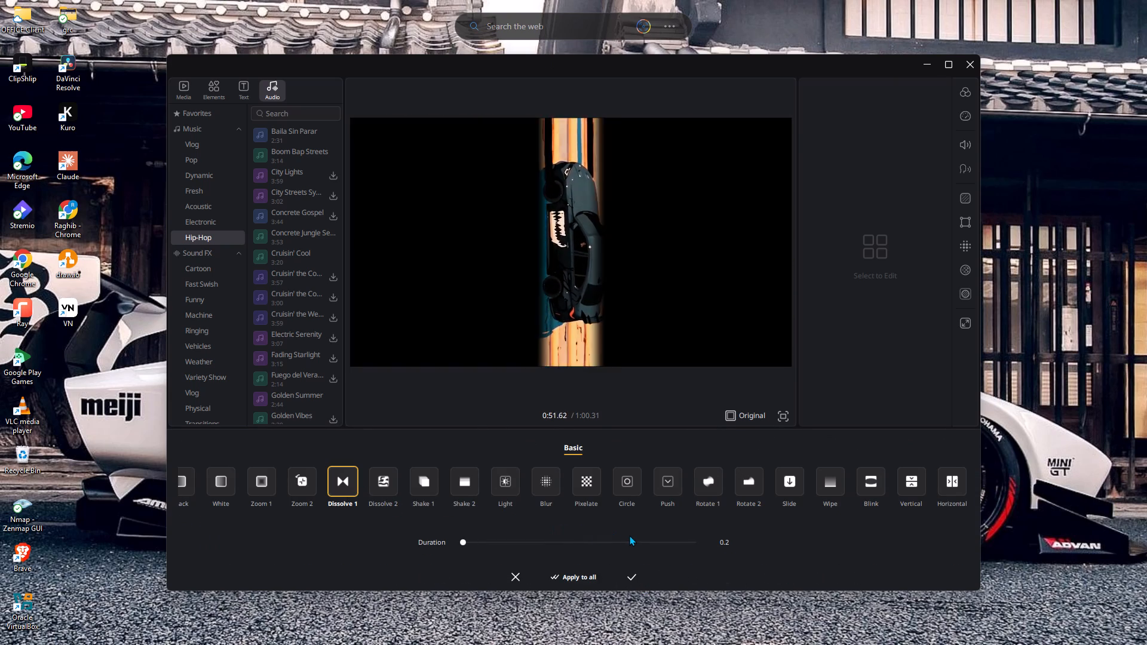
pyautogui.click(634, 539)
pyautogui.click(634, 578)
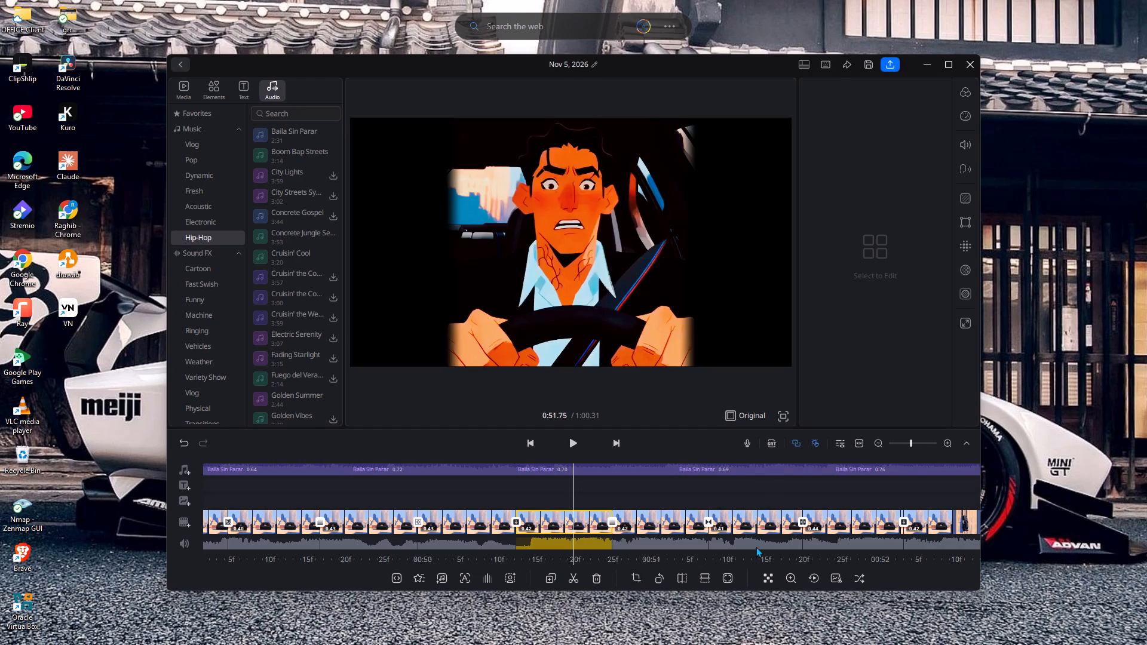
# Add a Rotate 2 transition with a duration of 0.3 at the video cut near 52.5 s.
pyautogui.moveTo(797, 494); pyautogui.dragTo(365, 494)
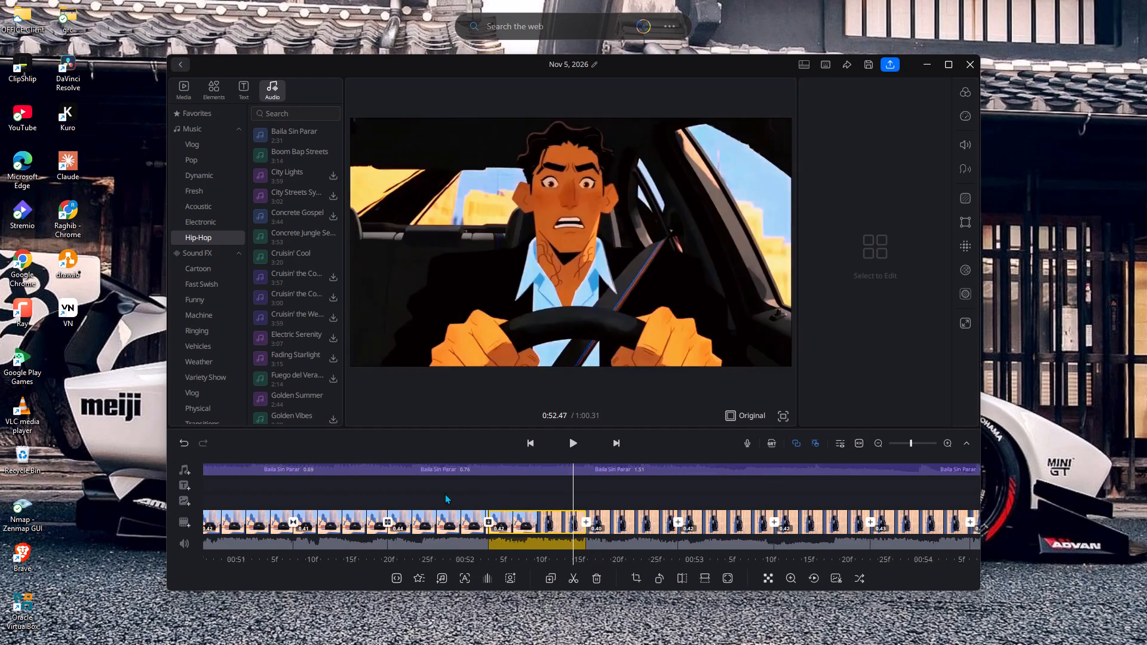
pyautogui.moveTo(541, 495); pyautogui.dragTo(275, 490)
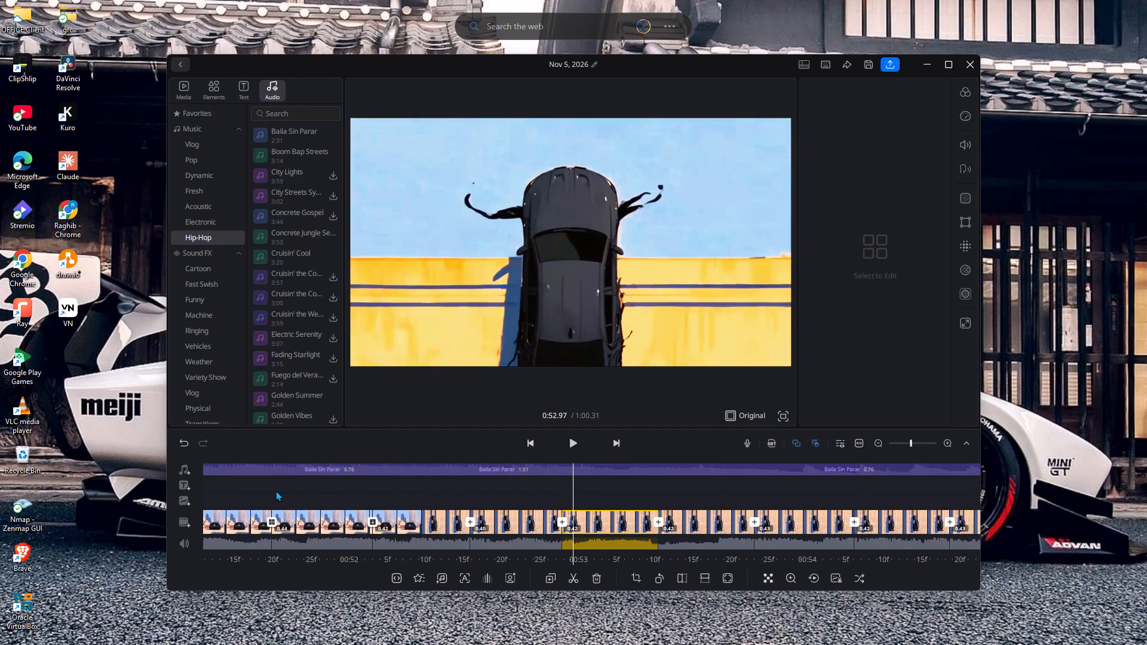
pyautogui.moveTo(275, 490); pyautogui.dragTo(105, 486)
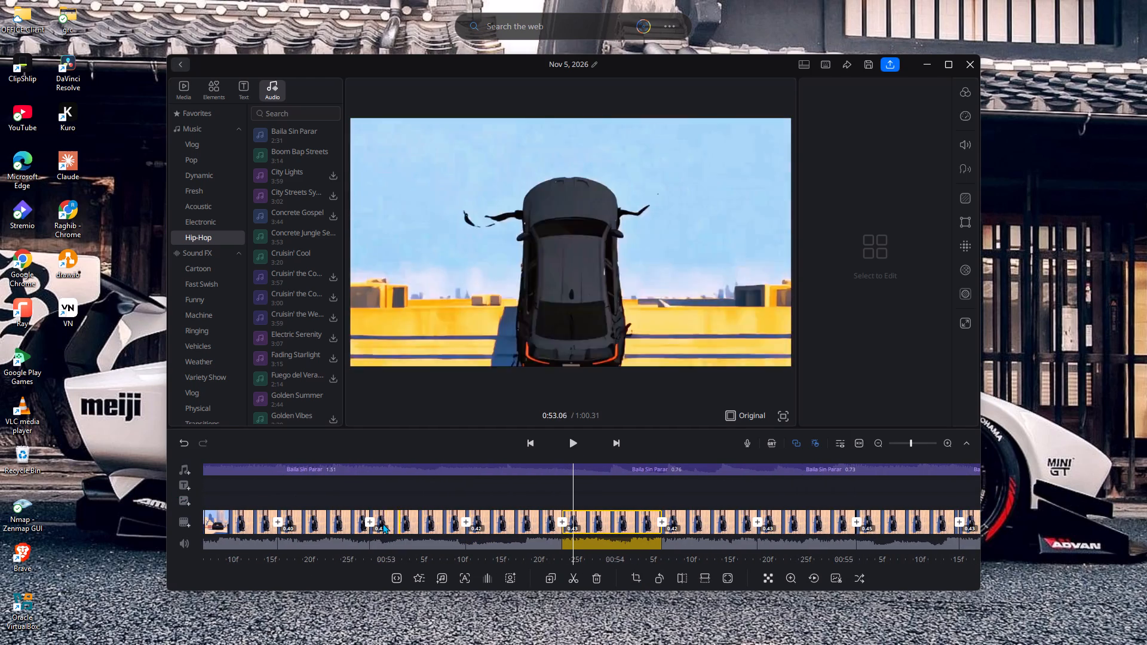
pyautogui.click(280, 524)
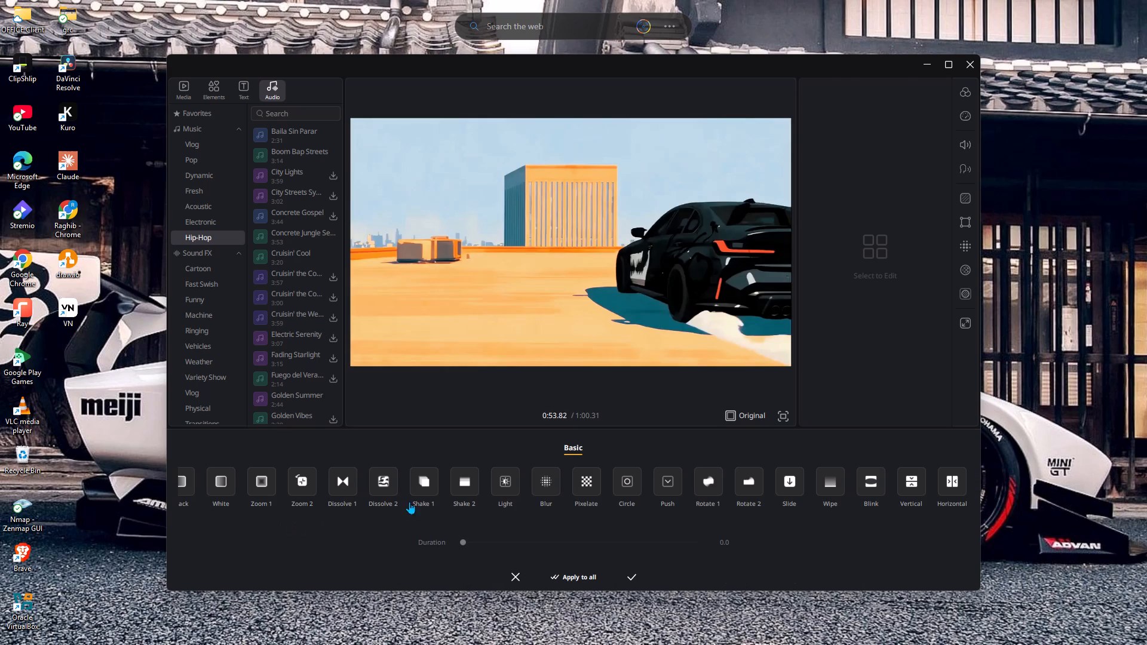
pyautogui.click(752, 478)
pyautogui.click(631, 542)
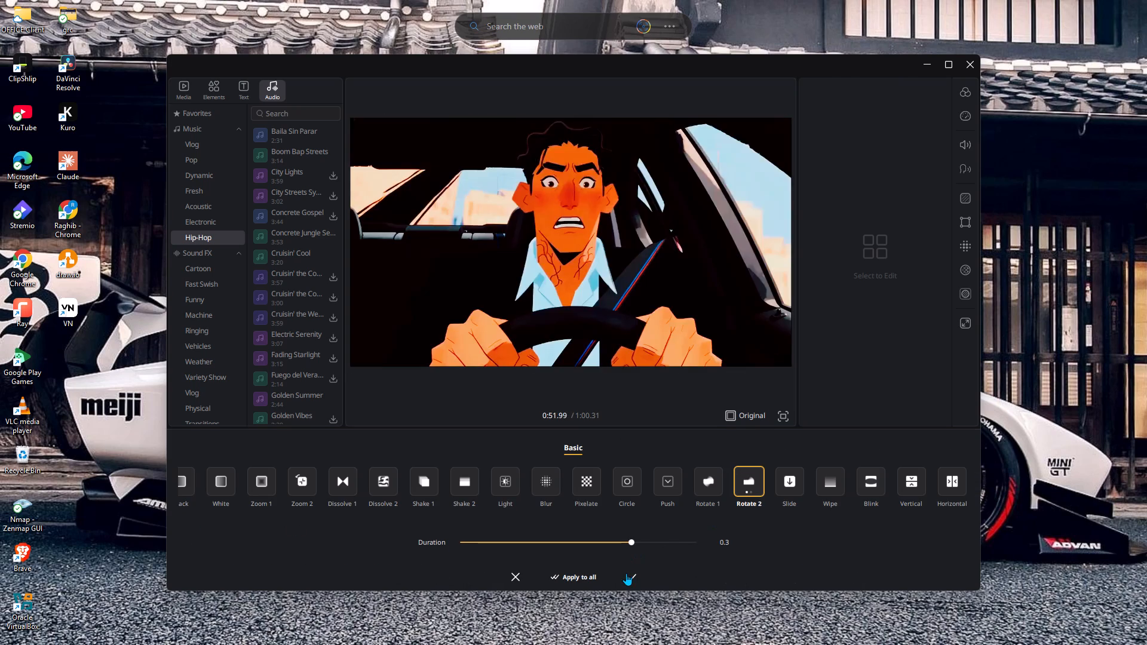
pyautogui.click(628, 576)
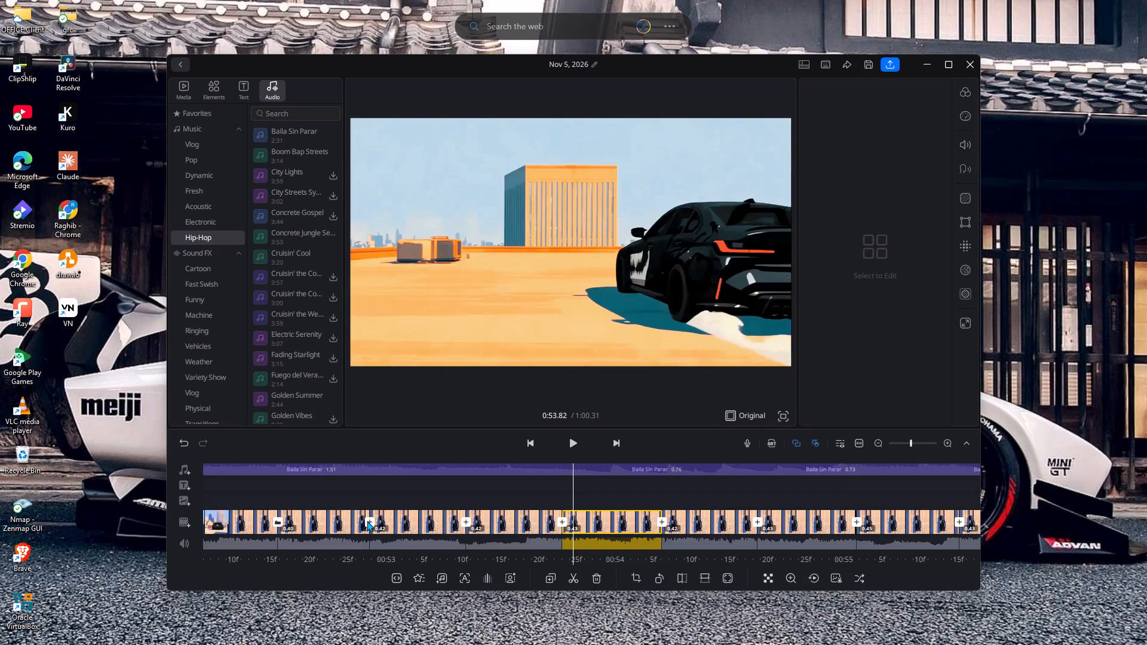
# Add a Zoom 2 transition at the video cut near 52.9 s.
pyautogui.click(368, 520)
pyautogui.click(367, 518)
pyautogui.click(304, 499)
pyautogui.click(602, 537)
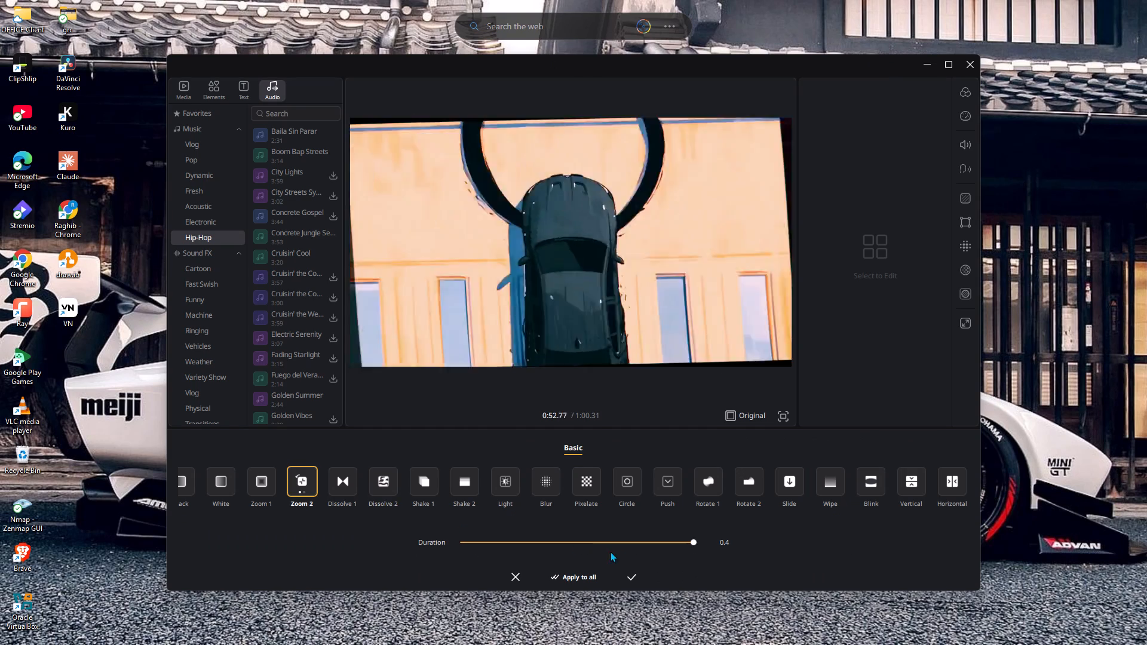
pyautogui.click(631, 573)
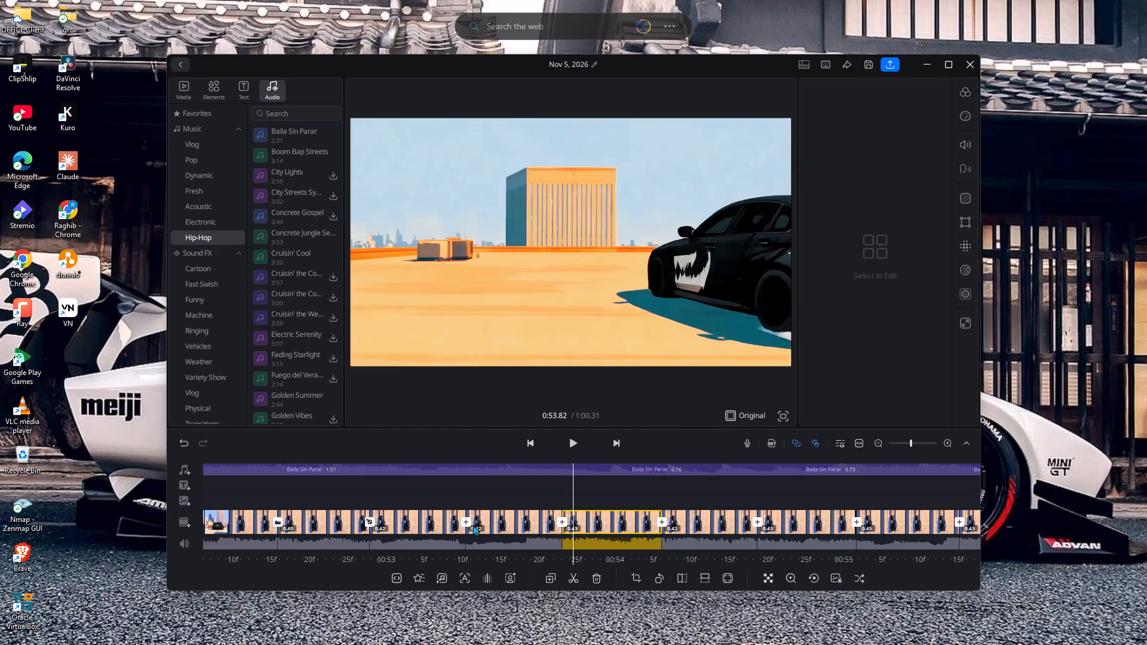
# Add a Shake 2 transition at the video cut near 53.4 s and shorten its duration to about three quarters of the range.
pyautogui.click(468, 520)
pyautogui.click(462, 523)
pyautogui.click(484, 492)
pyautogui.tripleClick(459, 491)
pyautogui.click(460, 490)
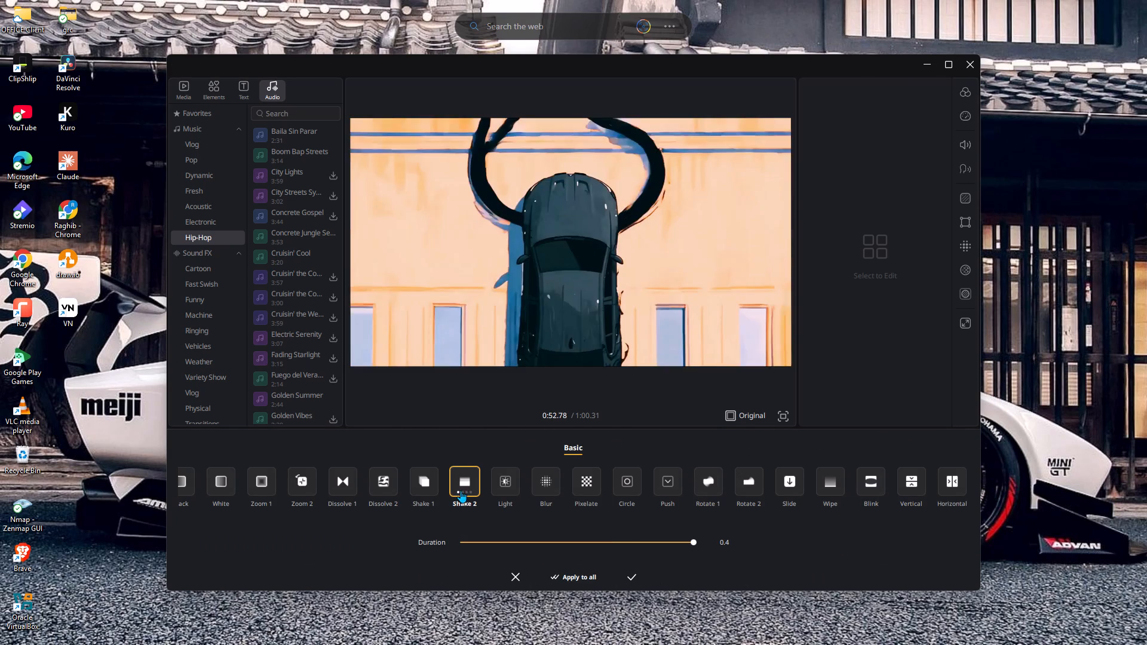
pyautogui.click(630, 542)
pyautogui.click(629, 577)
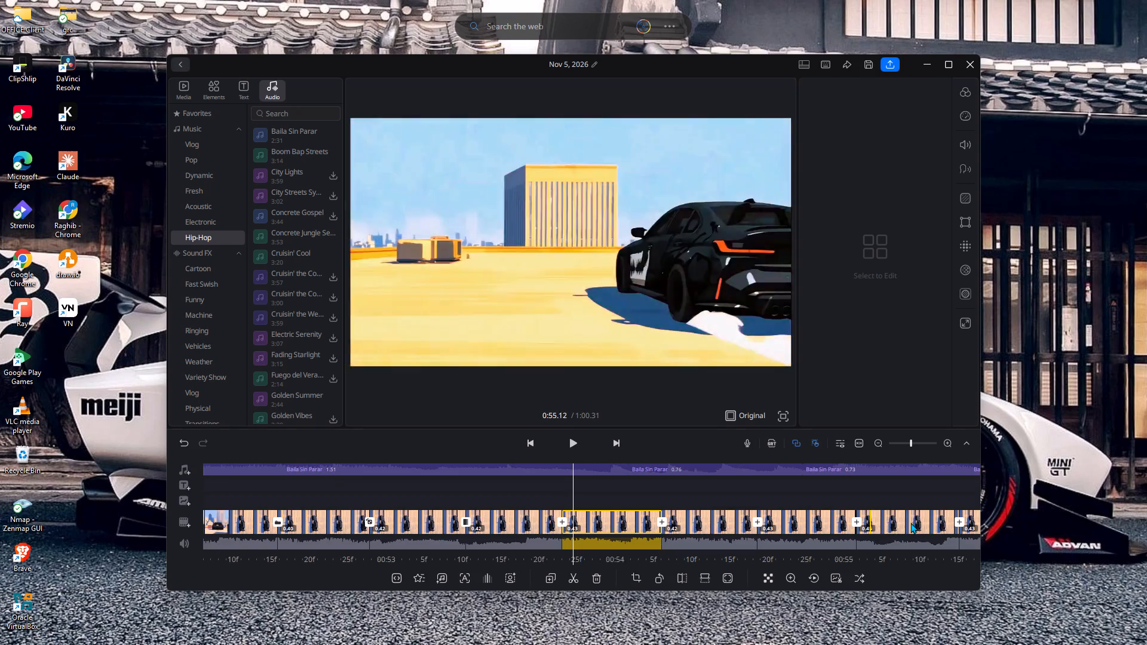
# Add a Dissolve 2 transition with a duration of 0.2 at the video cut near 55.5 s.
pyautogui.click(956, 520)
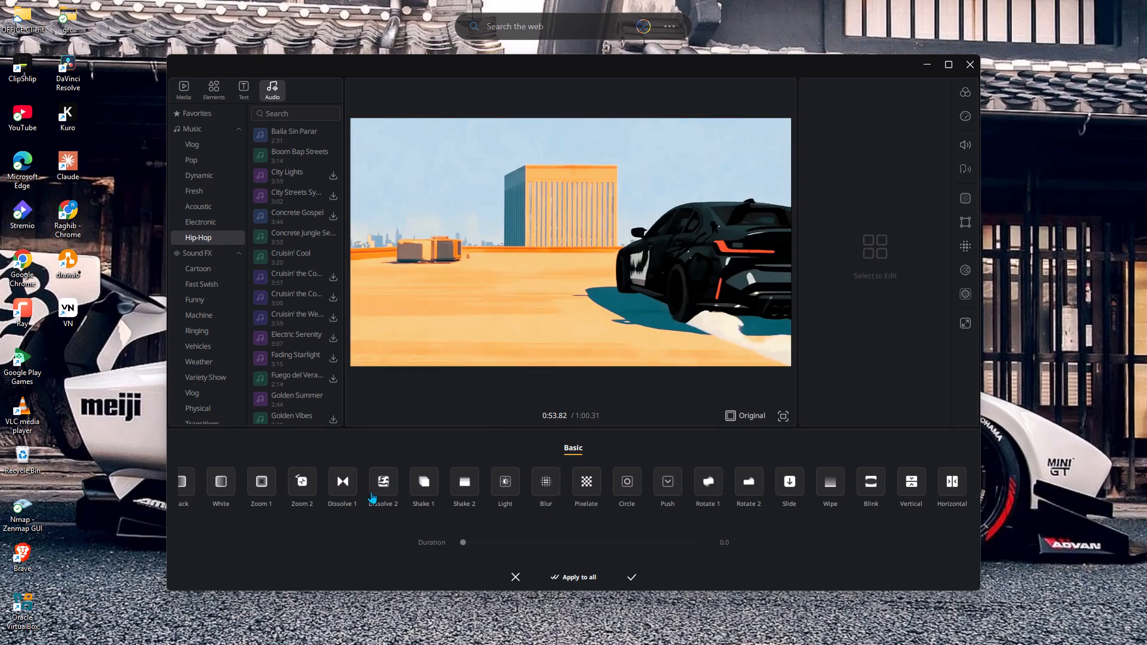
pyautogui.click(371, 492)
pyautogui.click(616, 539)
pyautogui.click(625, 573)
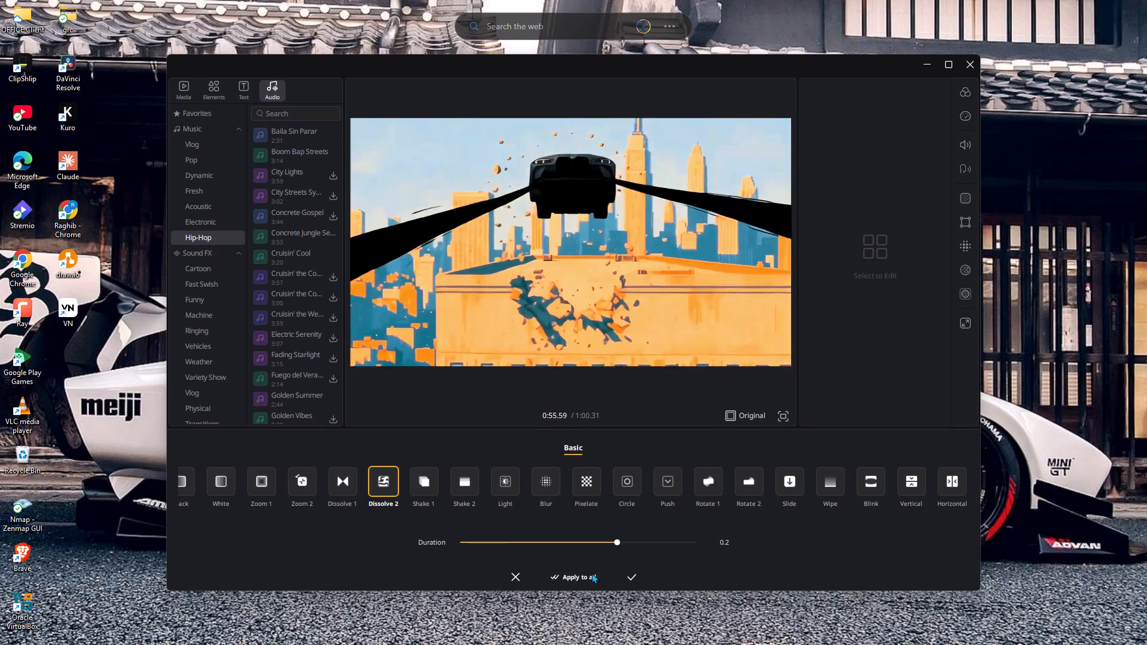
# Add a Rotate 2 transition with a duration of 0.3 at the video cut near 53.8 s.
pyautogui.click(559, 523)
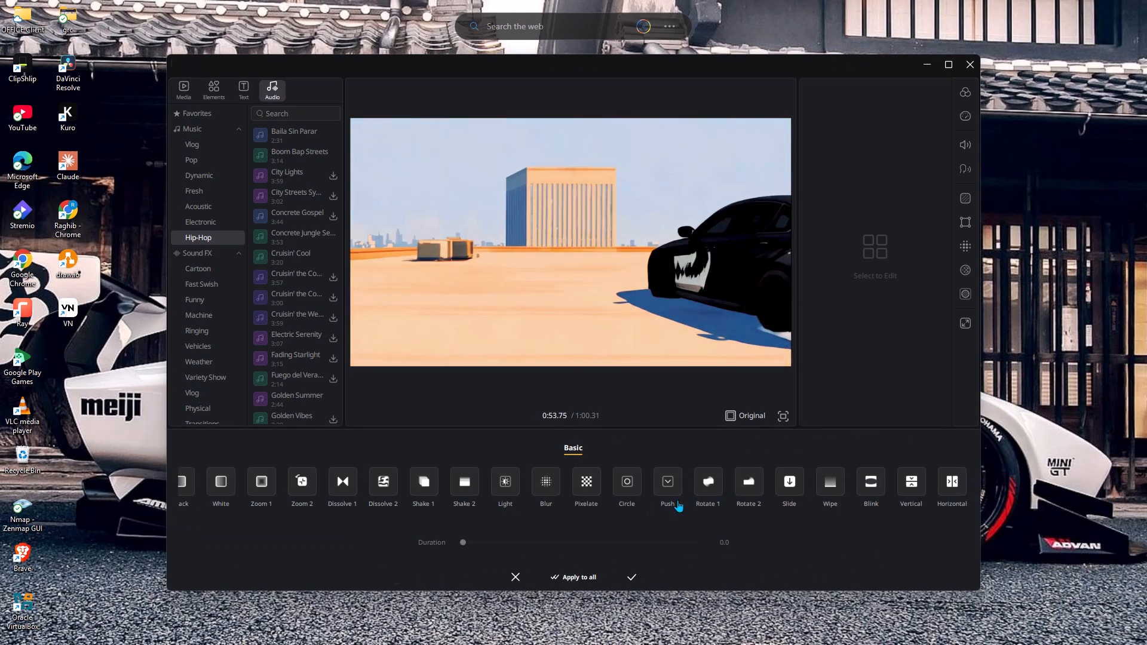
pyautogui.click(755, 485)
pyautogui.click(605, 545)
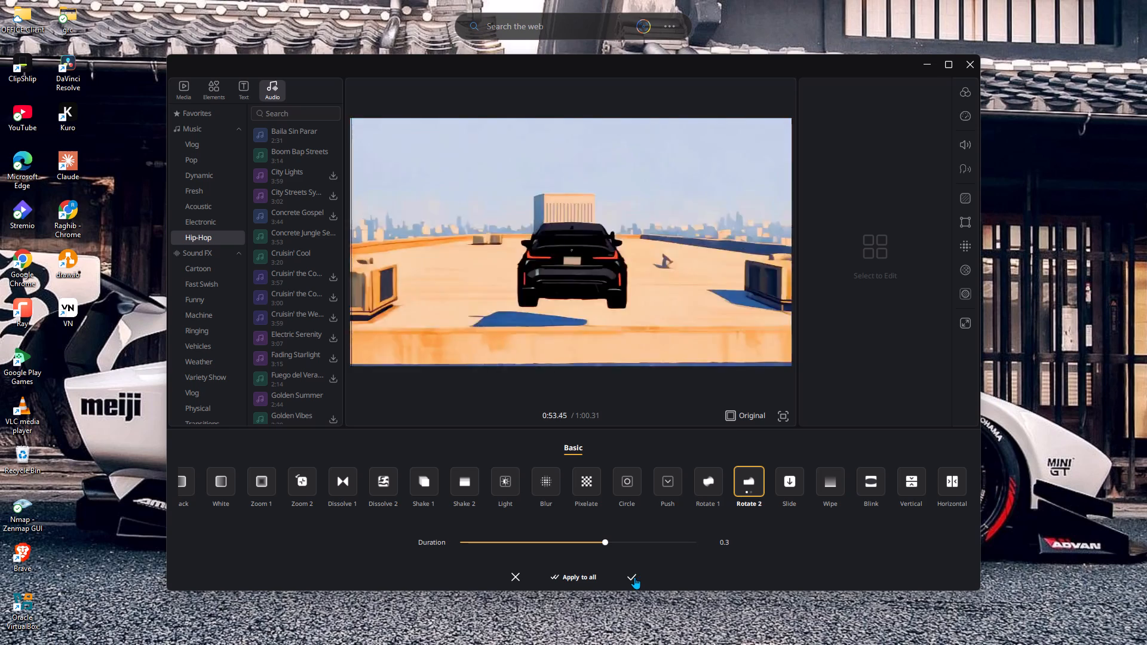
pyautogui.click(633, 577)
# Add a Blink transition at the video cut near 54.2 s and shorten its duration to about three quarters of the range.
pyautogui.click(664, 519)
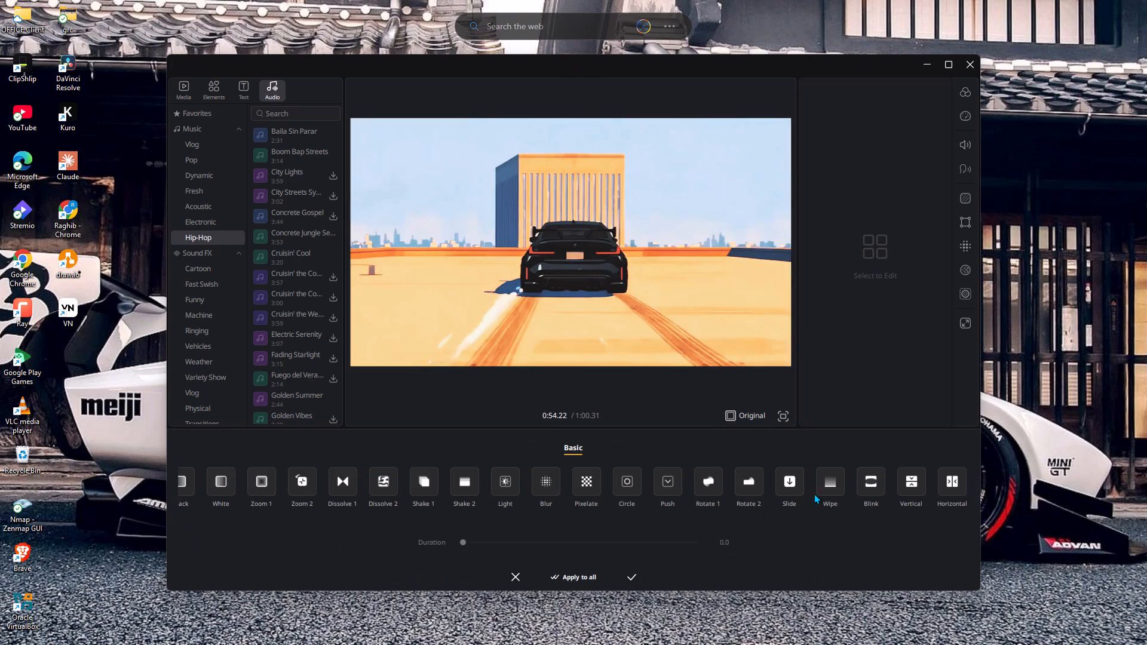
pyautogui.click(863, 484)
pyautogui.click(618, 550)
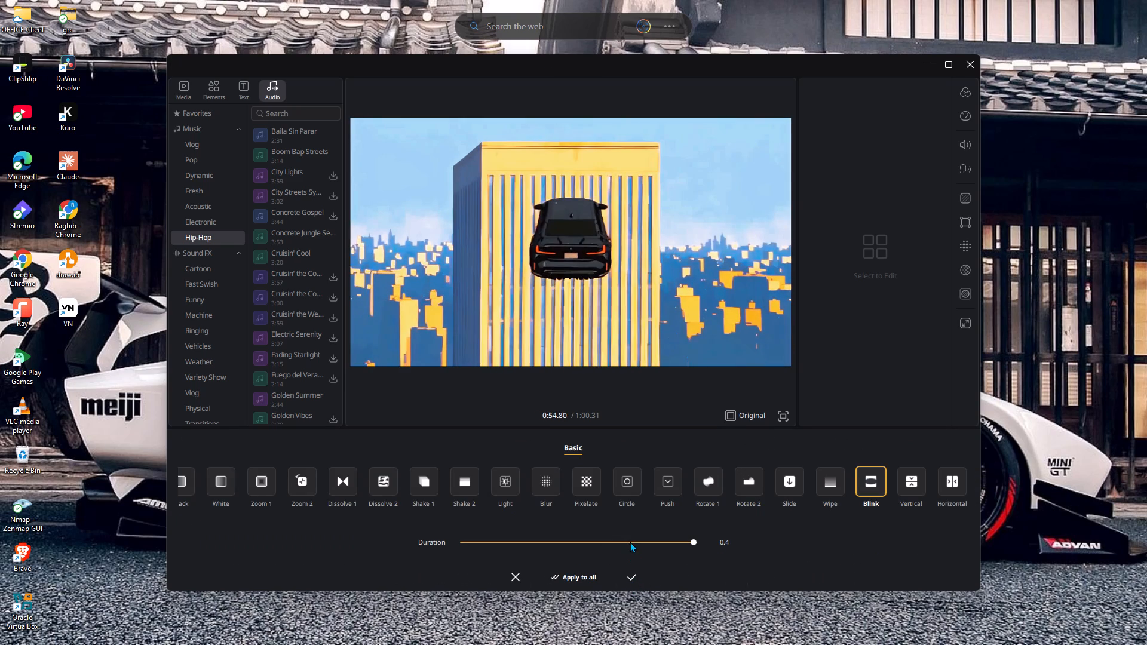
pyautogui.click(630, 540)
pyautogui.click(632, 575)
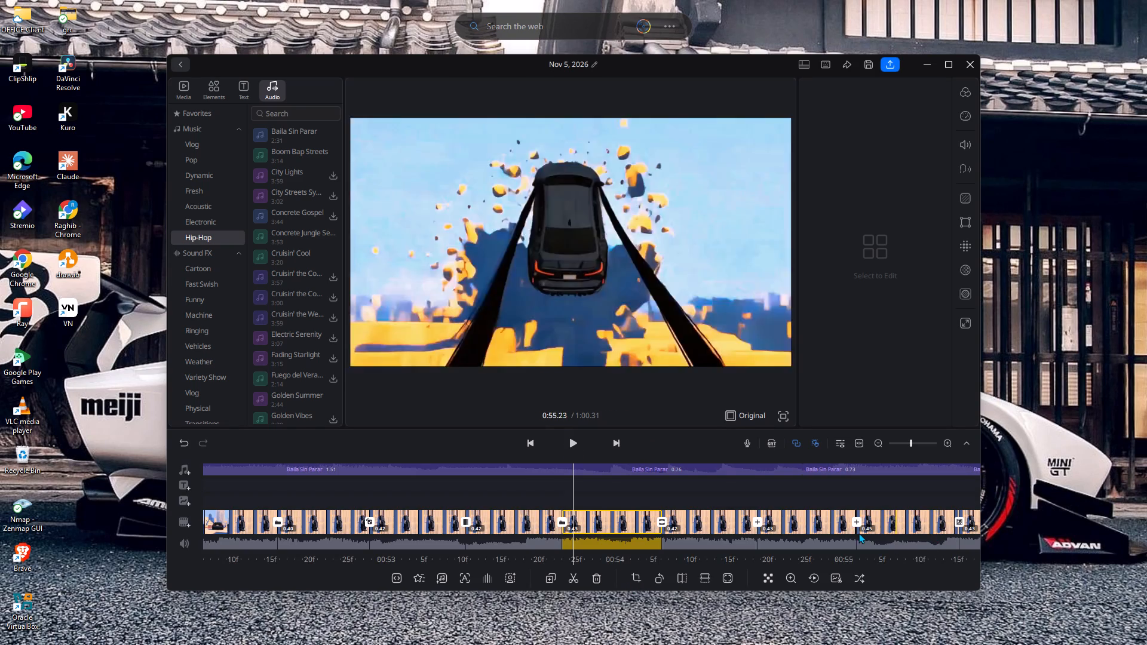
# Add a Zoom 1 transition with a duration of 0.3 at the video cut near 55.1 s.
pyautogui.click(857, 523)
pyautogui.click(266, 499)
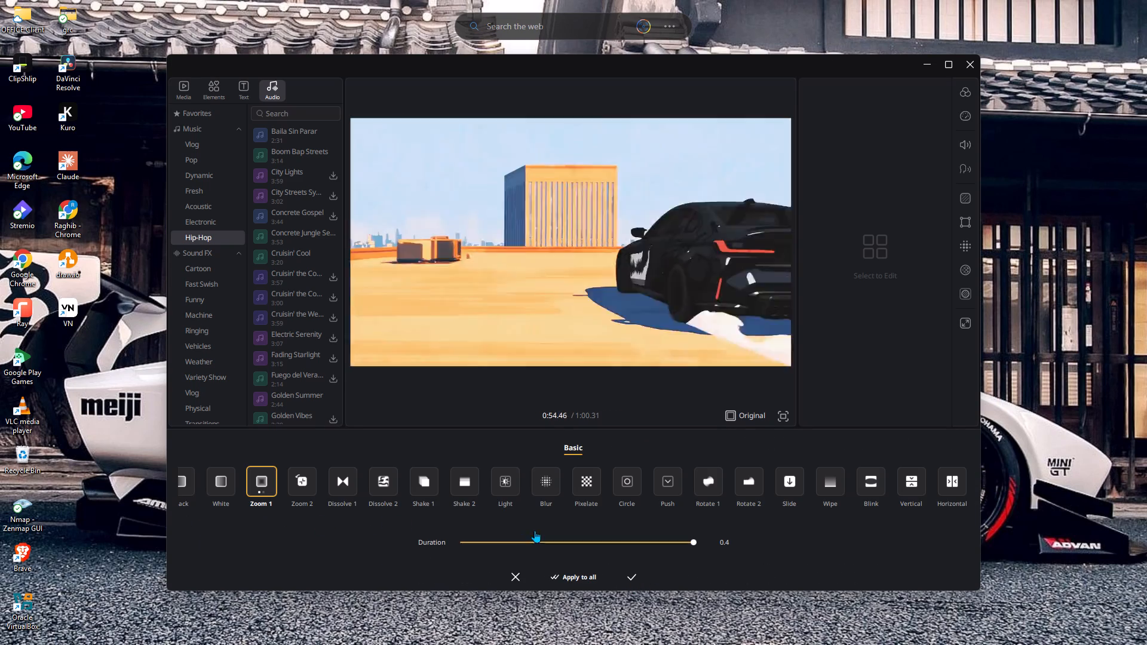
pyautogui.click(624, 546)
pyautogui.click(631, 572)
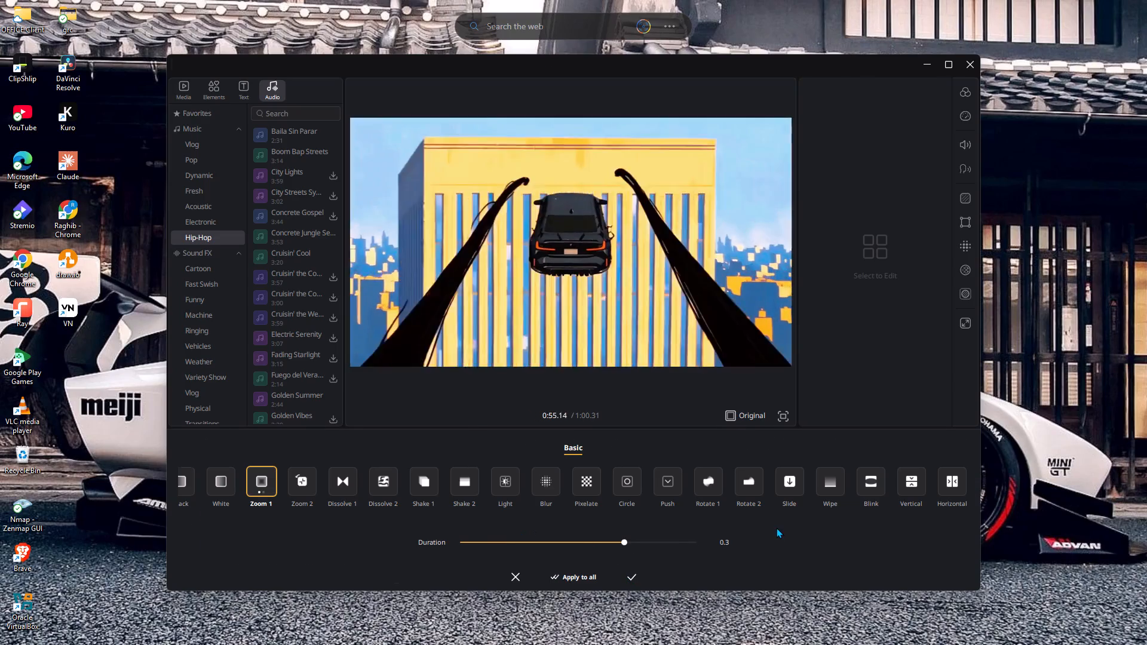
# Add a Dissolve 1 transition at the video cut near 54.6 s and set its duration to about 80% of the range.
pyautogui.click(759, 520)
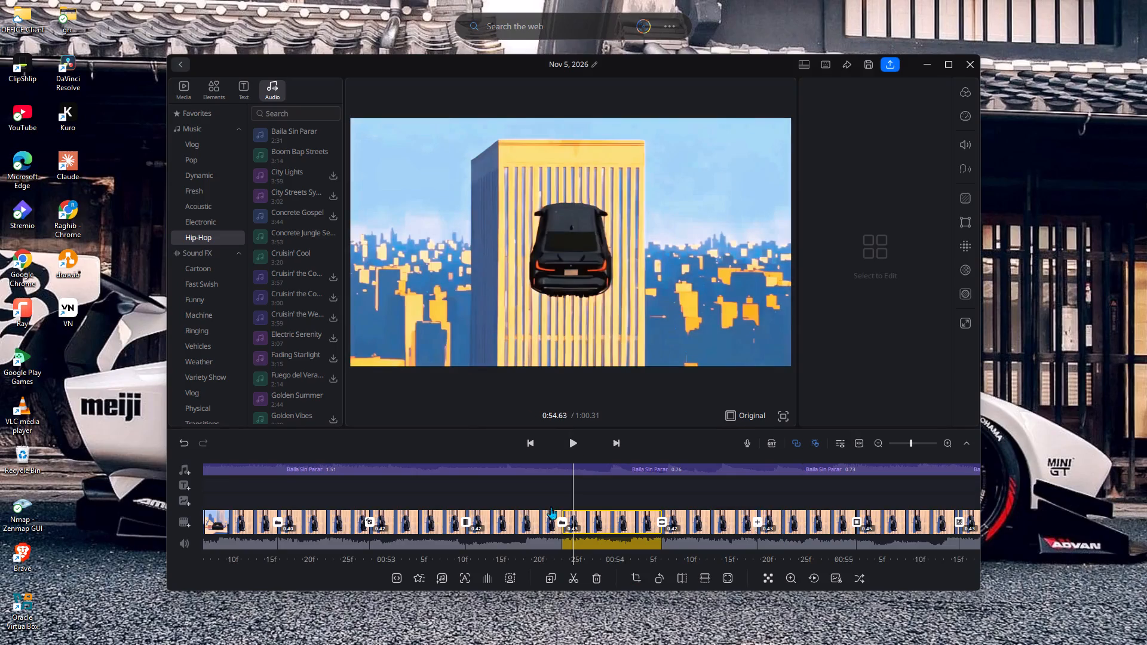
pyautogui.click(342, 482)
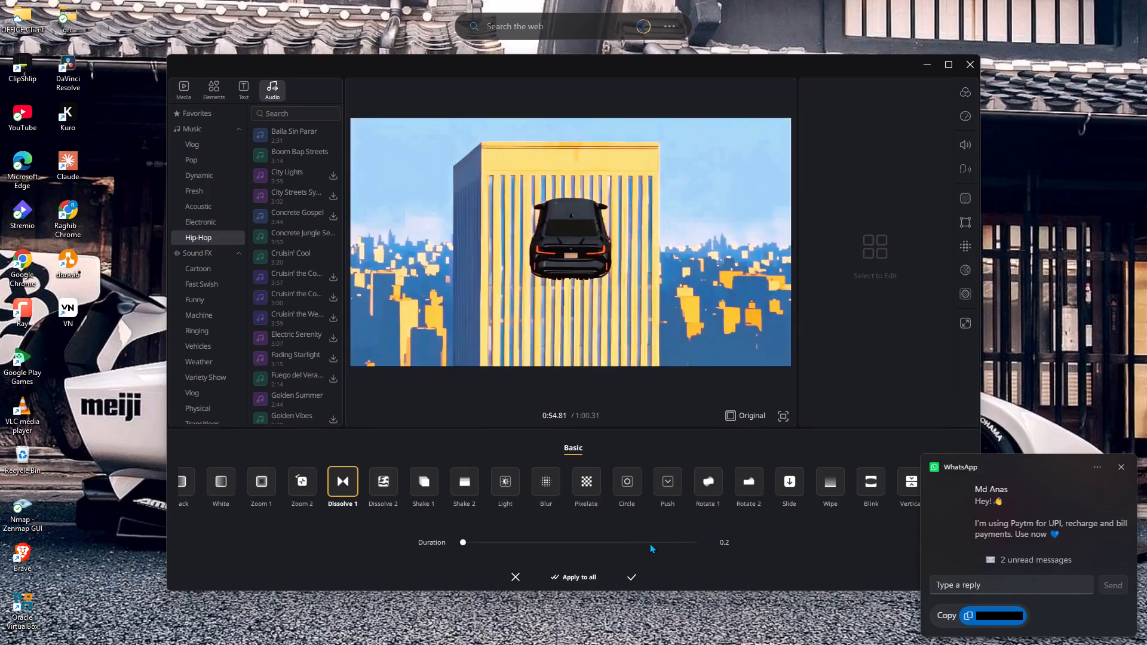
pyautogui.click(649, 541)
pyautogui.click(634, 573)
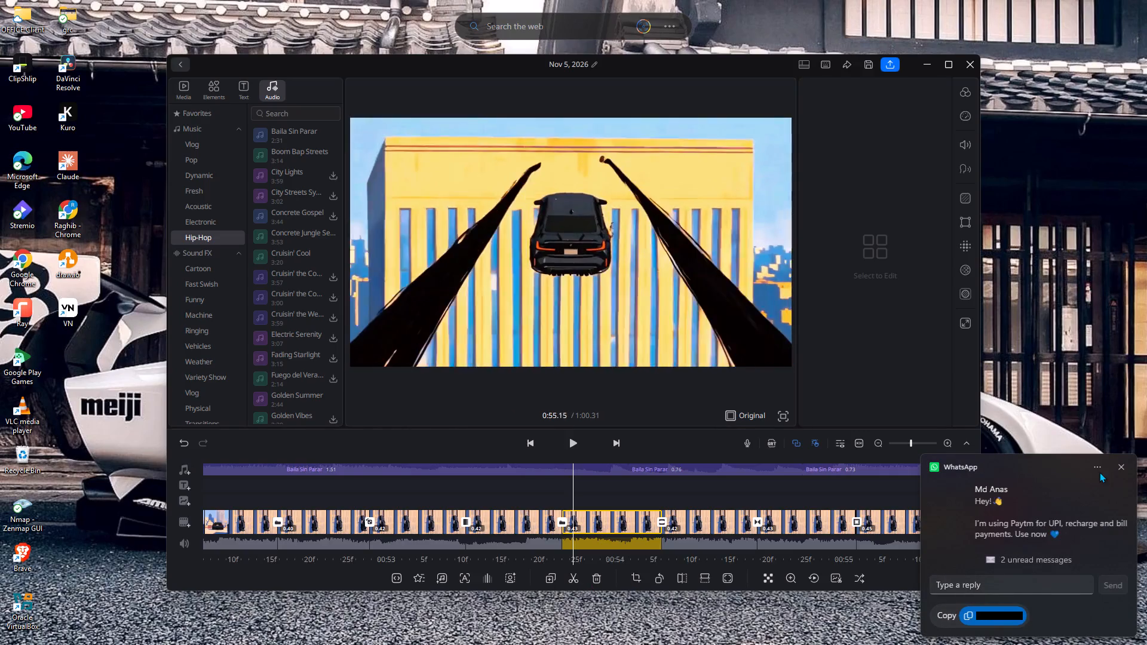
# Dismiss the WhatsApp notification covering part of the timeline.
pyautogui.click(1123, 466)
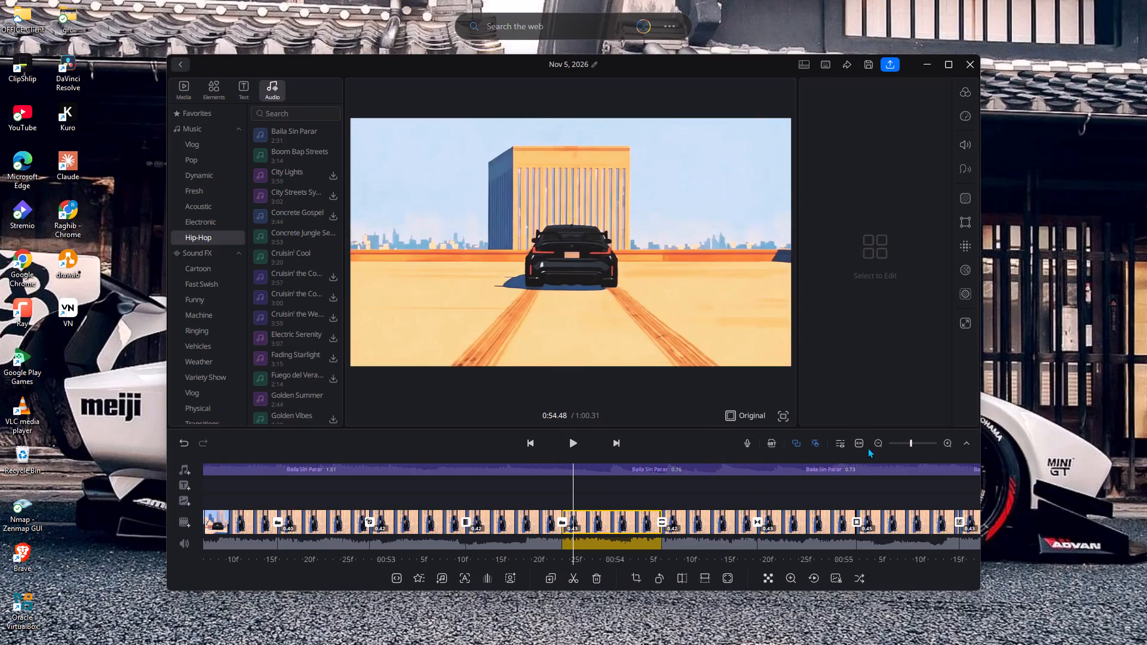
# Add a Shake 2 transition with a duration of 0.3 at the video cut near 55.9 s.
pyautogui.moveTo(845, 489); pyautogui.dragTo(281, 494)
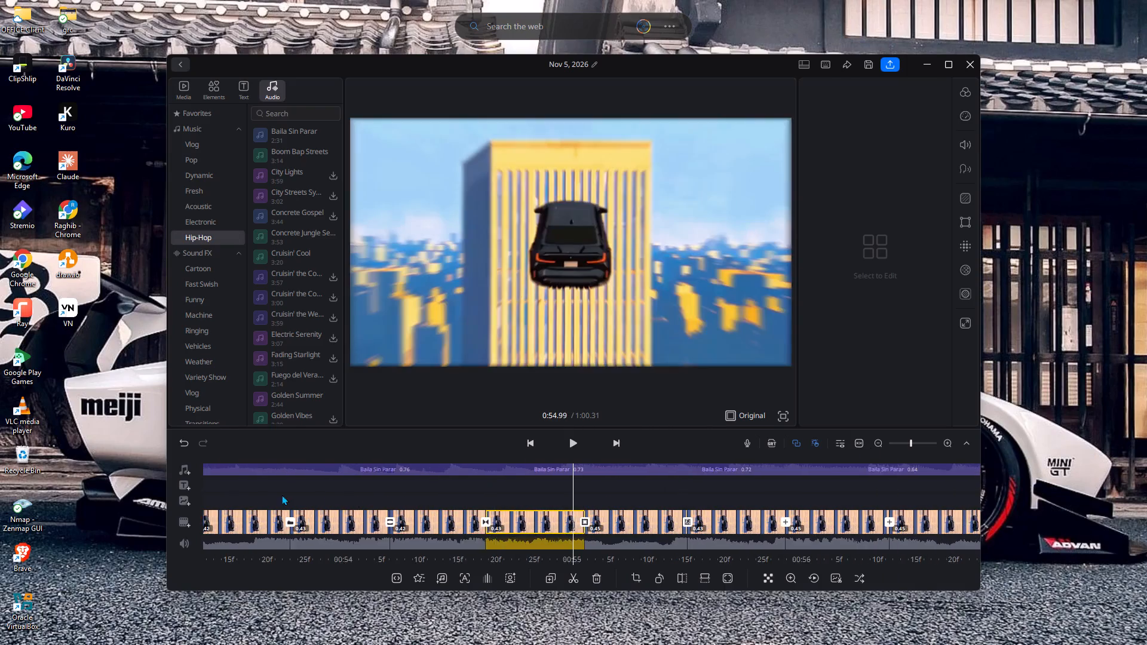
pyautogui.moveTo(281, 494); pyautogui.dragTo(22, 497)
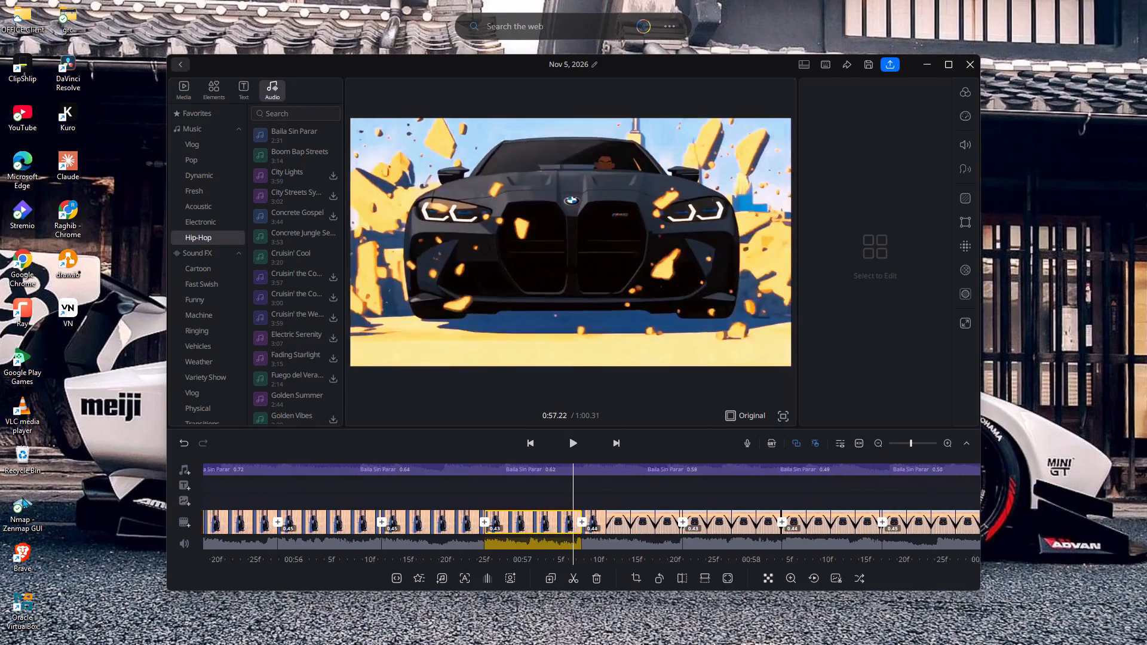
pyautogui.moveTo(22, 497); pyautogui.dragTo(22, 497)
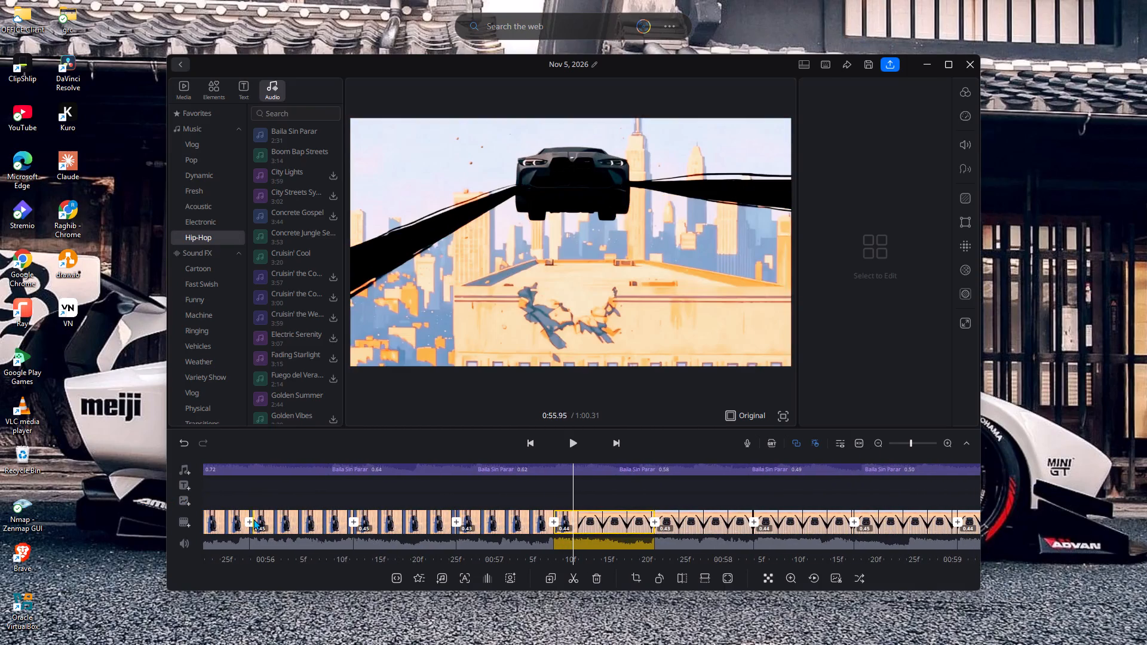
pyautogui.click(250, 521)
pyautogui.click(454, 492)
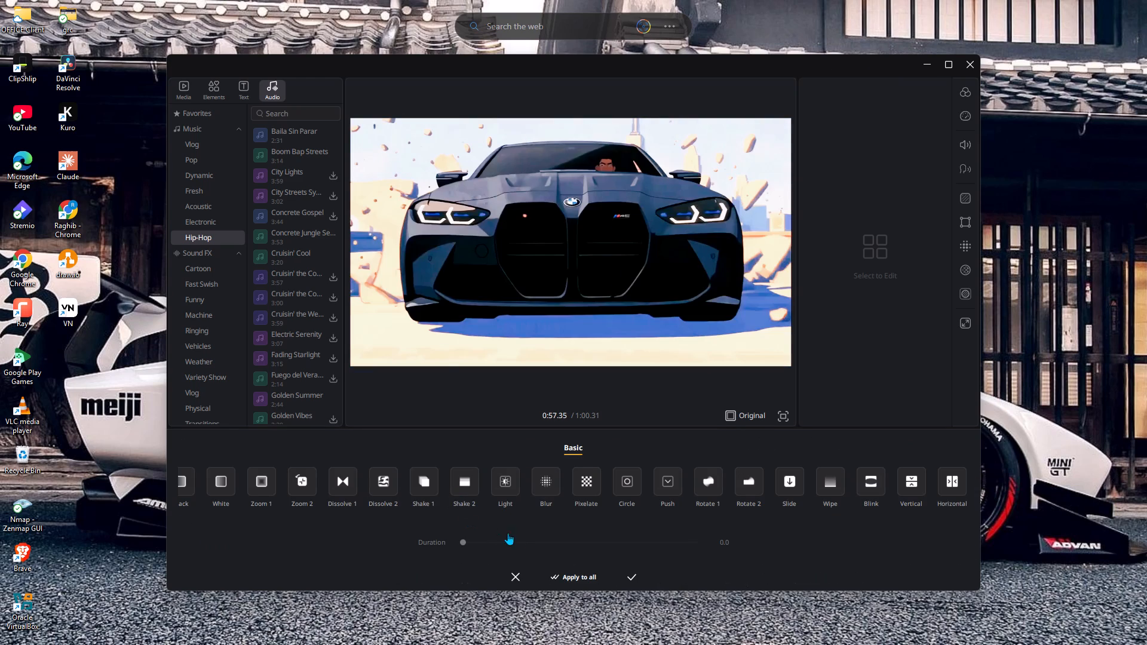
pyautogui.click(616, 542)
pyautogui.click(628, 570)
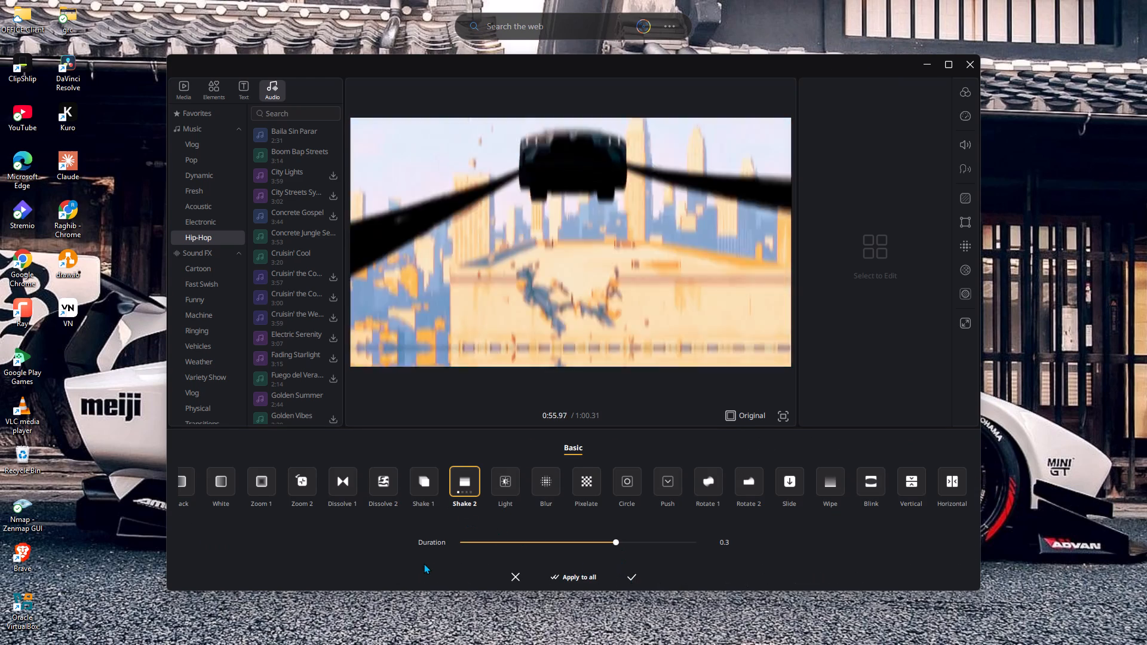
# Add a Light transition at the video cut near 56.4 s and set its duration to about 70% of the range.
pyautogui.click(350, 518)
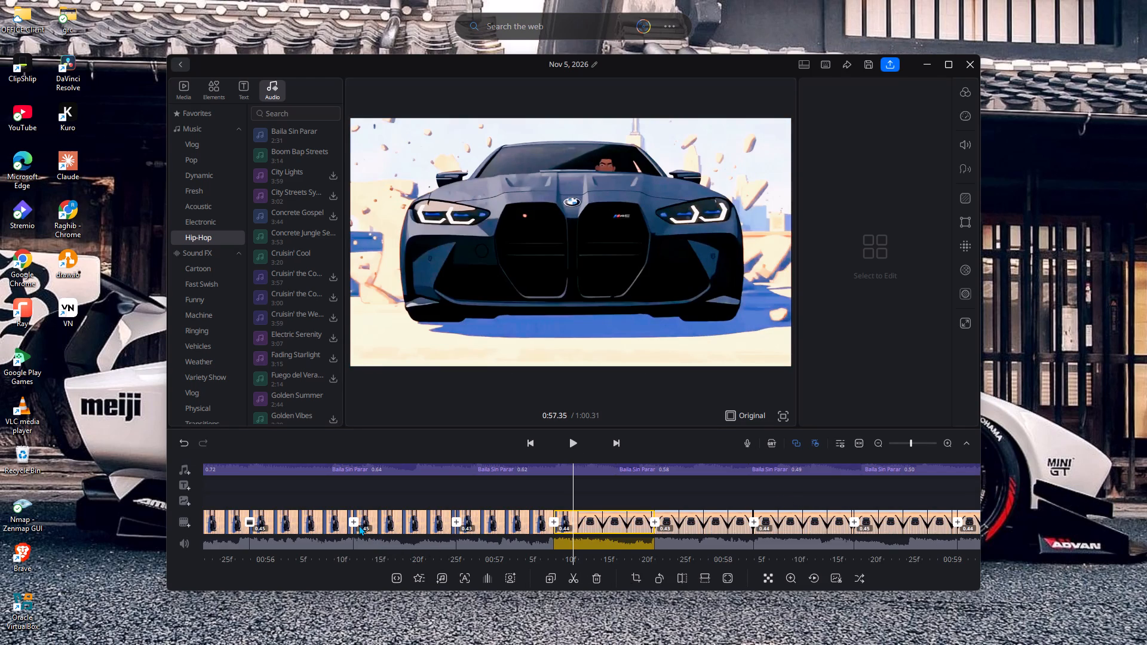
pyautogui.click(355, 521)
pyautogui.click(520, 487)
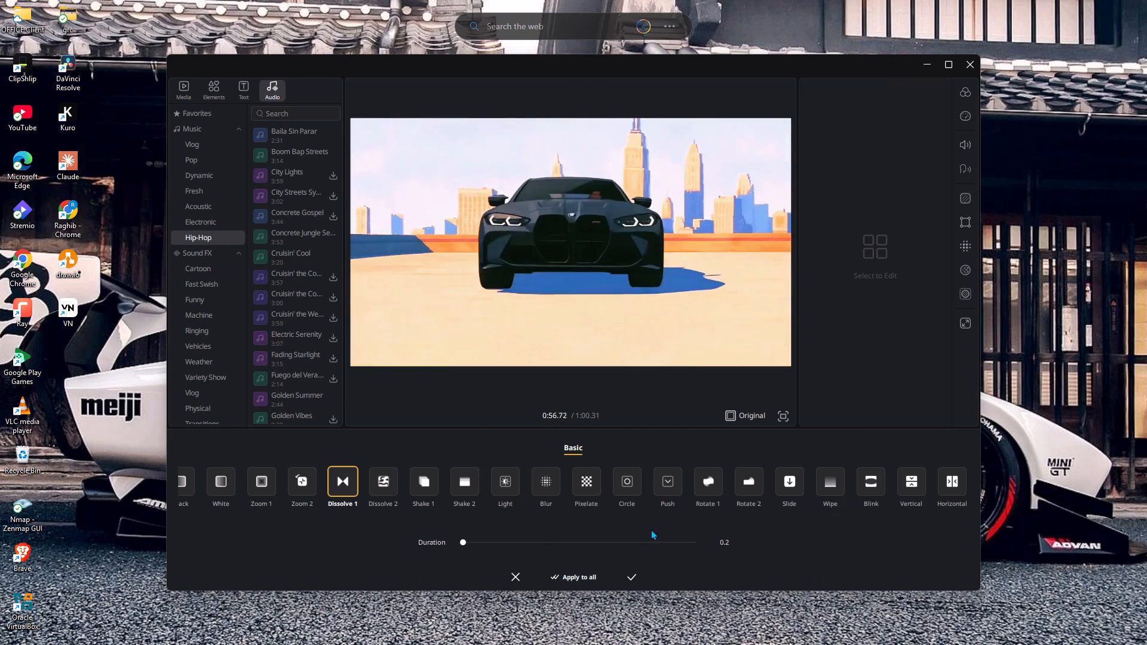
pyautogui.click(625, 540)
pyautogui.click(627, 578)
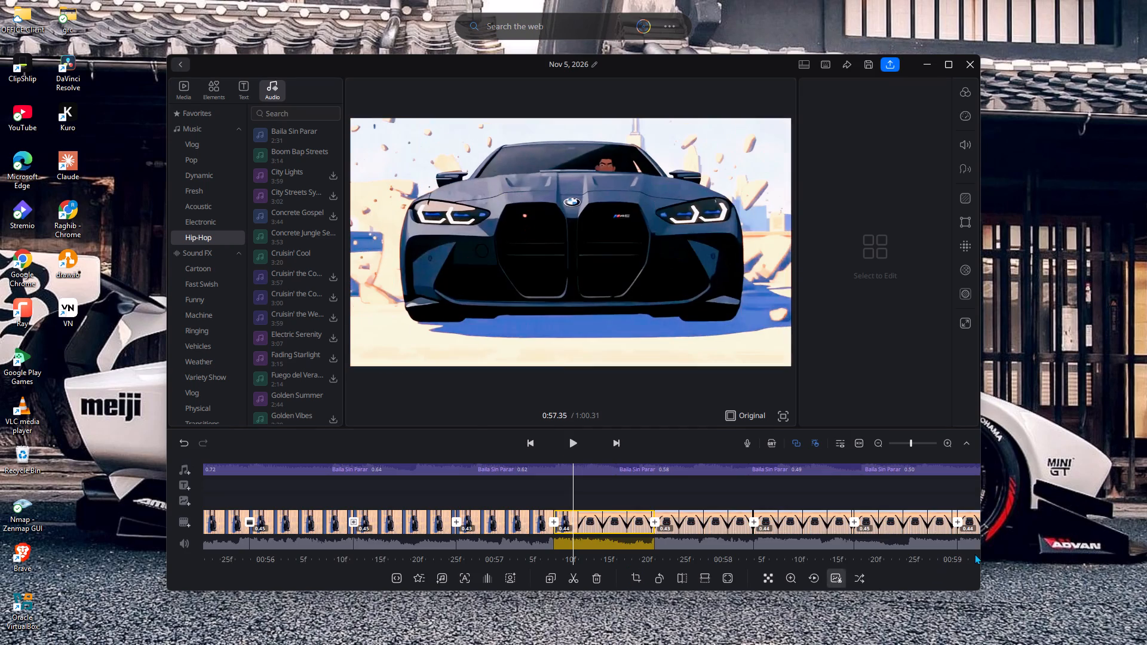
# Add a Shake 2 transition with a duration of 0.4 at the video cut near 59.0 s.
pyautogui.click(956, 521)
pyautogui.click(456, 521)
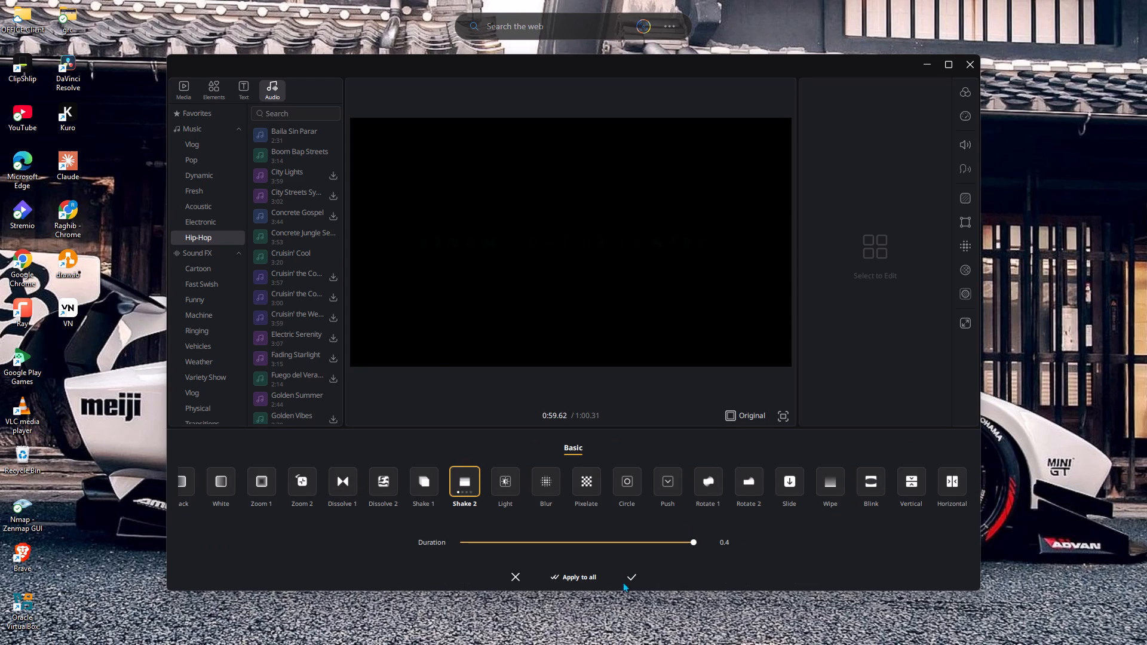
pyautogui.click(628, 578)
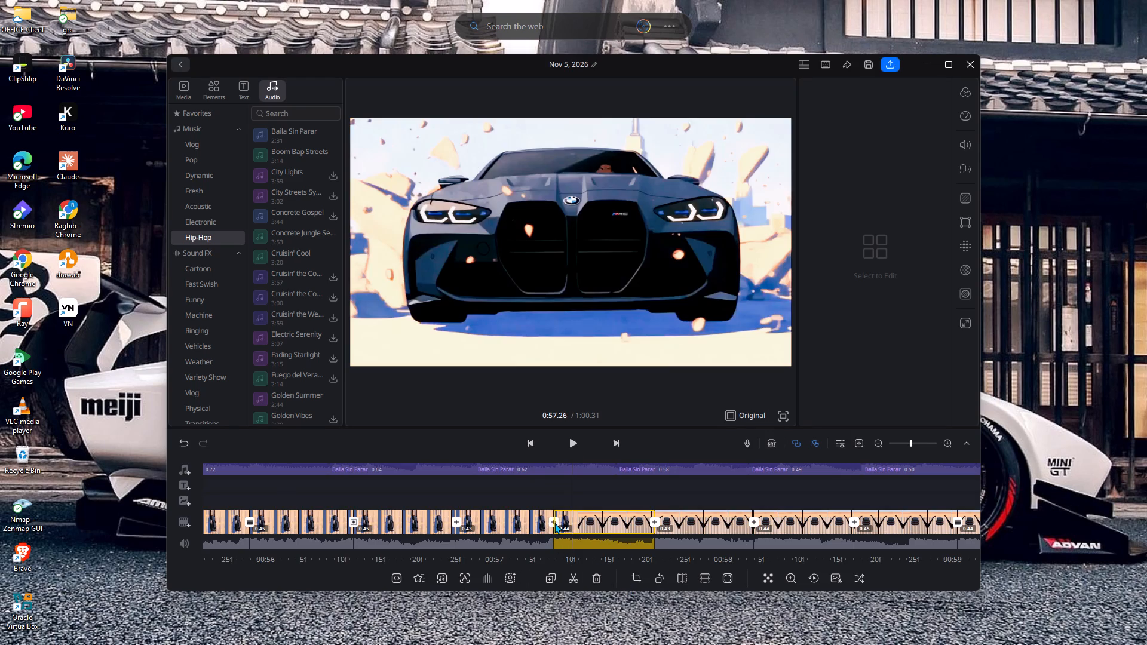
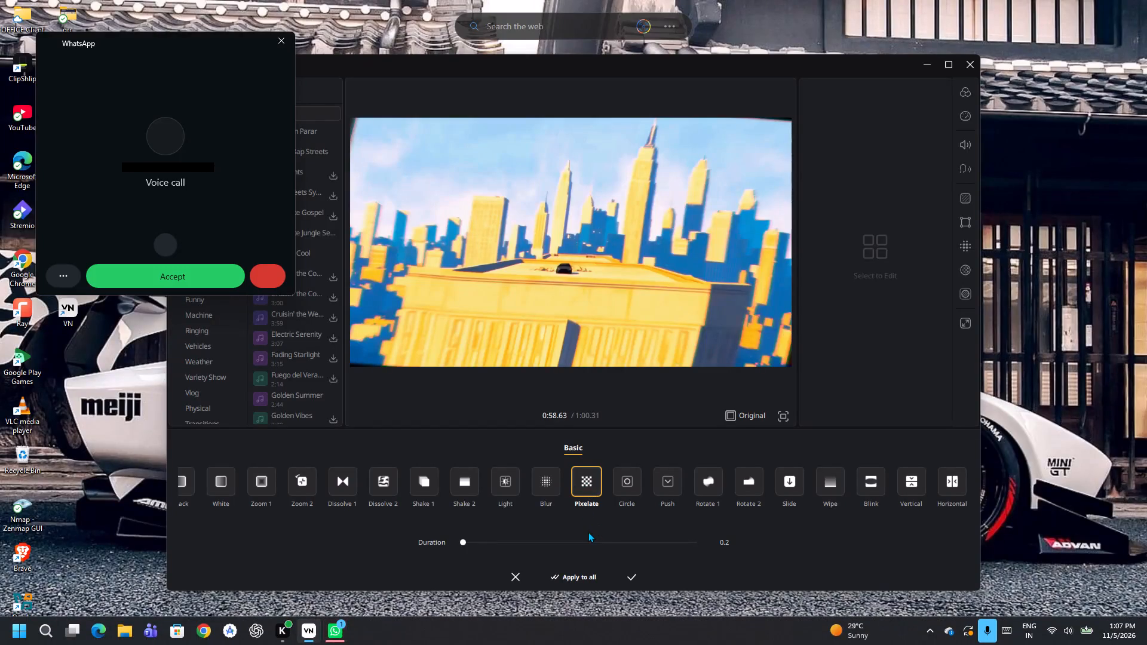
# Set the Pixelate transition's duration to about the middle of the range and apply it to the selected cut.
pyautogui.click(587, 543)
pyautogui.click(628, 575)
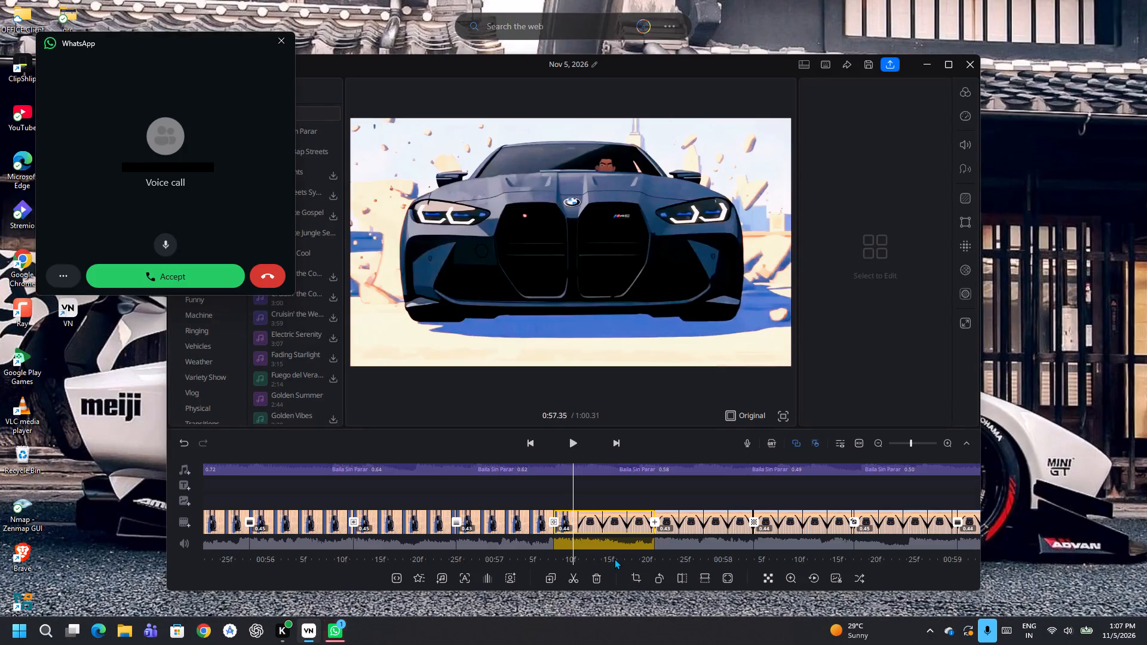
# Close the incoming WhatsApp voice call window.
pyautogui.click(282, 41)
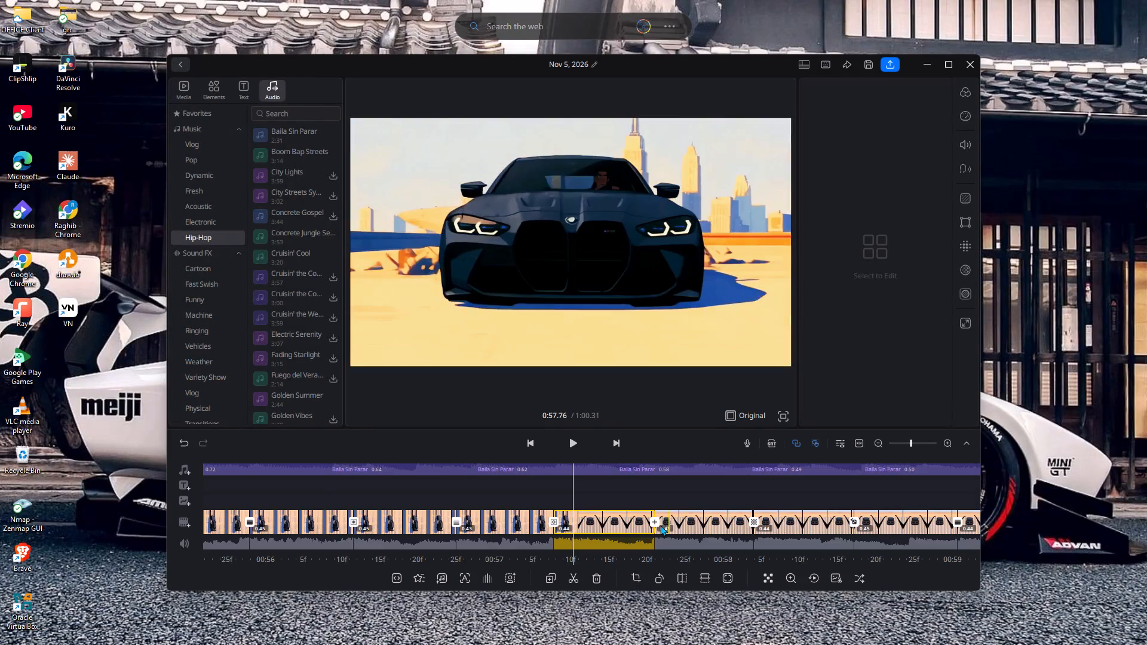
# Add a Shake 2 transition in its second variant with a duration of 0.3 at the video cut near 57.7 s.
pyautogui.click(655, 523)
pyautogui.click(467, 497)
pyautogui.moveTo(467, 497); pyautogui.dragTo(471, 502)
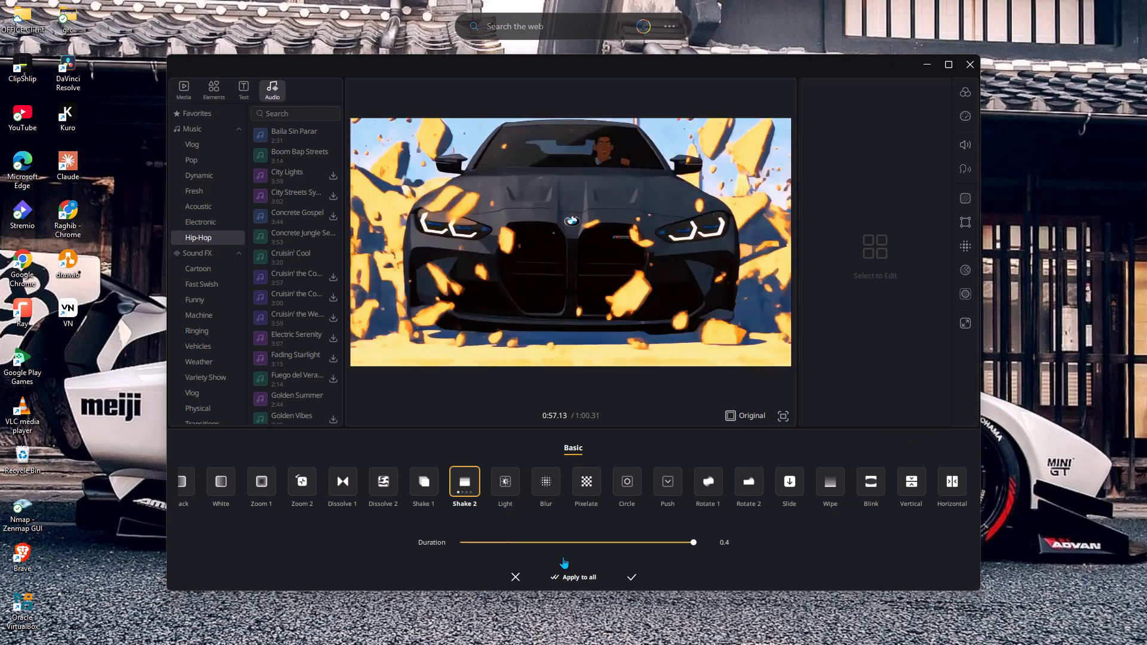
pyautogui.click(603, 541)
pyautogui.click(625, 572)
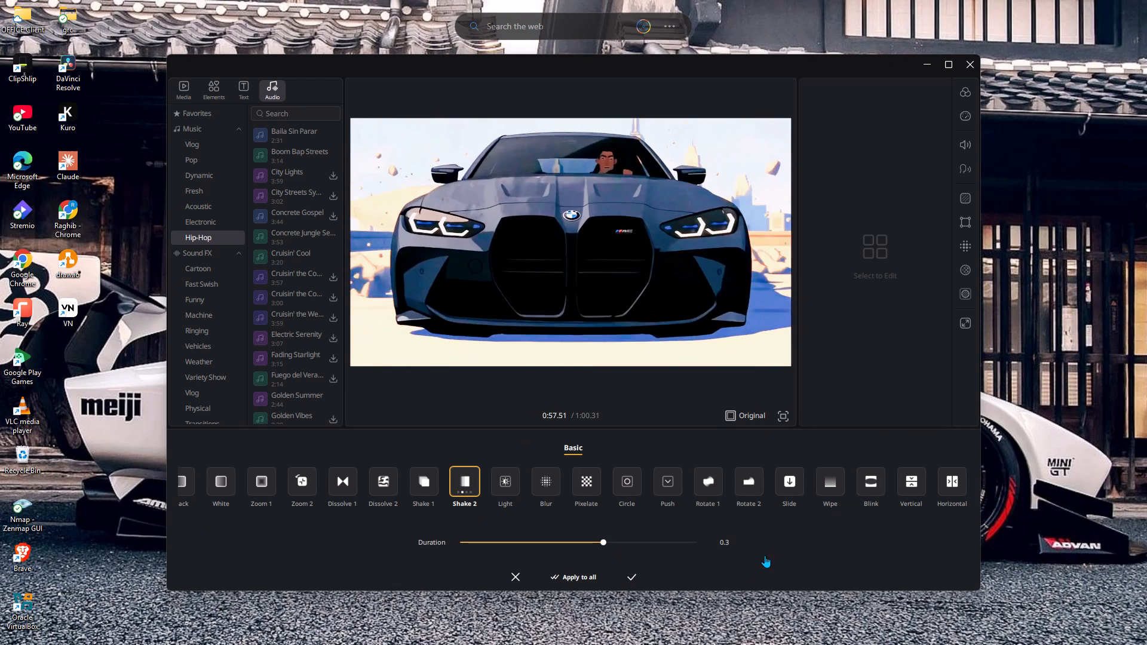
# Add a transition at the video cut near 59.5 s.
pyautogui.moveTo(846, 498); pyautogui.dragTo(803, 495)
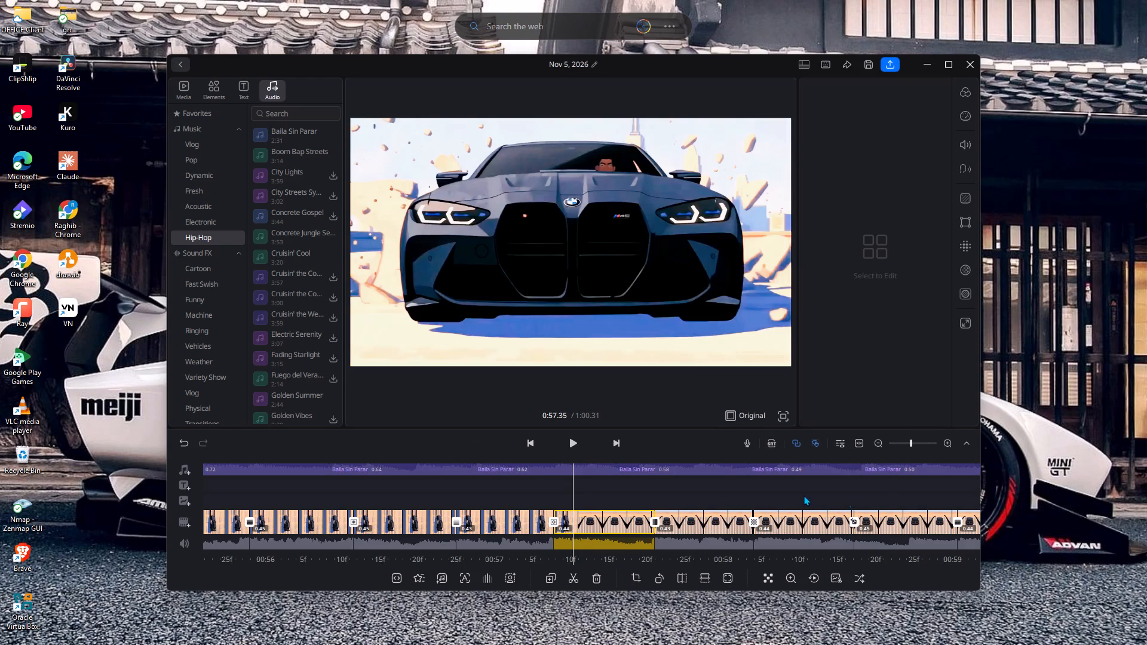
pyautogui.moveTo(803, 495); pyautogui.dragTo(454, 498)
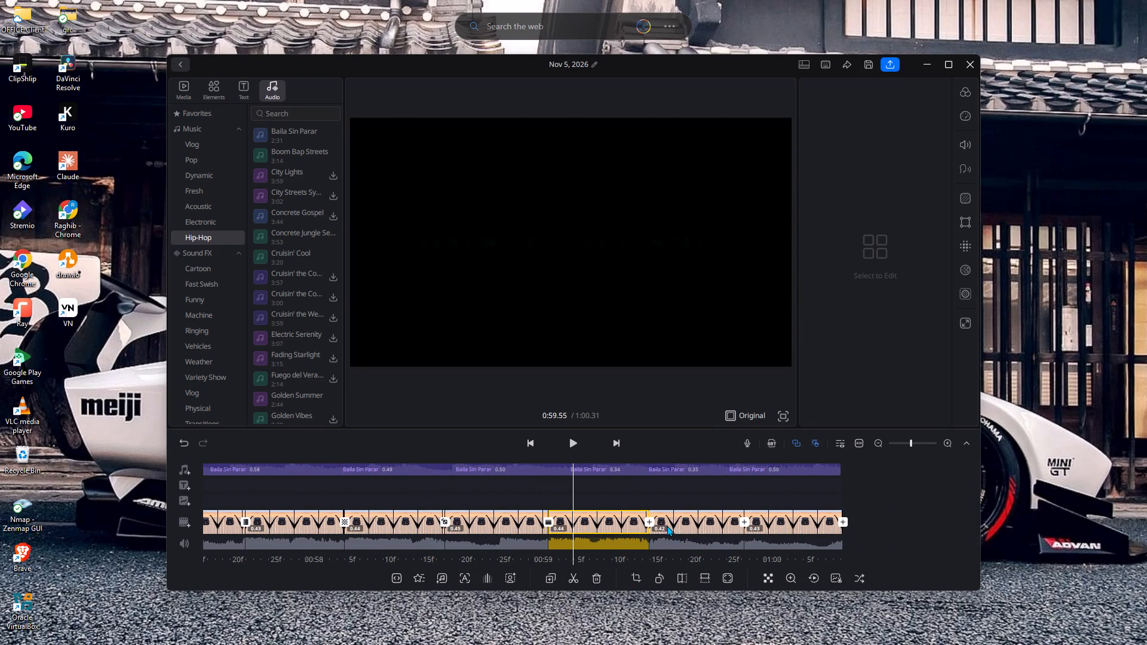
# Add a Rotate 2 transition with a 0.4 duration at the cut right after the selected clip near 00:59.
pyautogui.click(649, 522)
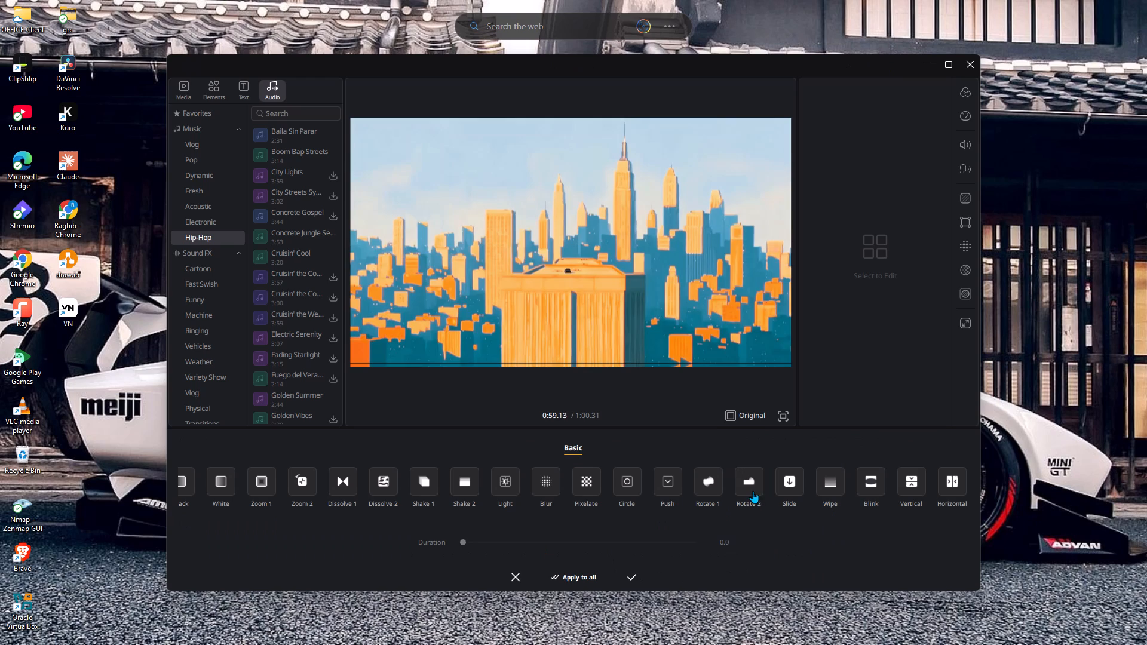
pyautogui.click(753, 491)
pyautogui.click(649, 539)
pyautogui.click(631, 572)
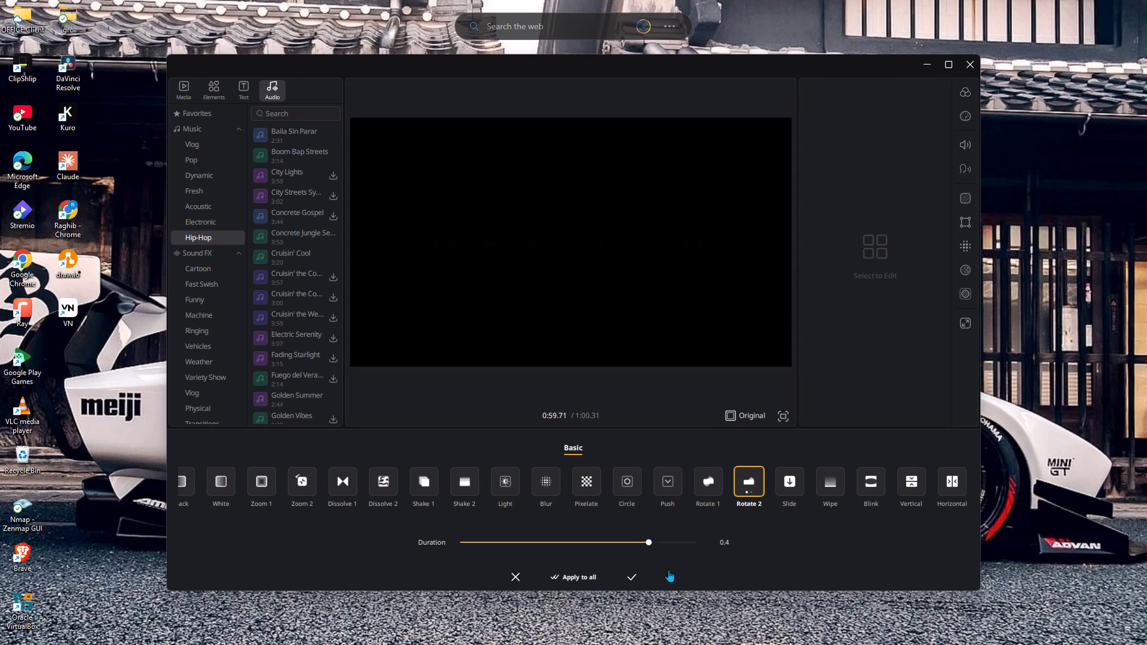
# Add a Horizontal transition with a 0.4 duration at the last cut between clips, just before 01:00.
pyautogui.click(744, 522)
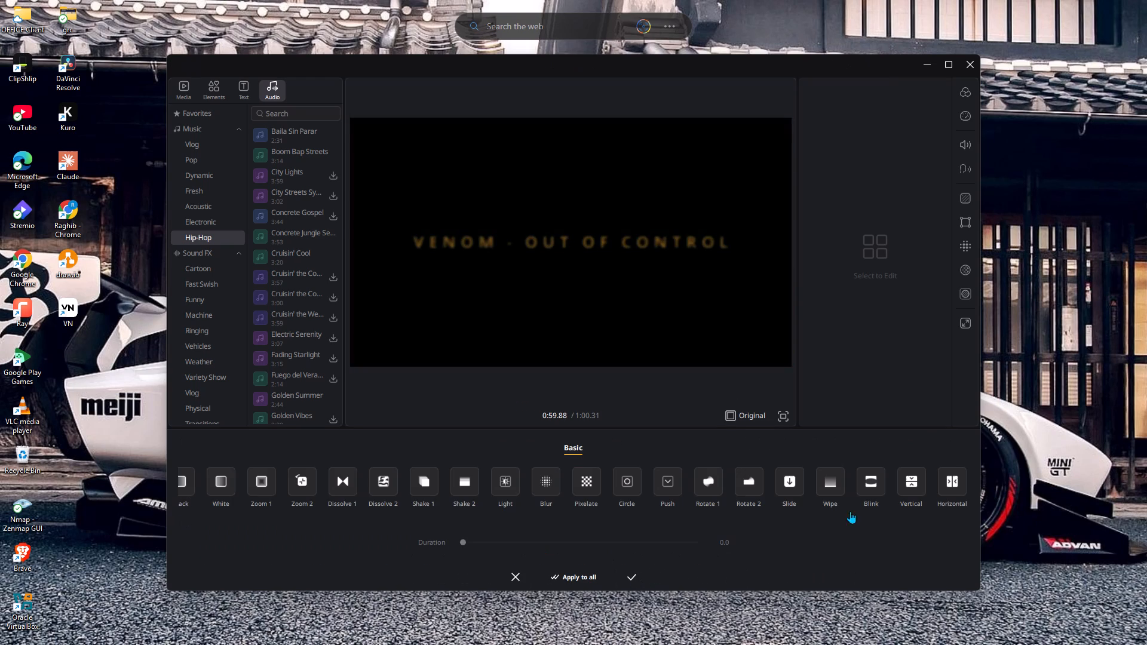
pyautogui.click(958, 478)
pyautogui.click(676, 543)
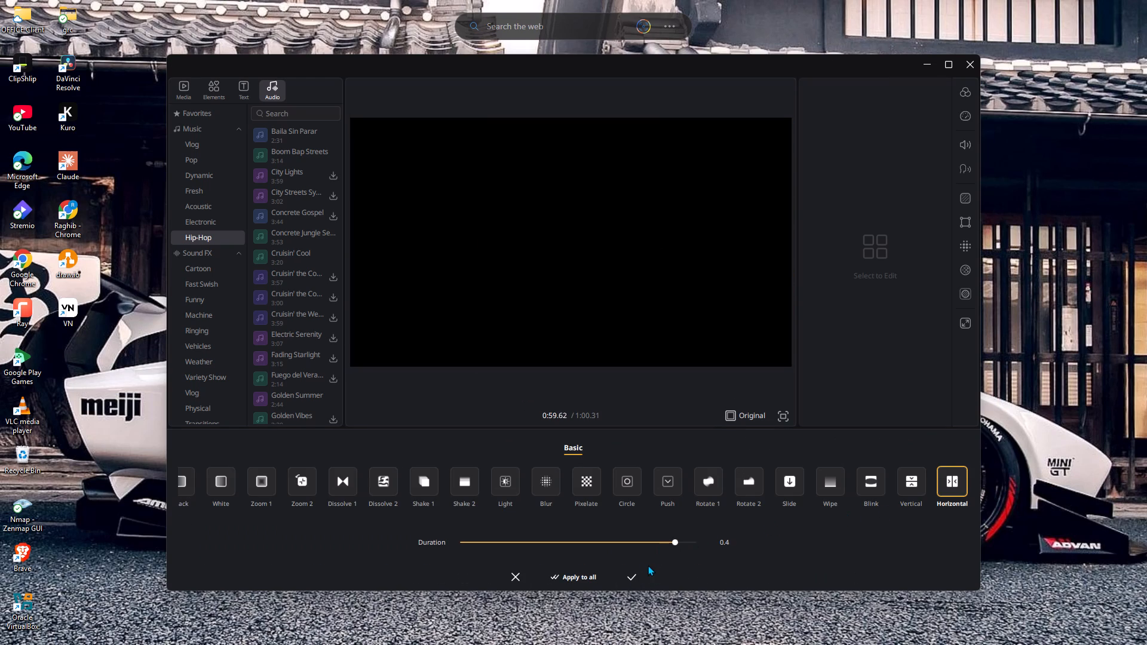
pyautogui.click(634, 573)
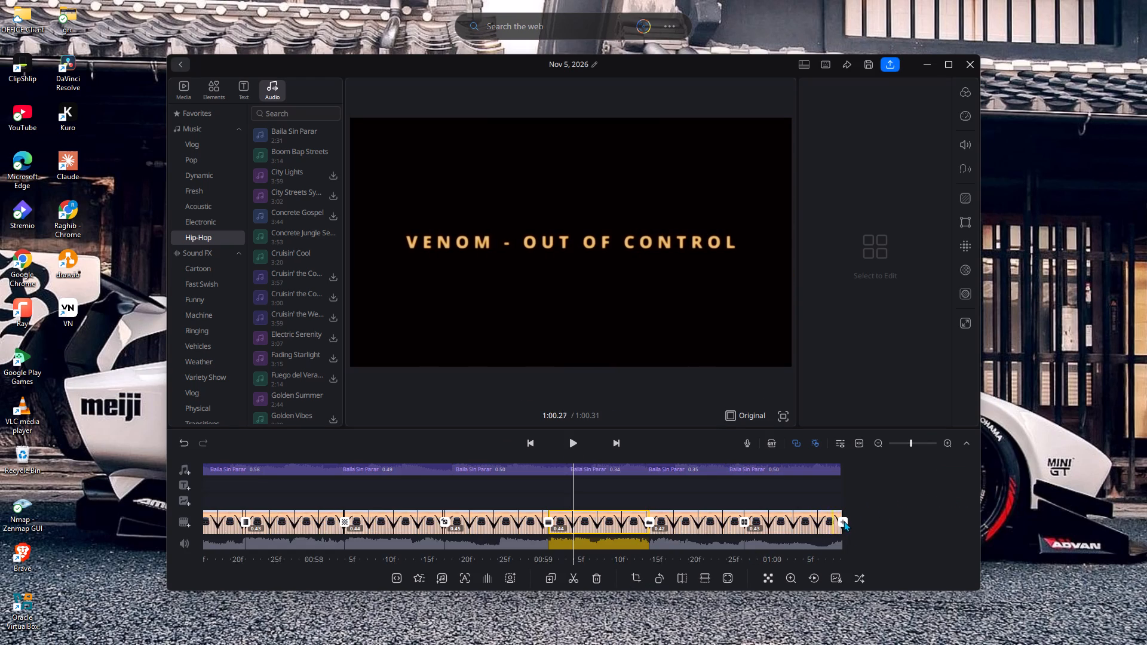
# Add a Horizontal closing transition with a 2.0 duration at the end of the final clip.
pyautogui.click(843, 520)
pyautogui.click(663, 482)
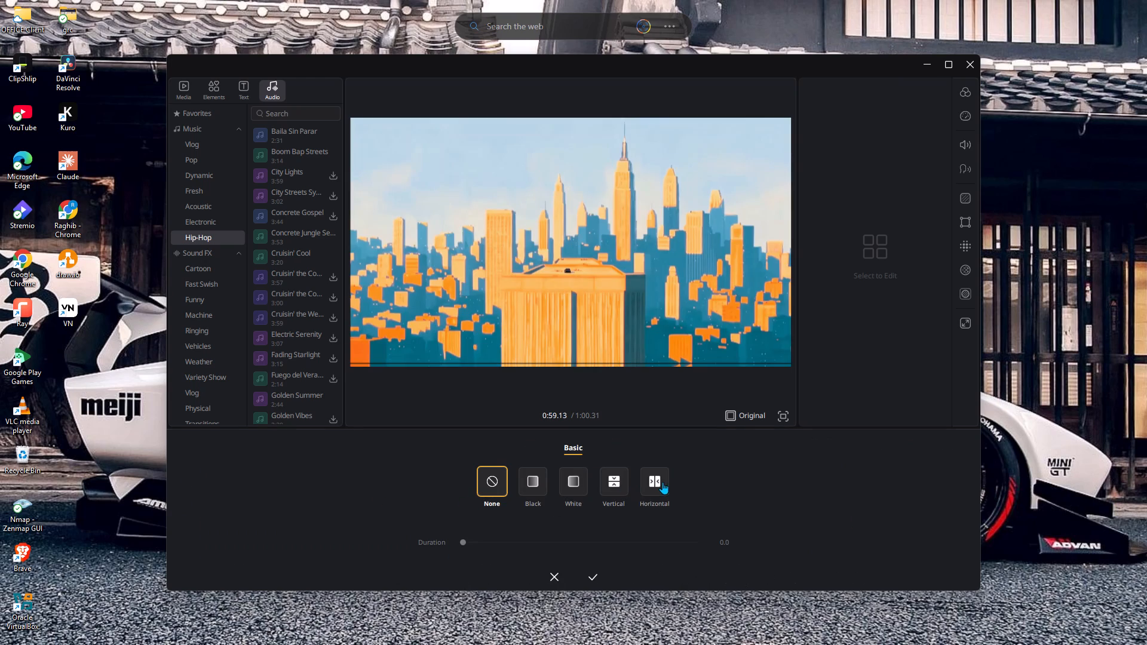
pyautogui.click(645, 540)
pyautogui.click(589, 576)
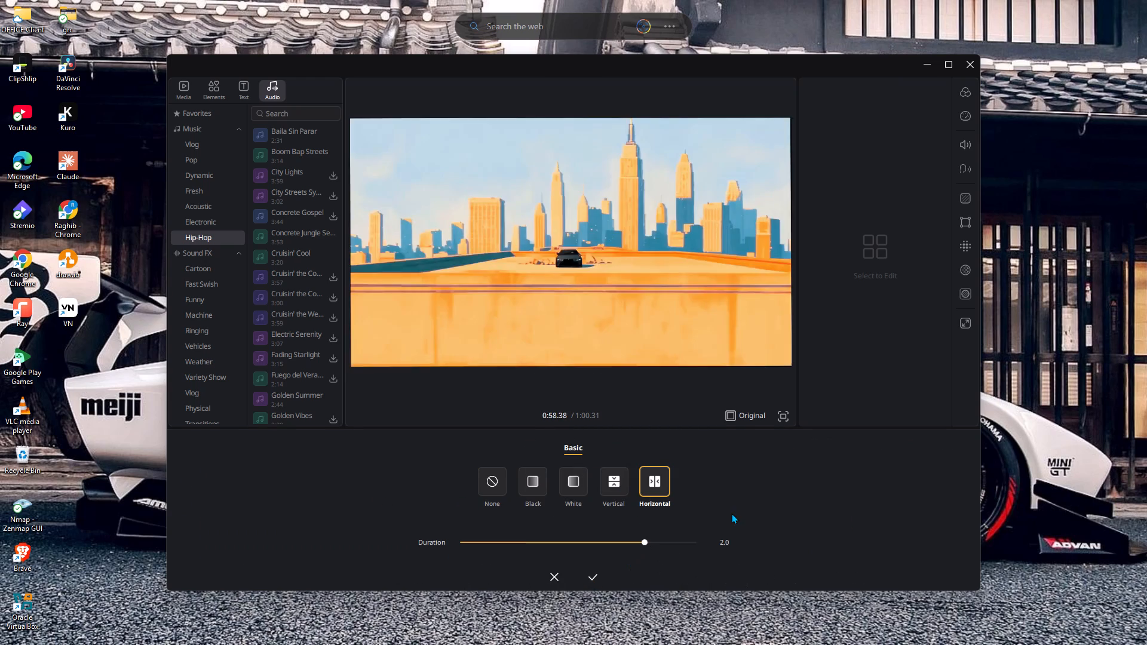
# Return the playhead to the very start of the timeline and show the opening clips in detail.
pyautogui.moveTo(893, 441); pyautogui.dragTo(861, 453)
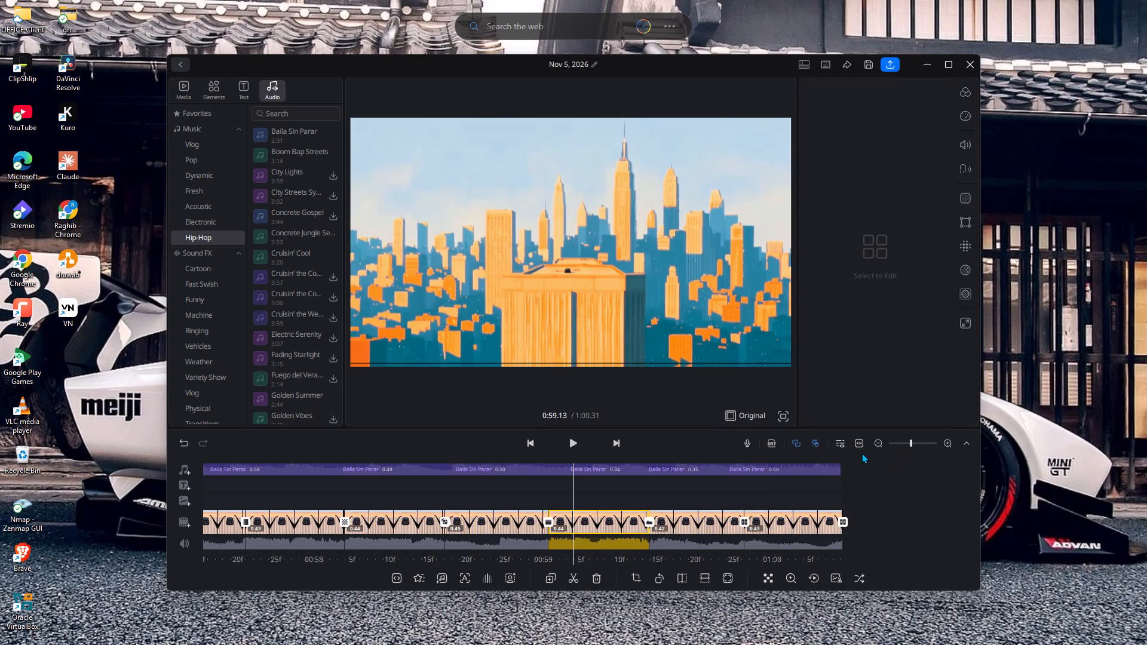
pyautogui.moveTo(861, 453); pyautogui.dragTo(852, 455)
pyautogui.moveTo(584, 494); pyautogui.dragTo(1146, 457)
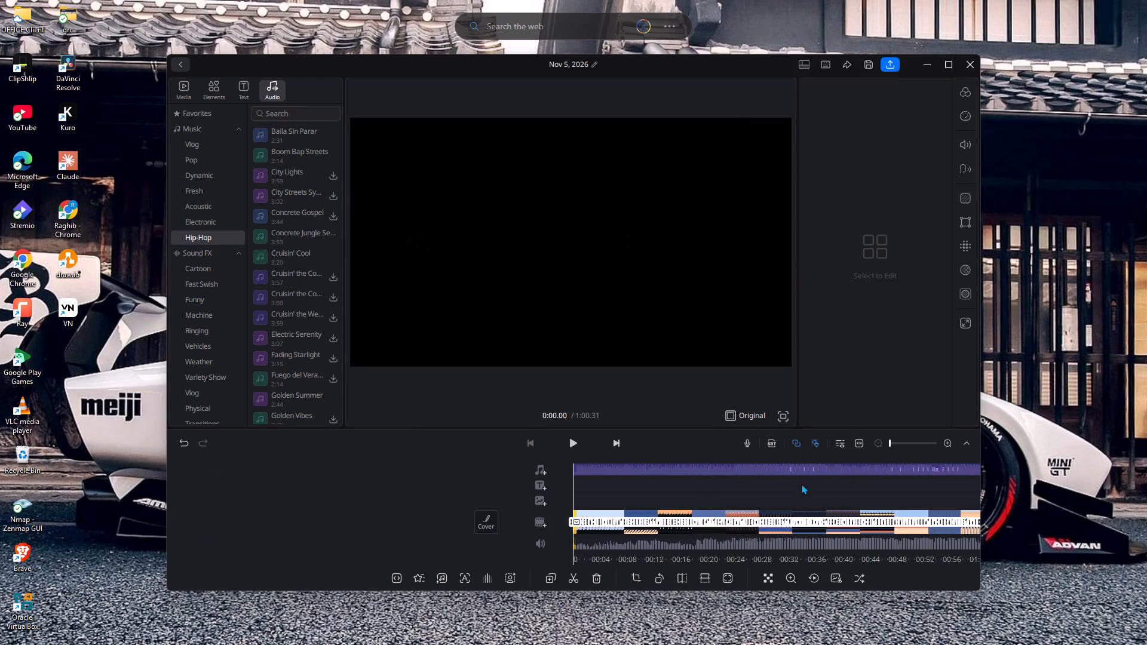
pyautogui.click(913, 444)
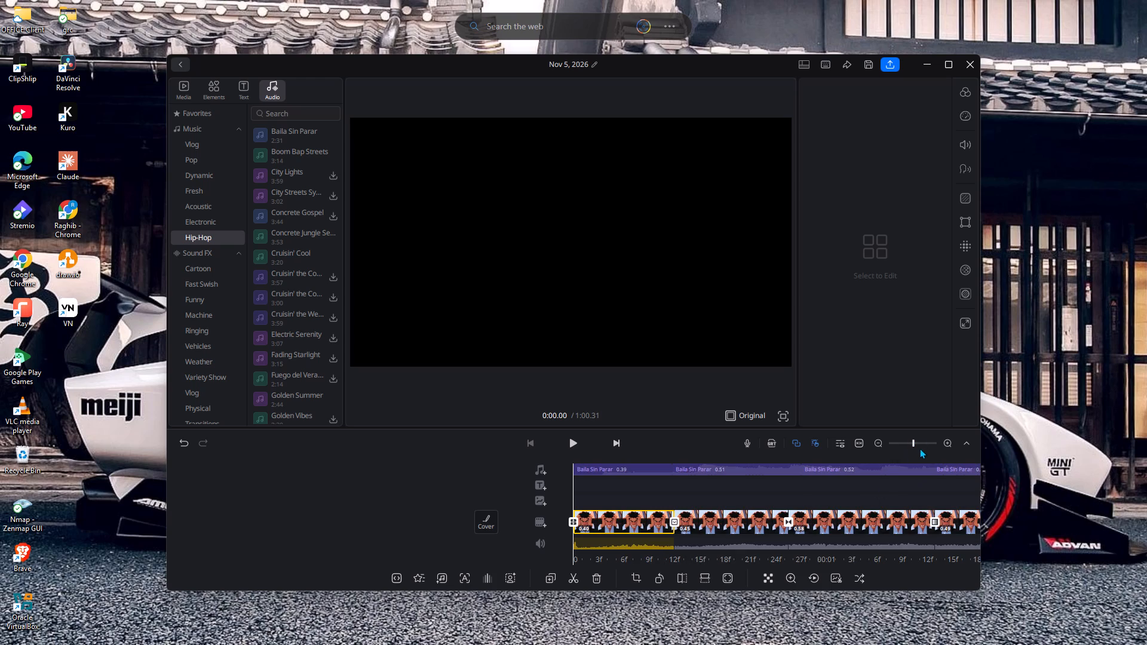
pyautogui.moveTo(686, 499); pyautogui.dragTo(1146, 454)
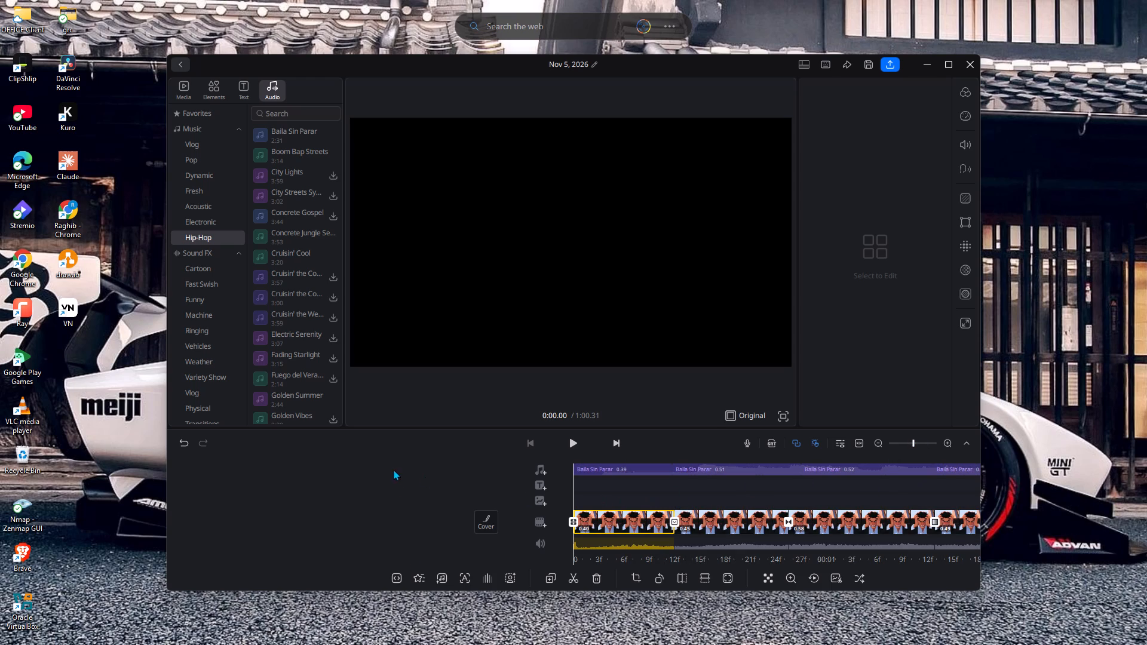